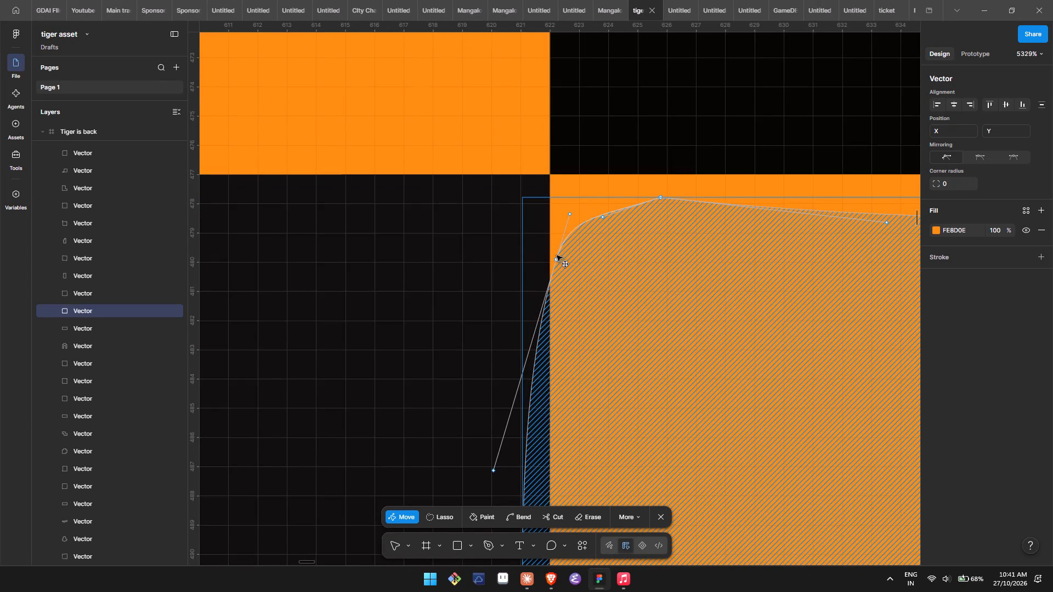
click(663, 196)
drag(661, 196, 613, 220)
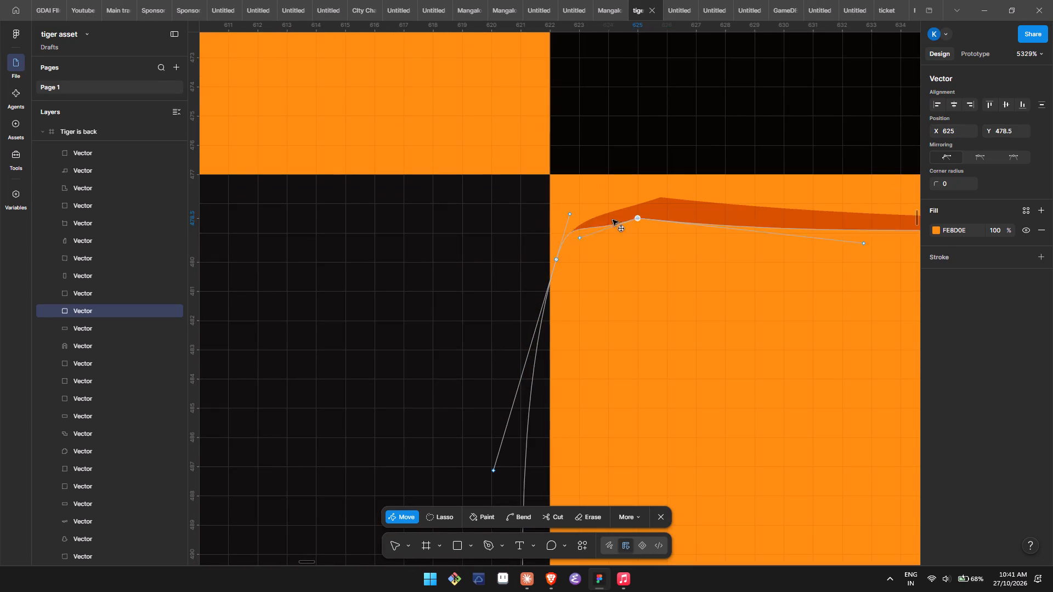
drag(613, 220, 557, 258)
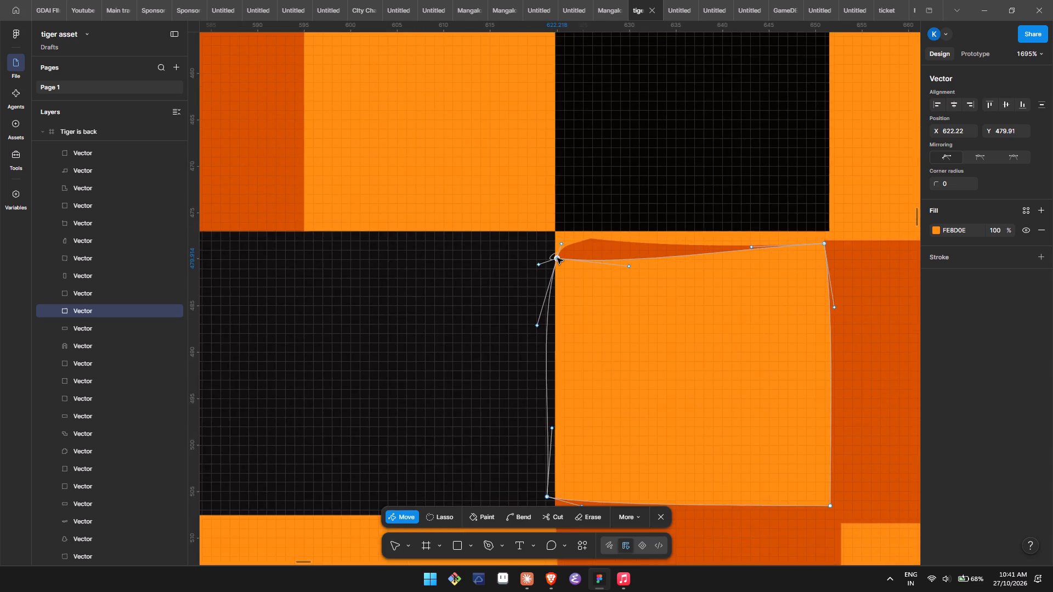
drag(557, 258, 557, 246)
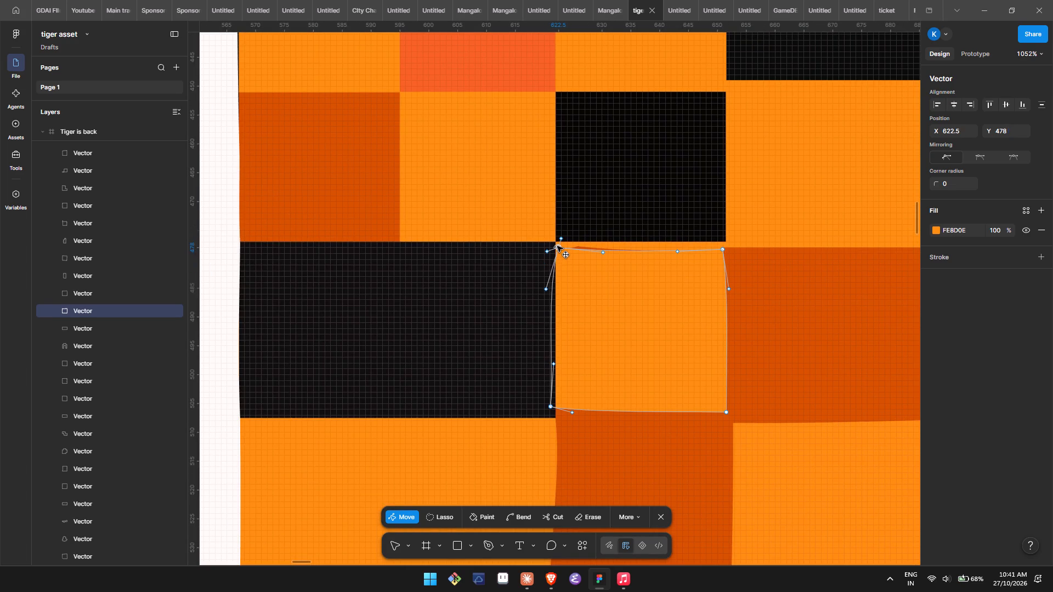
drag(557, 246, 556, 241)
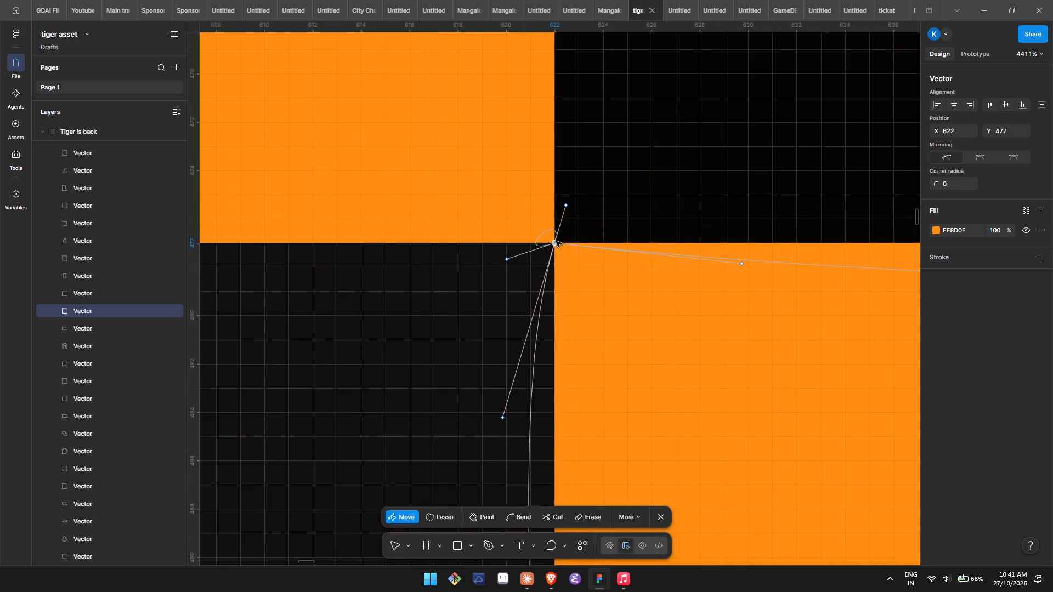
Collapse the stray curve handles and the left edge's handle onto the anchor point at X 622, Y 477 to straighten the corner.
drag(507, 260, 558, 242)
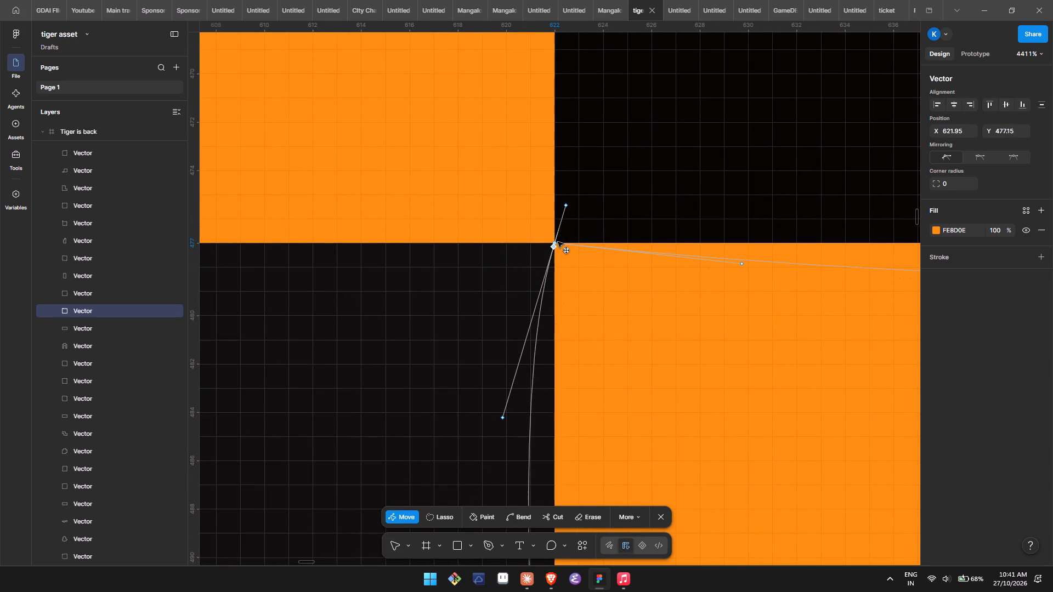
drag(558, 242, 556, 246)
click(552, 246)
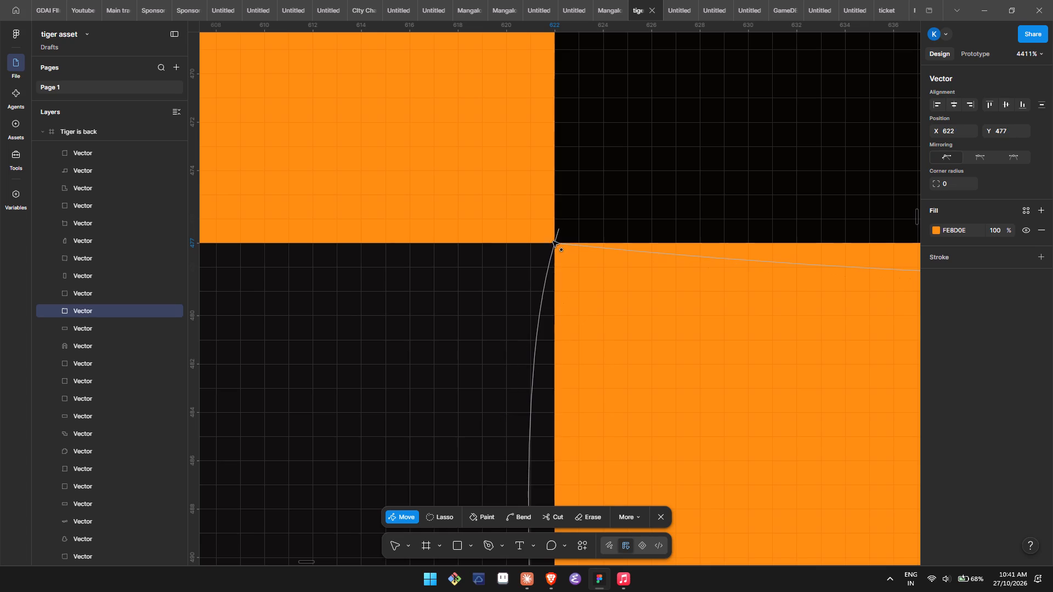
click(553, 242)
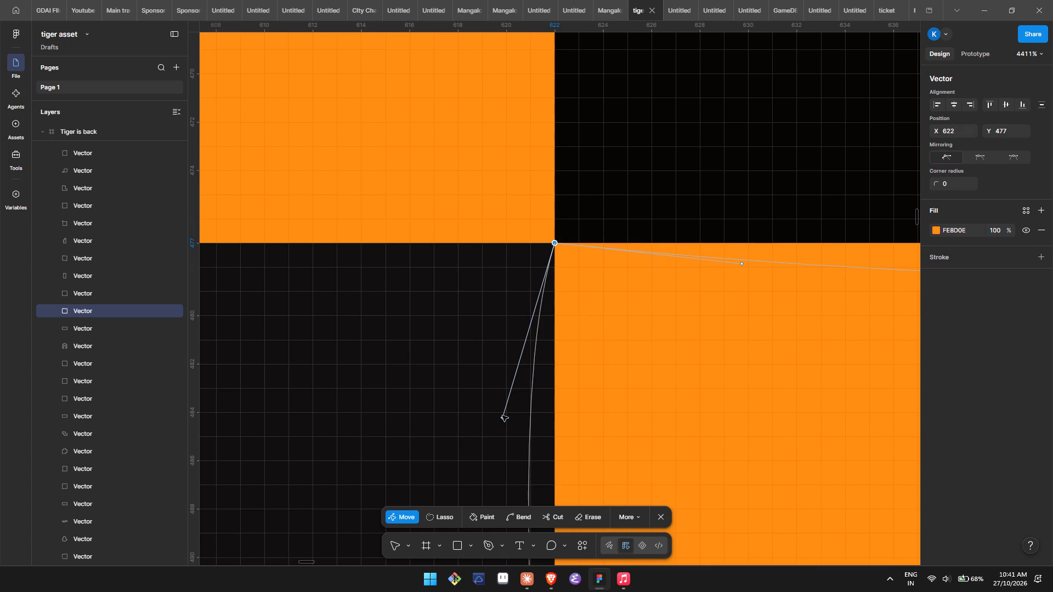
drag(502, 415, 554, 243)
click(554, 243)
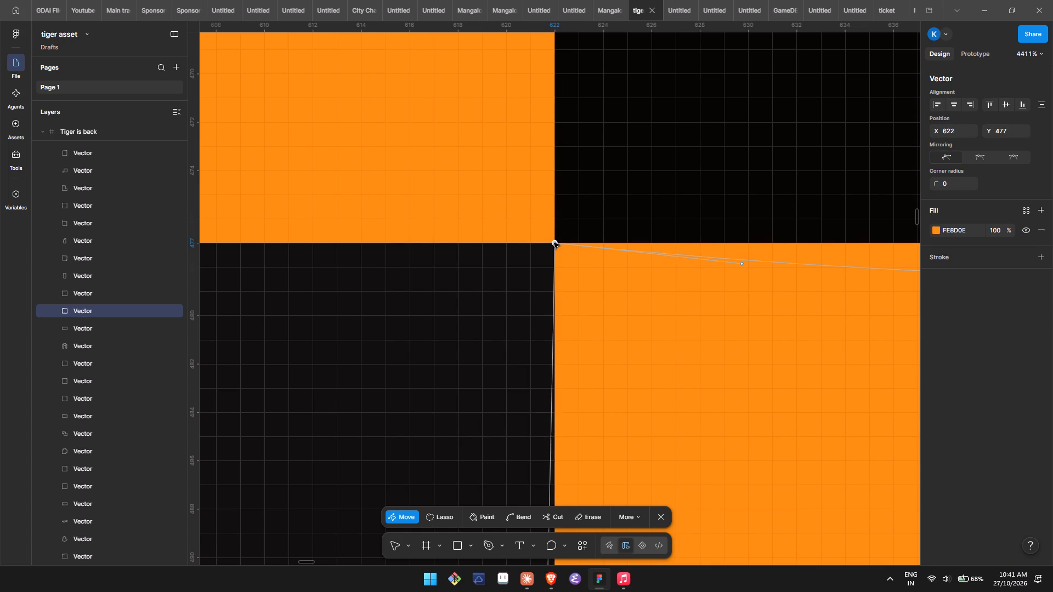
Find and launch the Kuro app.
click(424, 583)
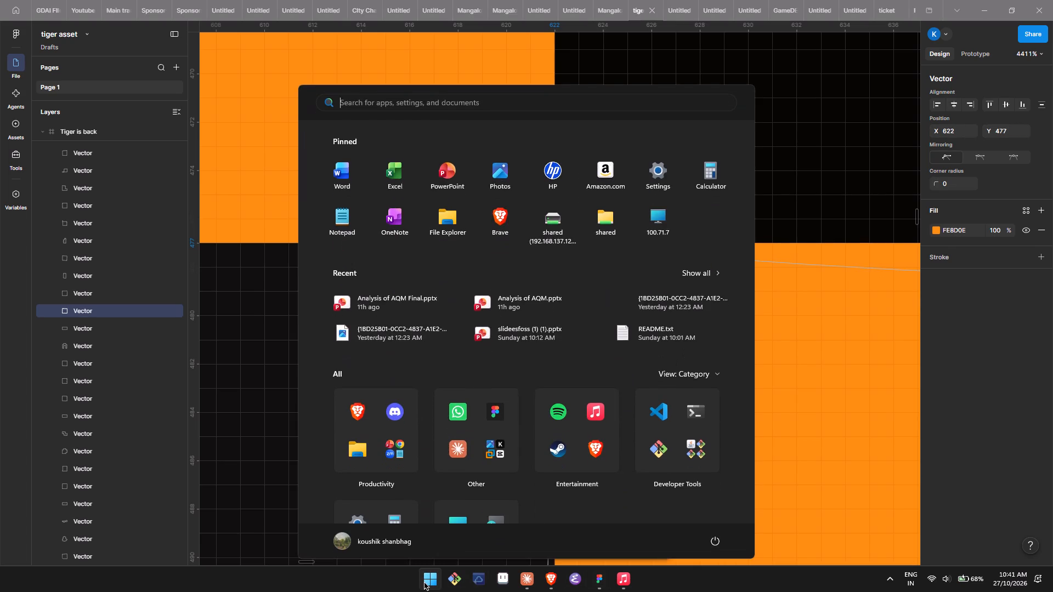
text(kuro)
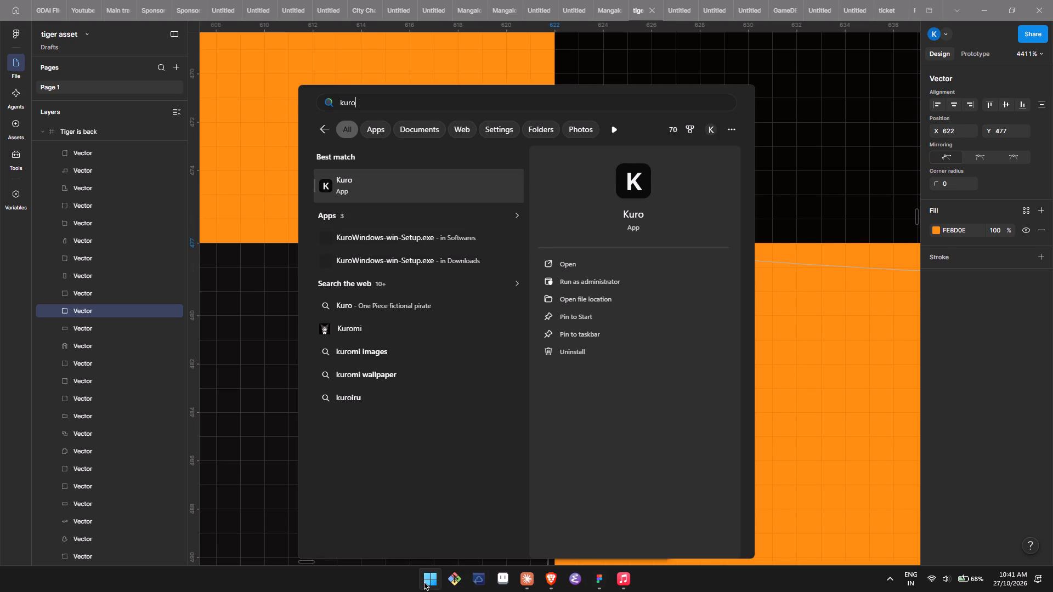
key(Return)
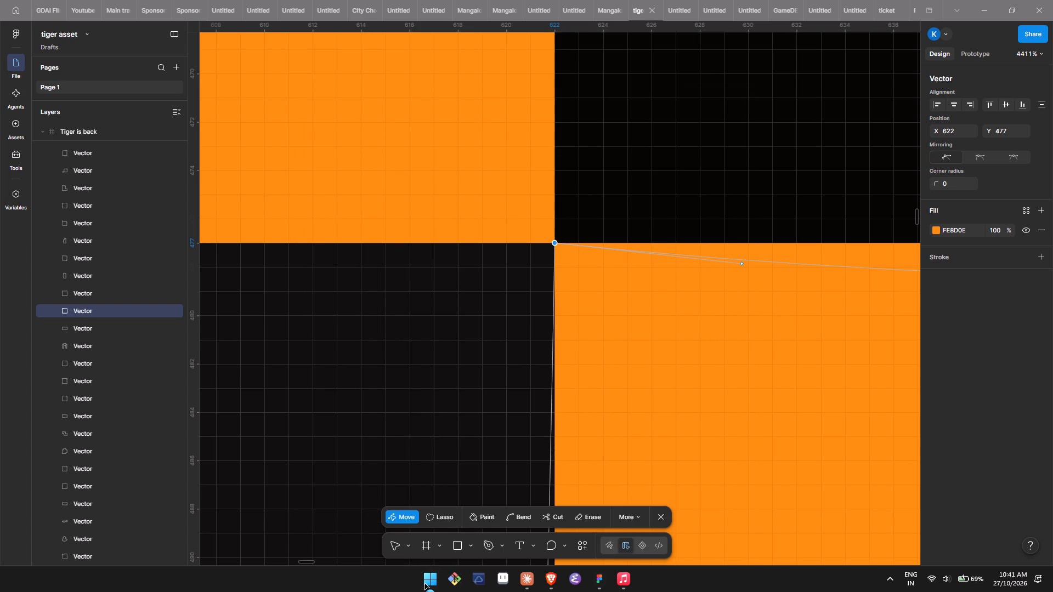
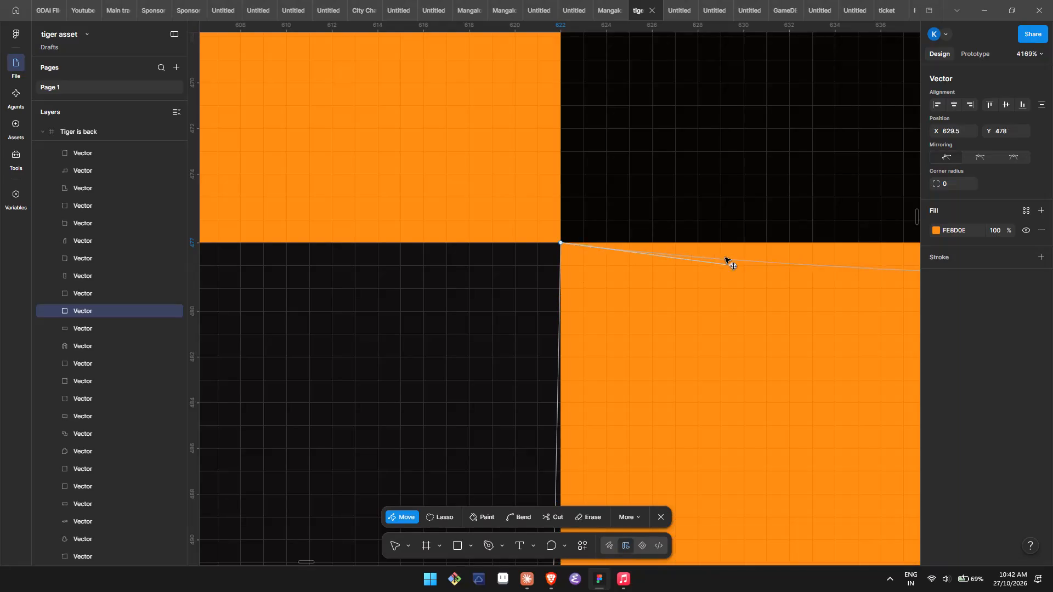
Straighten the orange square's upper-right corner by collapsing its curve handles and moving its anchor point to X 651.5, Y 477.
click(559, 243)
scroll(559, 243, left, 2)
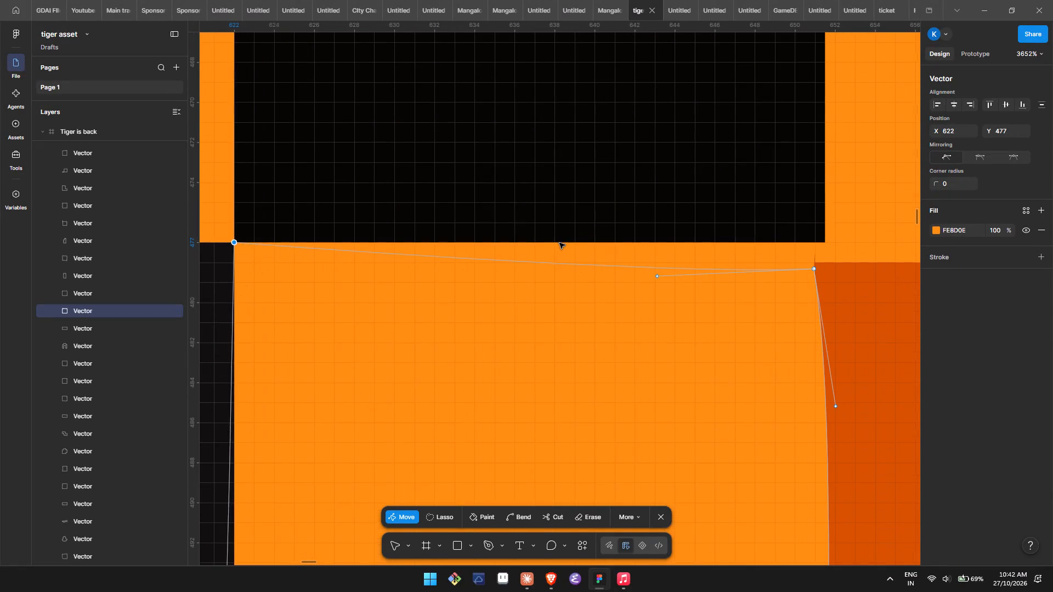
scroll(687, 275, left, 2)
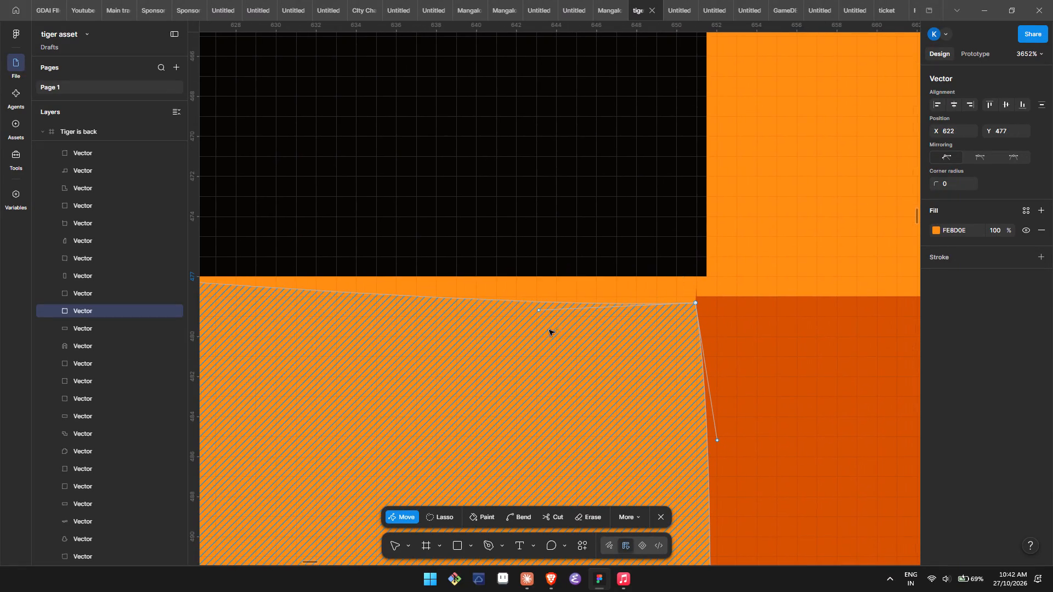
drag(540, 311, 695, 304)
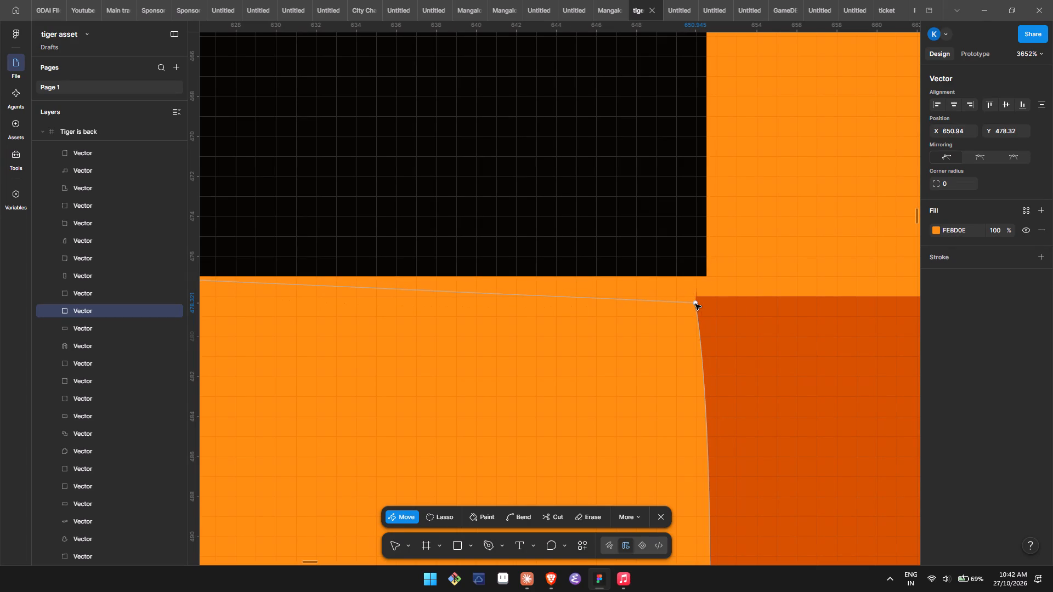
drag(695, 304, 705, 279)
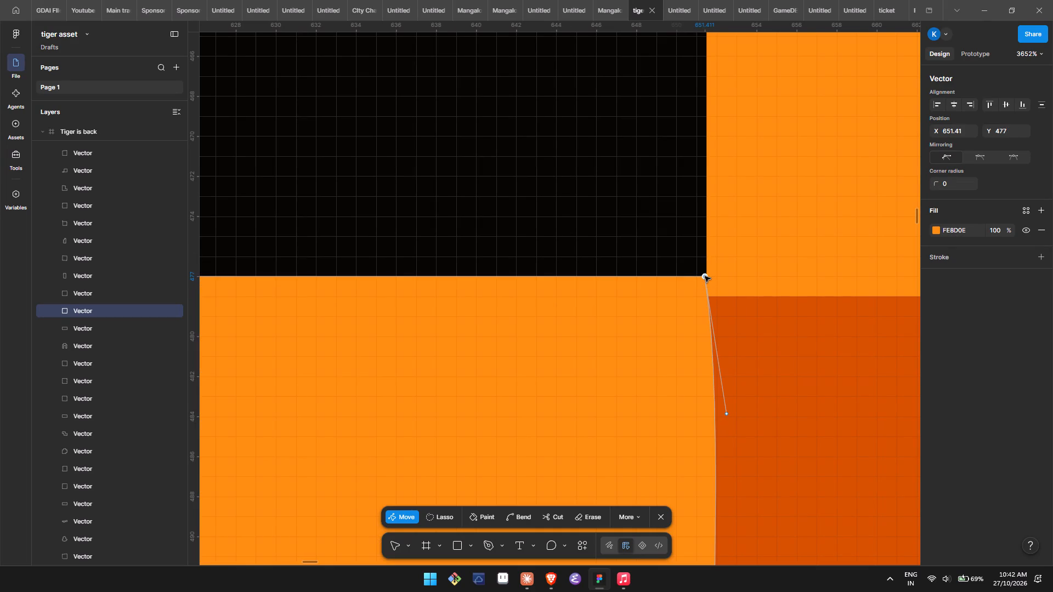
click(705, 276)
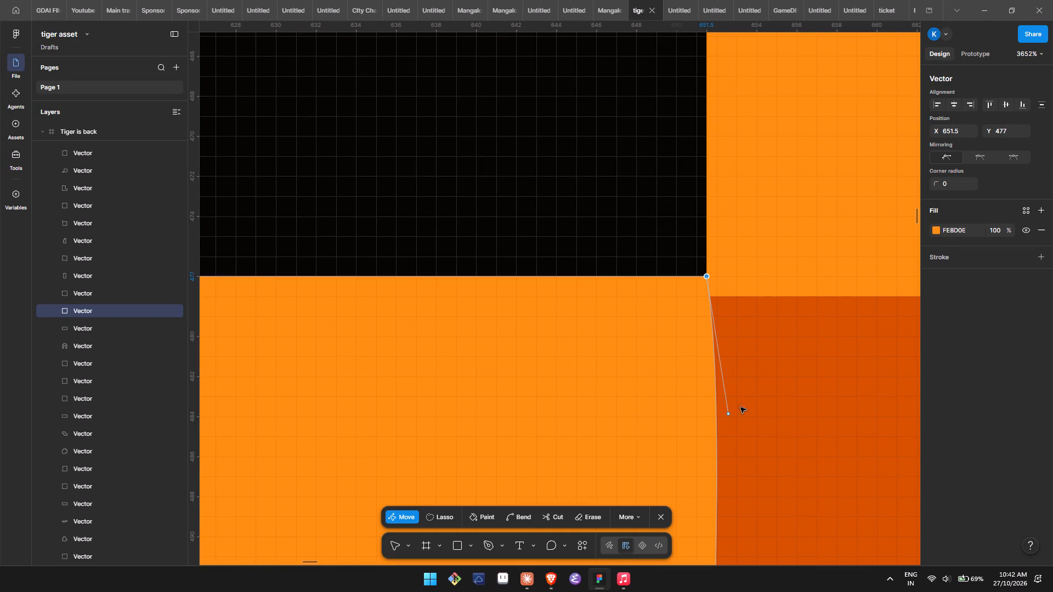
drag(729, 412, 705, 279)
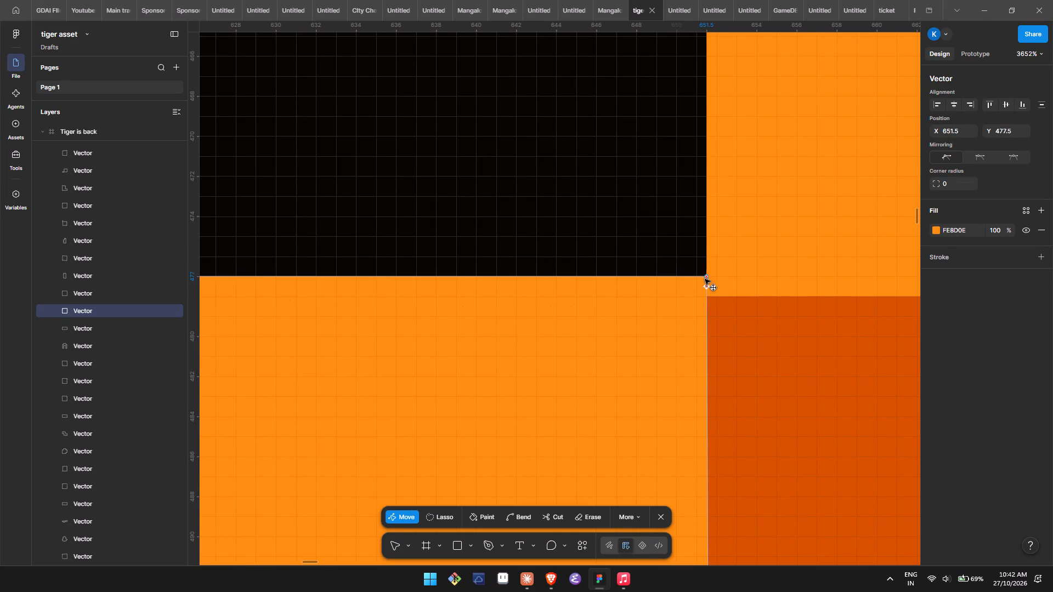
drag(705, 279, 705, 278)
Move the orange square's lower-left anchor point to X 622, Y 507.5 and collapse both its curve handles onto it.
scroll(705, 278, down, 1)
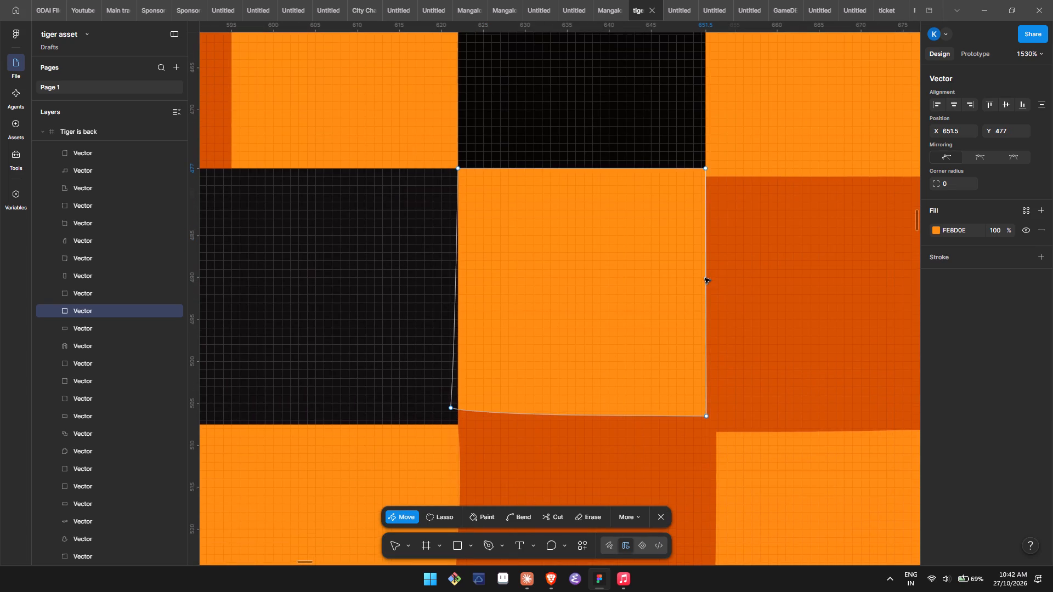
scroll(705, 278, down, 1)
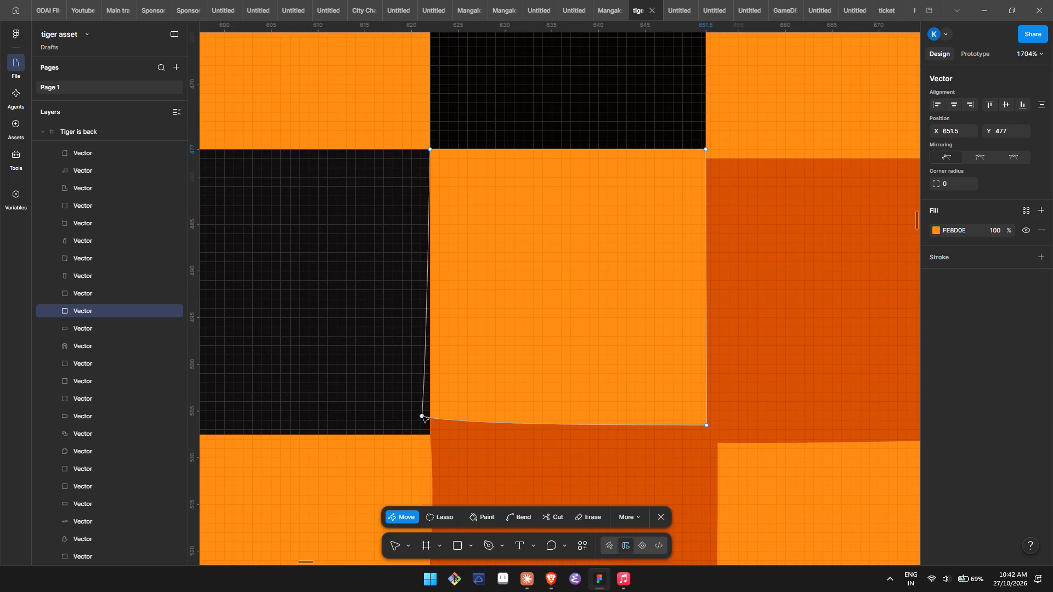
drag(423, 417, 432, 434)
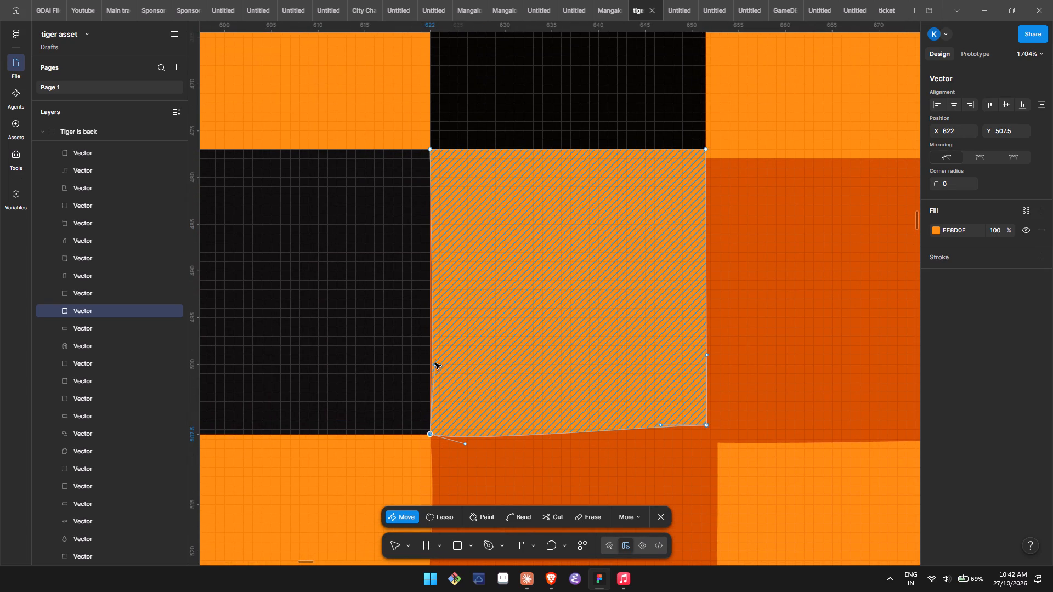
drag(436, 363, 431, 434)
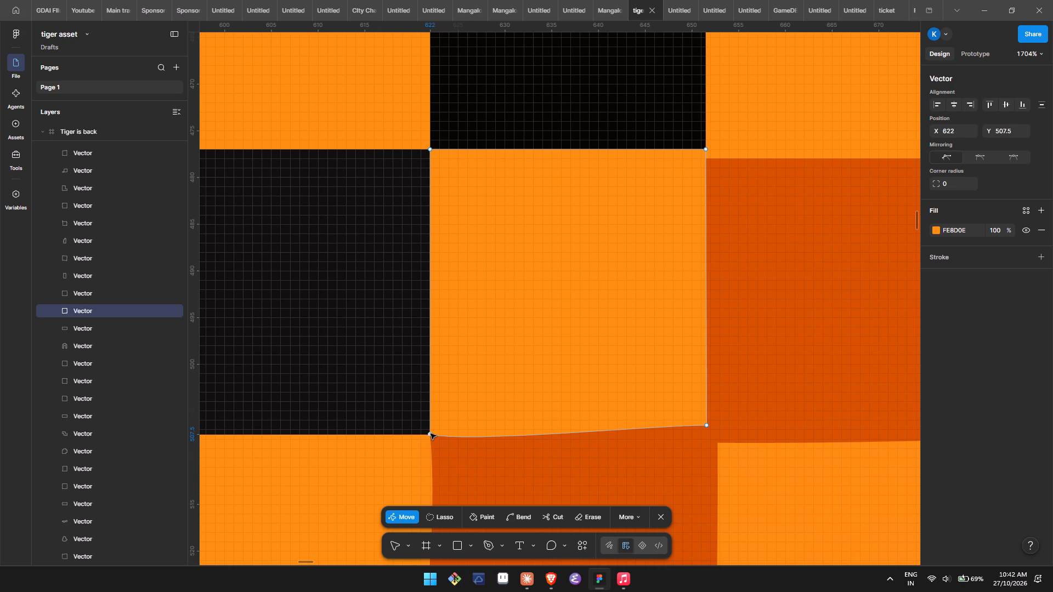
click(431, 434)
drag(466, 443, 430, 433)
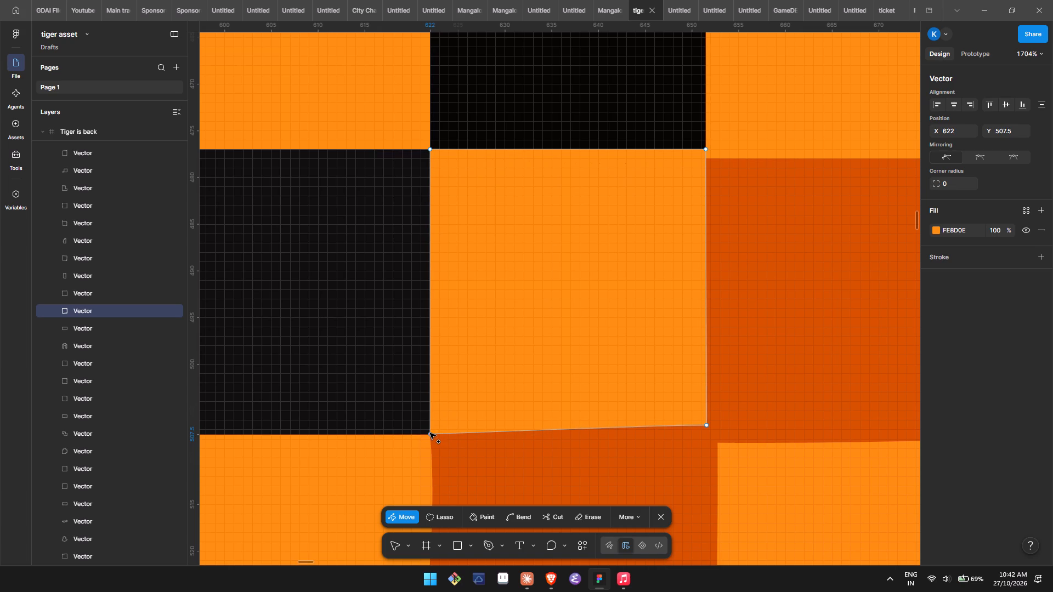
drag(430, 433, 430, 434)
click(430, 434)
Collapse the curve handles of the orange square's lower-right corner and move its anchor point to X 651.5, Y 507.5.
drag(658, 424, 679, 425)
key(ctrl+z)
drag(659, 425, 706, 427)
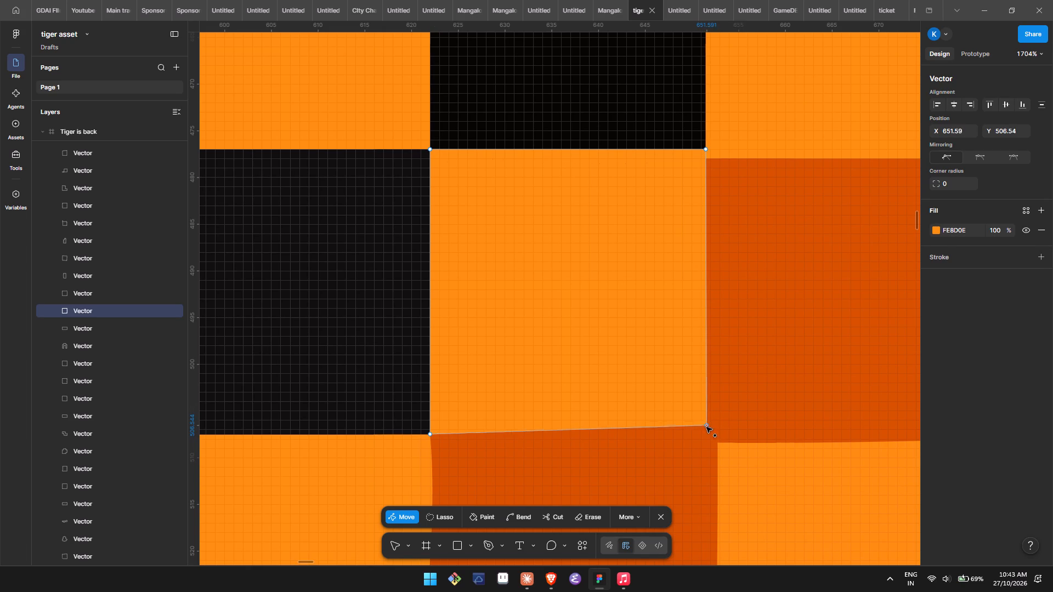
drag(706, 427, 706, 424)
drag(706, 424, 711, 432)
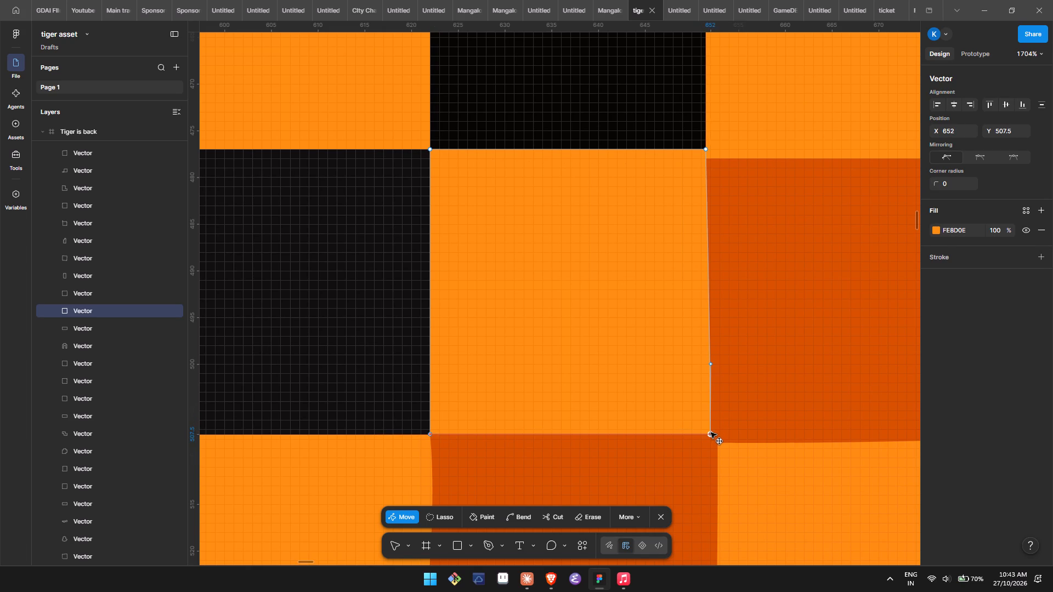
drag(711, 432, 706, 432)
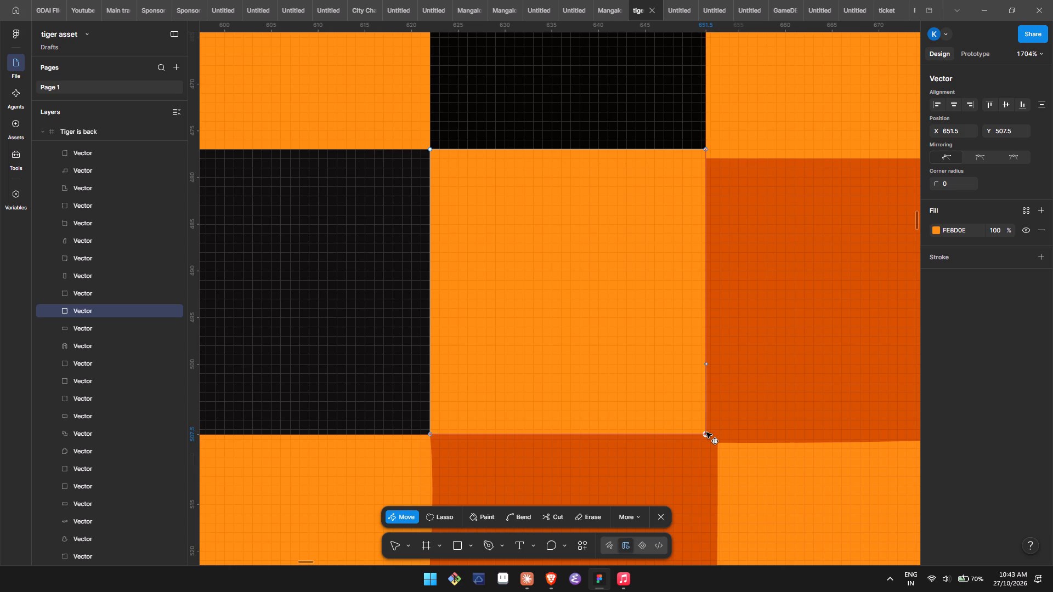
drag(706, 432, 706, 431)
click(706, 431)
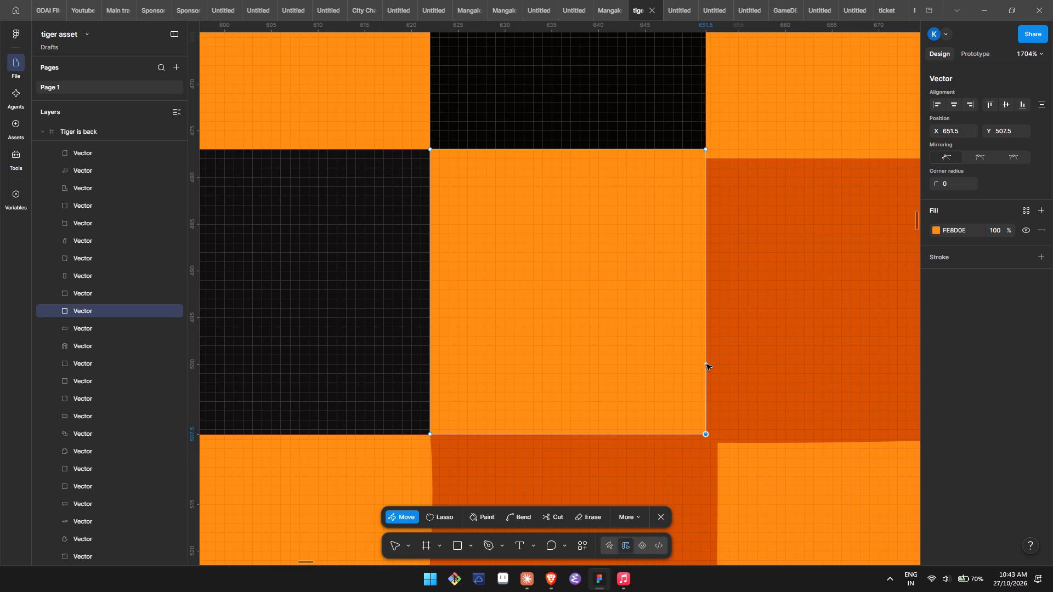
drag(706, 365, 706, 430)
click(706, 430)
Edit the black square above the orange one and move its upper-right anchor point to X 651.61, Y 451.
scroll(705, 433, down, 1)
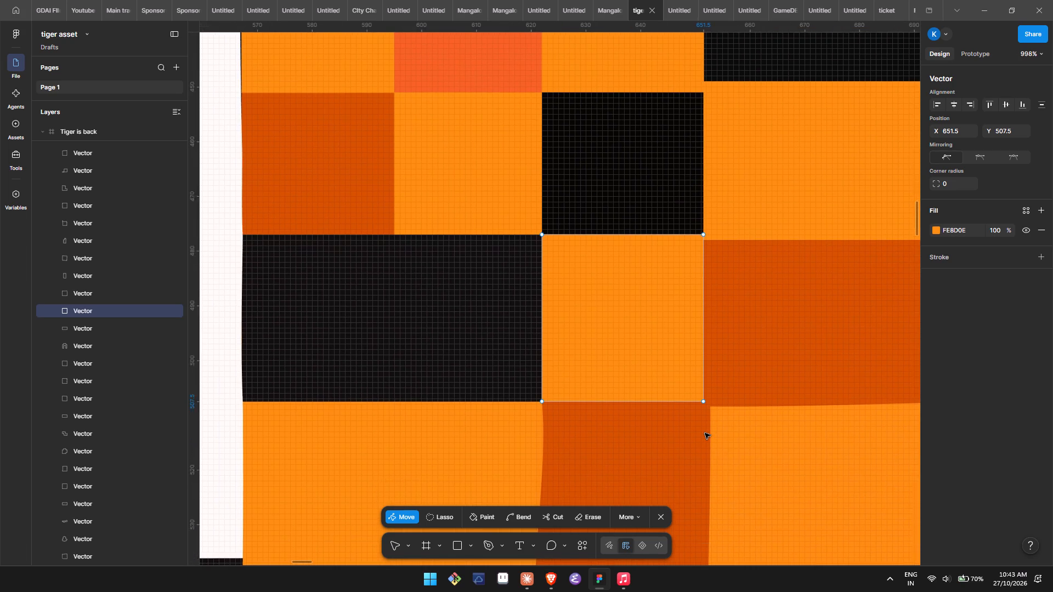
scroll(705, 433, down, 1)
scroll(705, 433, left, 3)
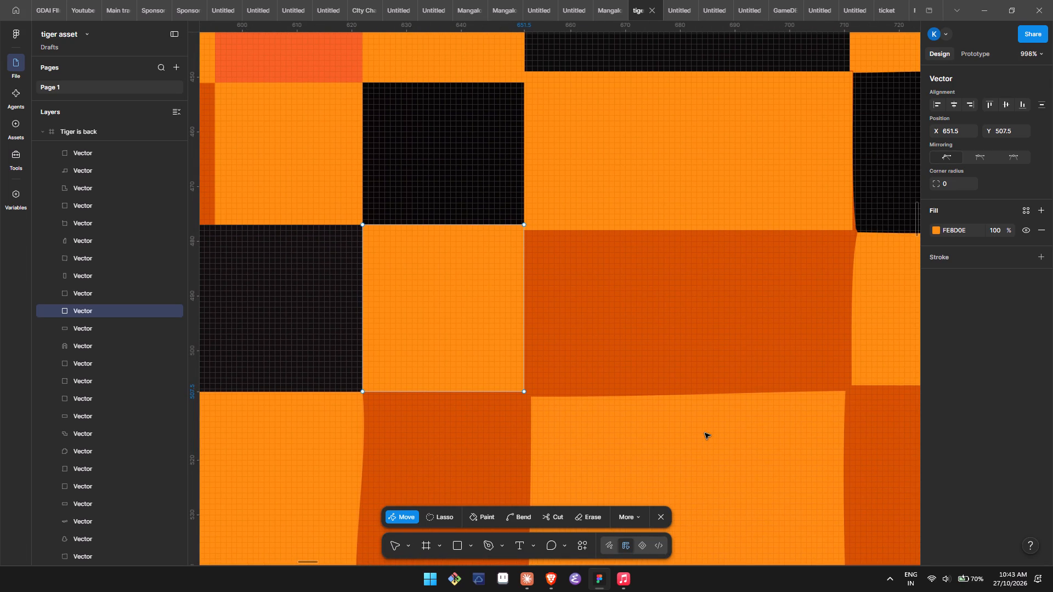
double_click(512, 82)
double_click(512, 82)
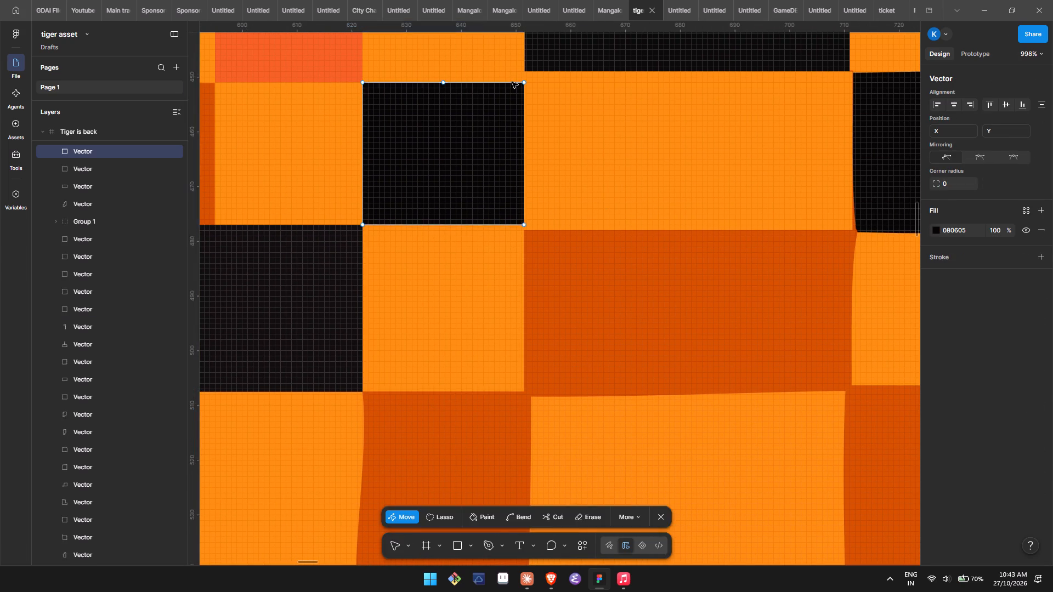
scroll(512, 82, left, 1)
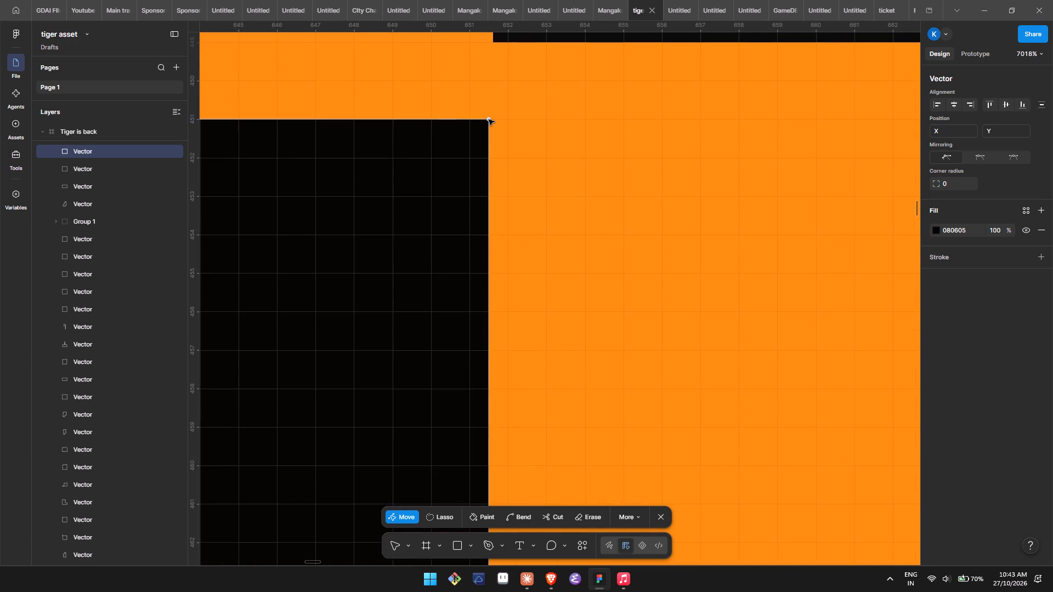
click(489, 119)
click(492, 119)
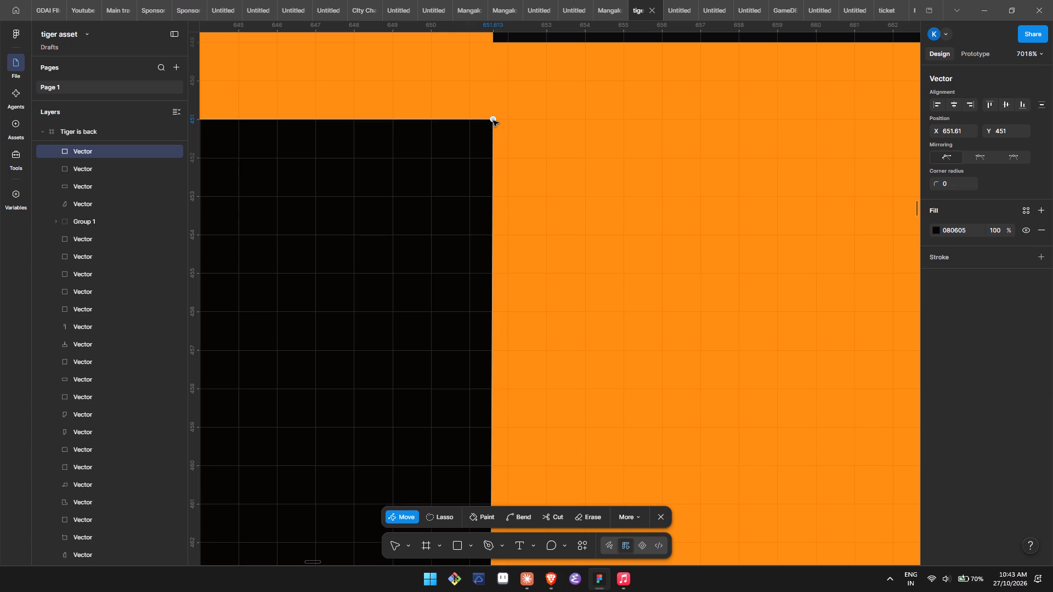
Move the black square's lower-right anchor point to X 651.61, Y 477.27.
scroll(493, 121, down, 1)
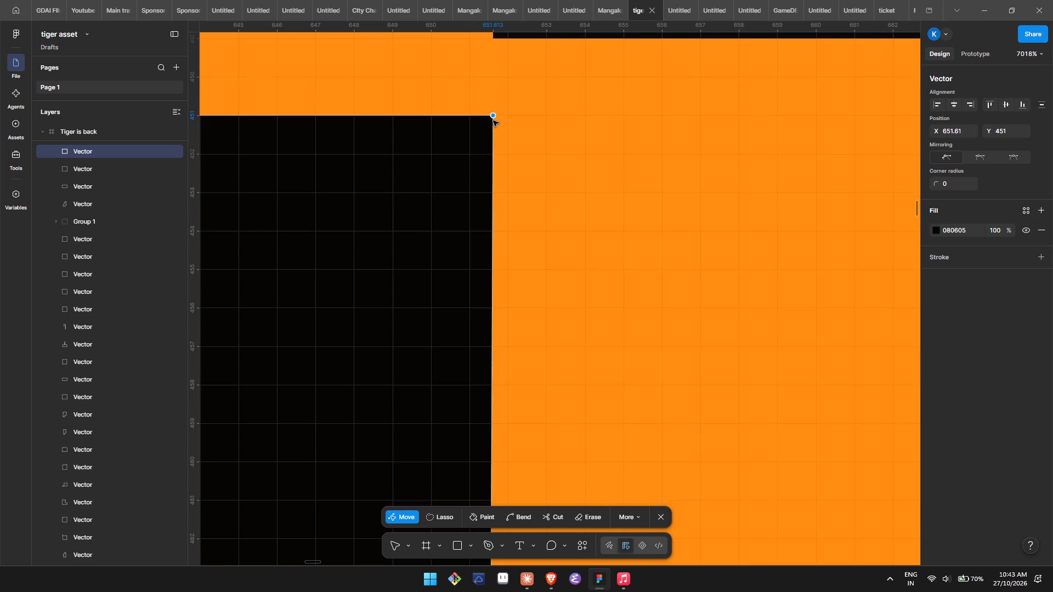
scroll(493, 121, down, 1)
scroll(498, 252, down, 1)
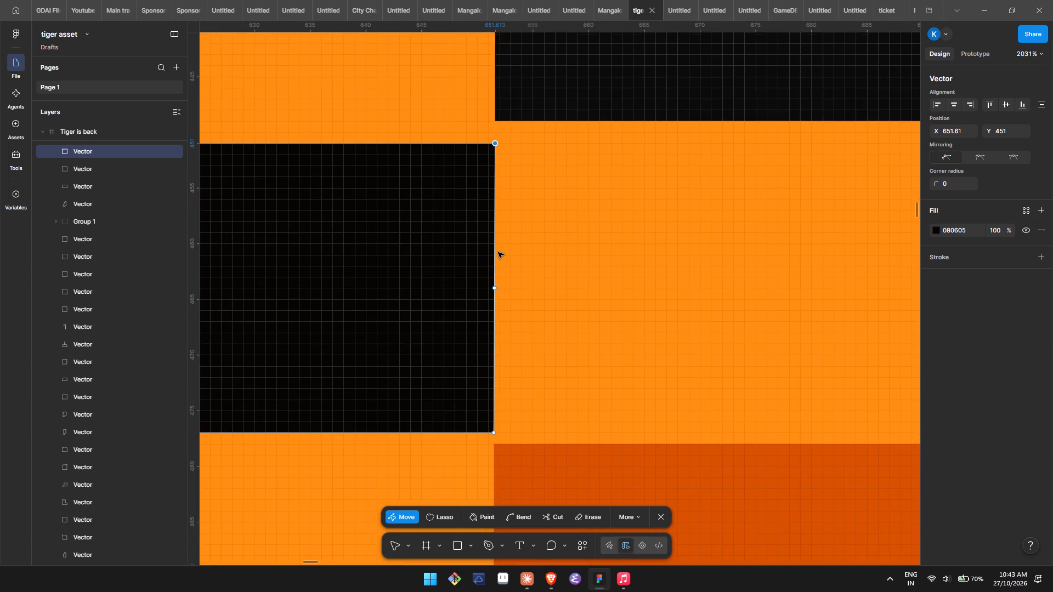
scroll(498, 252, down, 1)
click(494, 386)
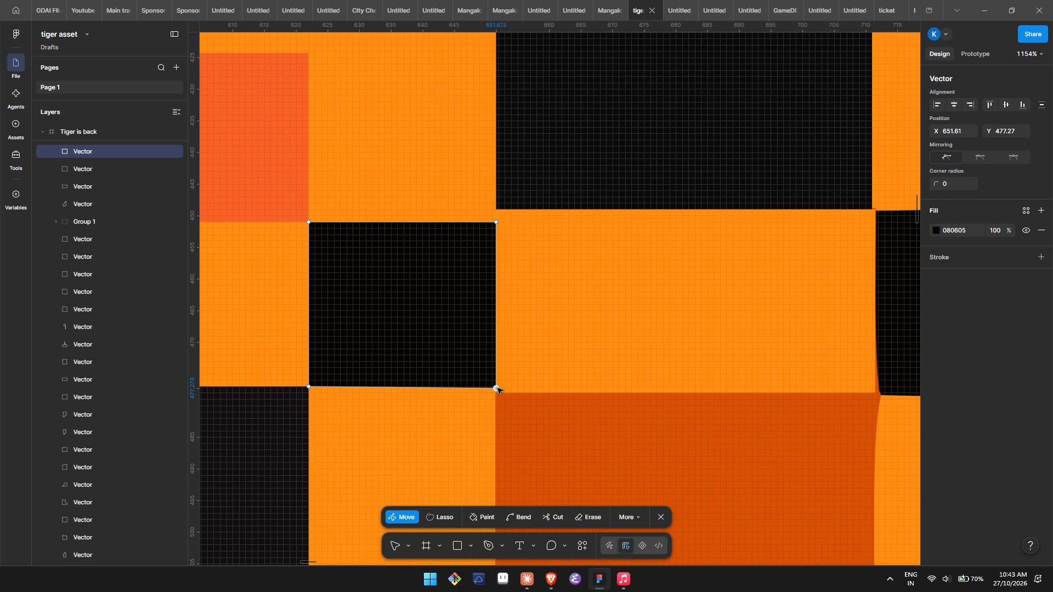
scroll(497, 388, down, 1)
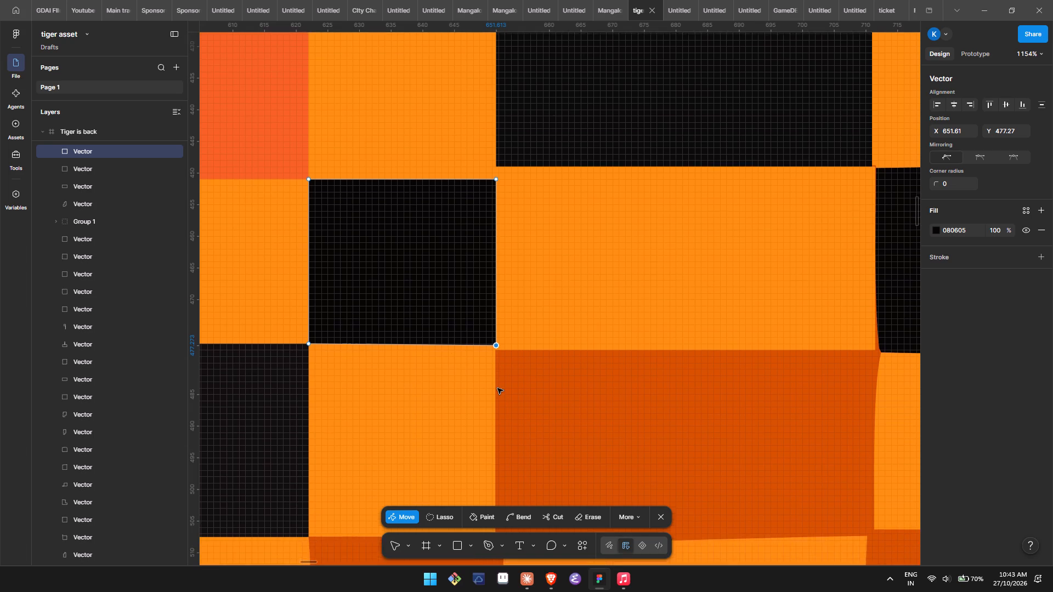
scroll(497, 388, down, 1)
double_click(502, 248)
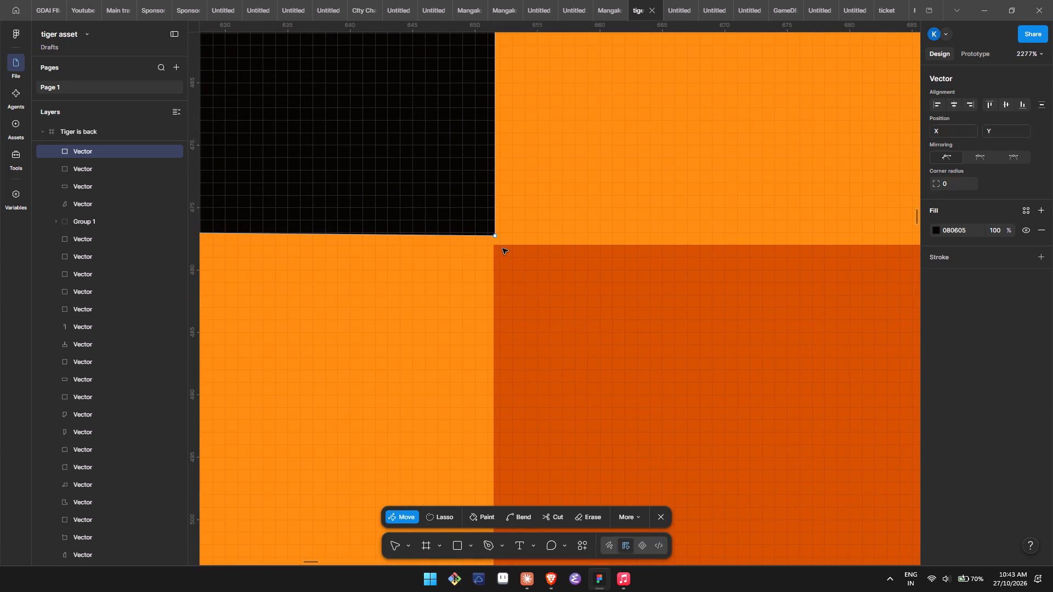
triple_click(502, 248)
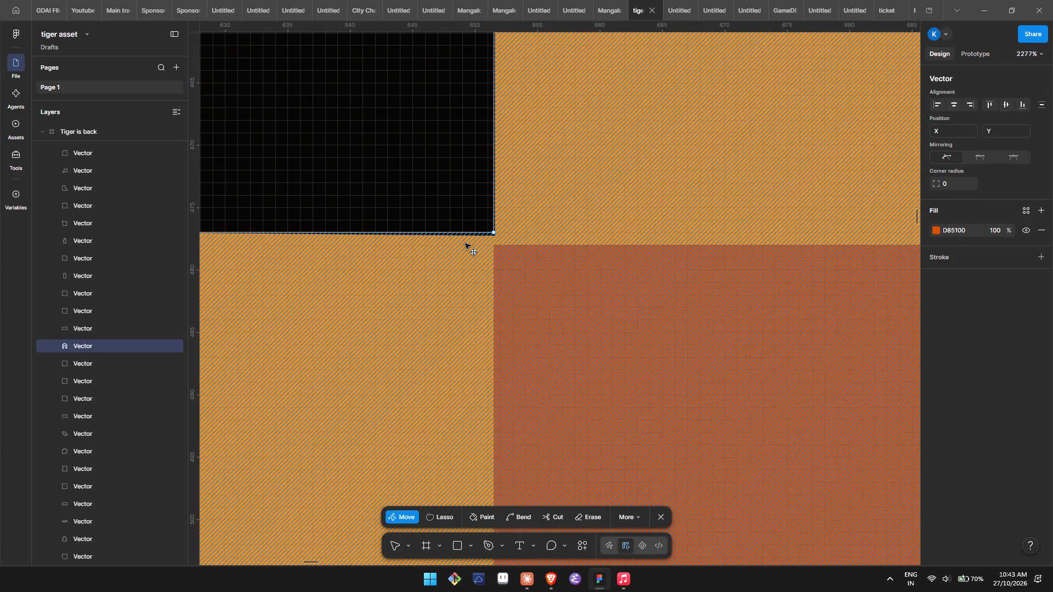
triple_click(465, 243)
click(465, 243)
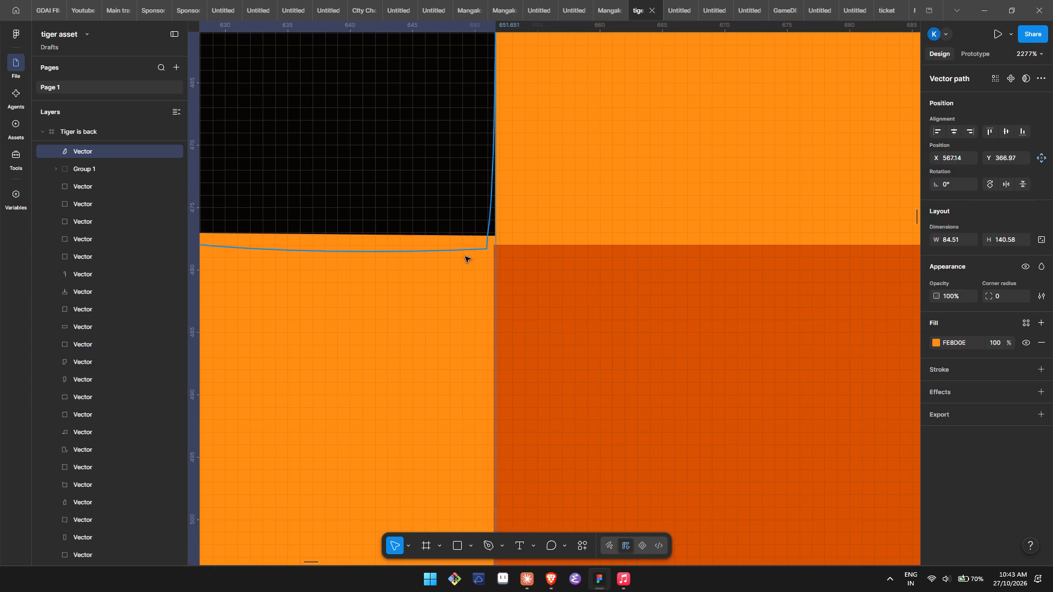
Edit the orange square below the black one and move its upper-right anchor point to X 651.5, Y 477.
double_click(465, 264)
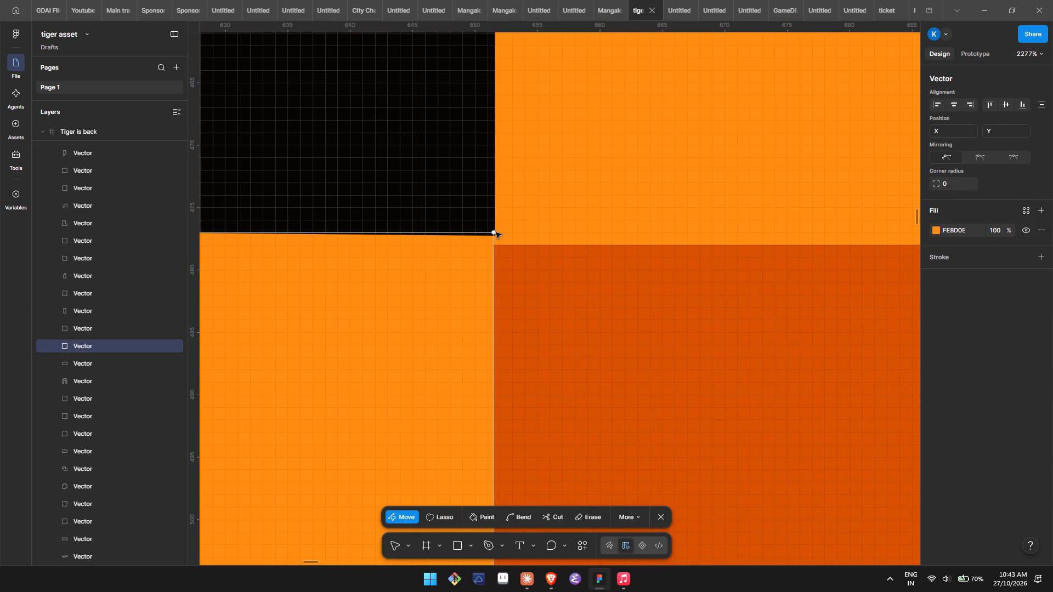
drag(495, 231, 496, 236)
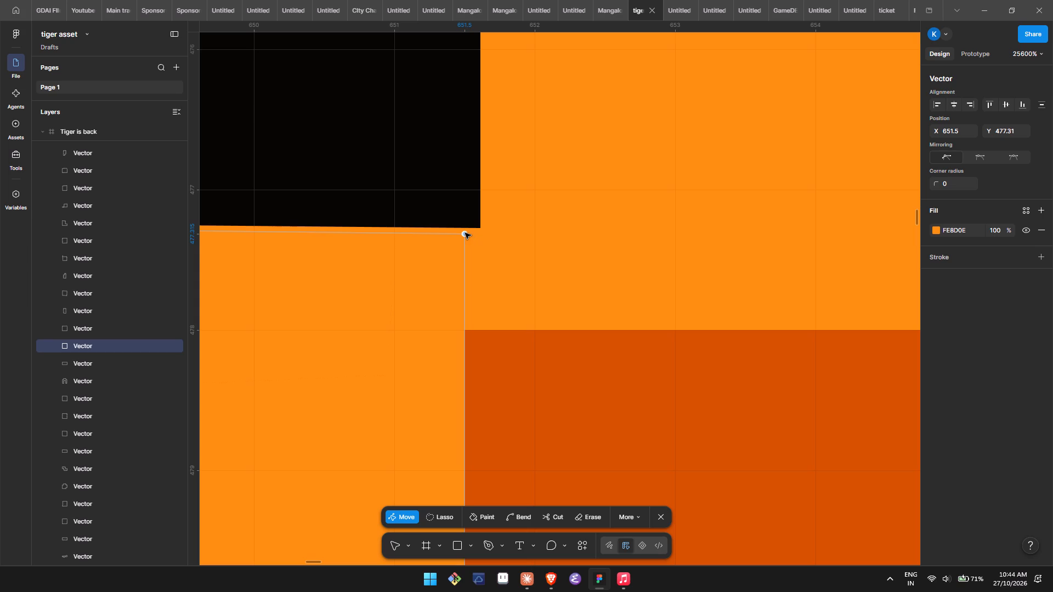
drag(465, 233, 490, 227)
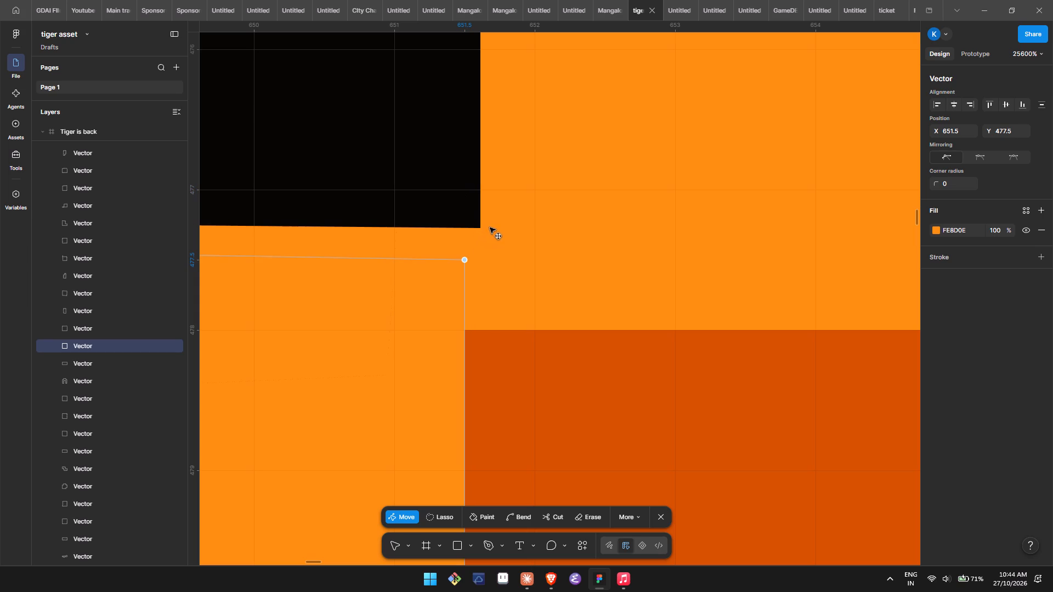
drag(490, 227, 472, 229)
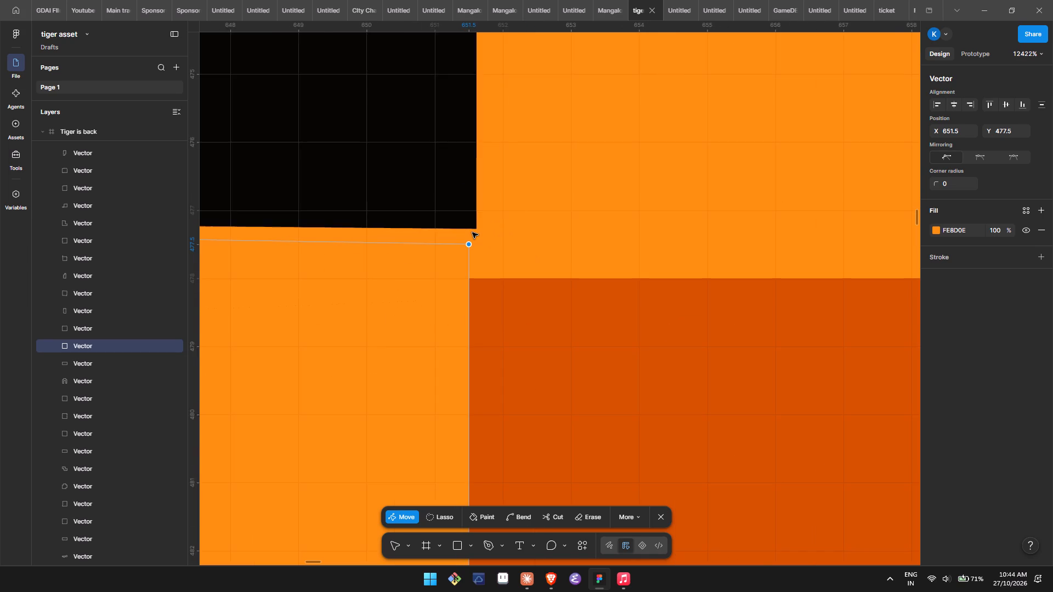
drag(472, 238, 472, 230)
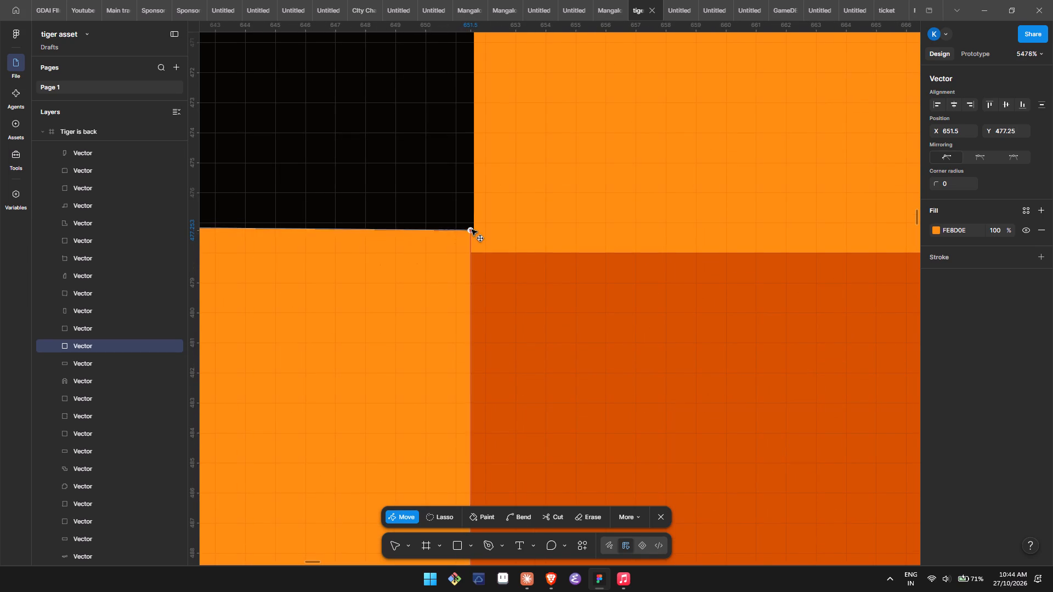
drag(472, 230, 478, 231)
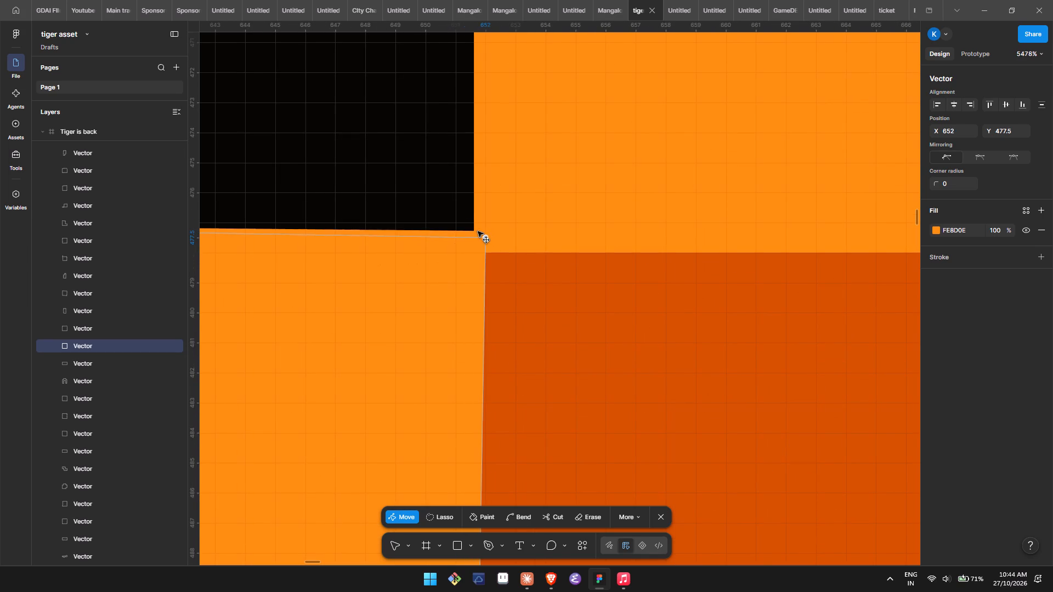
drag(478, 231, 478, 230)
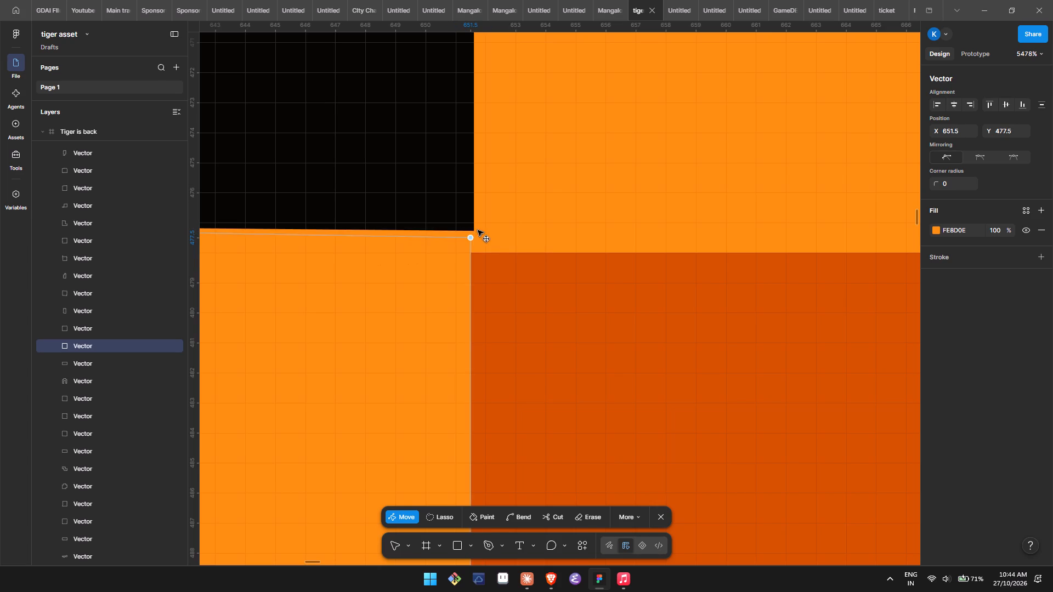
drag(478, 230, 473, 231)
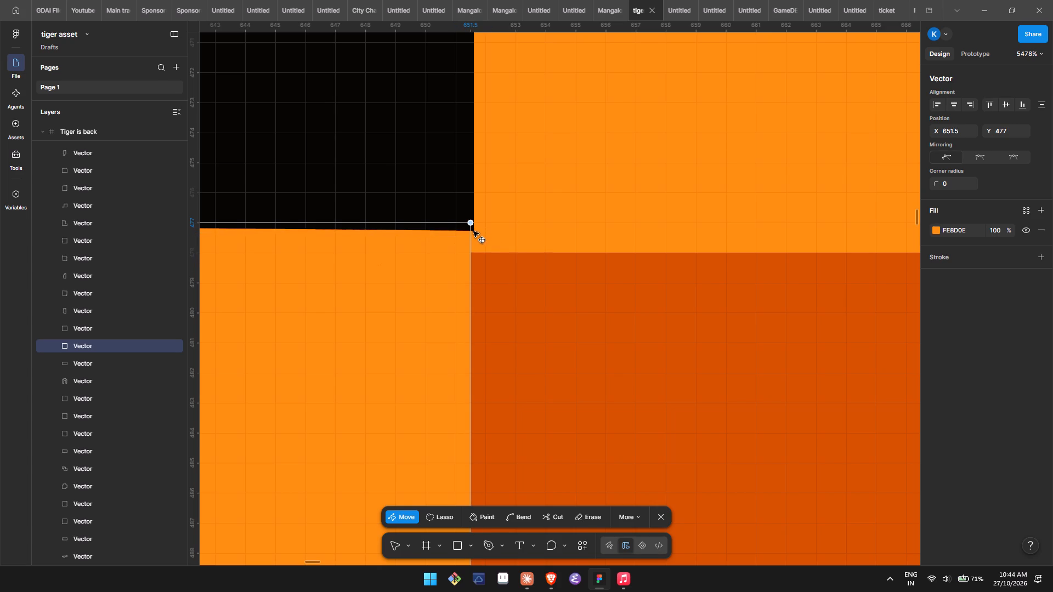
drag(473, 231, 474, 233)
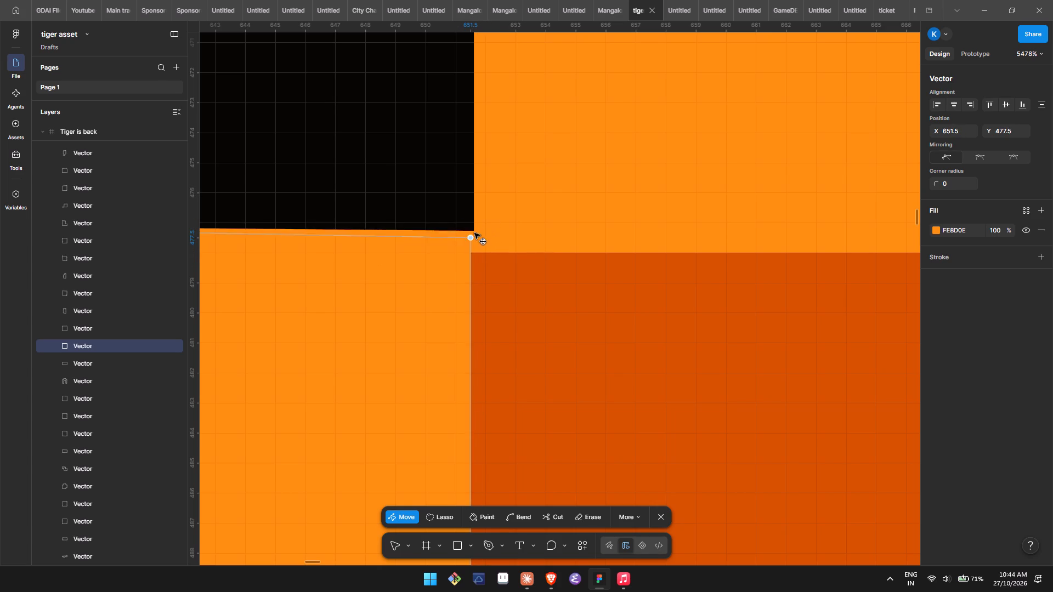
drag(474, 233, 477, 230)
drag(477, 230, 482, 226)
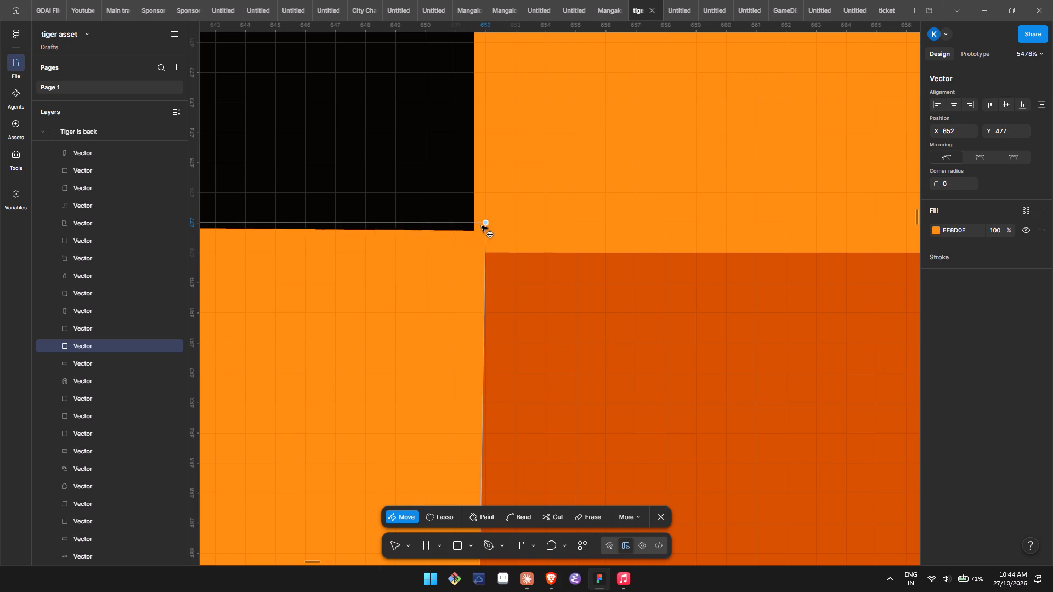
drag(482, 226, 478, 230)
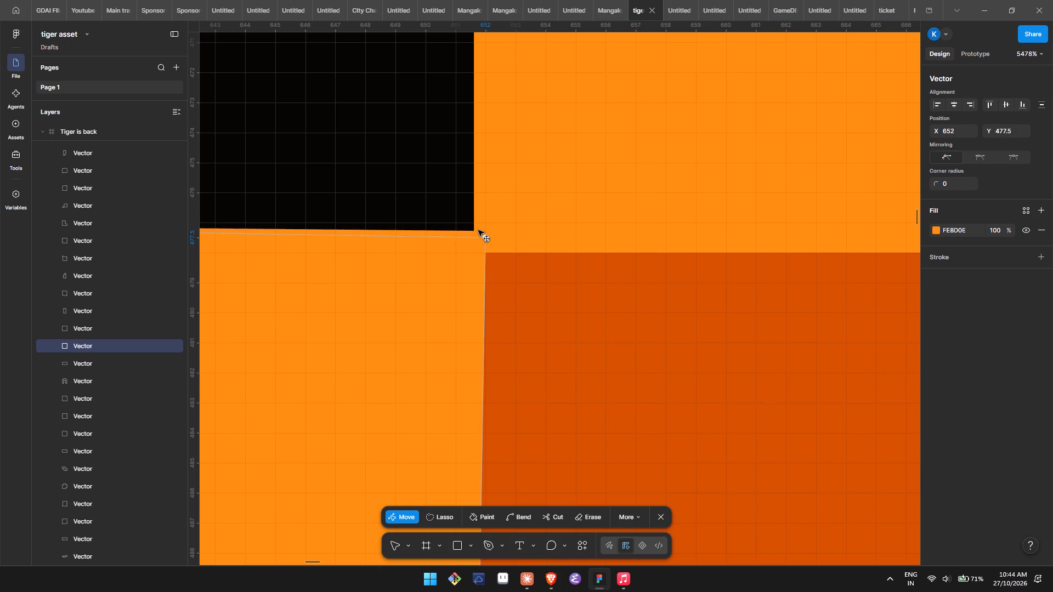
drag(478, 230, 477, 230)
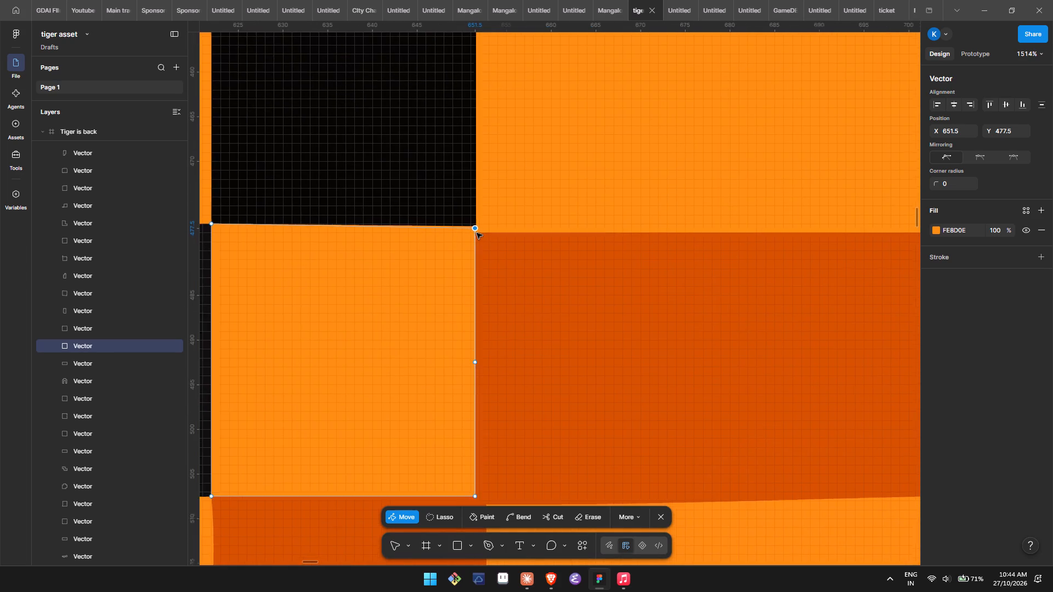
click(474, 227)
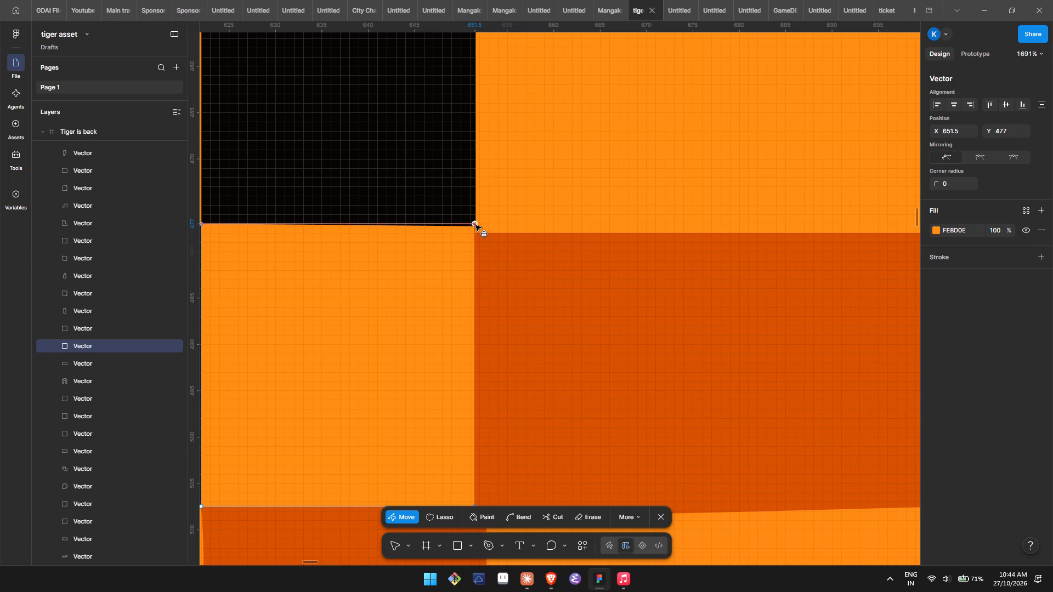
Edit the black square and move its lower-right anchor point to X 651.61, Y 477, levelling its bottom edge.
triple_click(454, 204)
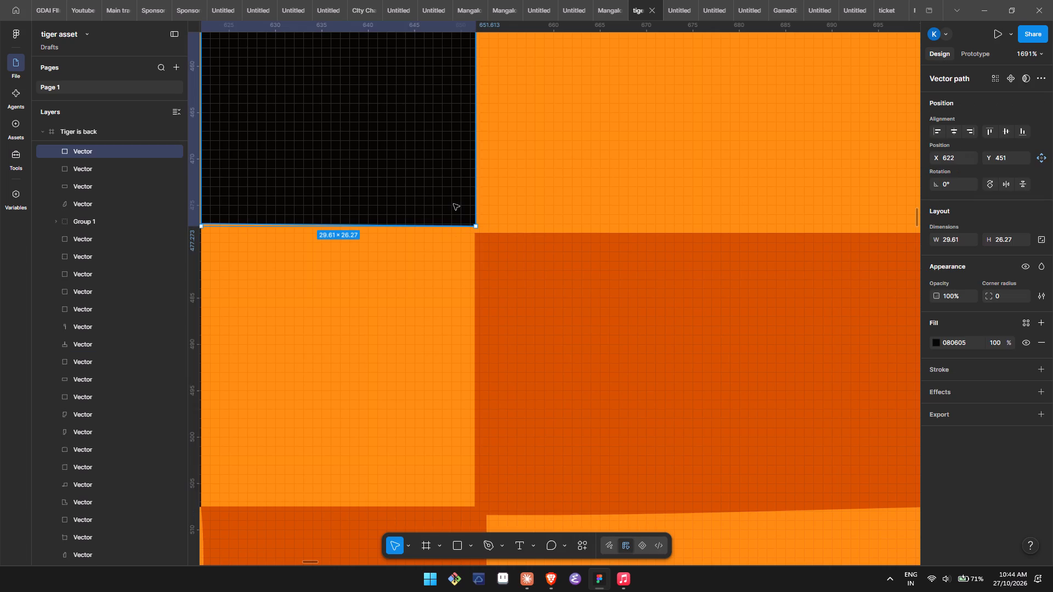
double_click(454, 204)
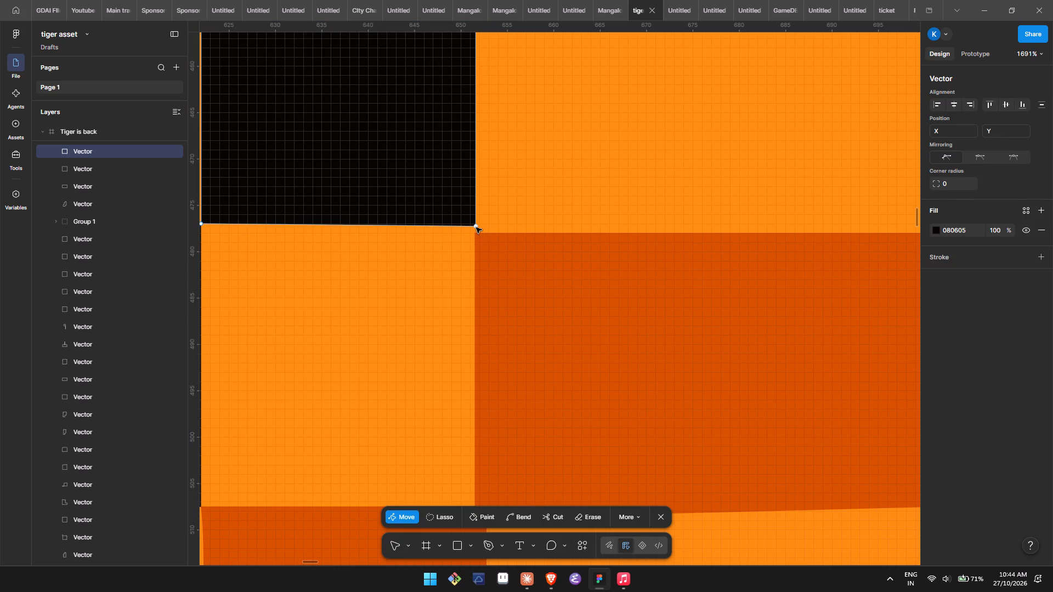
click(476, 227)
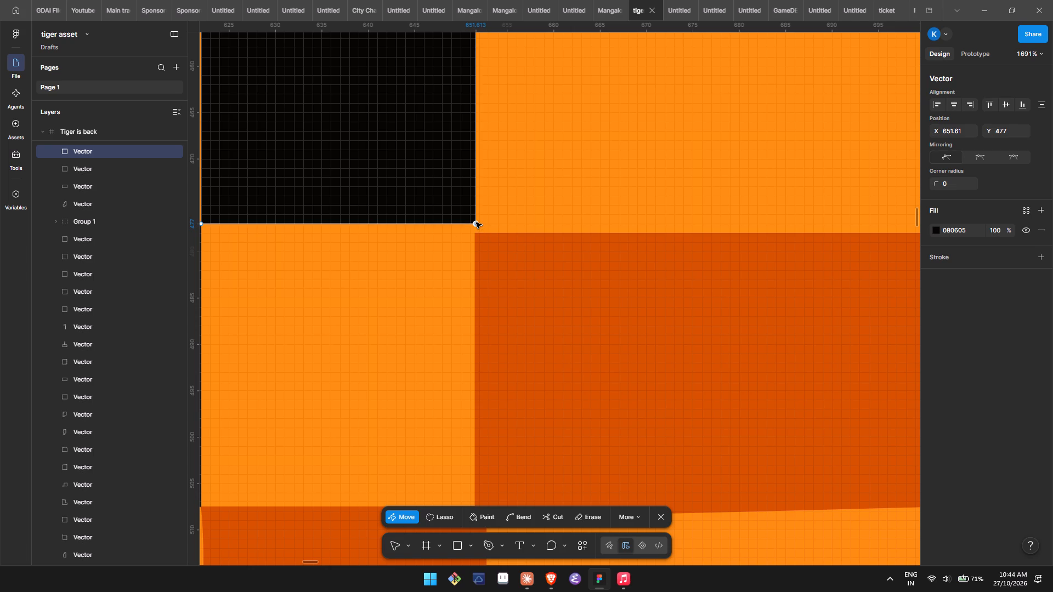
double_click(466, 305)
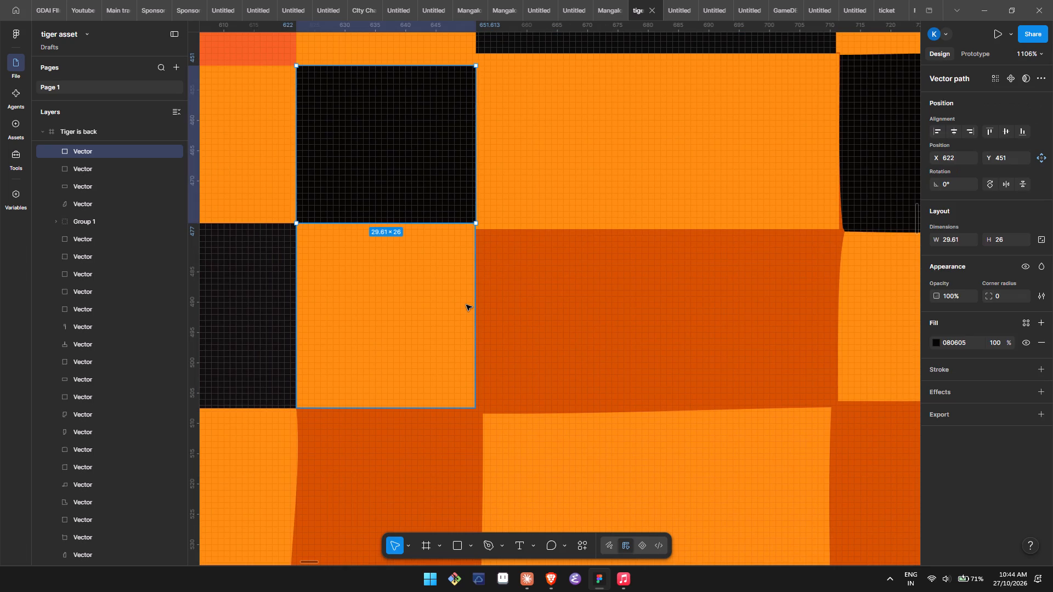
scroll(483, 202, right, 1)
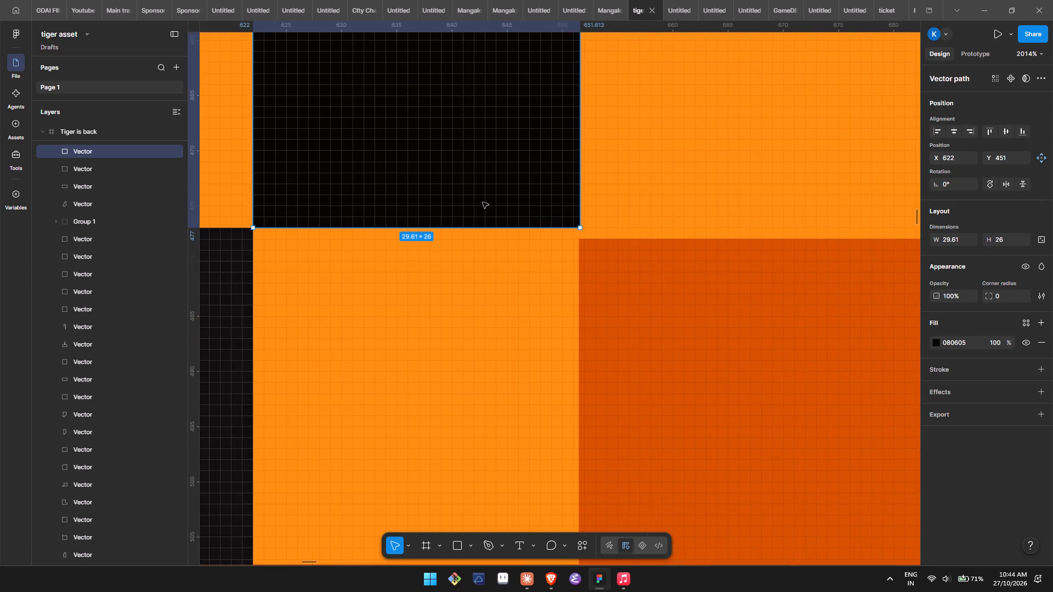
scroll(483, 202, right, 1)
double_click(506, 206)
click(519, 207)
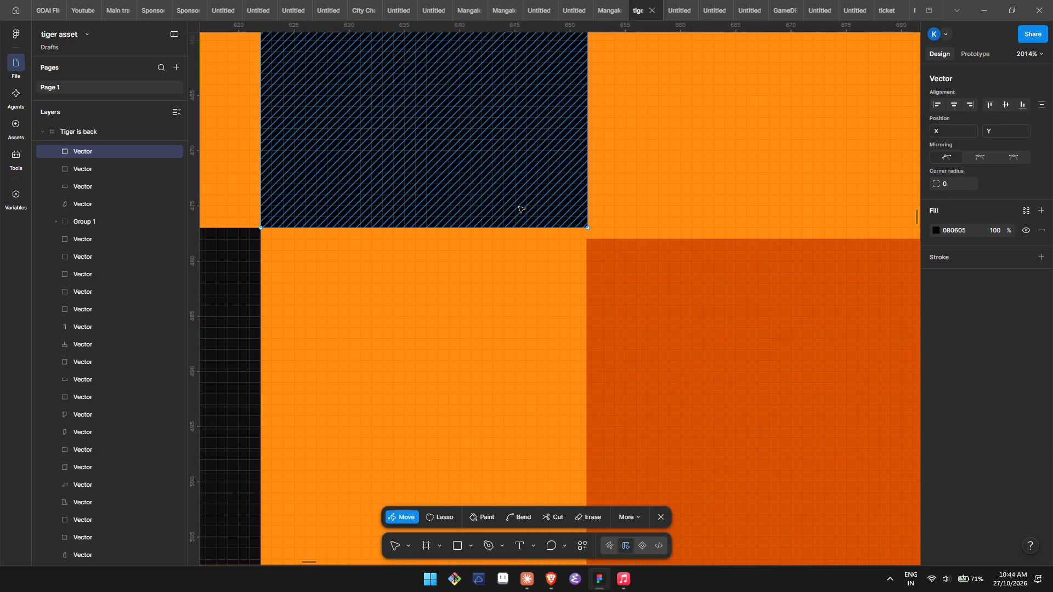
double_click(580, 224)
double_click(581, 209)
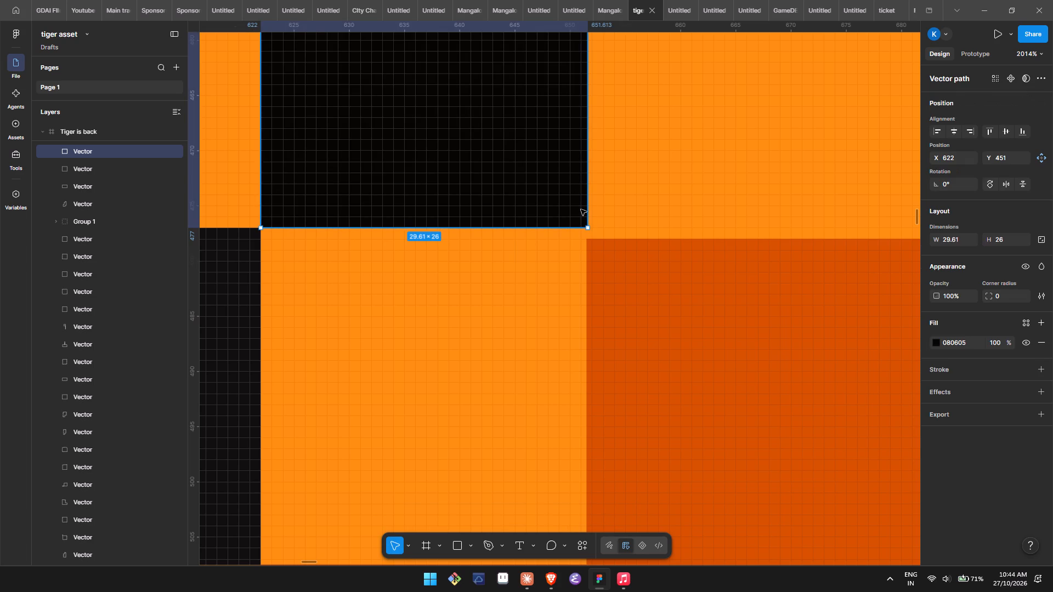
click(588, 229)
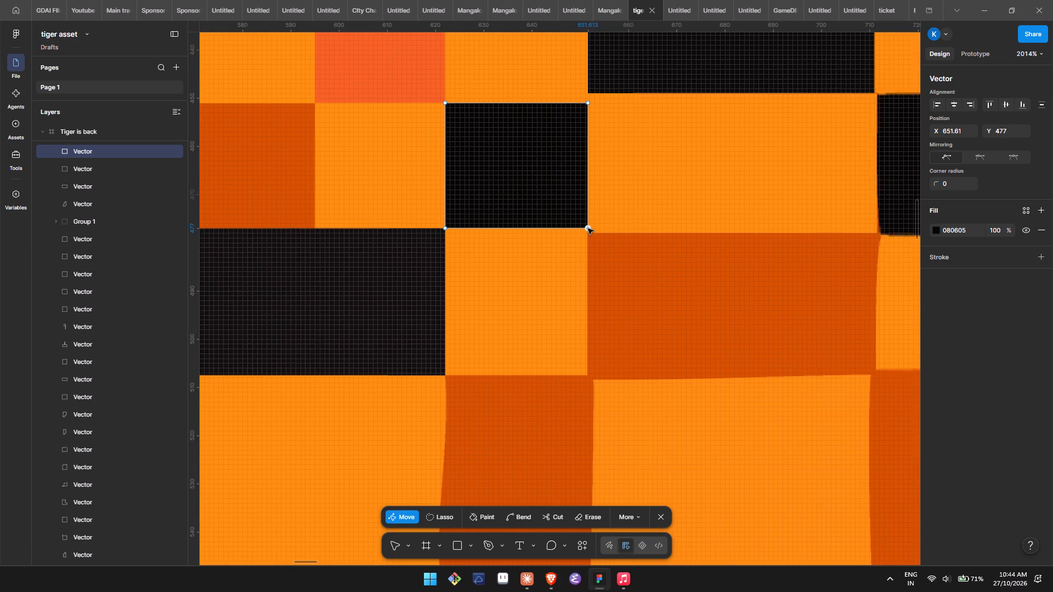
Edit the orange square below the black one and move its bottom edge's anchor points up to Y 507.
scroll(588, 229, left, 1)
triple_click(530, 307)
click(530, 307)
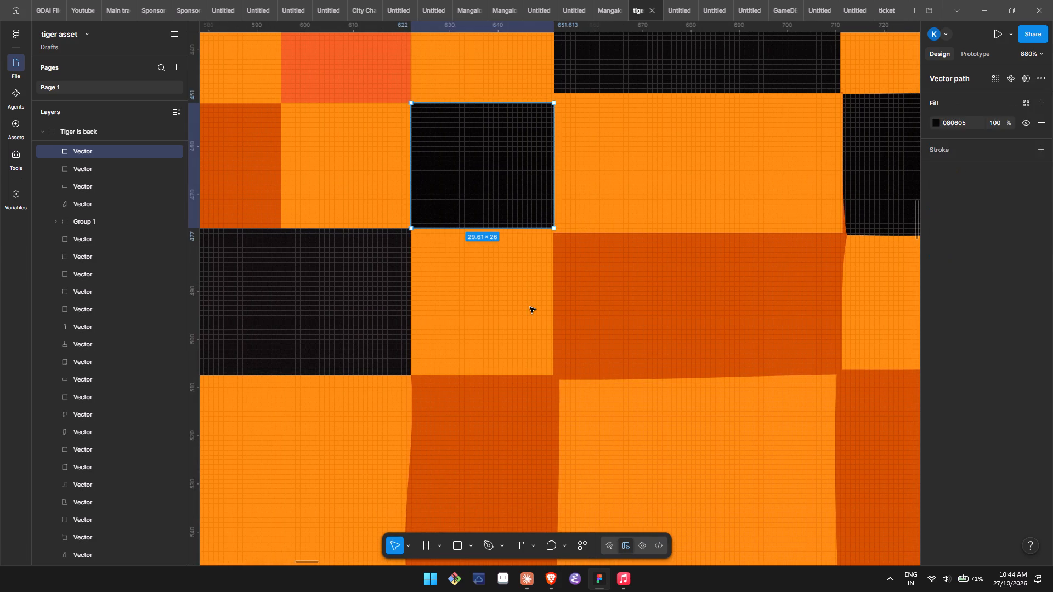
click(552, 373)
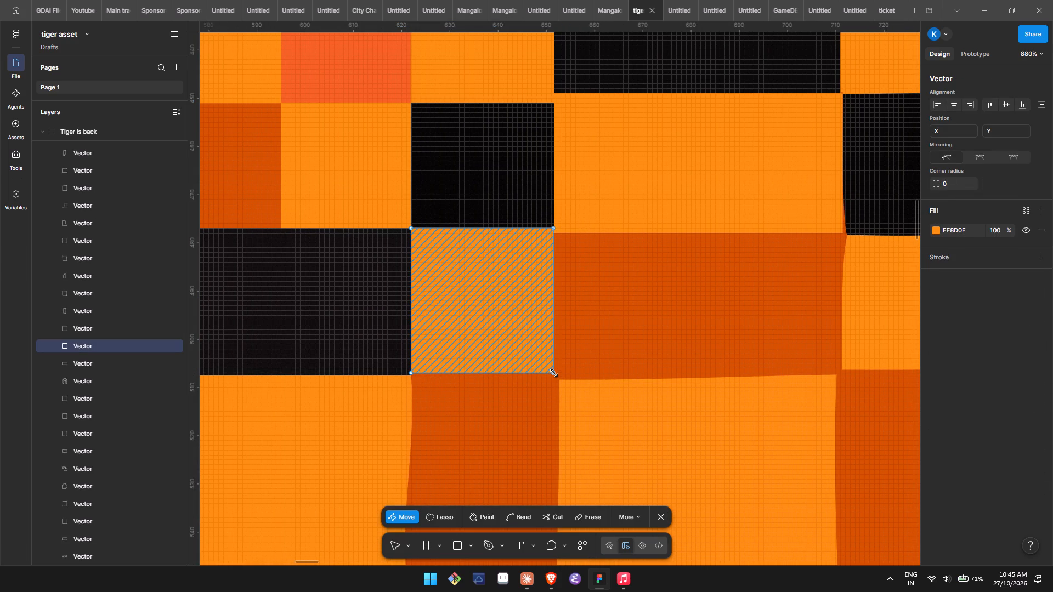
double_click(530, 343)
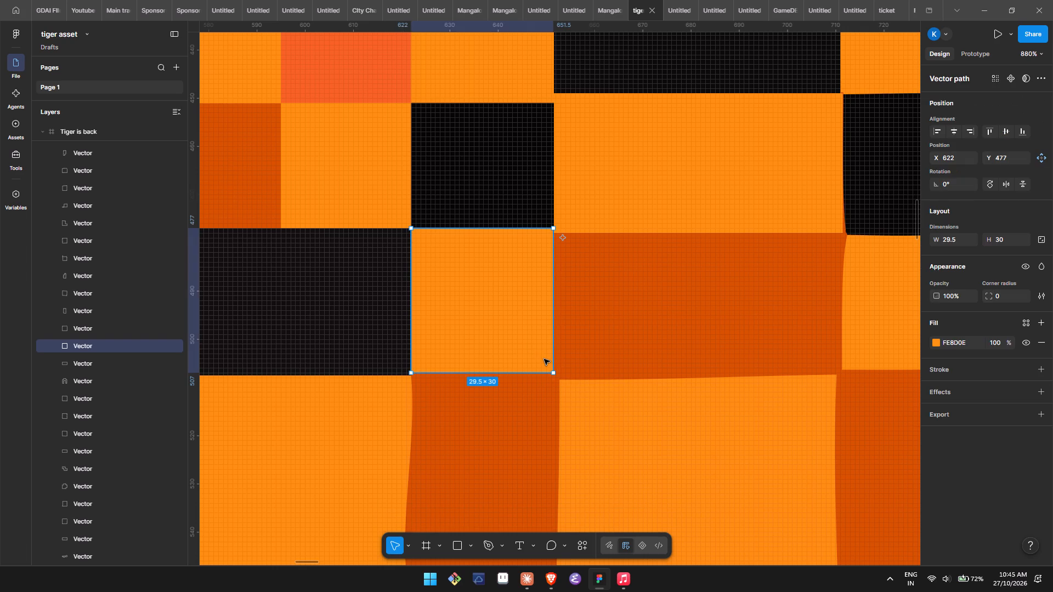
double_click(545, 359)
click(553, 372)
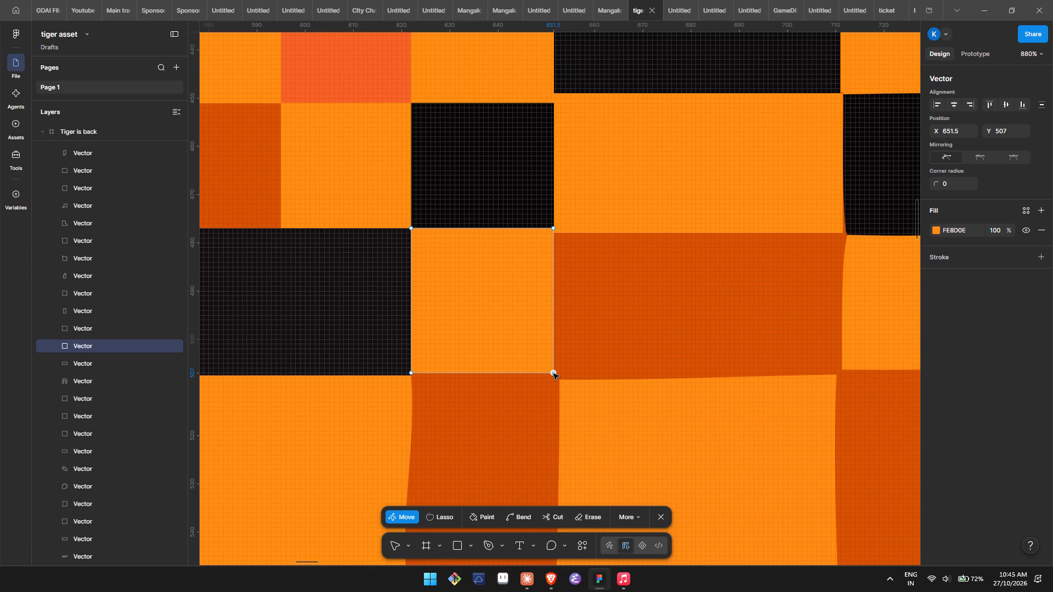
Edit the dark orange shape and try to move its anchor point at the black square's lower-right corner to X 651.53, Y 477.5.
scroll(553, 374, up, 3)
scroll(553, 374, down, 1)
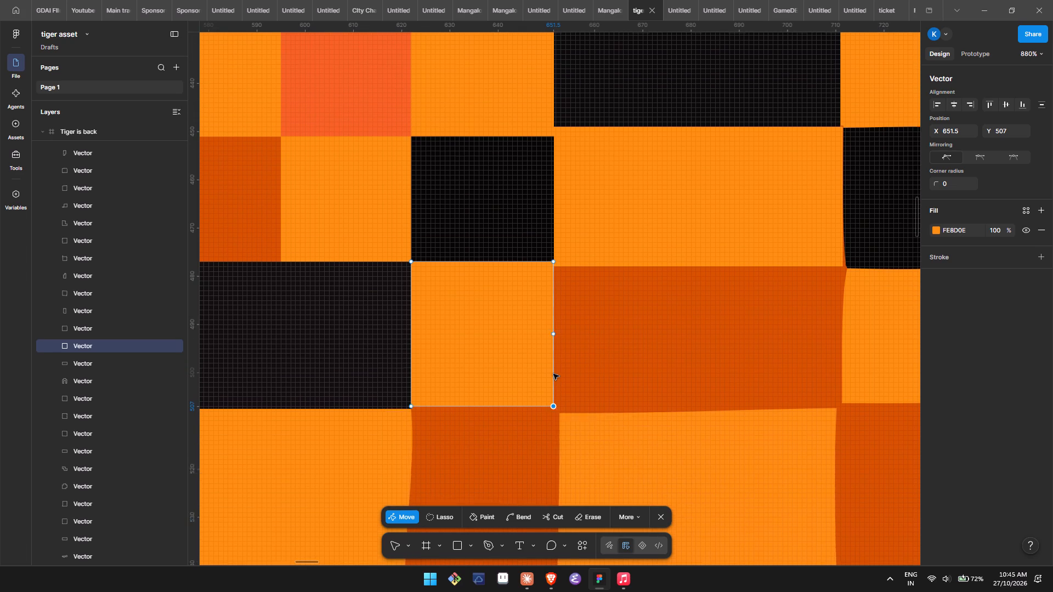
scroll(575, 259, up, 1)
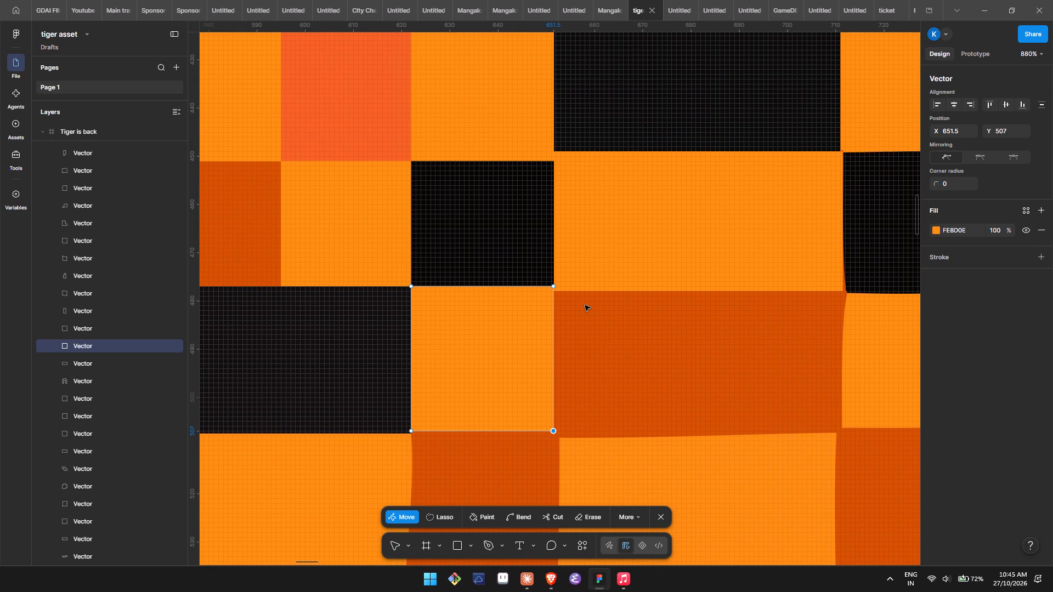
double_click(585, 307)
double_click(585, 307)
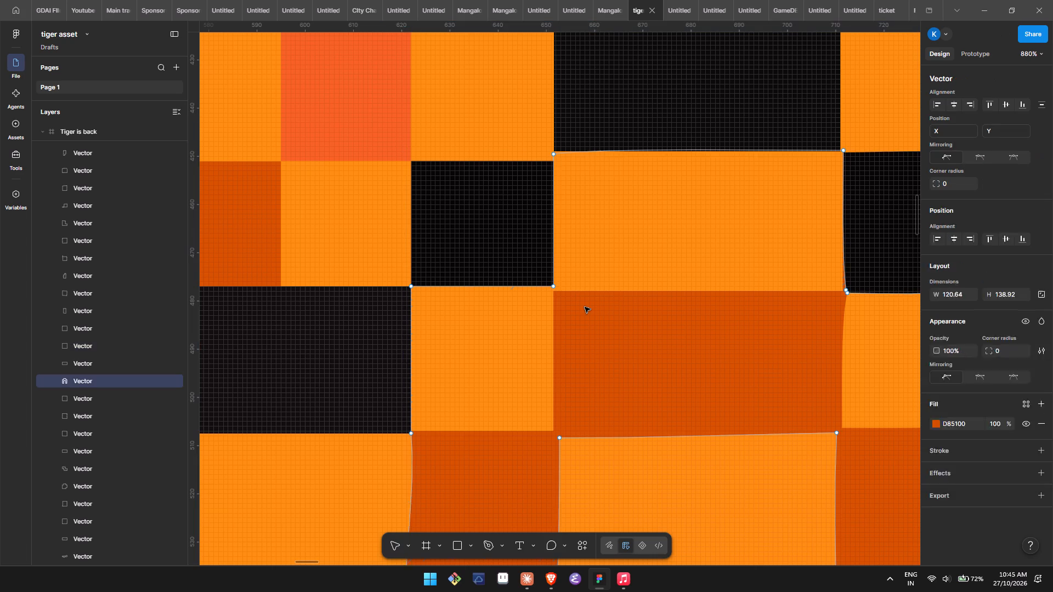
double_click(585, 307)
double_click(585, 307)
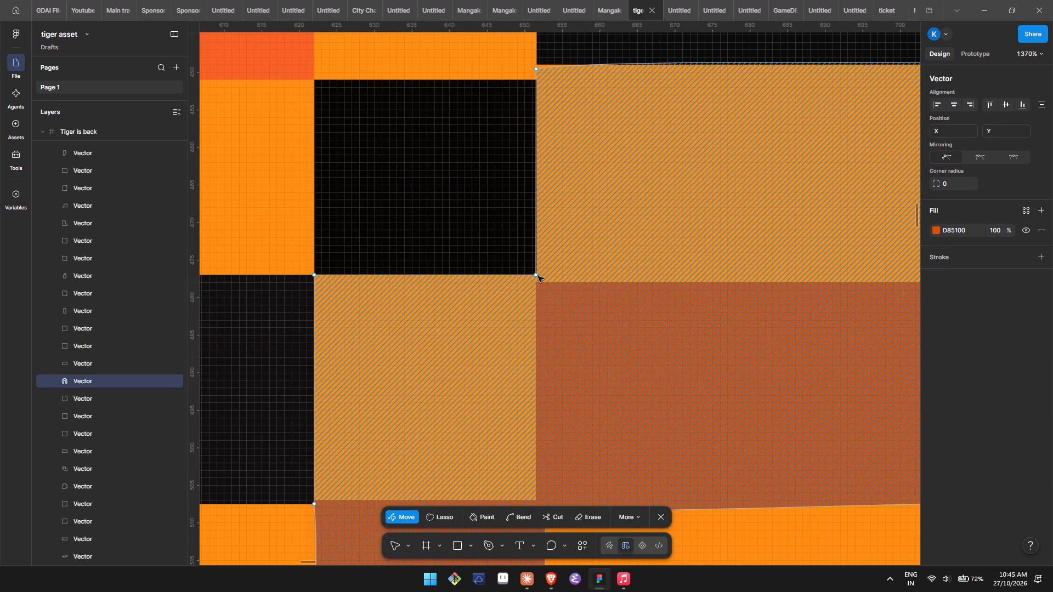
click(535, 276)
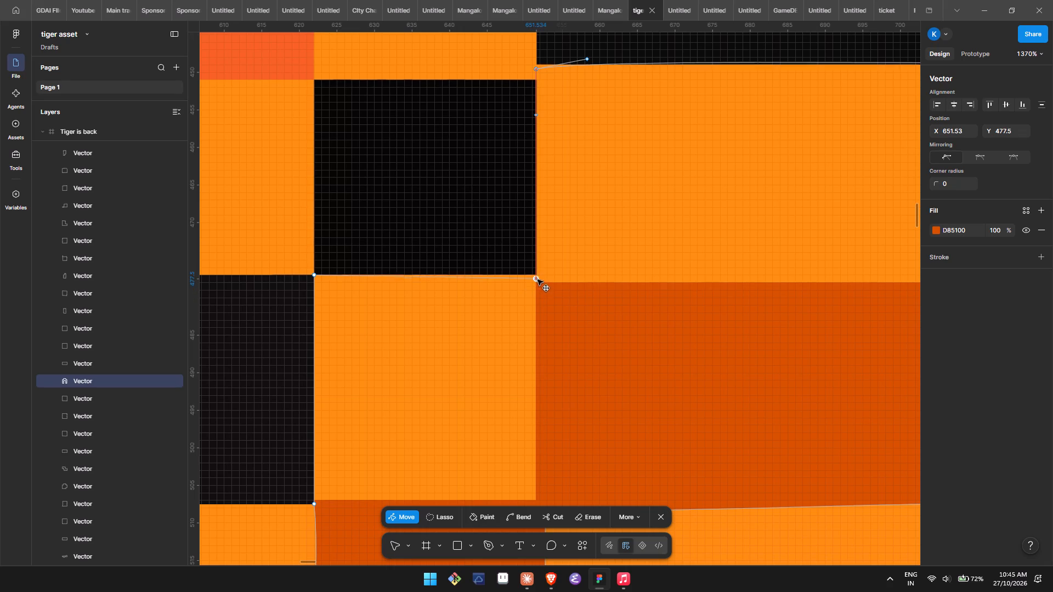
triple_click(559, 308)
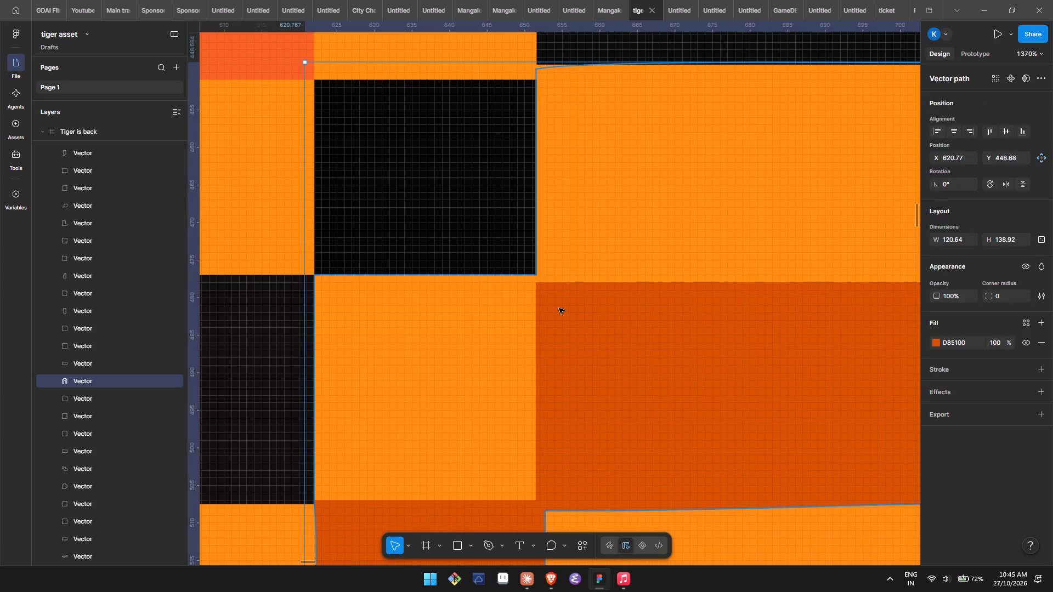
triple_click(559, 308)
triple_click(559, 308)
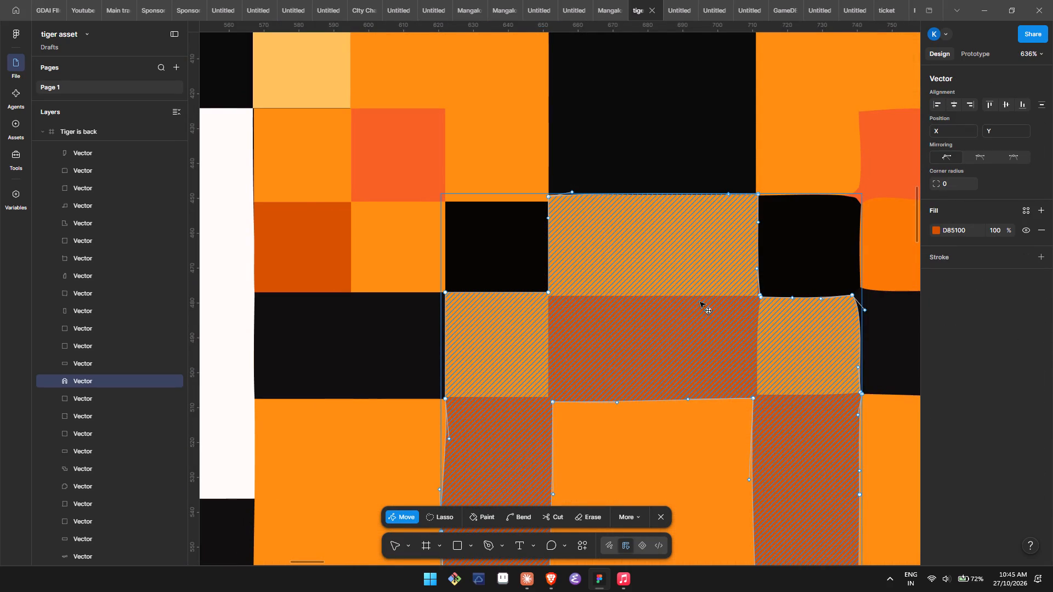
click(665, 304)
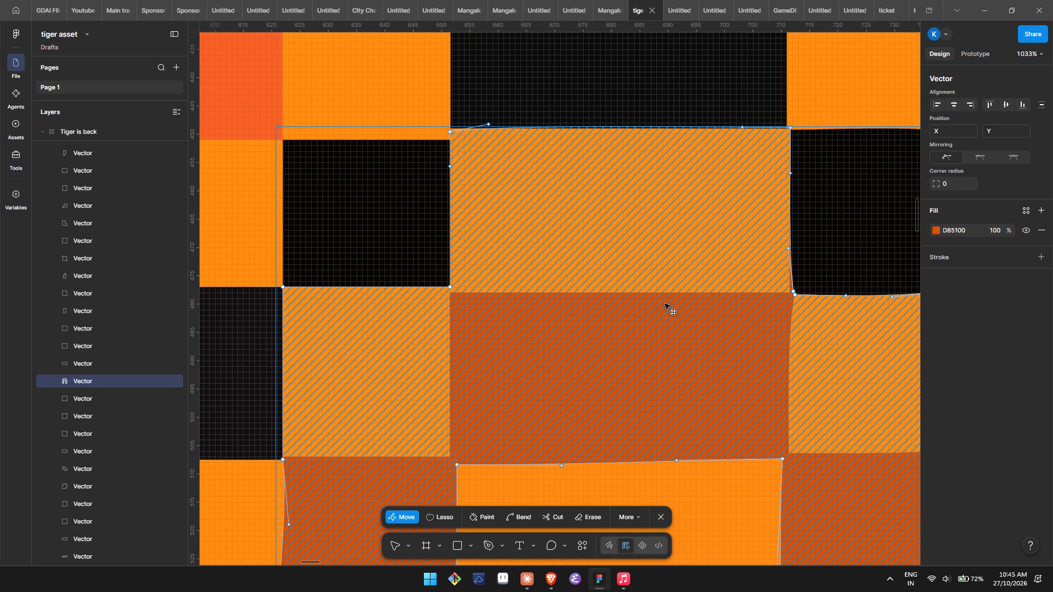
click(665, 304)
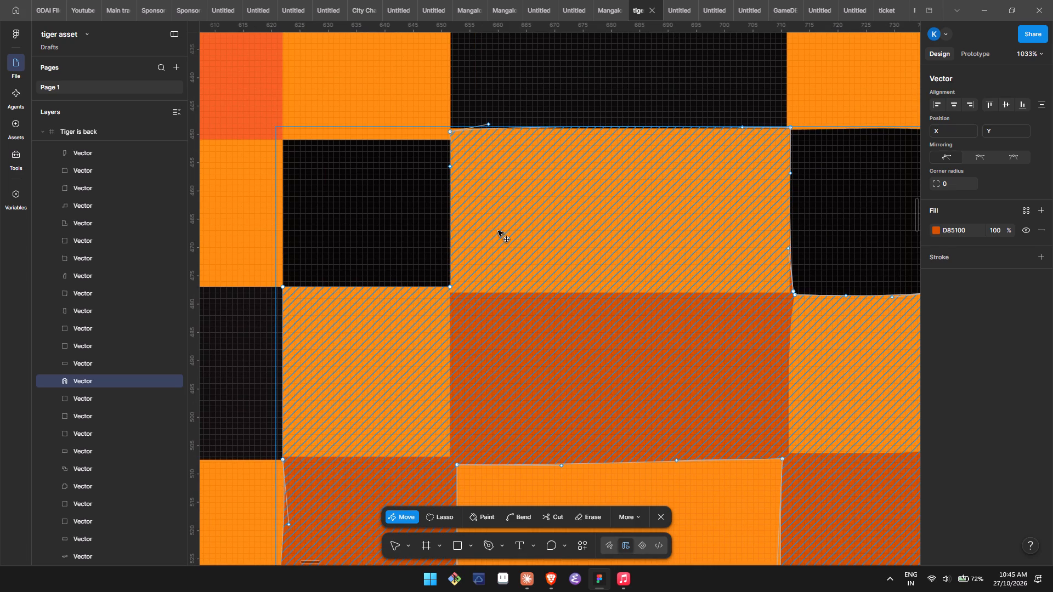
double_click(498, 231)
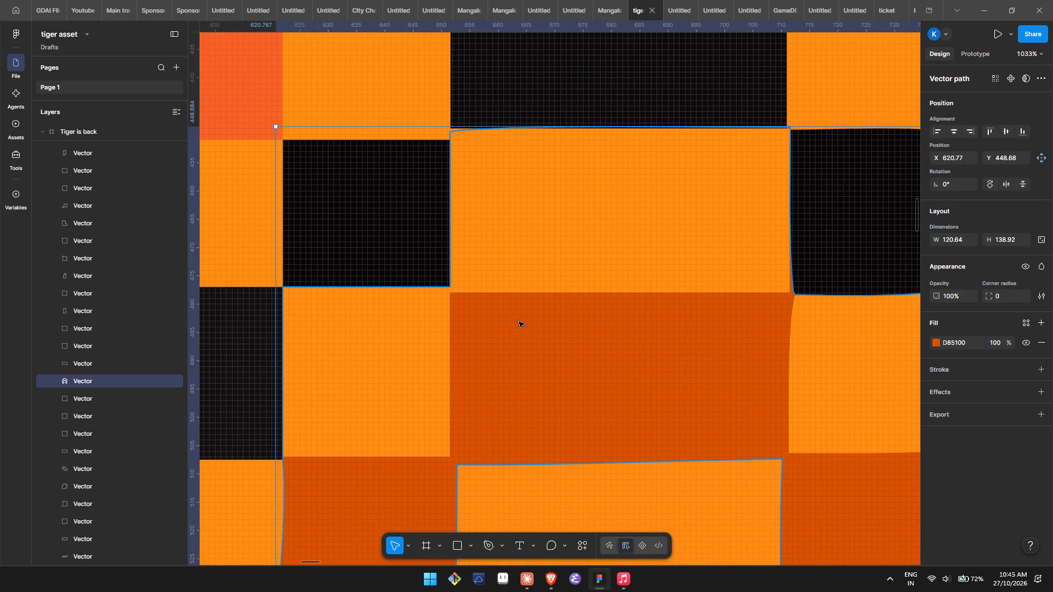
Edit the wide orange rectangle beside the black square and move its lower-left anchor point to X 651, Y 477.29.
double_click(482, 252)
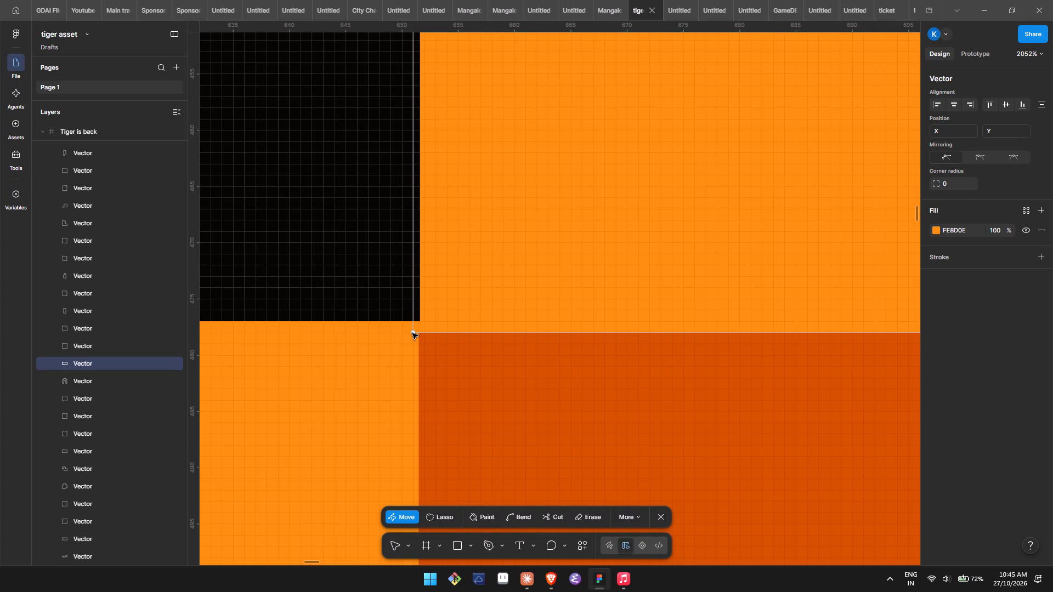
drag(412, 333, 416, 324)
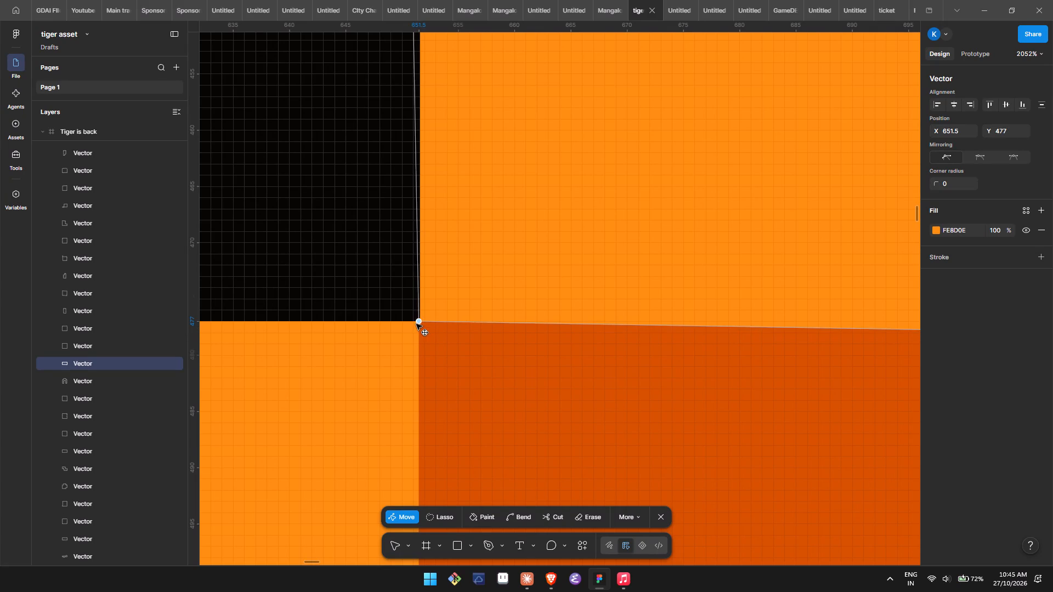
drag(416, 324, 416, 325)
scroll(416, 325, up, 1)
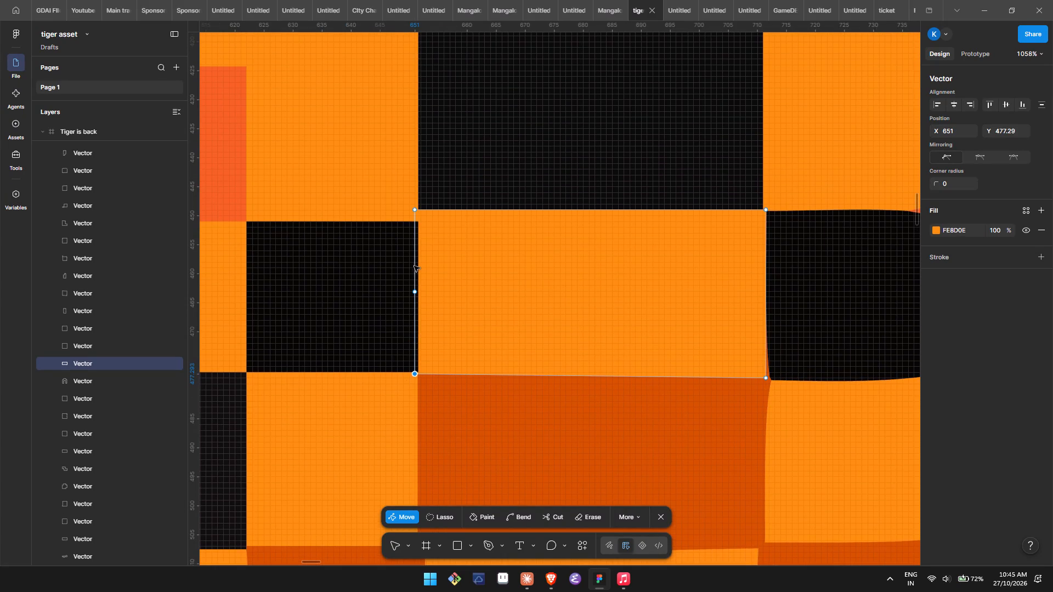
Move the wide orange rectangle's upper-left anchor point to X 651.5, Y 451, meeting the black square's upper-right corner.
drag(414, 210, 420, 216)
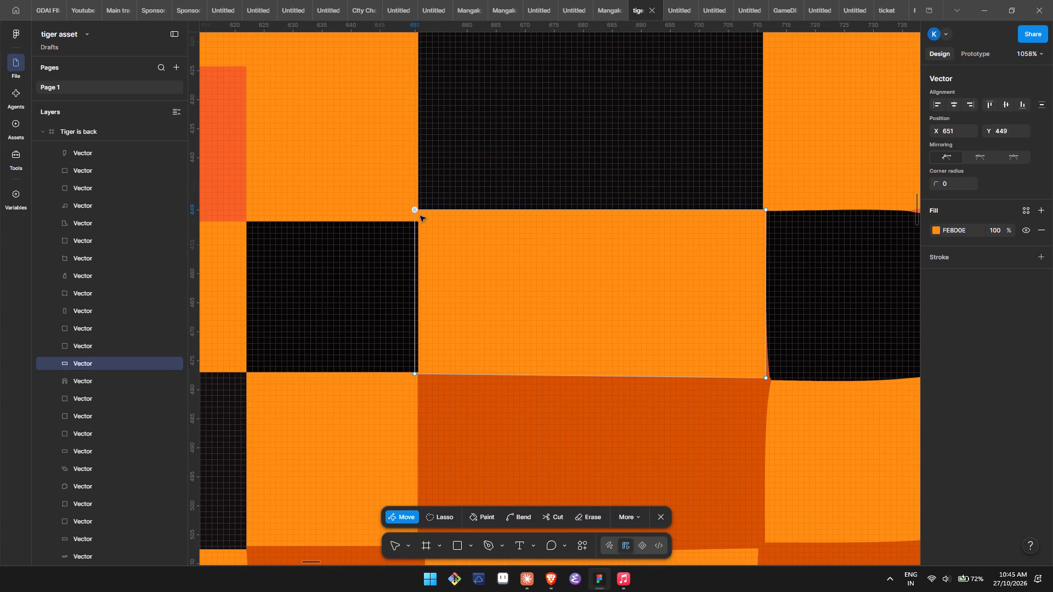
drag(420, 216, 418, 221)
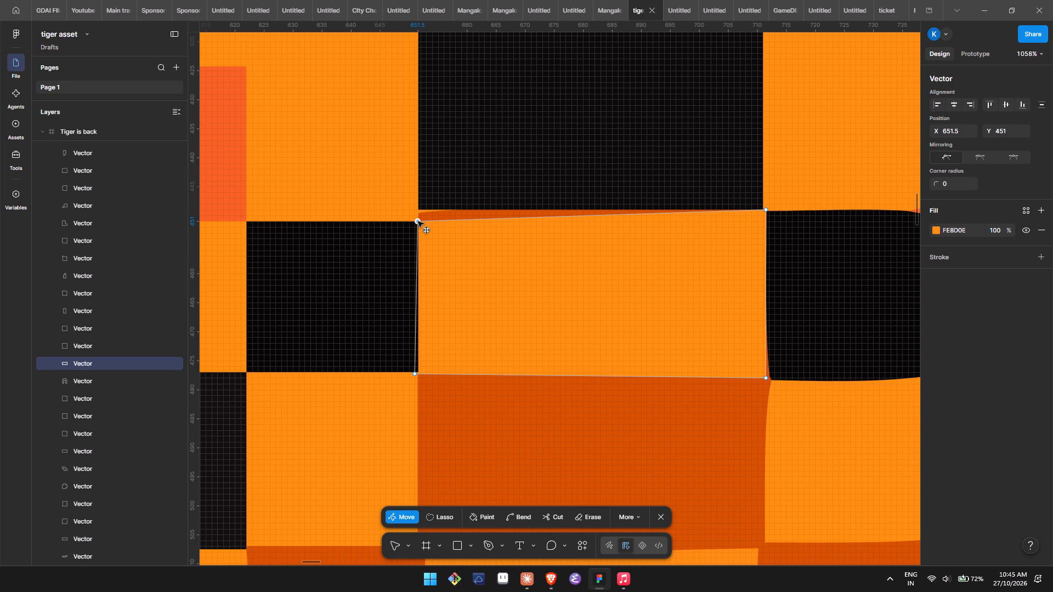
drag(418, 221, 418, 220)
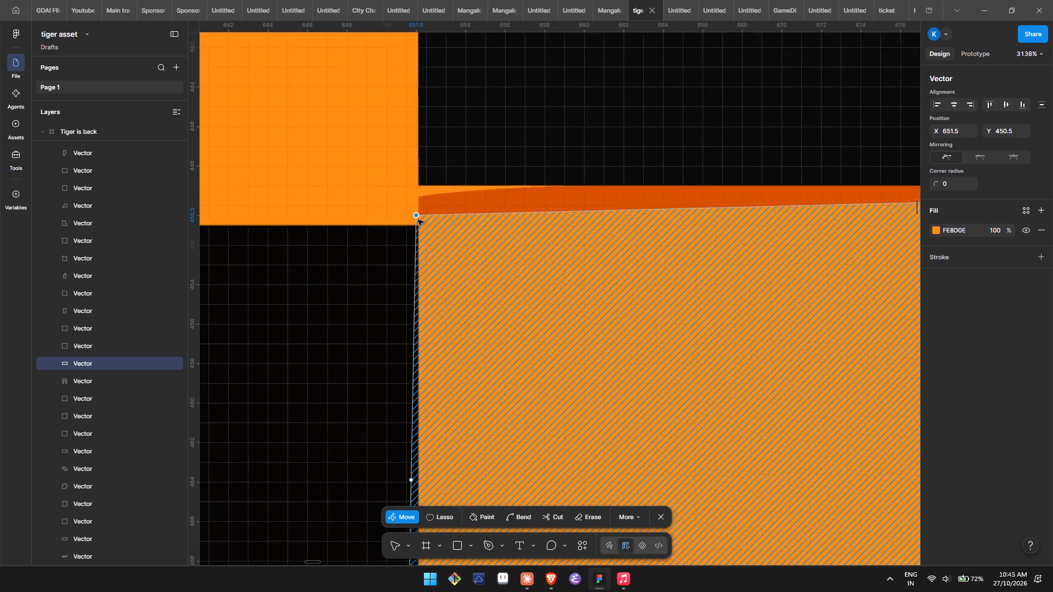
drag(416, 213, 417, 221)
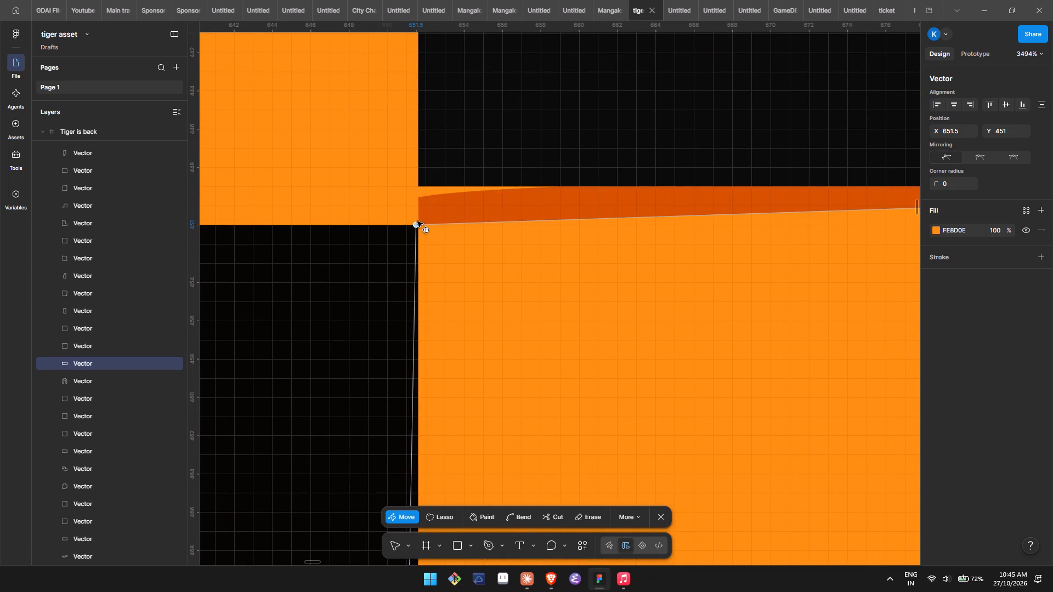
drag(417, 221, 417, 223)
Move the wide orange rectangle's upper-right anchor point to X 711.5, Y 451 to level its top edge.
scroll(417, 223, left, 1)
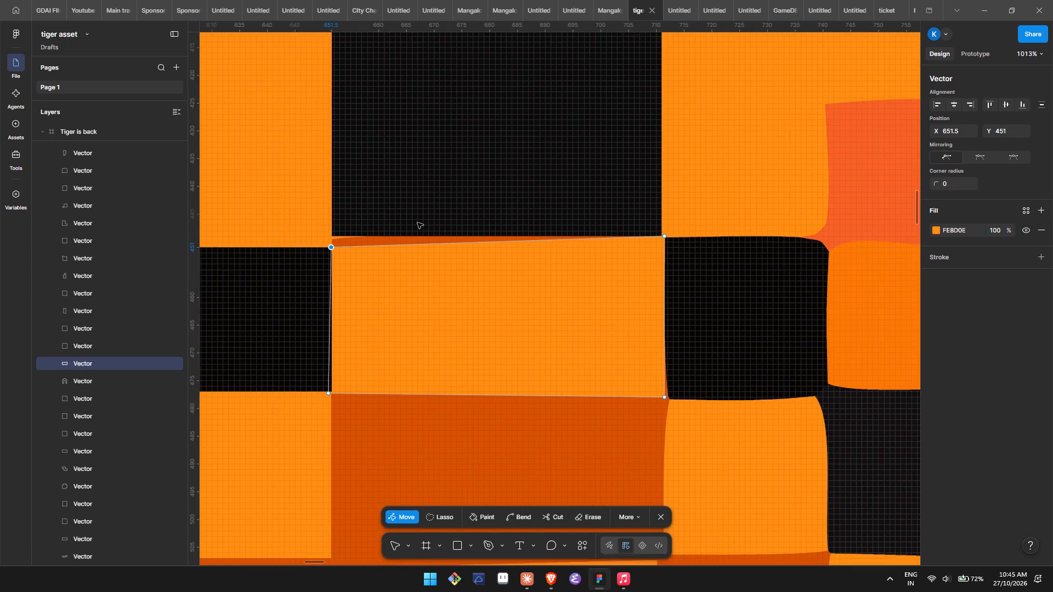
scroll(417, 223, left, 1)
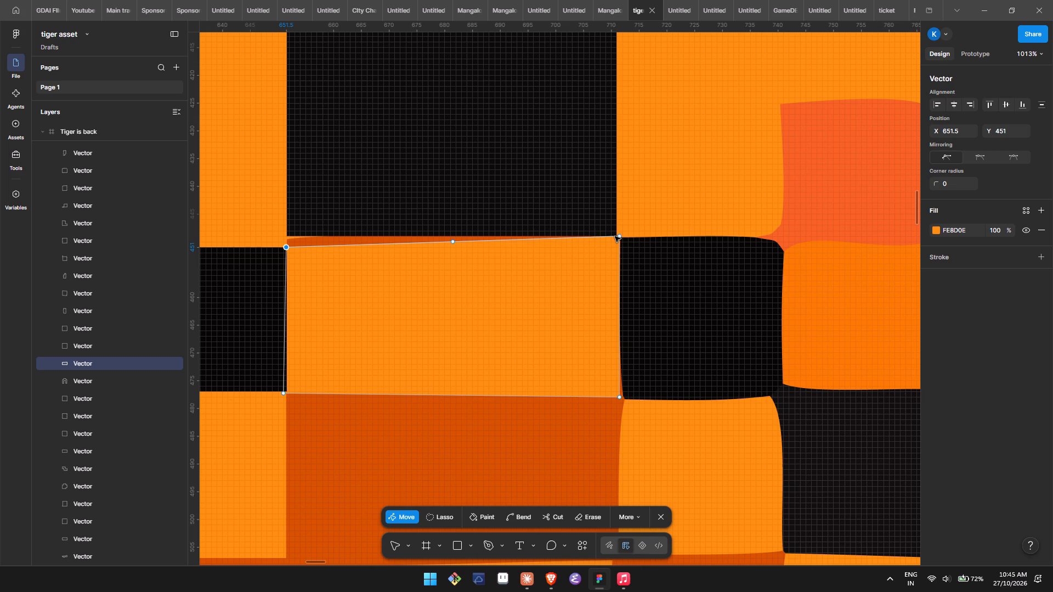
drag(620, 237, 615, 249)
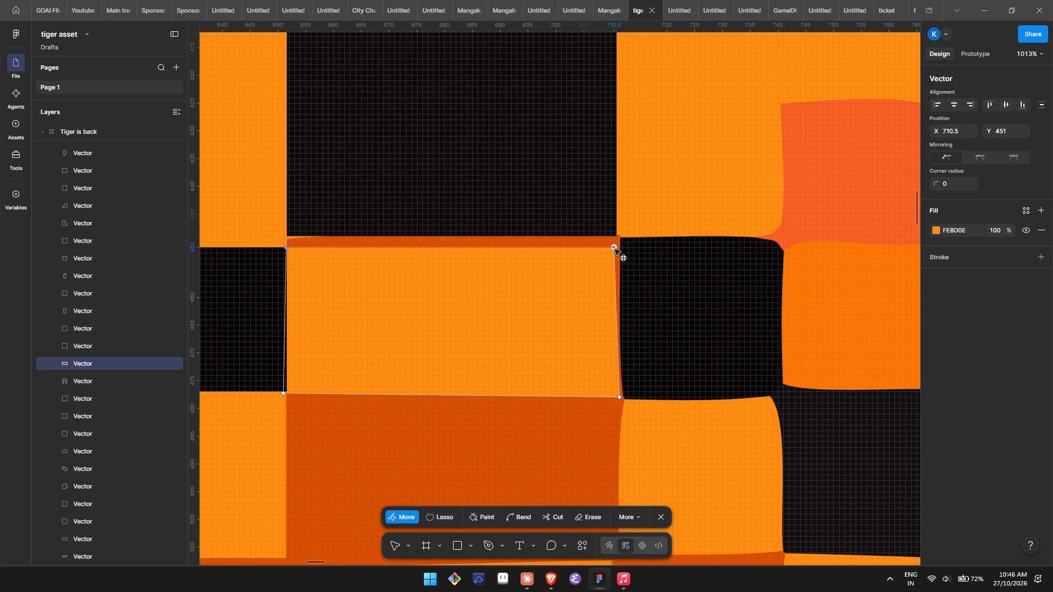
drag(615, 249, 620, 248)
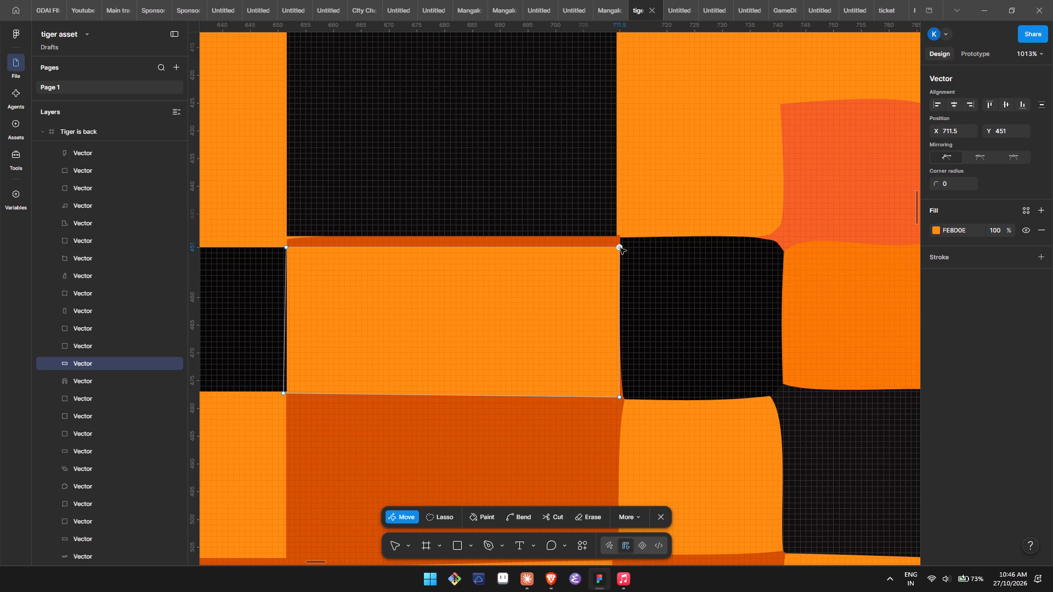
double_click(620, 248)
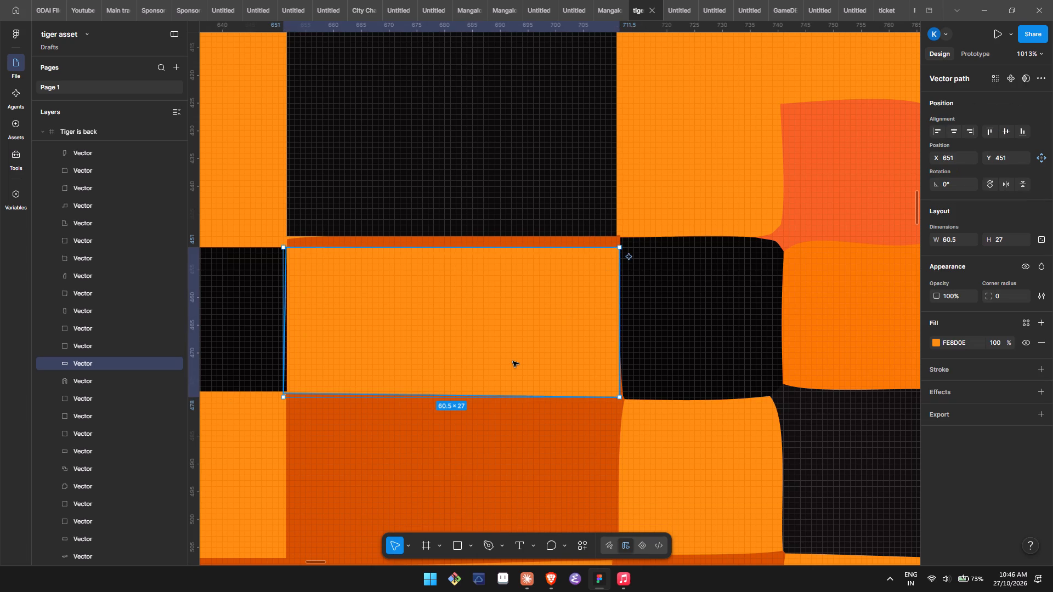
Edit the wide orange rectangle again and move its lower-left anchor point to X 651.5, Y 477, meeting the black square's corner.
scroll(513, 361, right, 3)
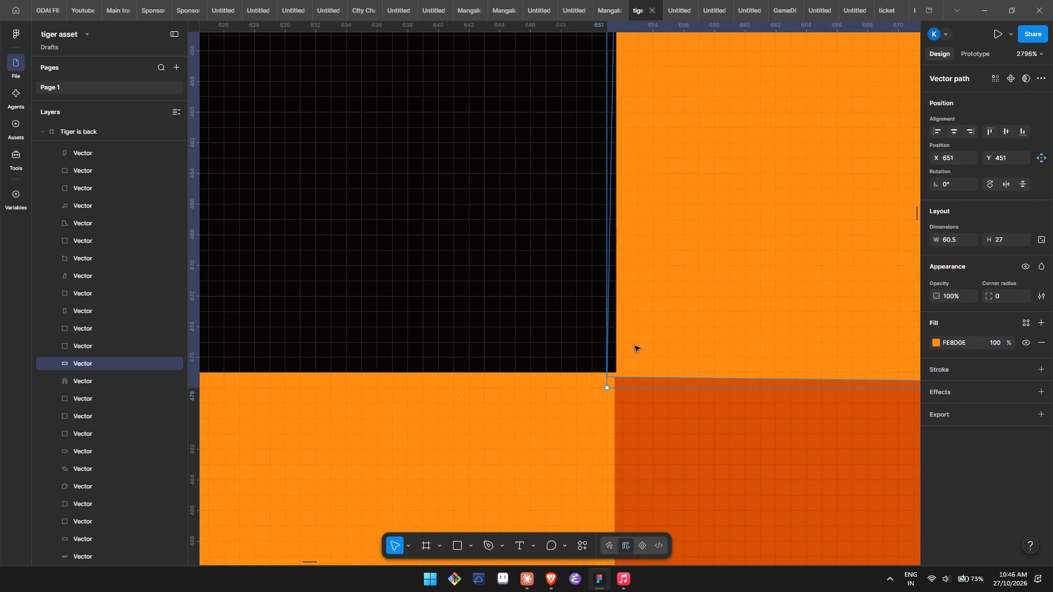
double_click(703, 346)
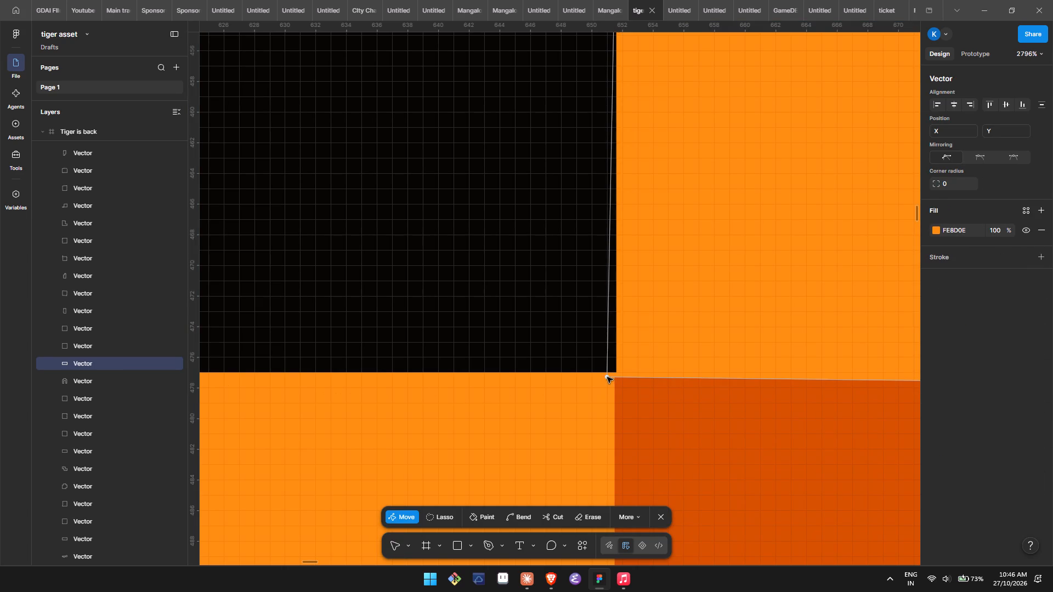
drag(607, 377, 614, 373)
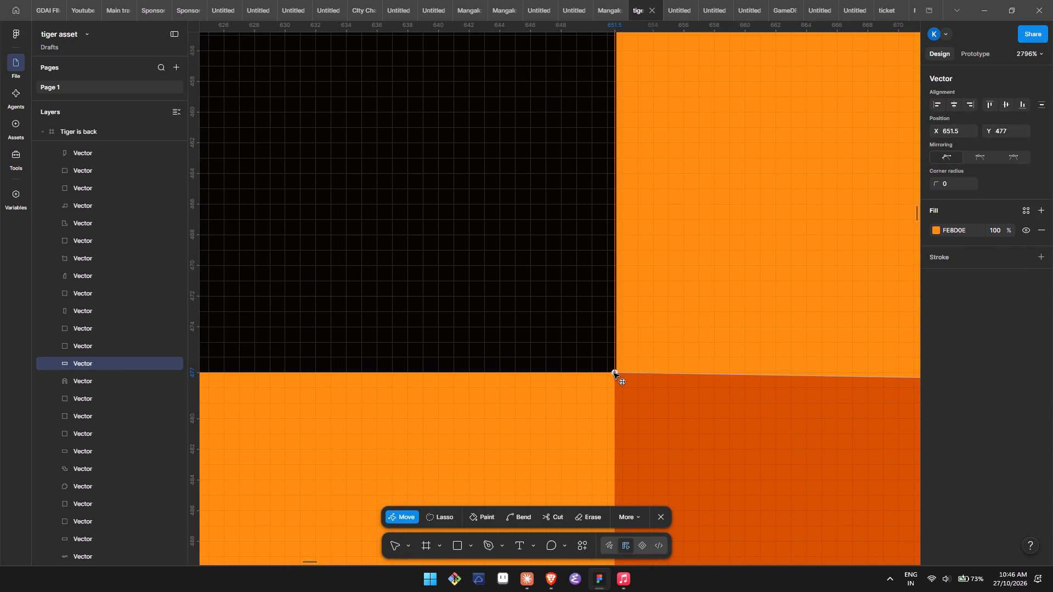
drag(614, 373, 616, 371)
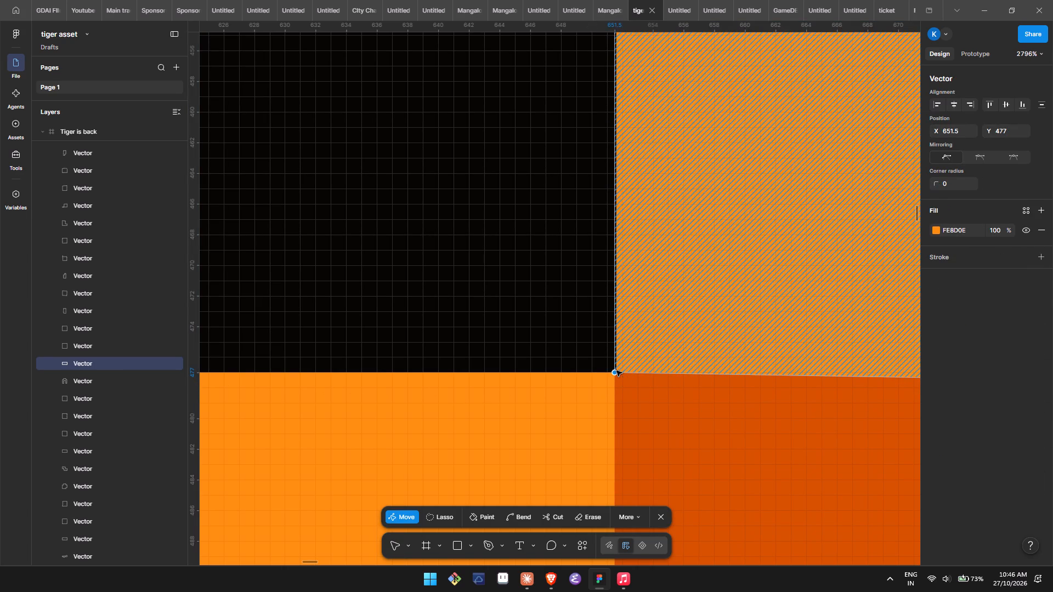
Move the wide orange rectangle's lower-right anchor point to X 711.5, Y 477 to level its bottom edge.
scroll(616, 371, left, 4)
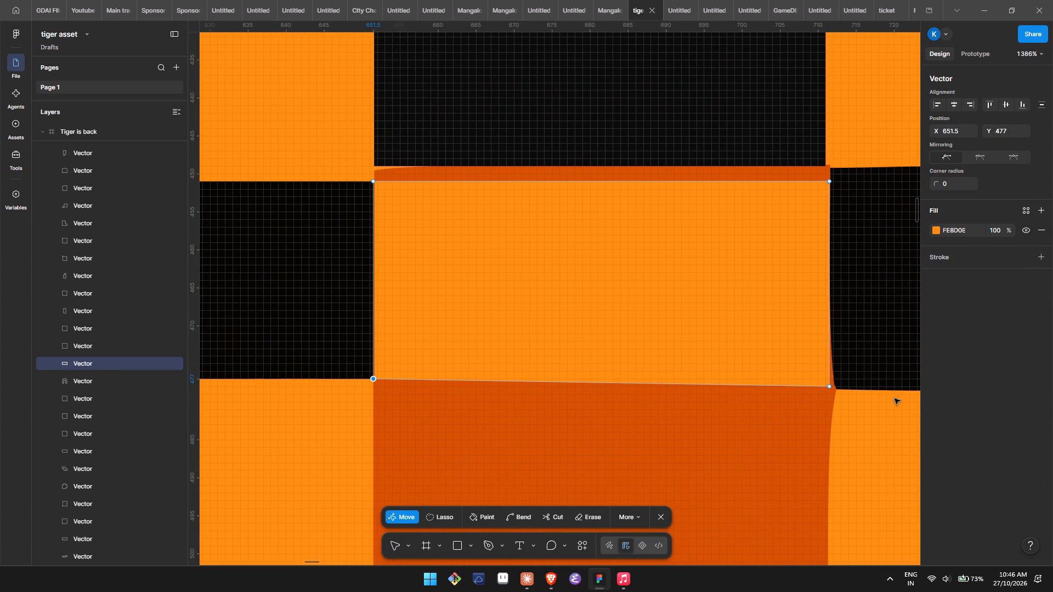
drag(829, 388, 829, 386)
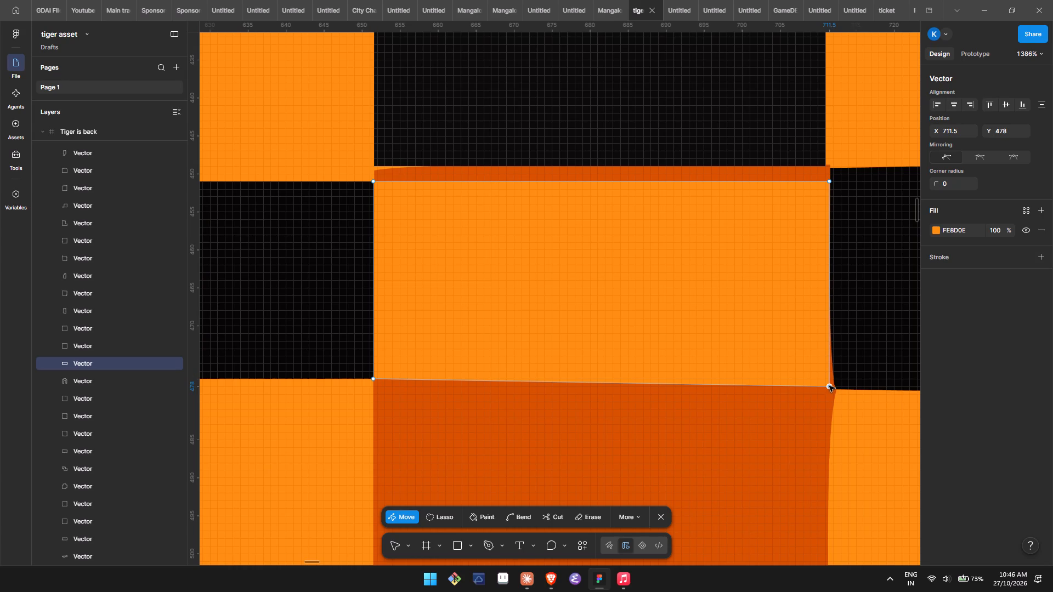
drag(829, 386, 830, 380)
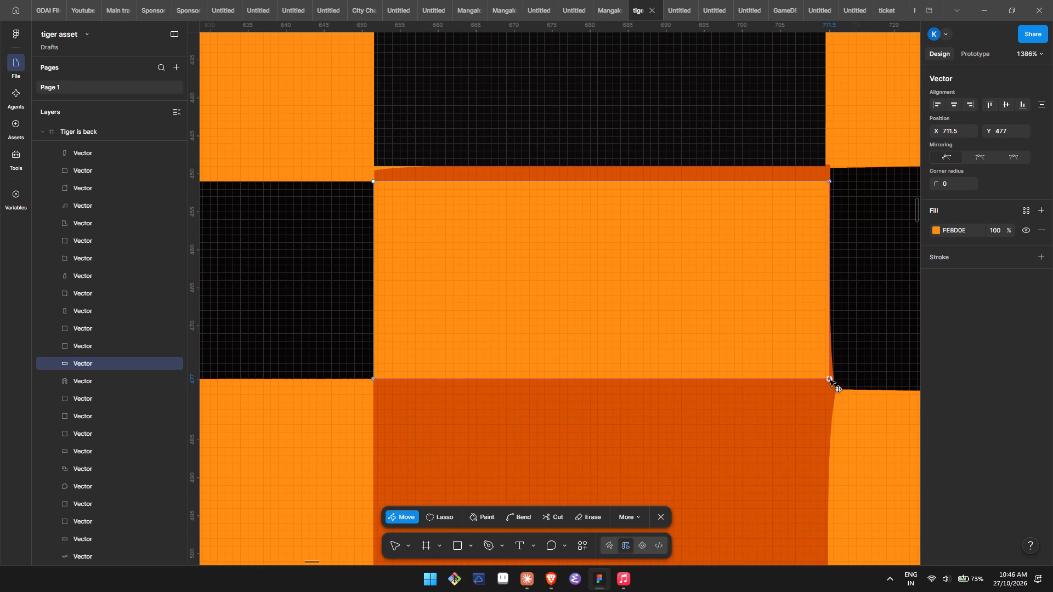
drag(830, 380, 829, 380)
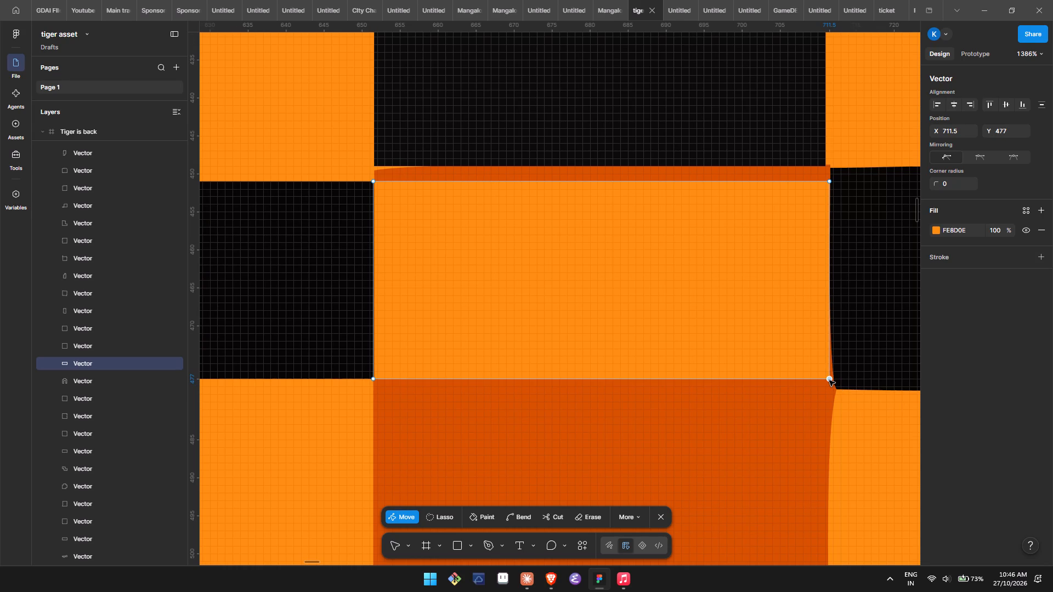
Edit the dark orange shape, merge its two close anchor points beside the wide rectangle's lower-right corner, and move them to X 711.63, Y 477.
scroll(829, 380, left, 1)
scroll(829, 380, down, 1)
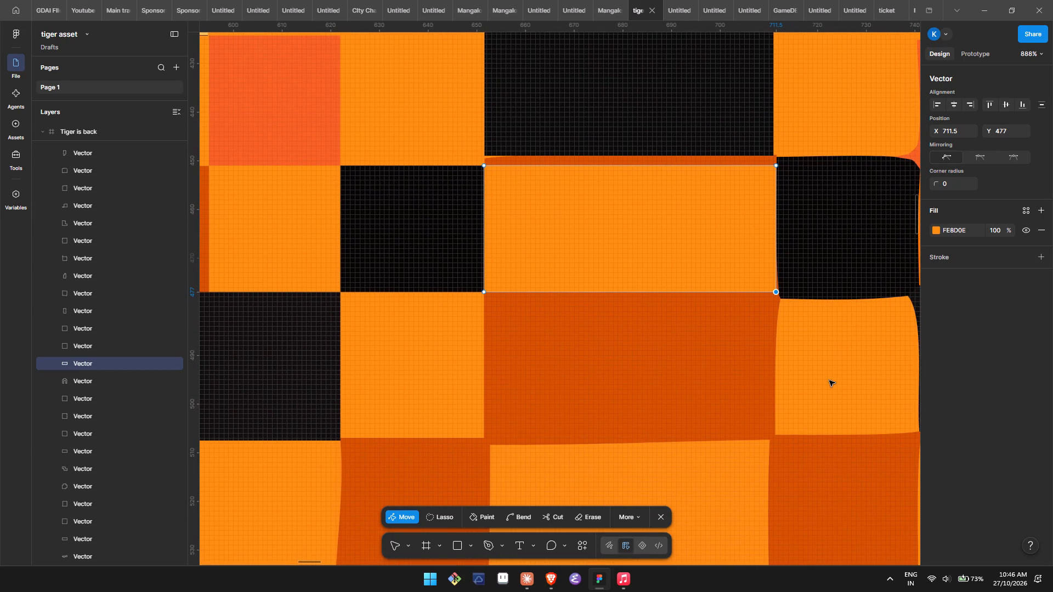
click(781, 349)
double_click(754, 331)
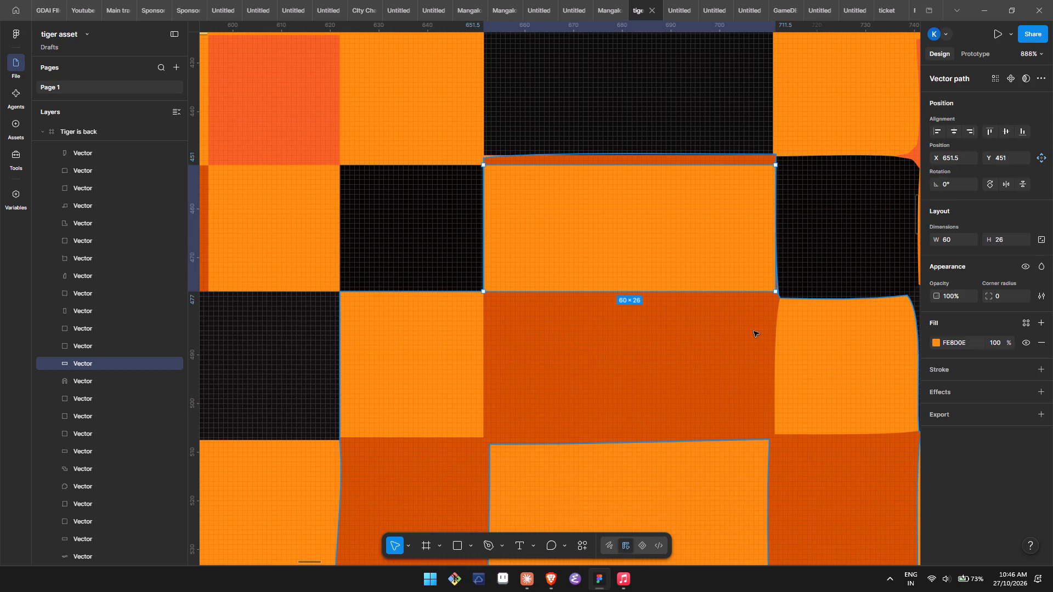
double_click(754, 331)
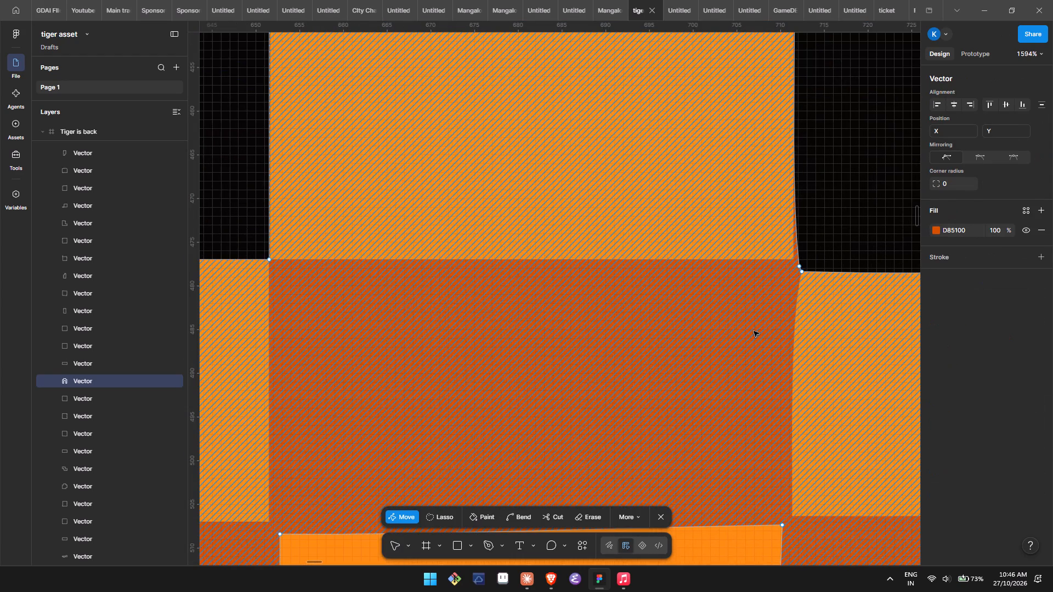
scroll(754, 331, up, 2)
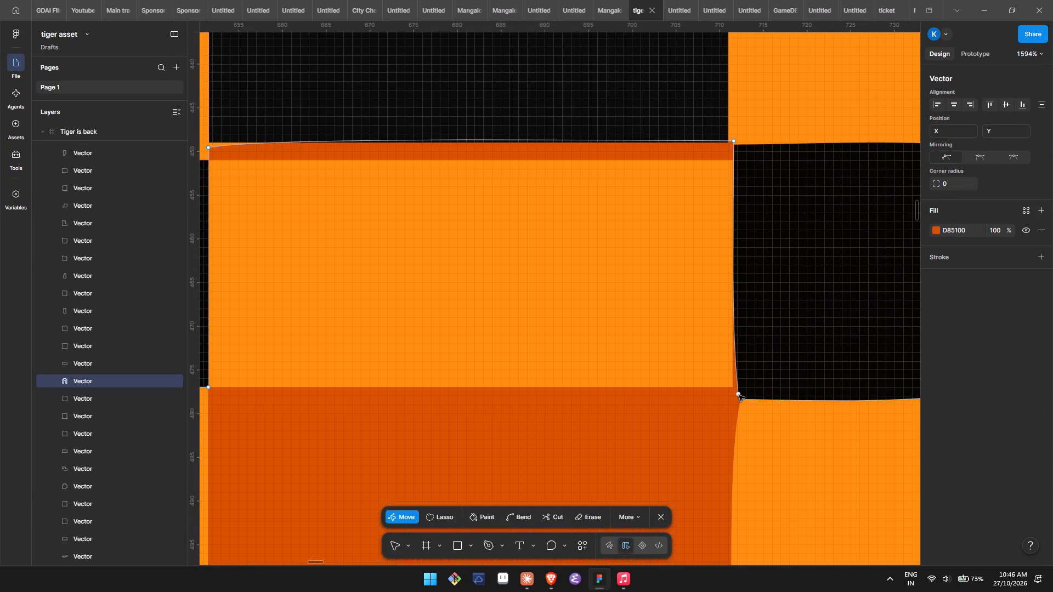
drag(739, 395, 742, 400)
drag(742, 400, 734, 389)
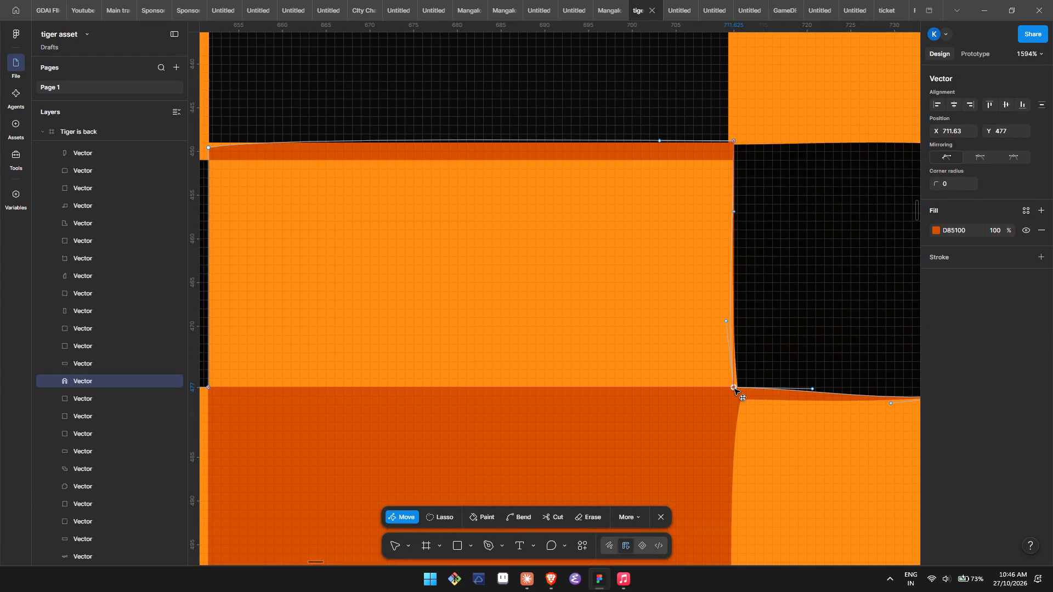
drag(734, 389, 734, 400)
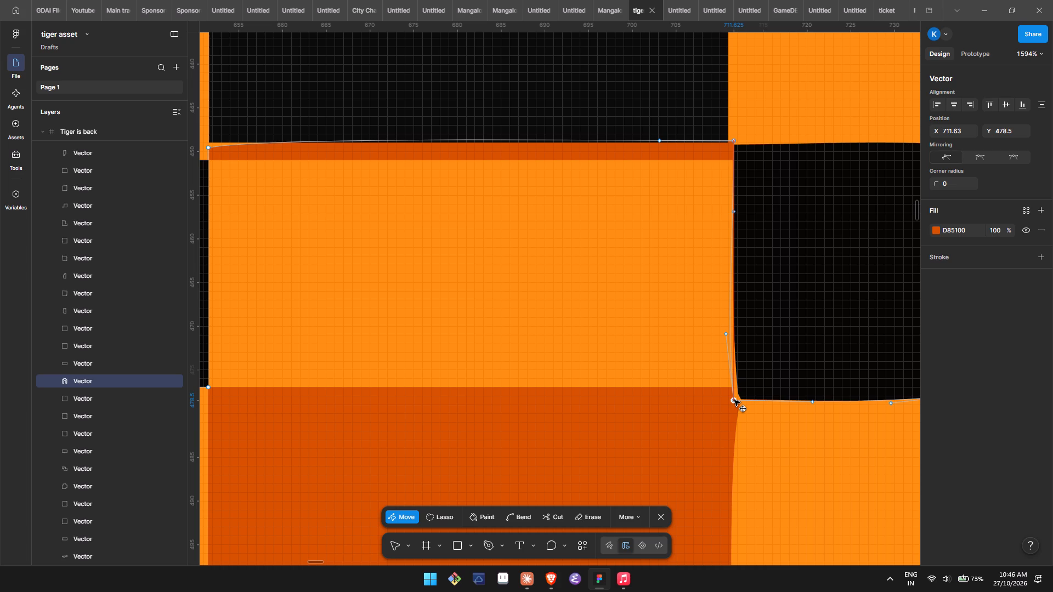
drag(734, 400, 733, 388)
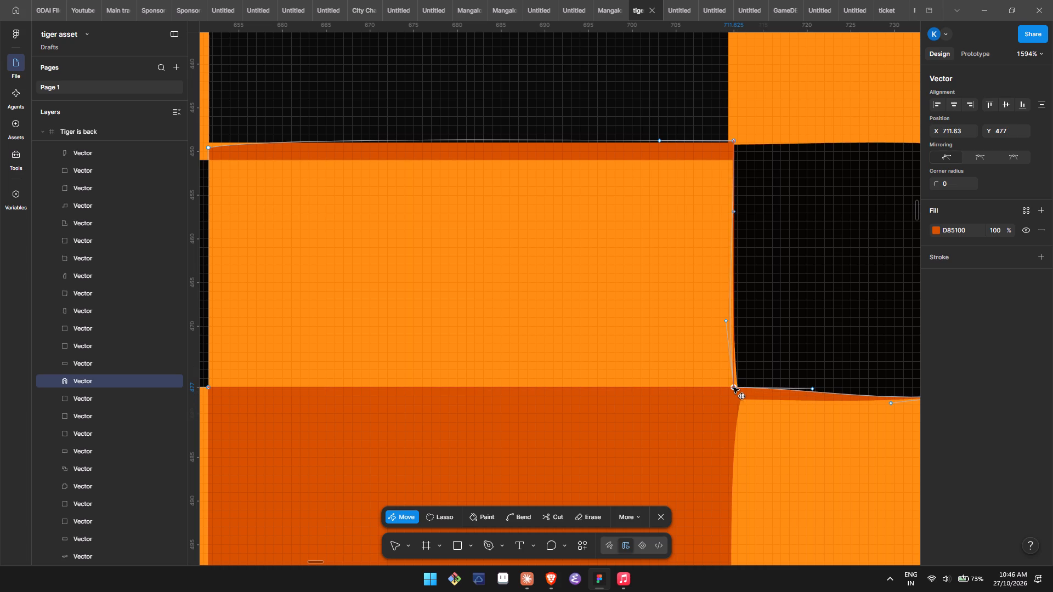
drag(733, 388, 733, 387)
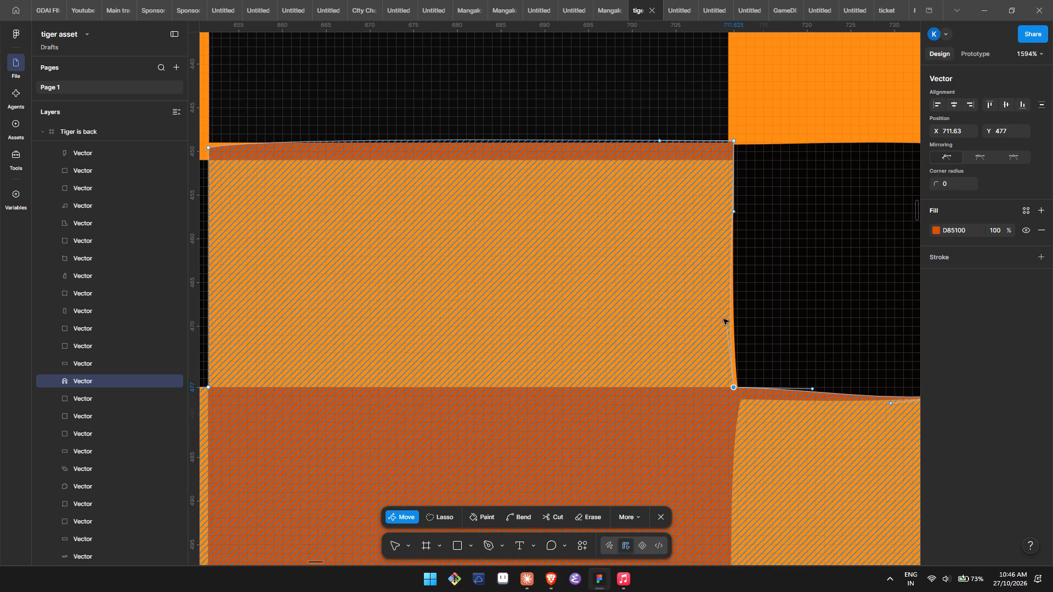
Collapse the merged anchor point's upper curve handle onto the anchor at X 711.63, Y 477, and finish editing the dark orange shape.
drag(724, 320, 744, 366)
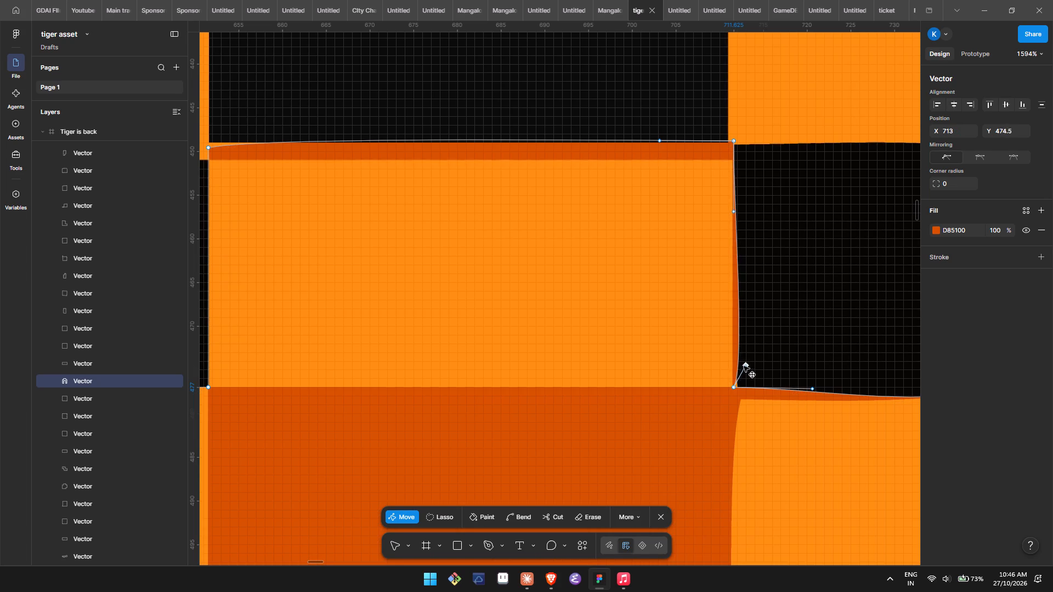
drag(744, 366, 733, 388)
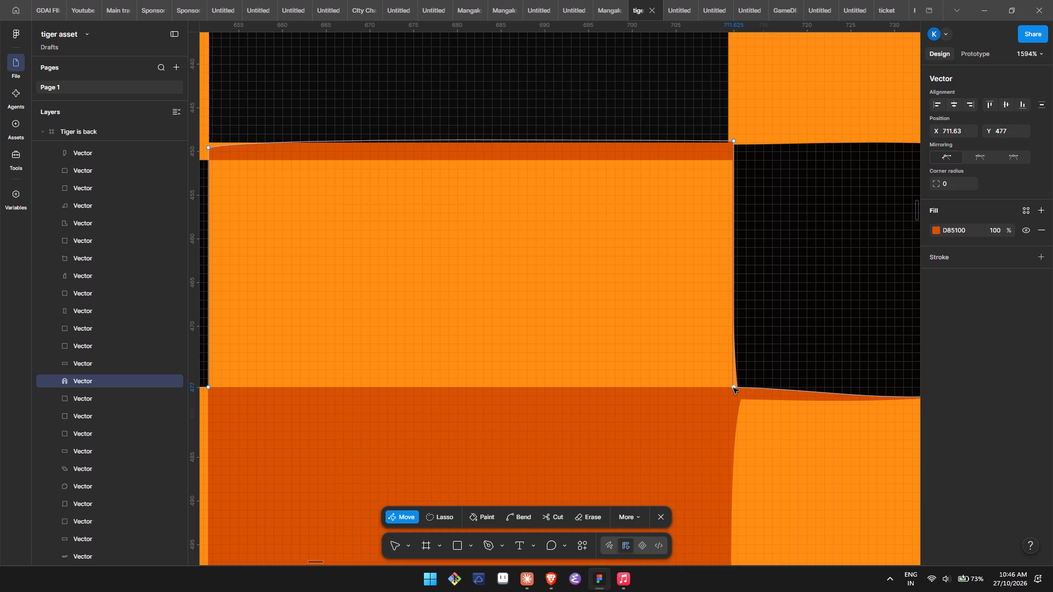
double_click(709, 360)
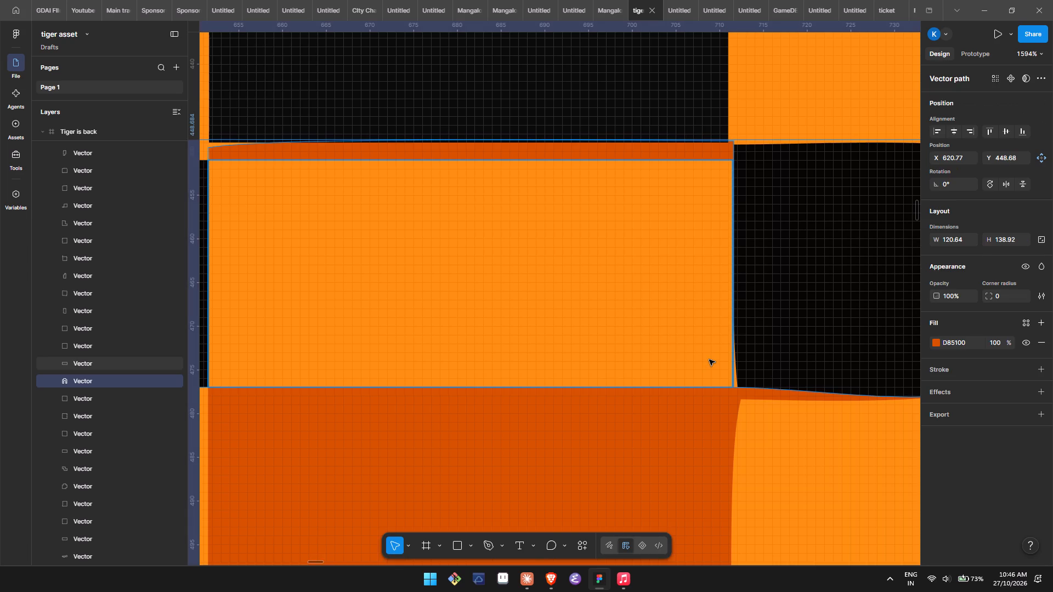
Edit the dark orange shape again and move the merged anchor point down to X 711.63, Y 478.5, meeting the orange square's top edge.
double_click(729, 415)
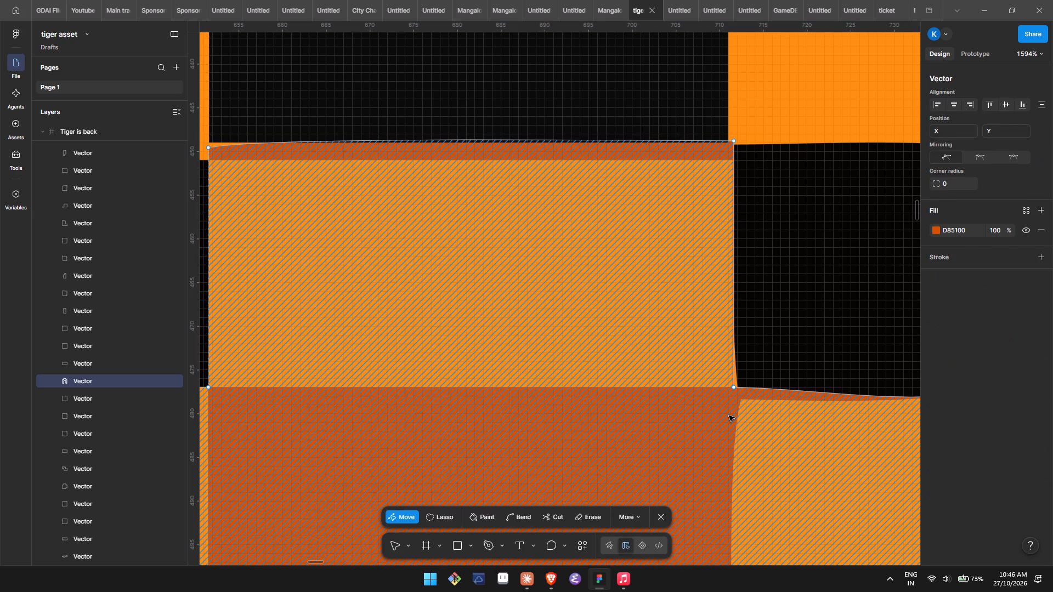
triple_click(726, 401)
double_click(726, 401)
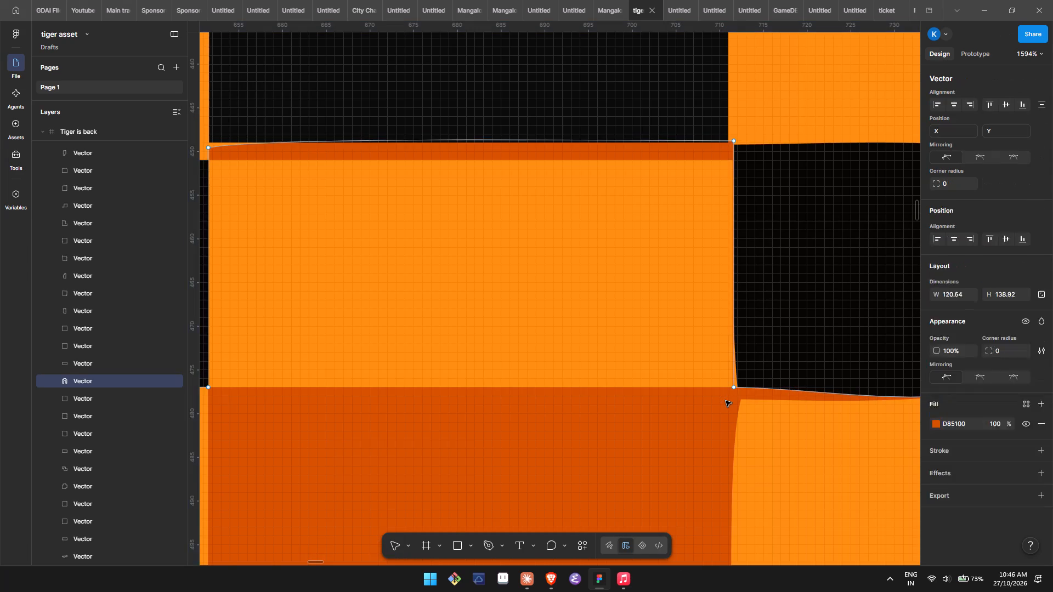
scroll(726, 401, left, 1)
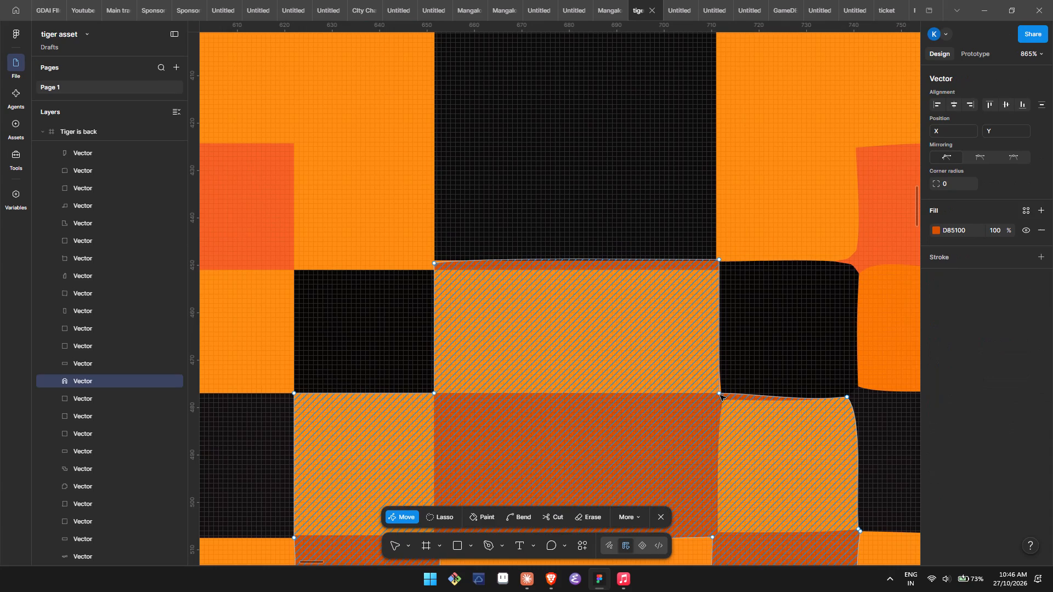
drag(718, 394, 715, 400)
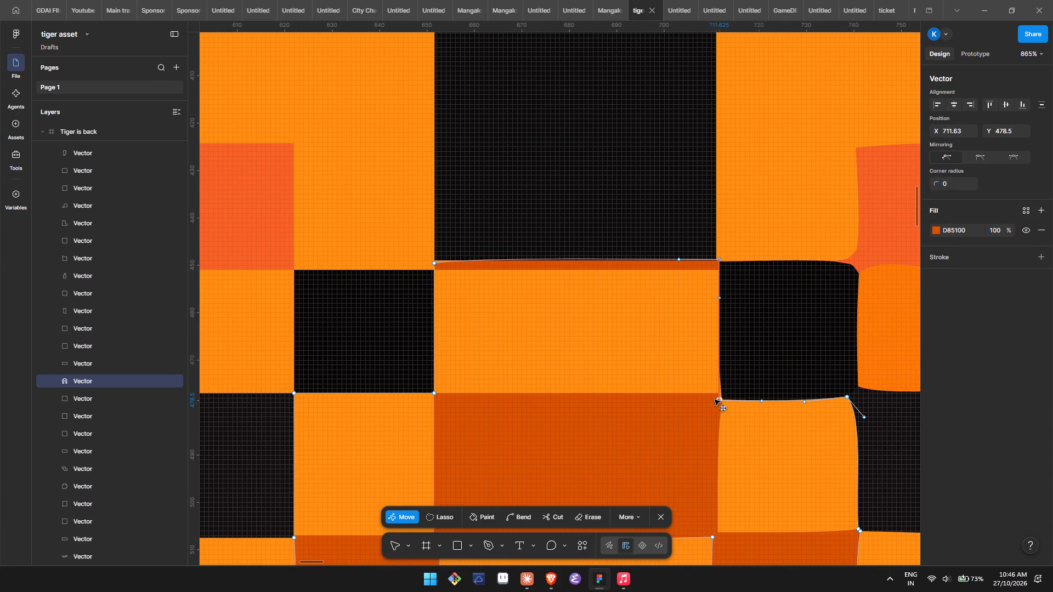
drag(715, 400, 718, 401)
double_click(739, 416)
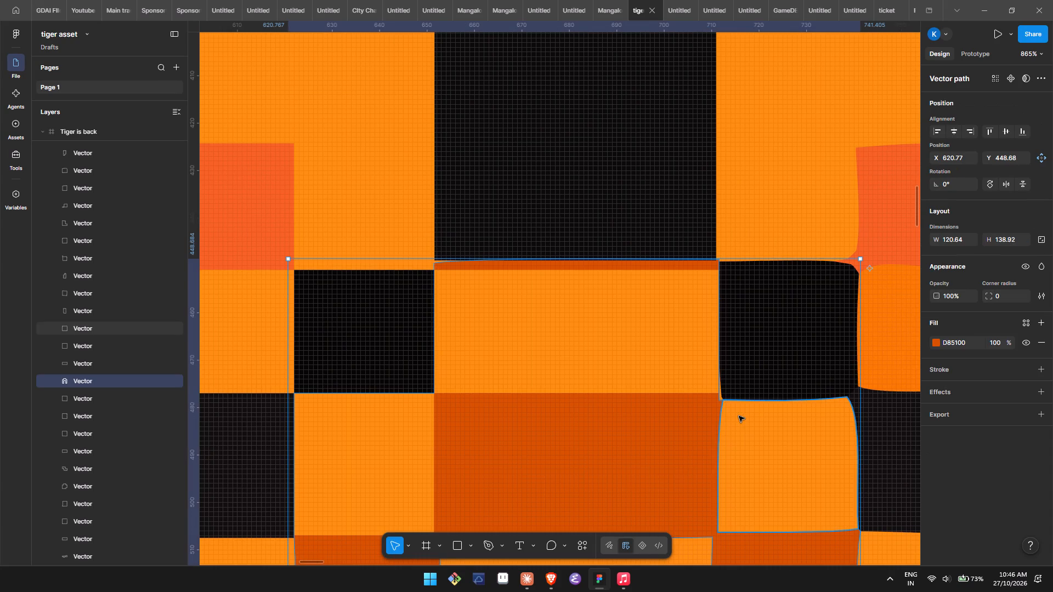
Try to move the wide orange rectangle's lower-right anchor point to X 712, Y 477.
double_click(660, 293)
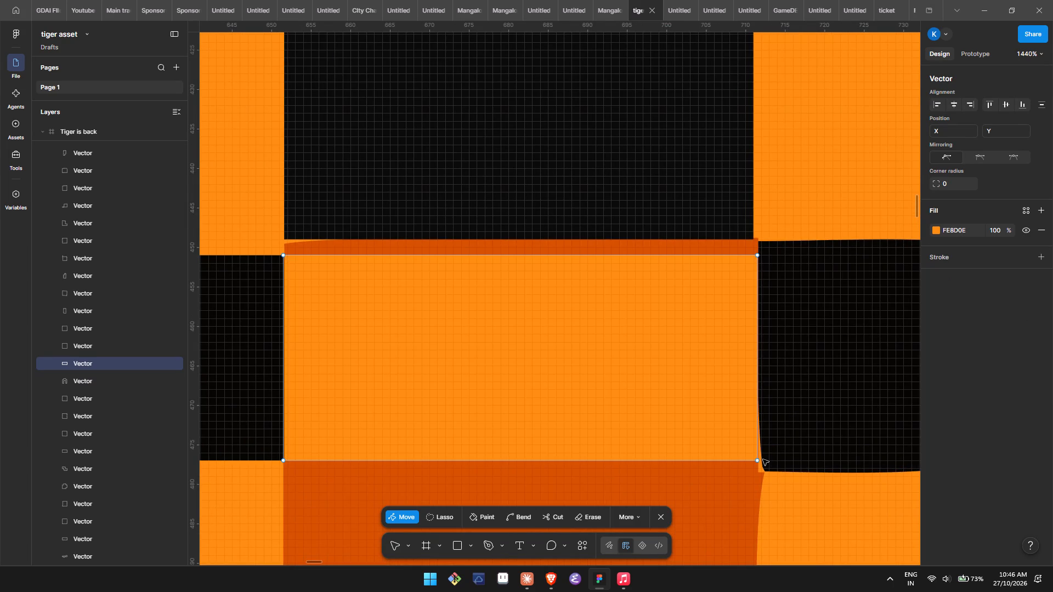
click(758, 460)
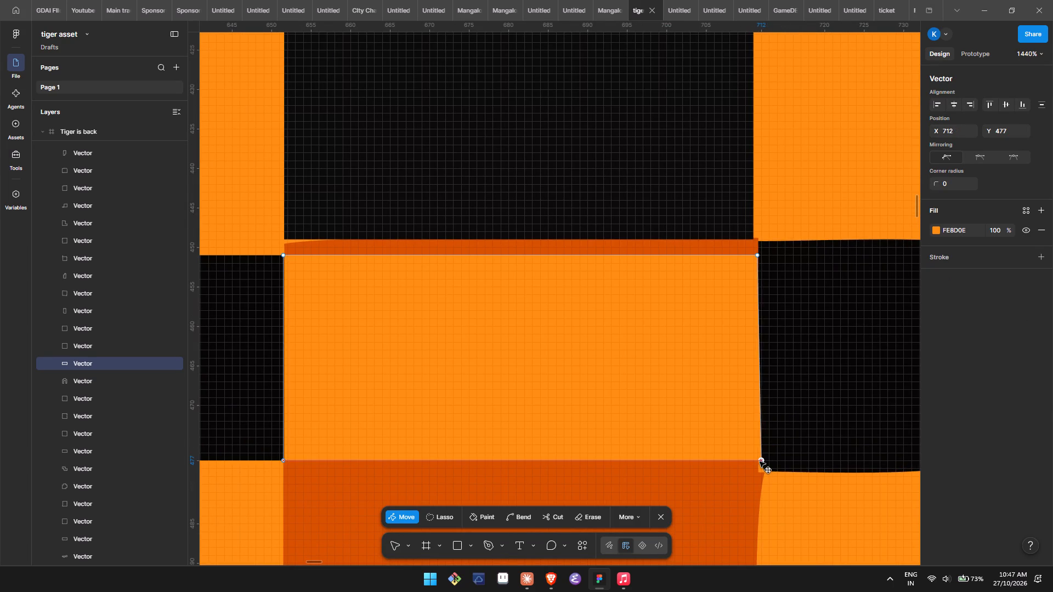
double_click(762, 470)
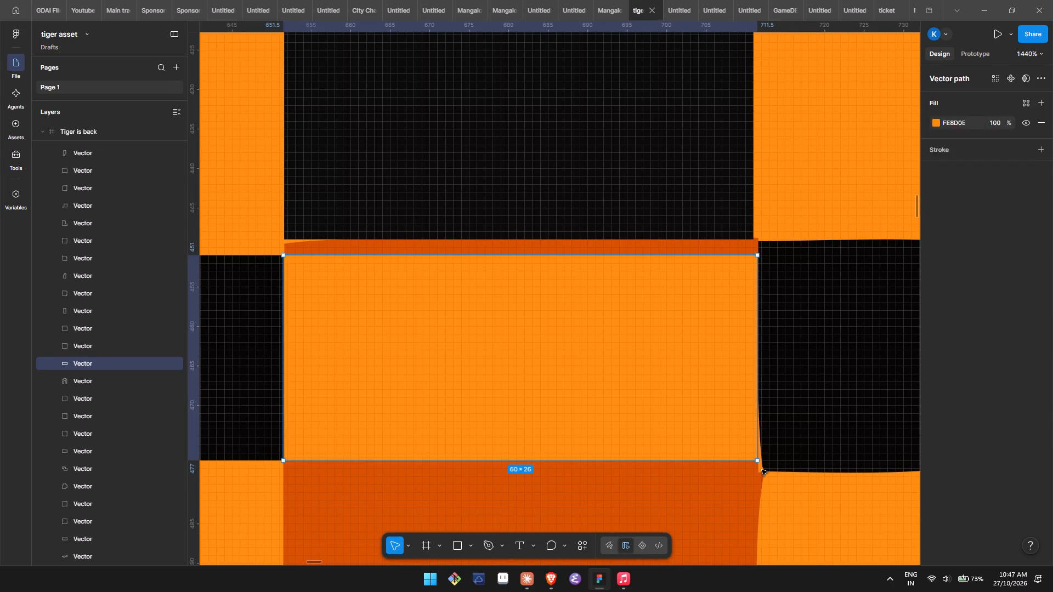
Edit the FF8B10 orange shape behind and move its anchor near the wide rectangle's lower-right corner to X 711.63, Y 477.
double_click(762, 470)
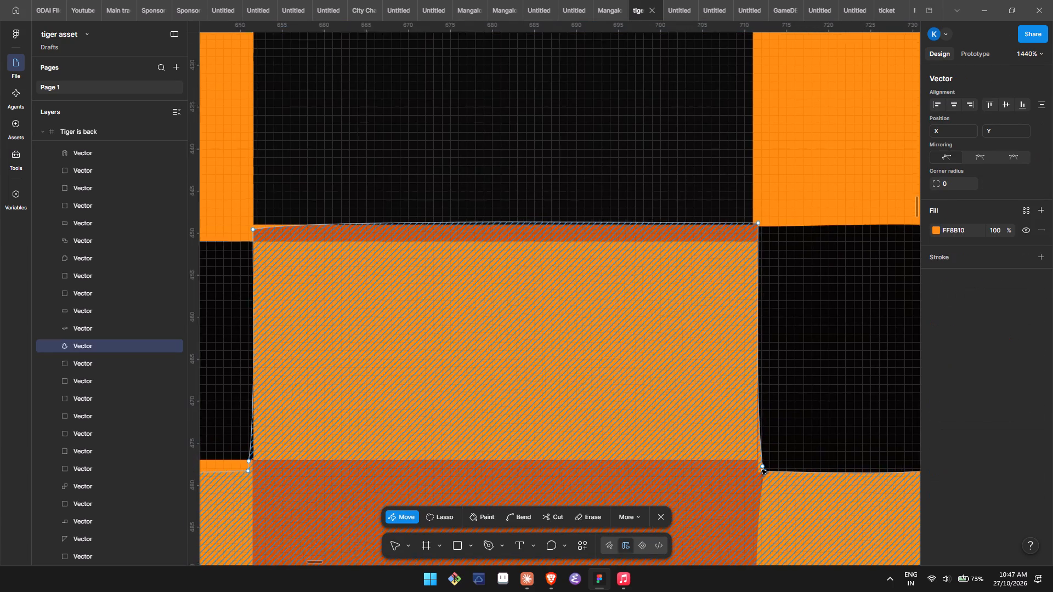
drag(762, 463, 755, 463)
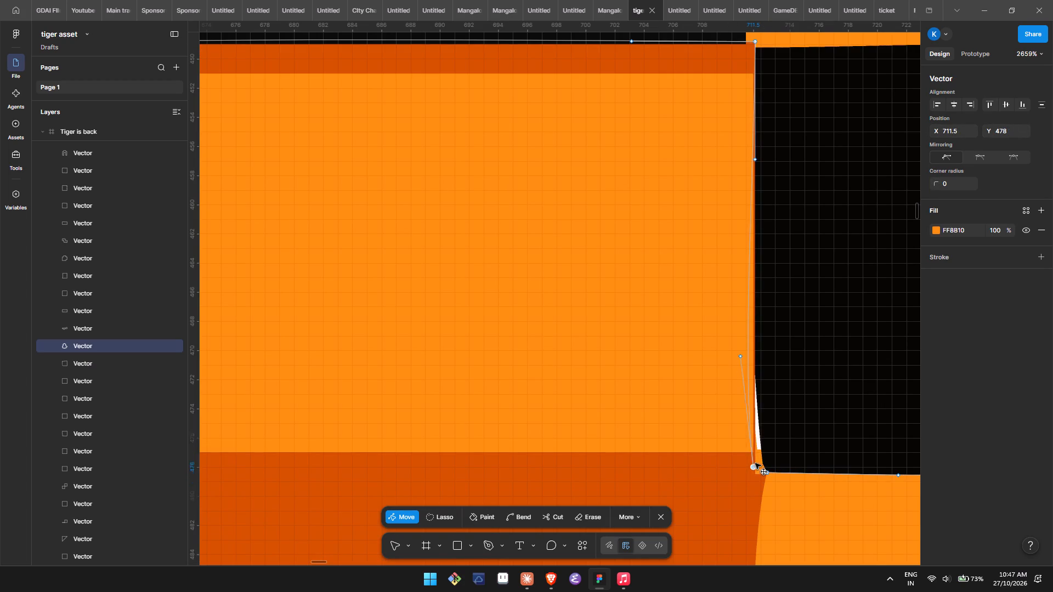
drag(755, 463, 754, 412)
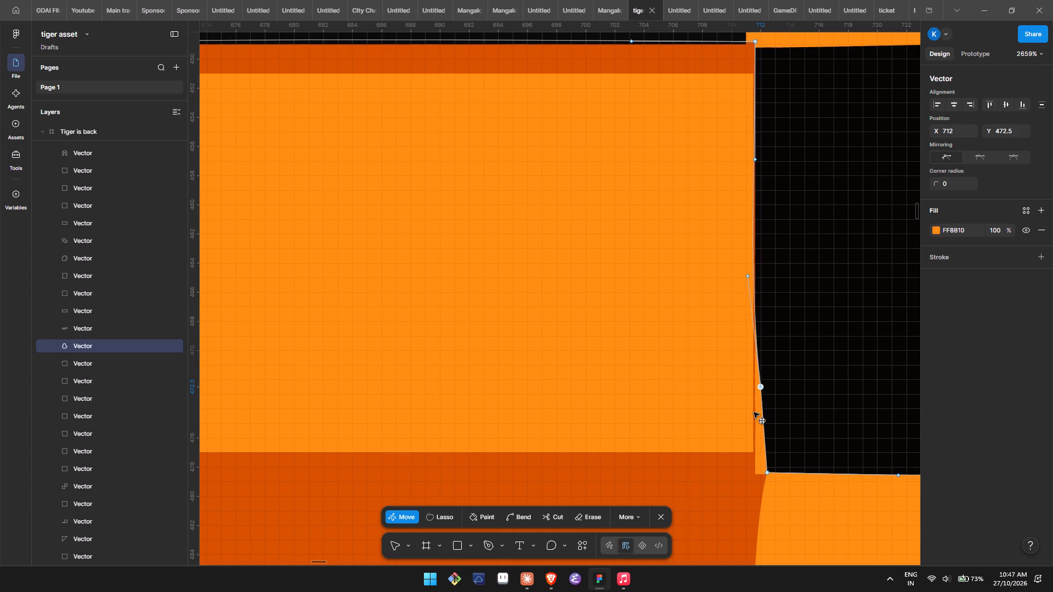
drag(754, 412, 758, 474)
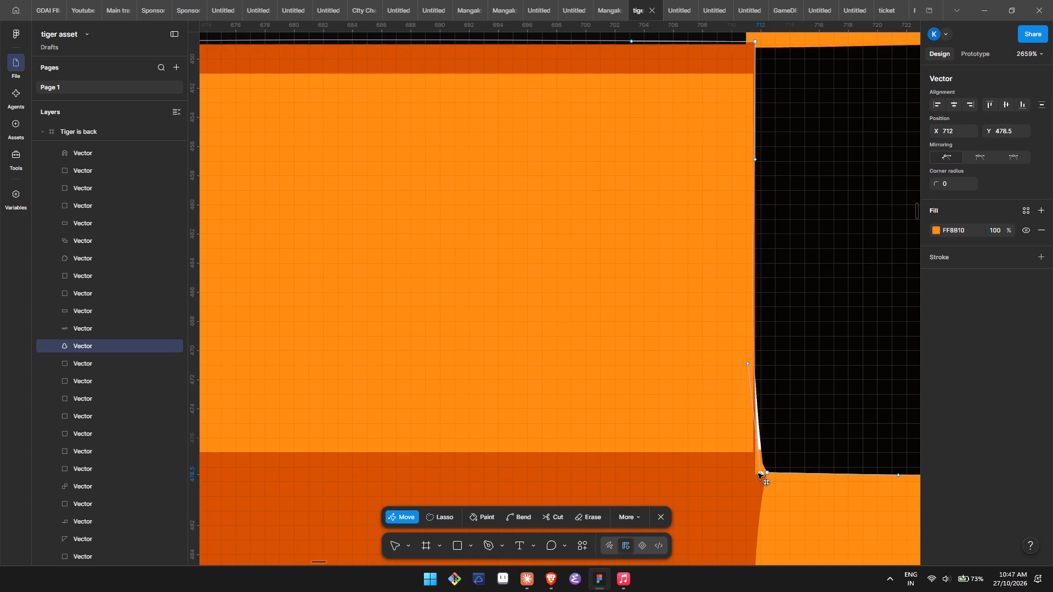
drag(758, 474, 754, 451)
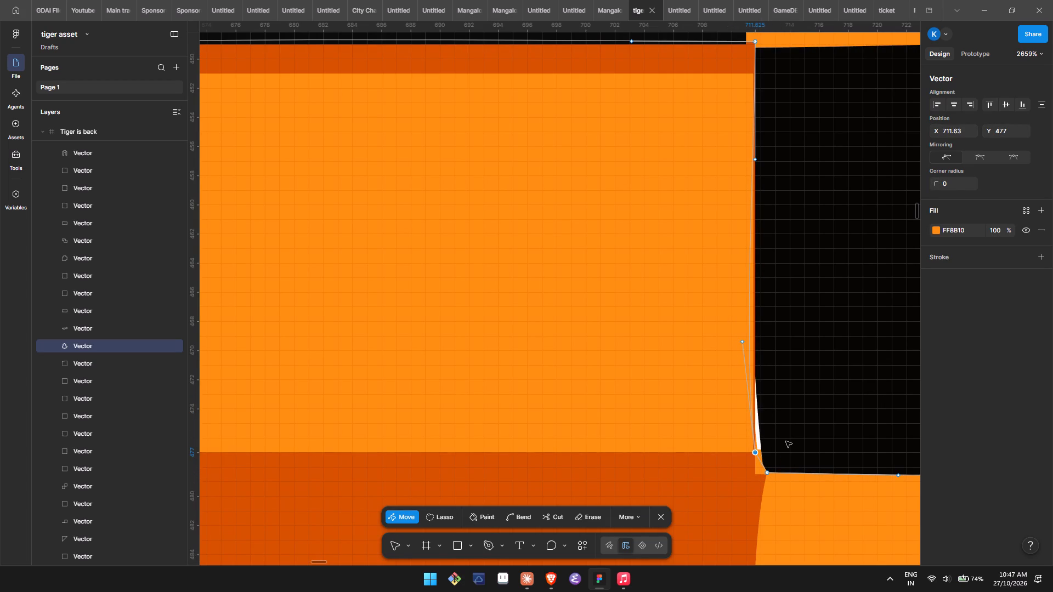
Edit the adjacent black square, move its lower-left side anchor to X 711.5, Y 477, and collapse that anchor's upper curve handle.
triple_click(786, 441)
double_click(786, 441)
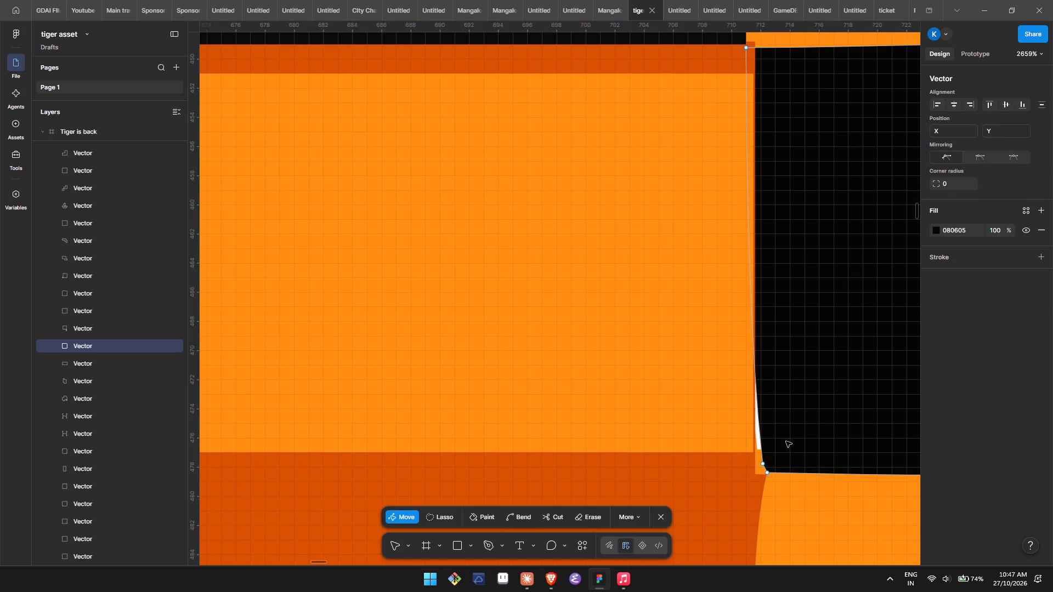
drag(763, 464, 755, 447)
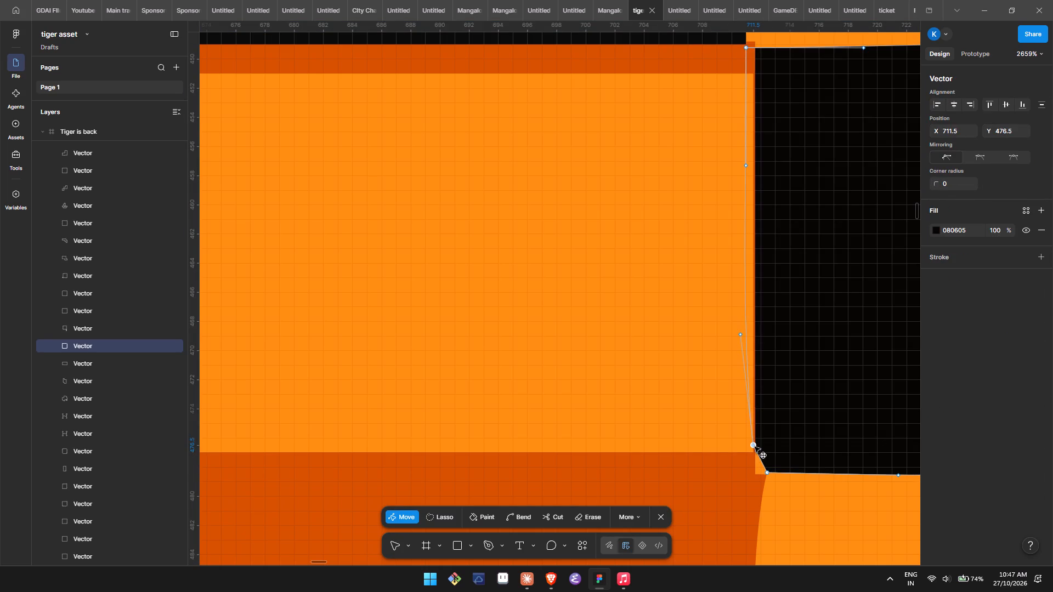
drag(755, 447, 753, 451)
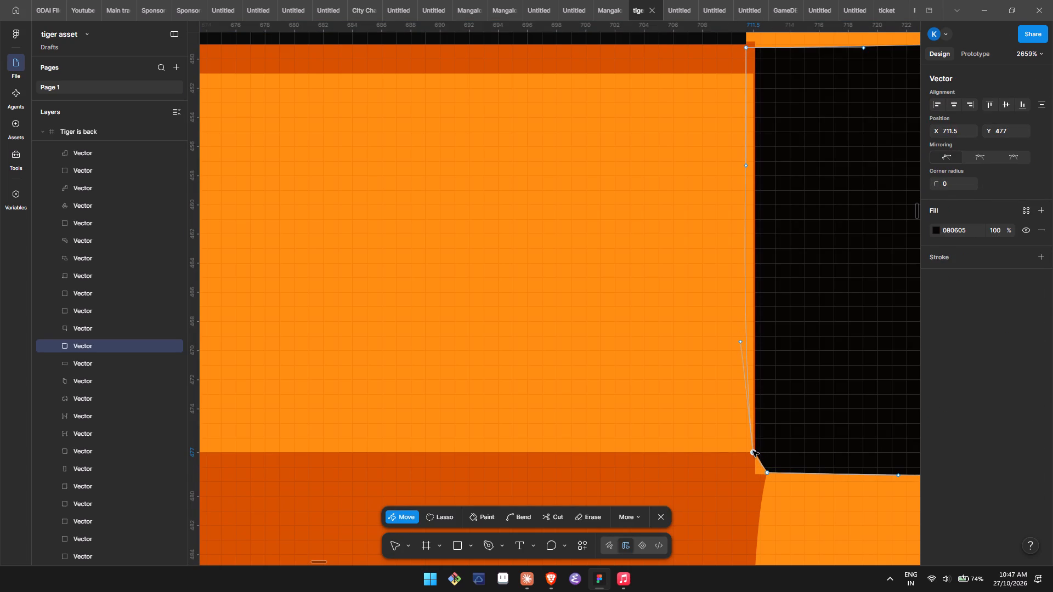
drag(739, 340, 754, 453)
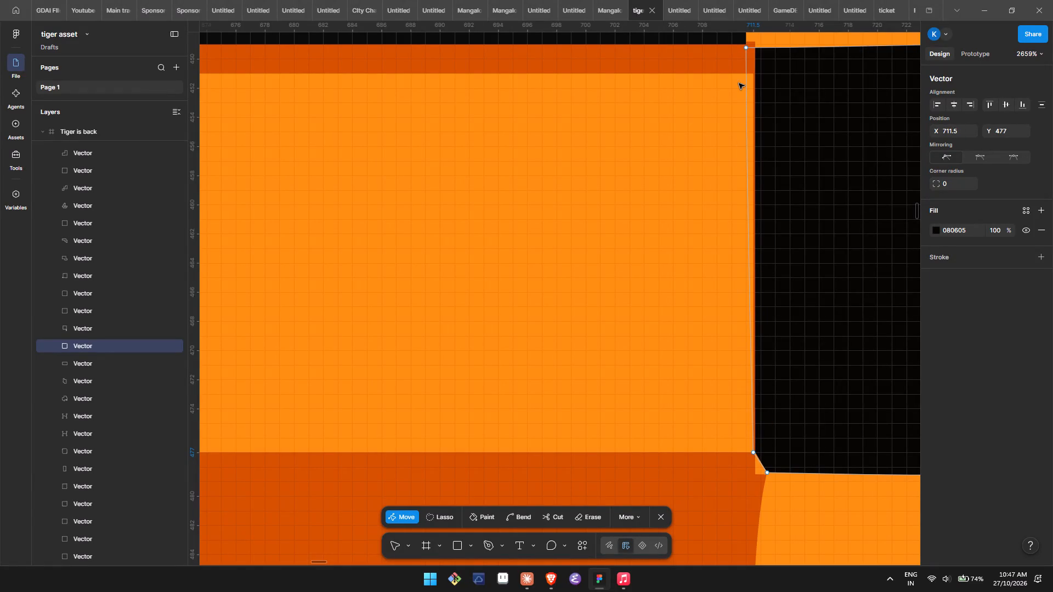
Move the black square's upper-left anchor point to X 711, Y 449 and collapse its downward curve handle to straighten the left edge.
scroll(774, 220, left, 1)
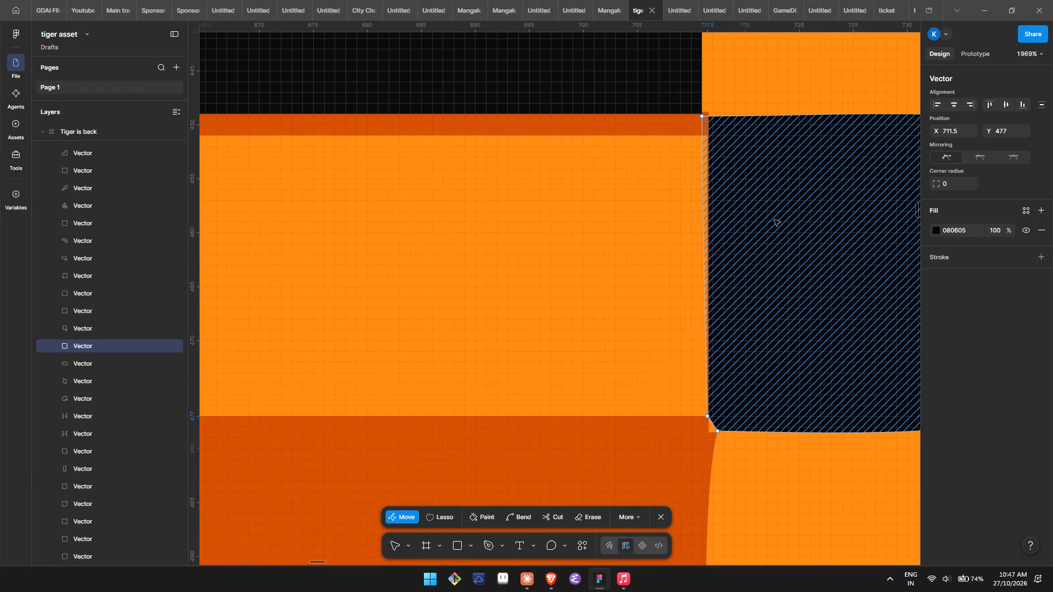
scroll(774, 220, left, 2)
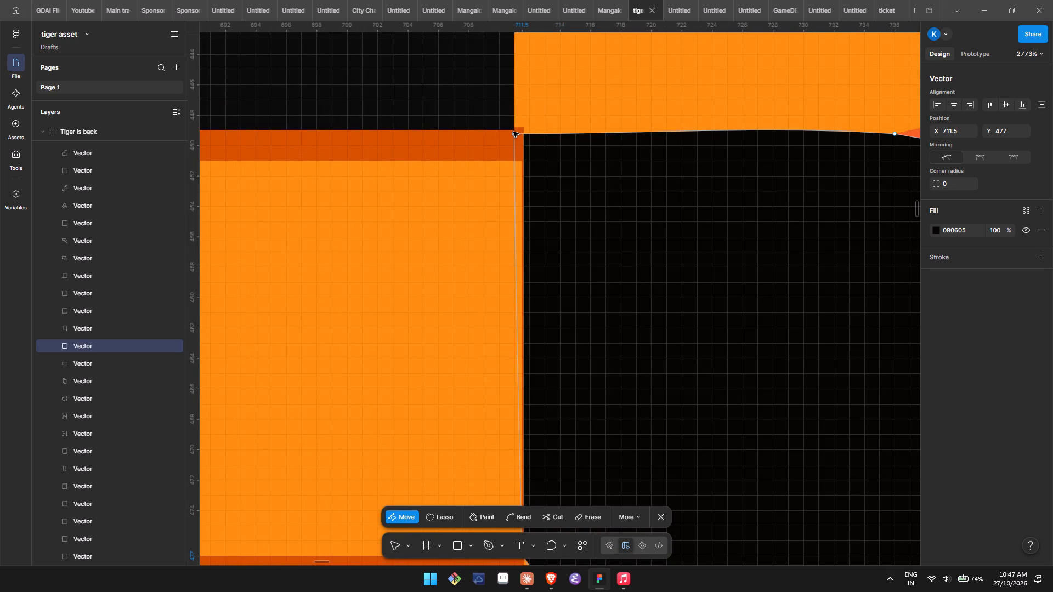
click(513, 132)
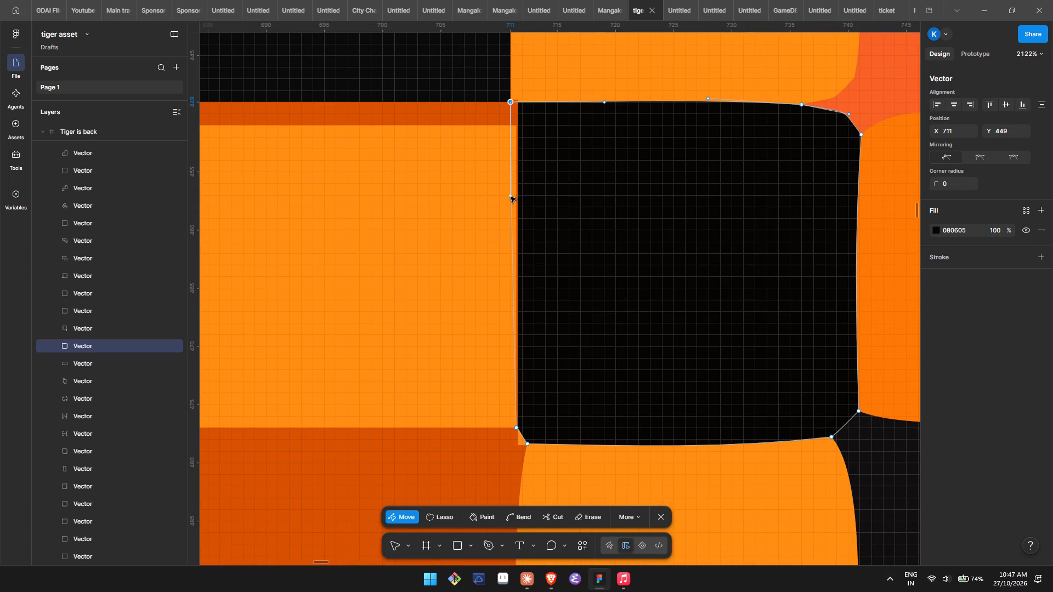
drag(511, 197, 508, 102)
click(508, 102)
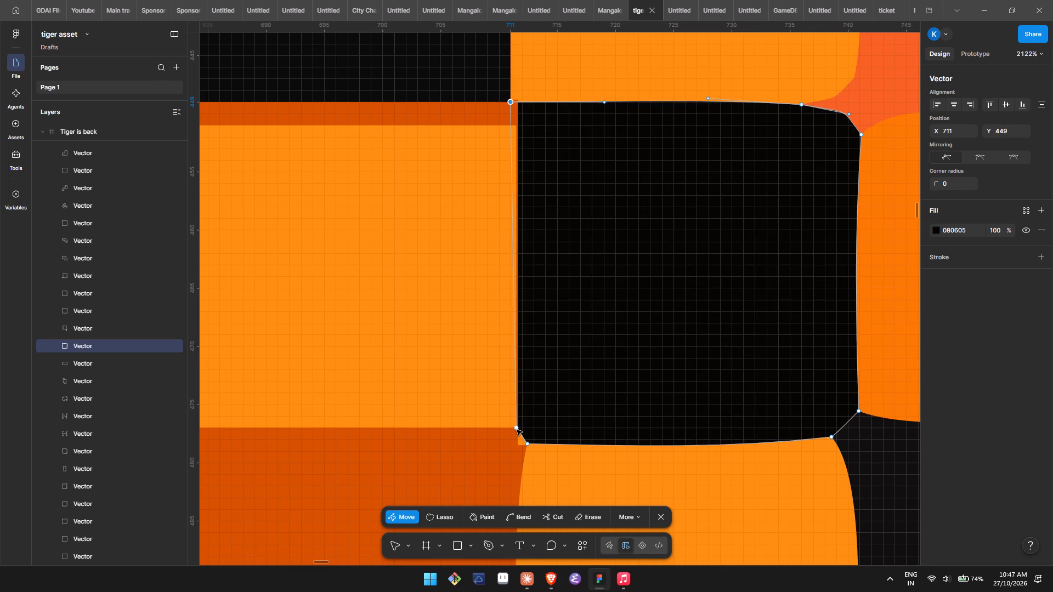
Move the black square's lower-left side anchor point to X 711, Y 477, making the left edge vertical.
drag(517, 429, 511, 429)
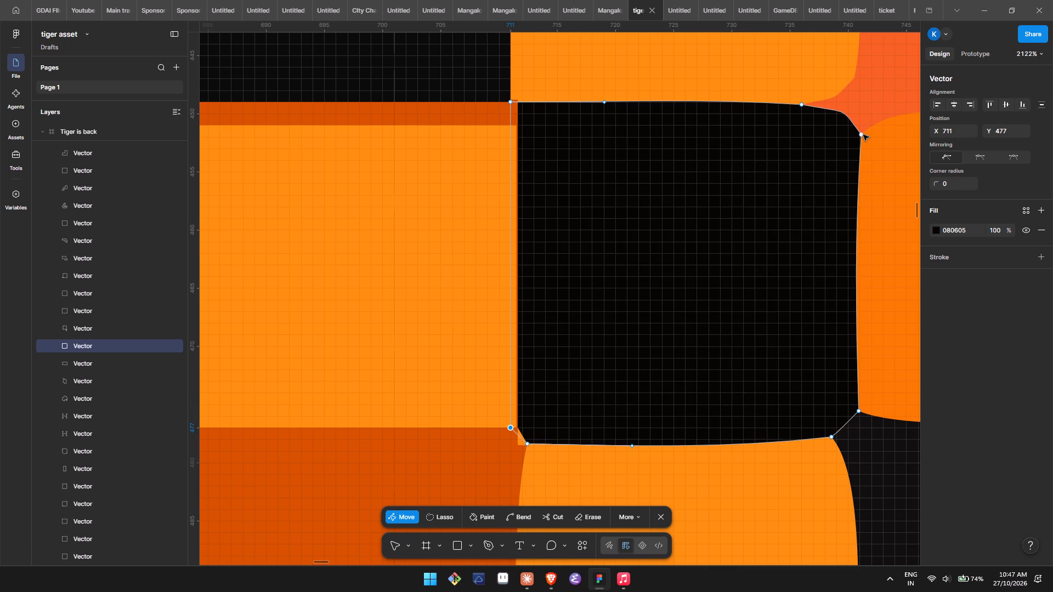
Move the black square's upper-right anchor on its top edge out to the corner at X 741.14, Y 449.
drag(801, 104, 860, 103)
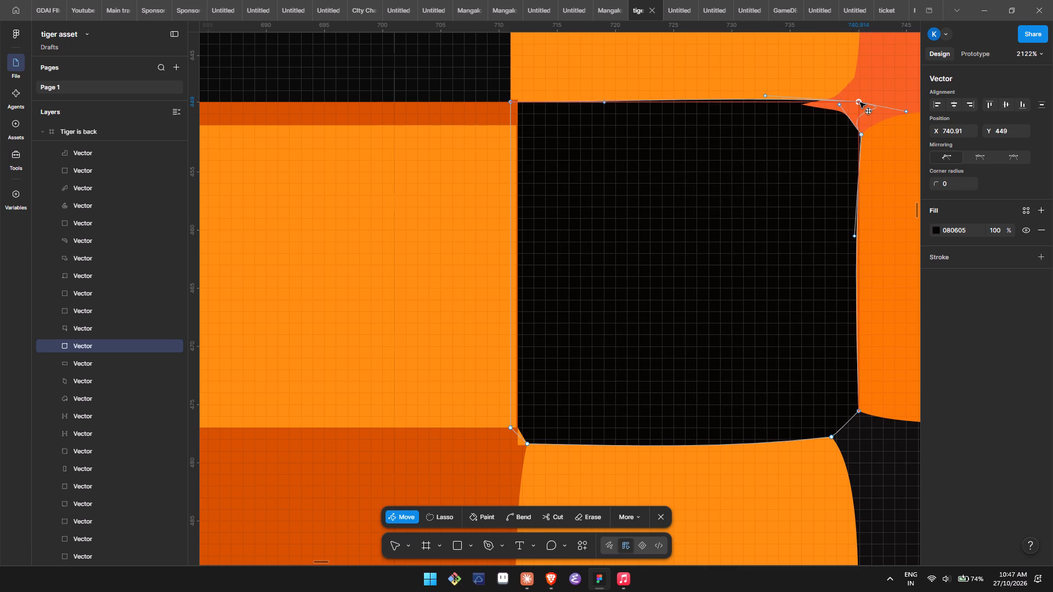
drag(860, 103, 858, 99)
click(858, 99)
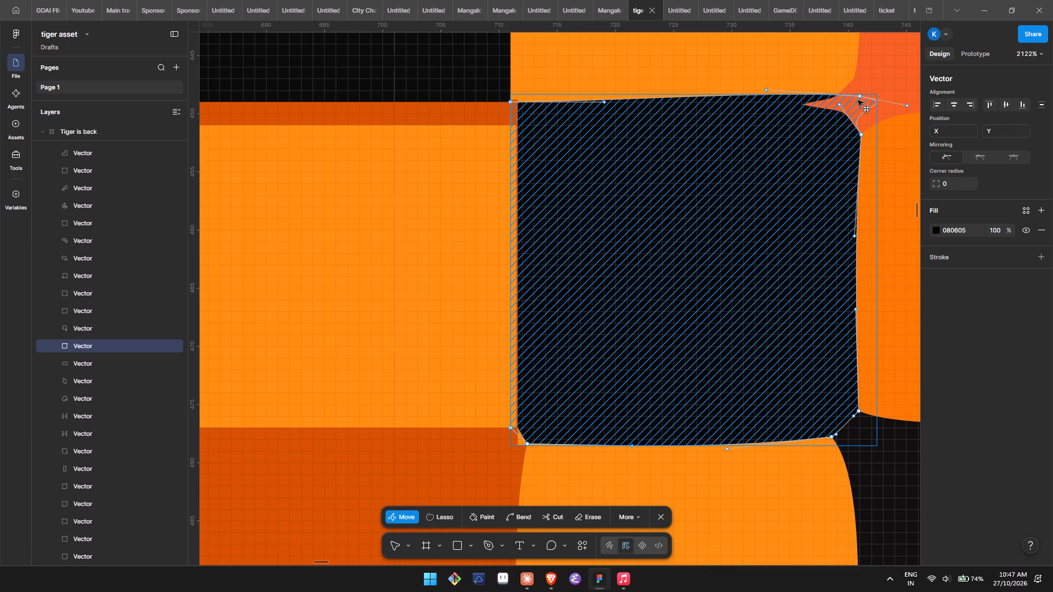
triple_click(847, 112)
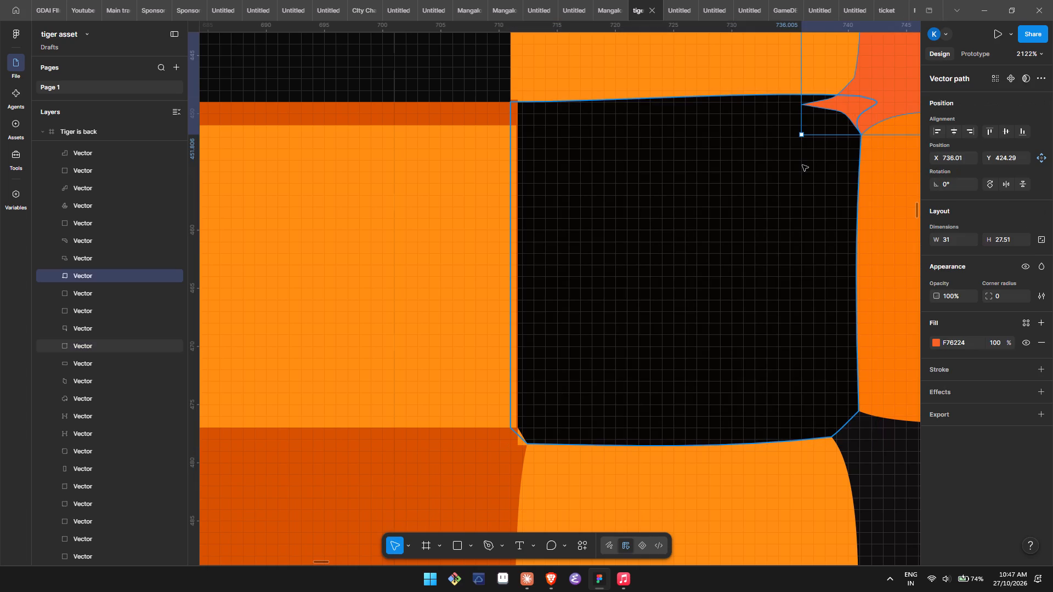
triple_click(802, 165)
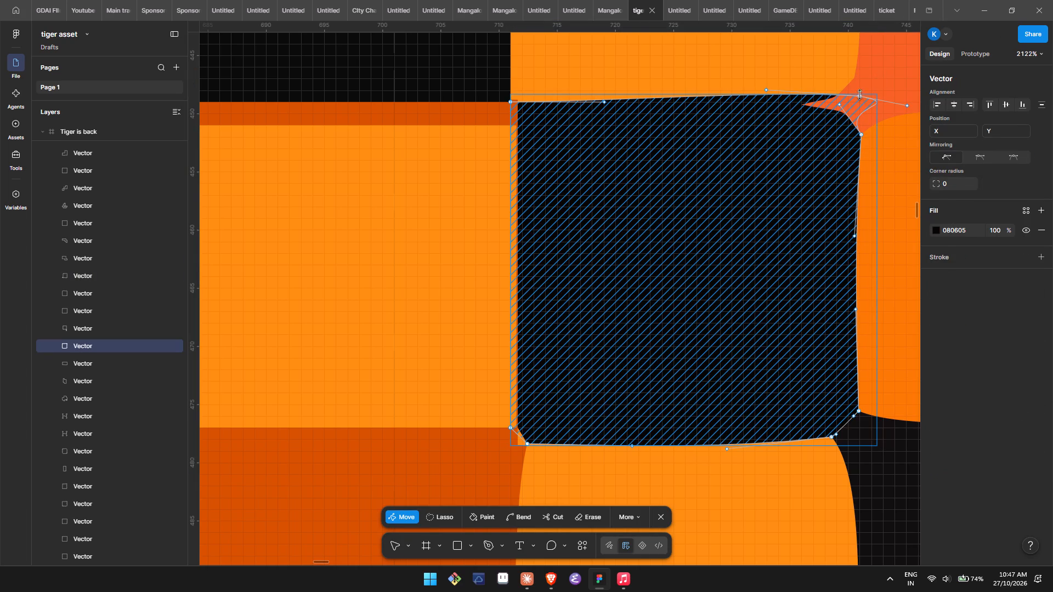
double_click(772, 185)
double_click(772, 185)
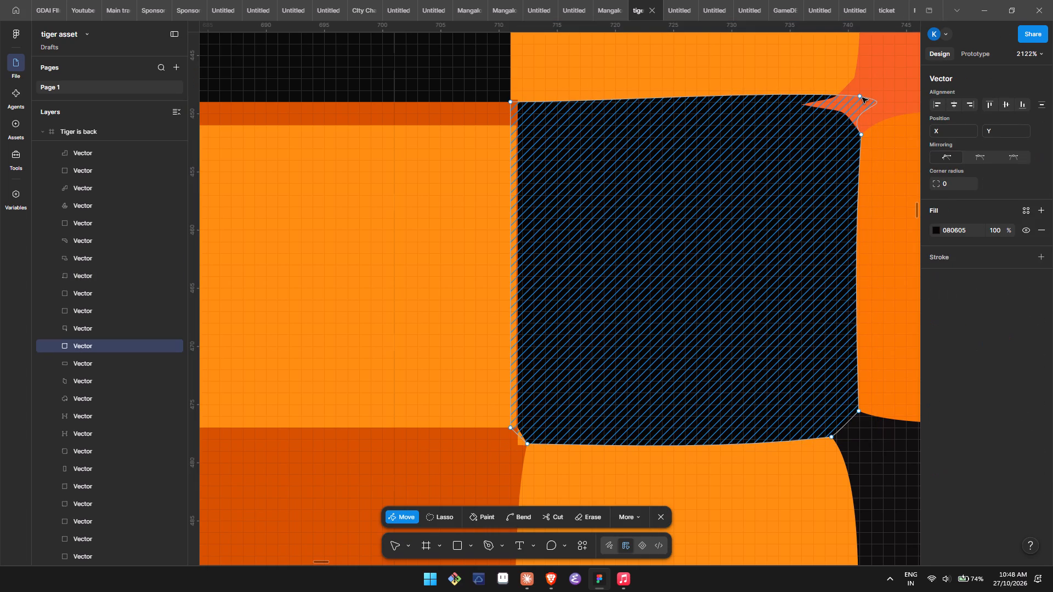
drag(858, 96, 858, 99)
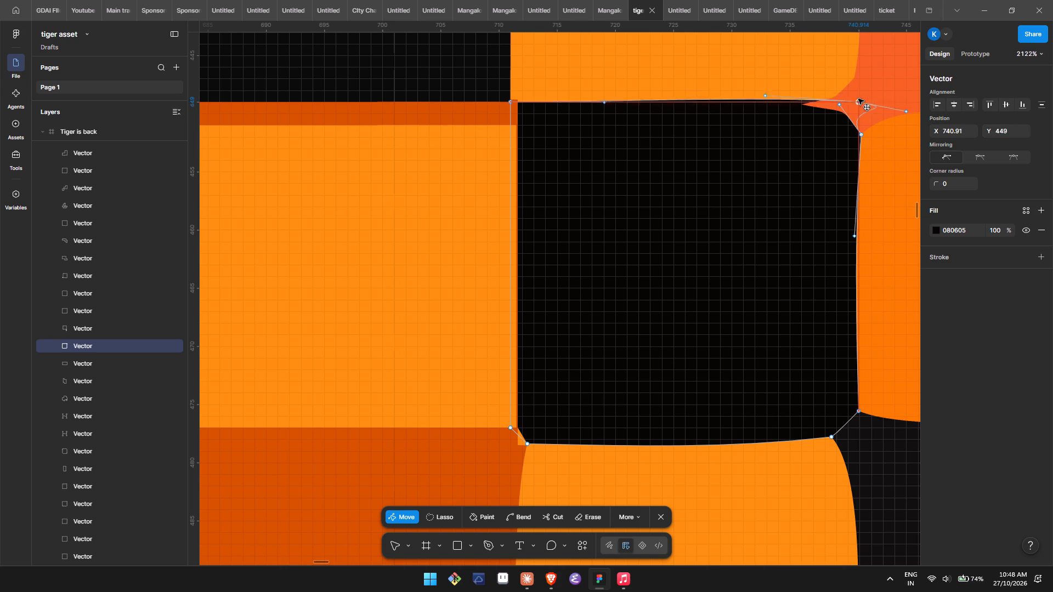
drag(858, 99, 861, 103)
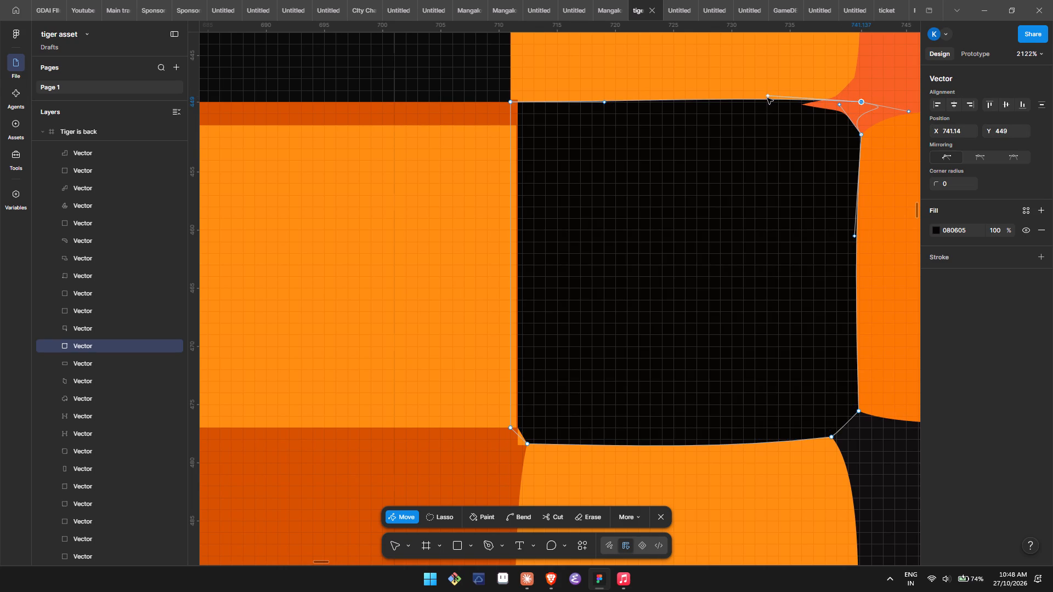
Collapse both curve handles of the black square's upper-right corner anchor onto the anchor, straightening the top edge.
drag(767, 95, 835, 86)
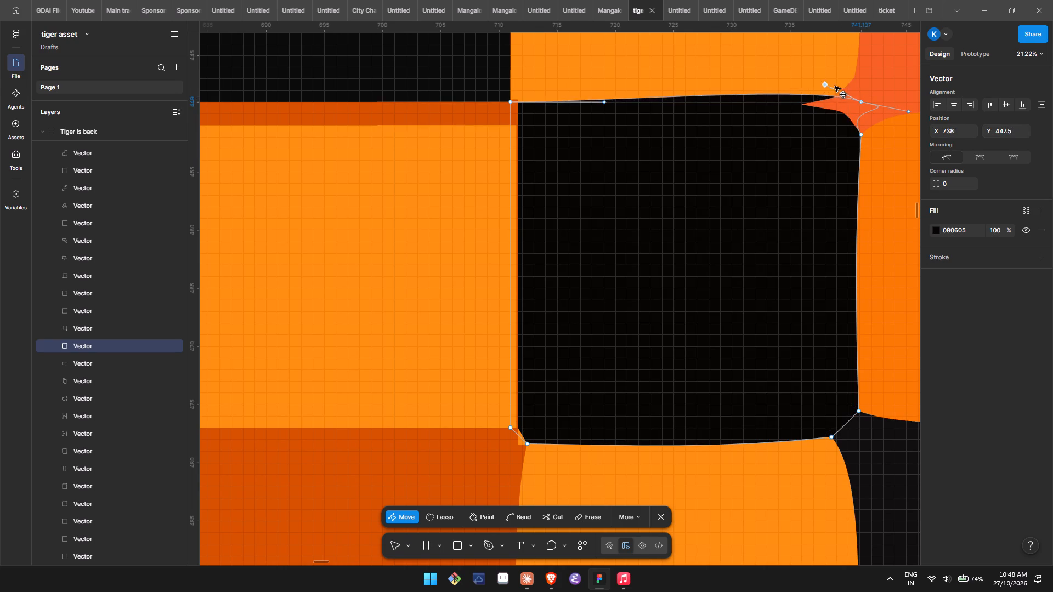
drag(835, 86, 856, 98)
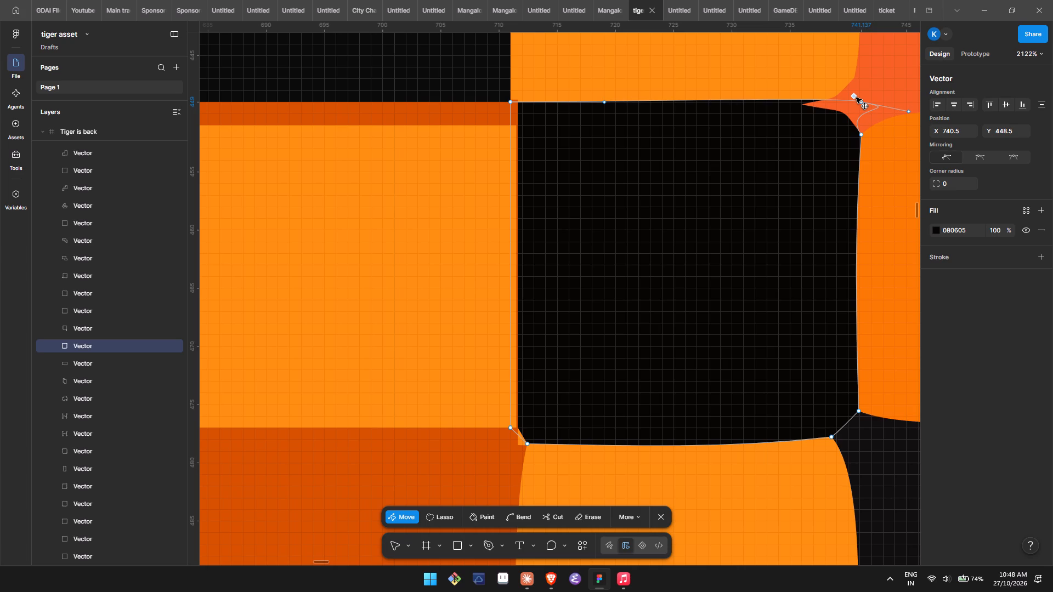
drag(856, 98, 860, 99)
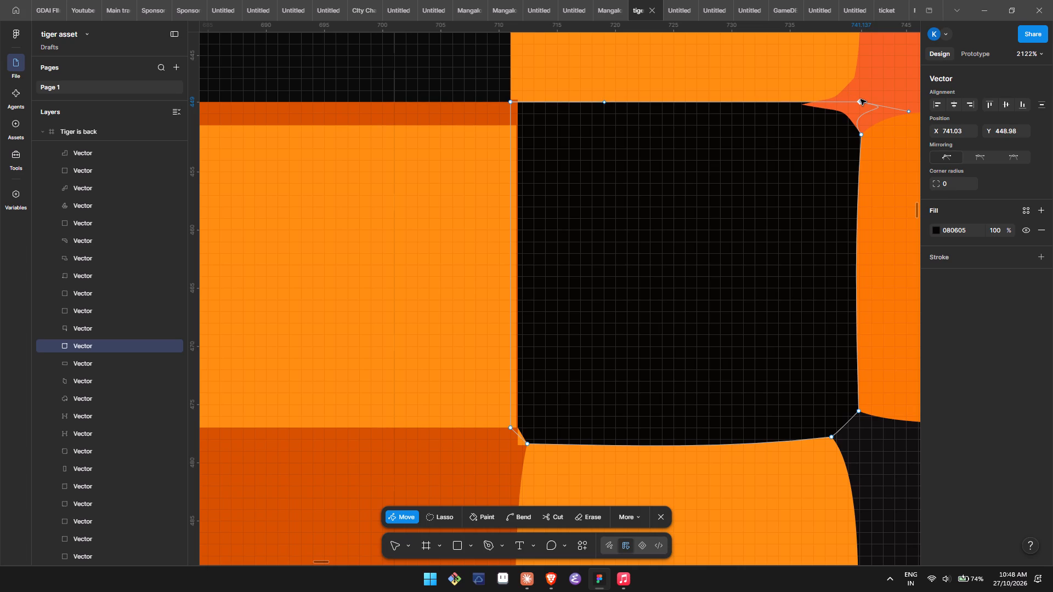
click(860, 99)
drag(911, 113, 859, 100)
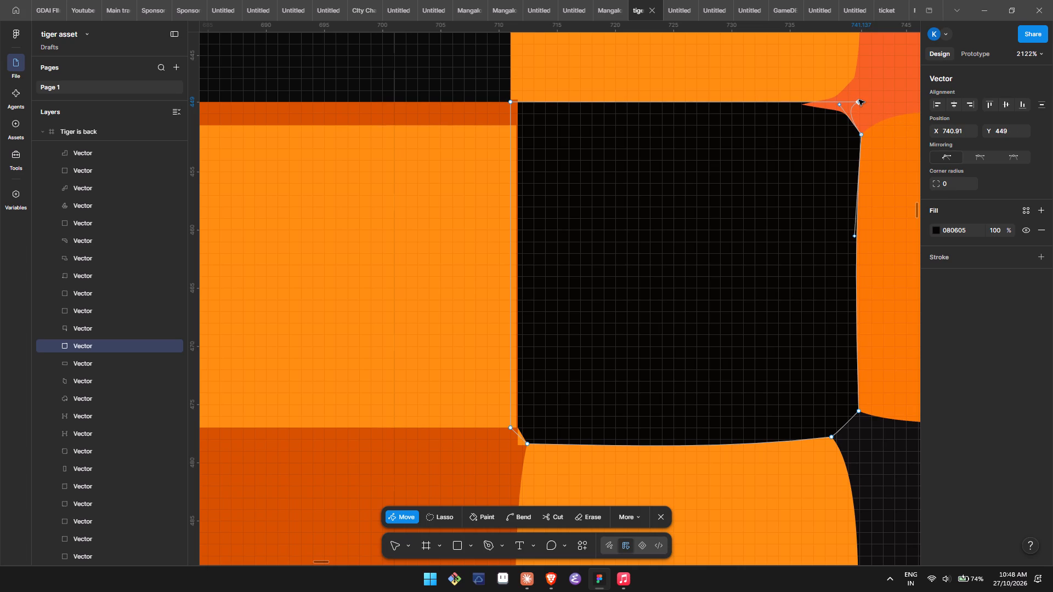
click(859, 100)
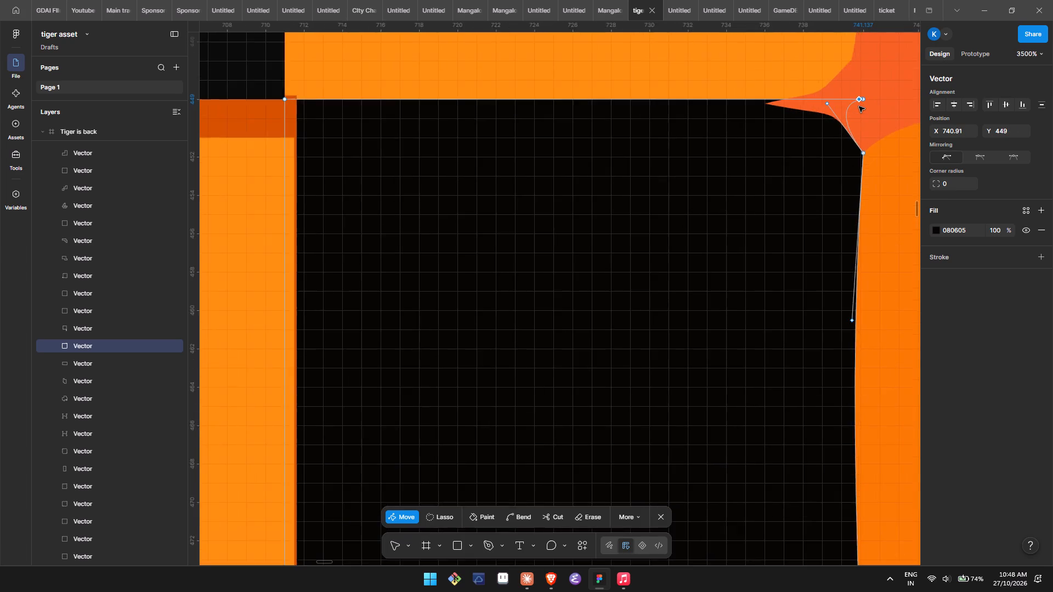
drag(859, 93, 864, 90)
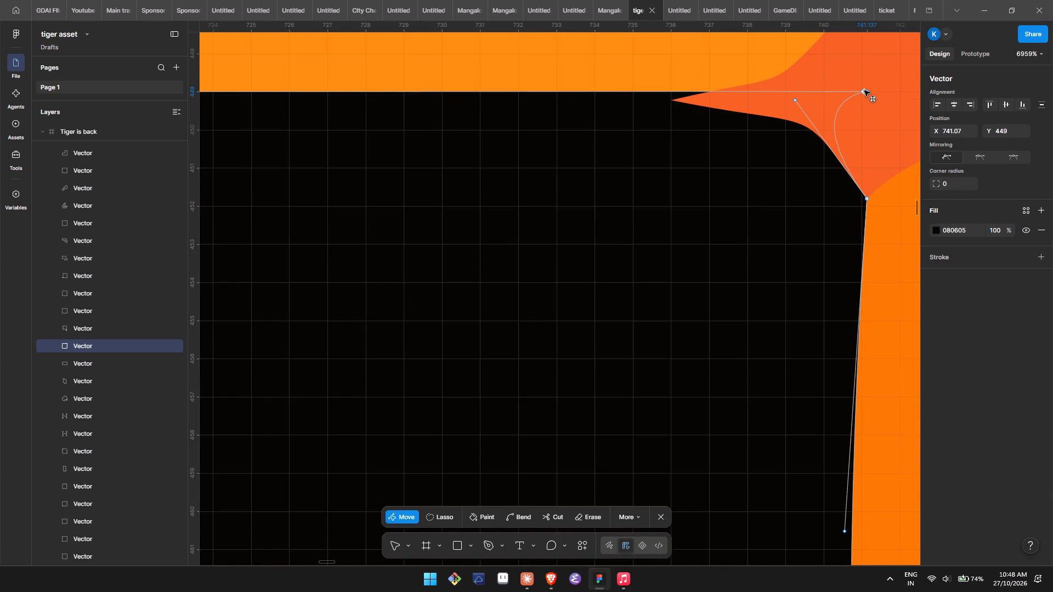
drag(864, 90, 867, 91)
click(867, 91)
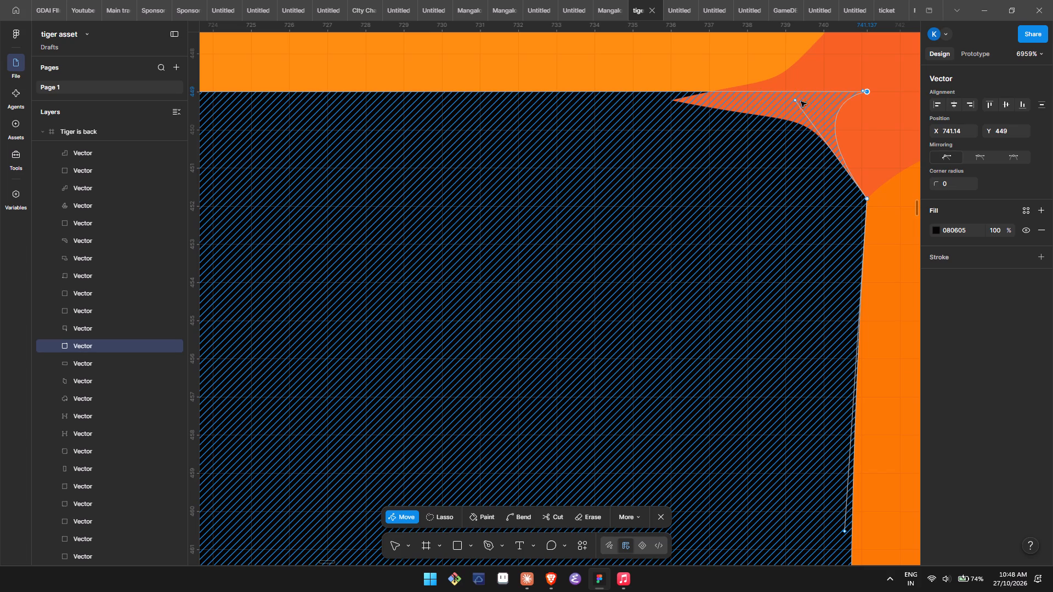
Collapse the upper curve handle of the black square's upper right-side anchor onto that anchor at X 741.14, Y 451.81.
drag(794, 100, 865, 202)
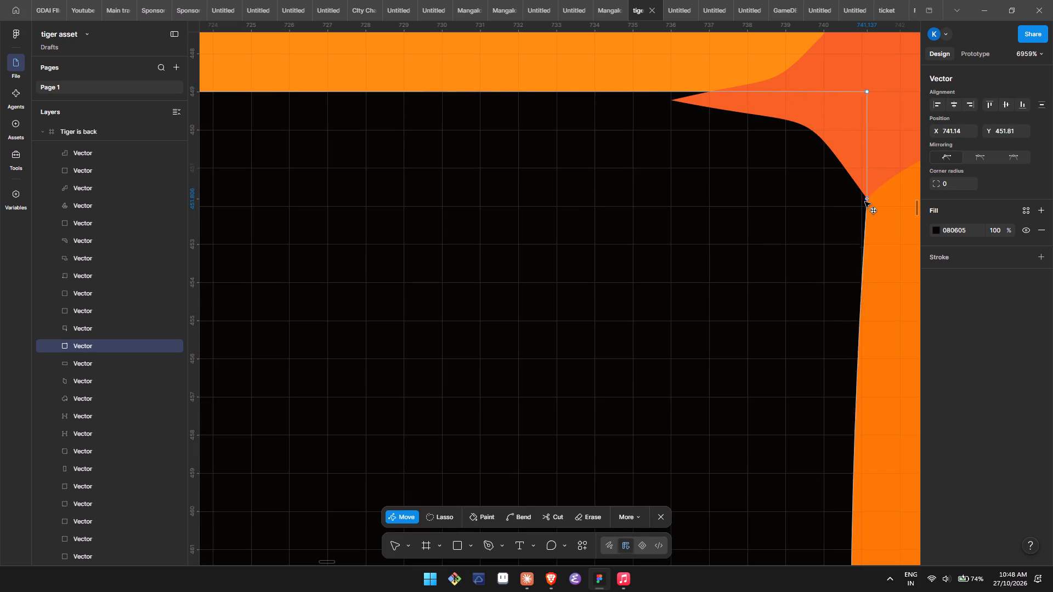
drag(865, 202, 867, 198)
click(867, 198)
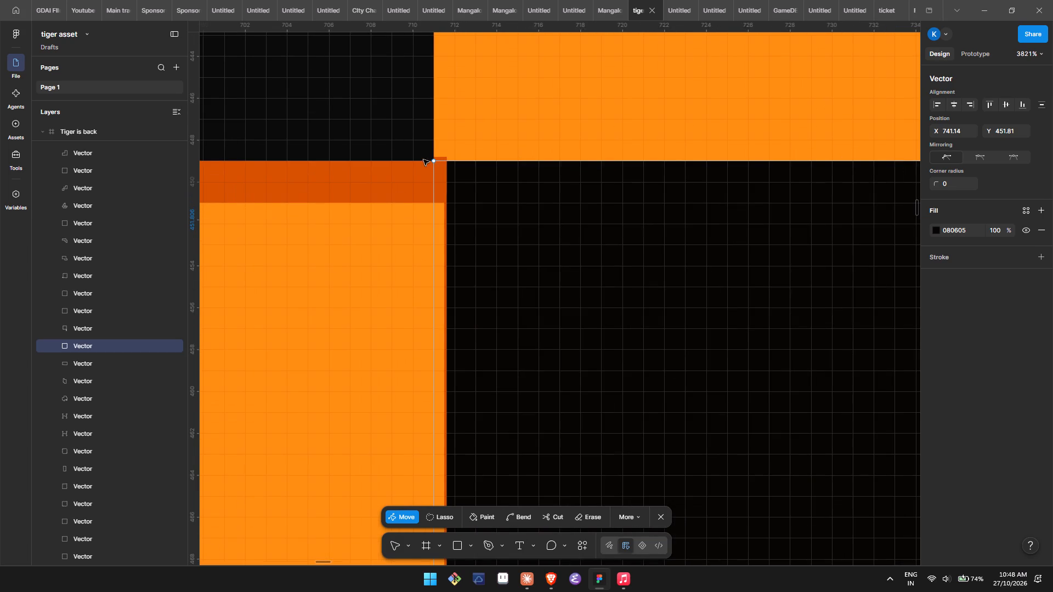
Edit the wide FE8D0E orange rectangle and move its right-hand corner anchors to X 711, Y 451 and X 711, Y 477.
click(434, 162)
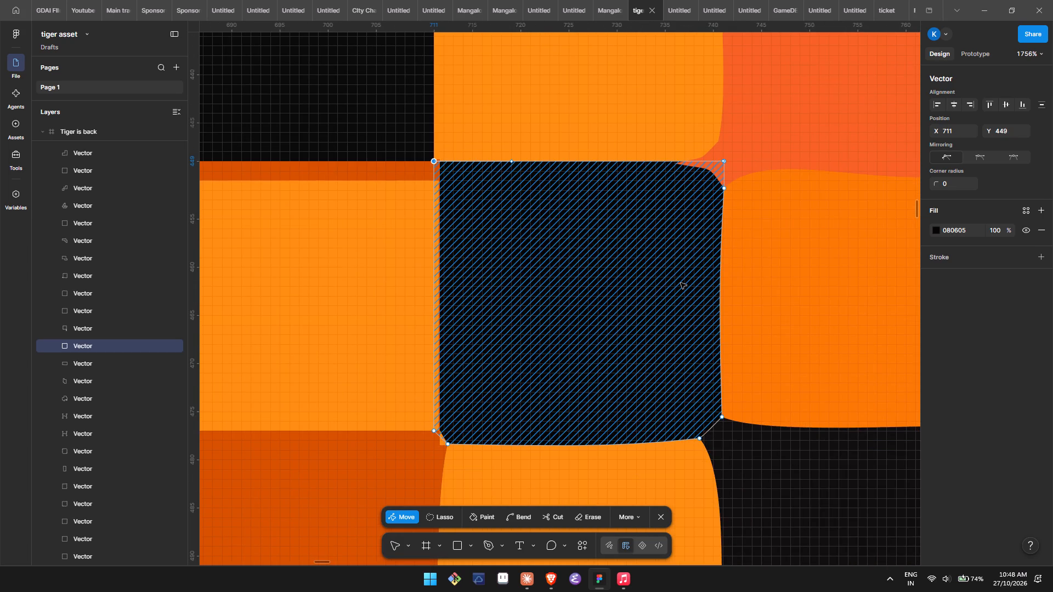
scroll(491, 253, right, 1)
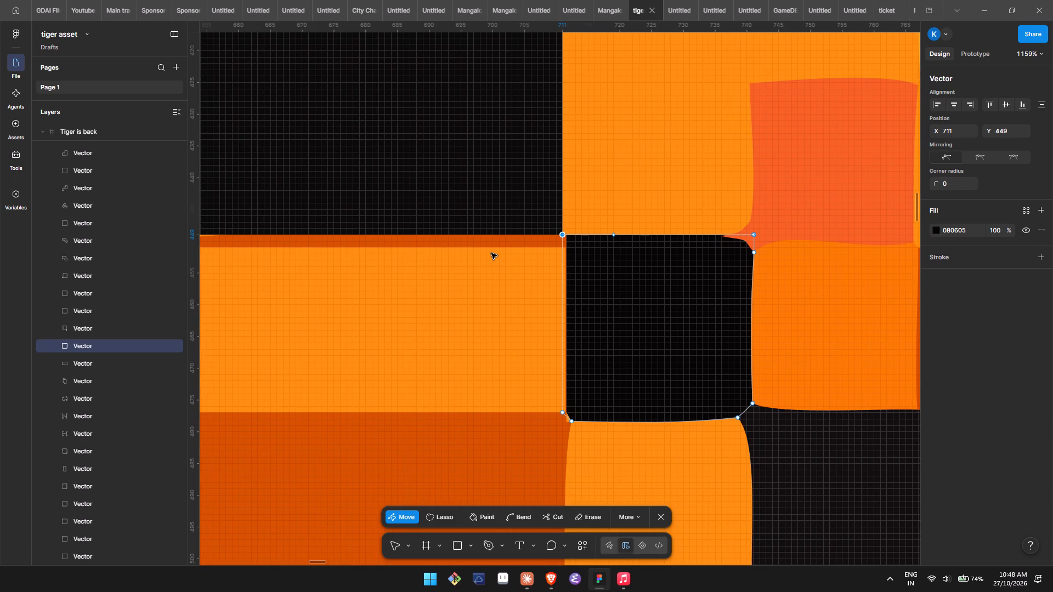
scroll(491, 253, right, 1)
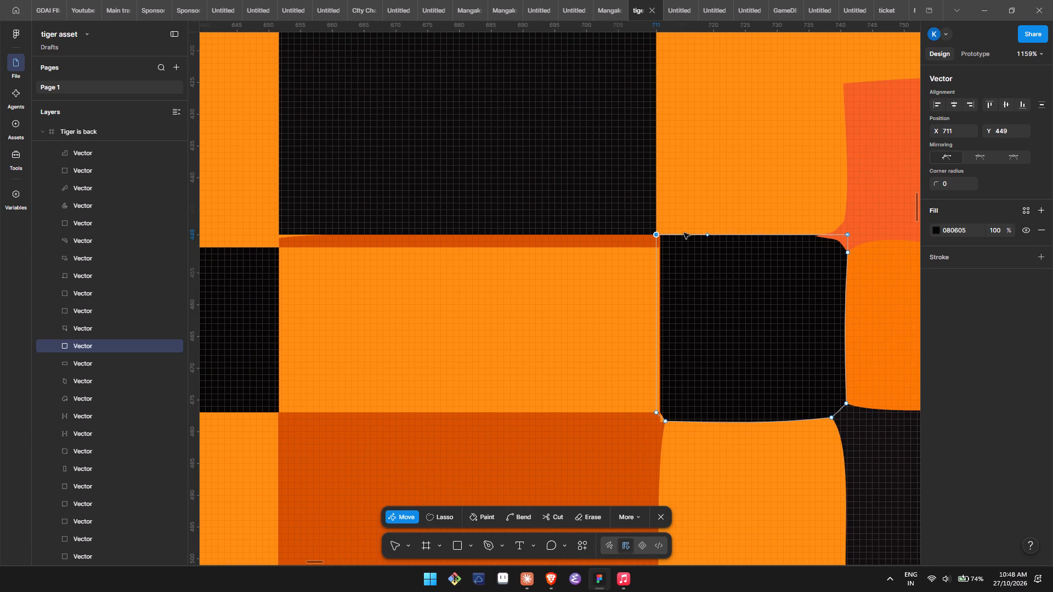
triple_click(645, 277)
double_click(645, 277)
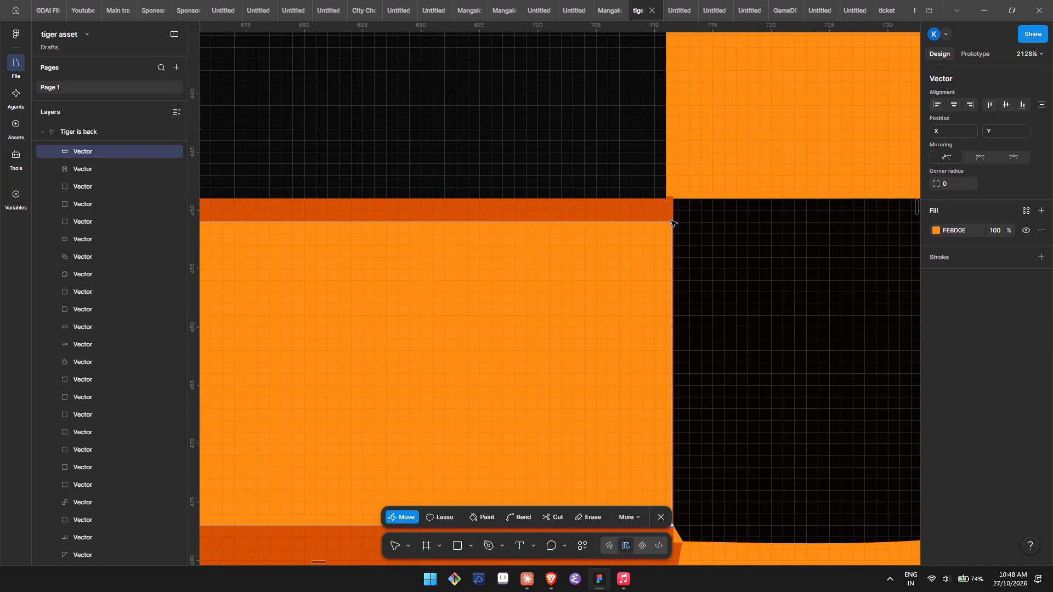
drag(671, 221, 665, 222)
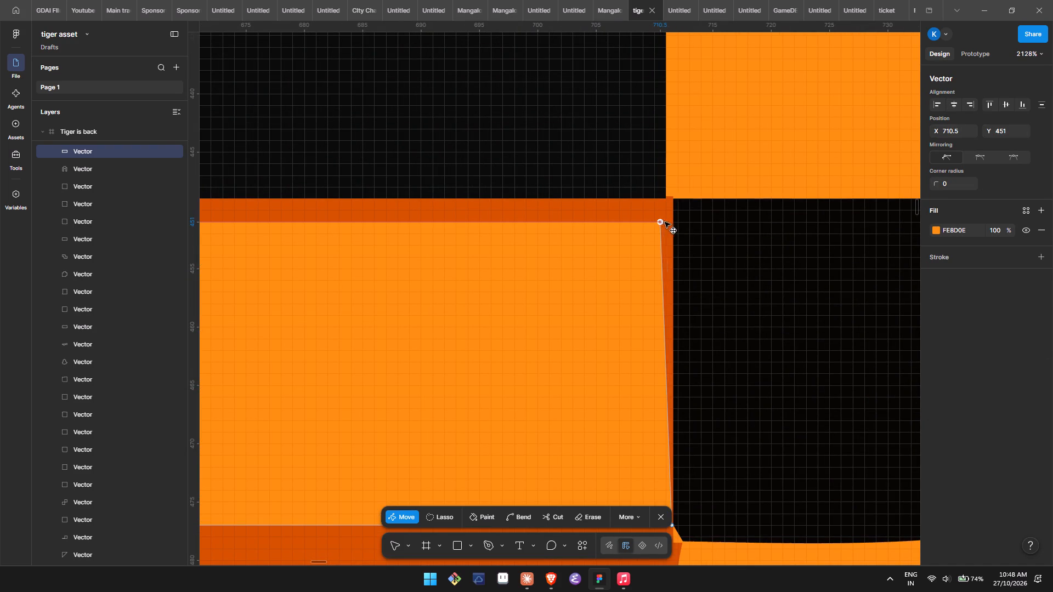
drag(665, 222, 666, 222)
scroll(722, 478, down, 1)
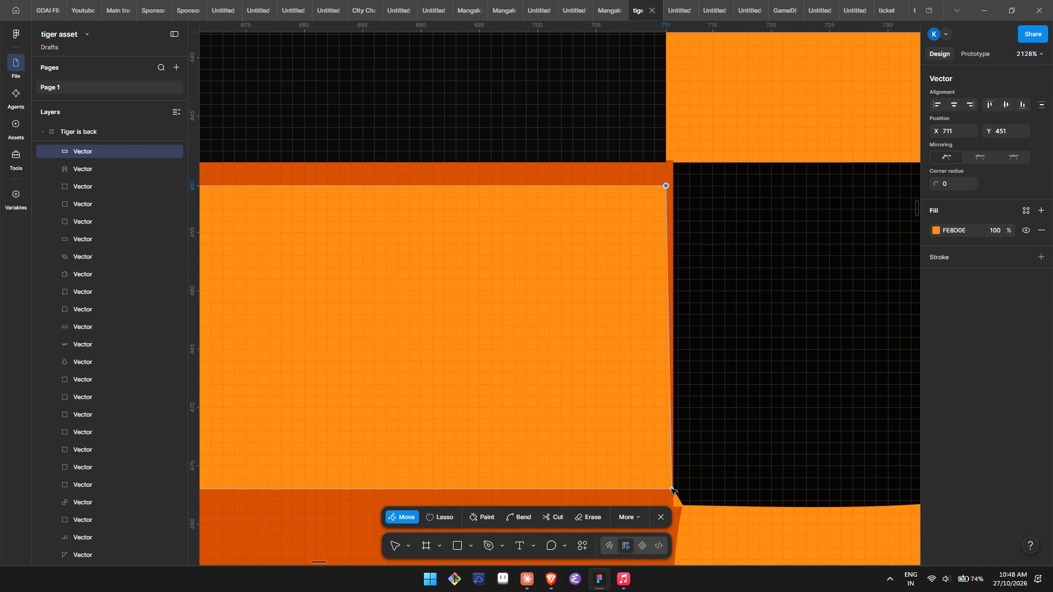
click(671, 489)
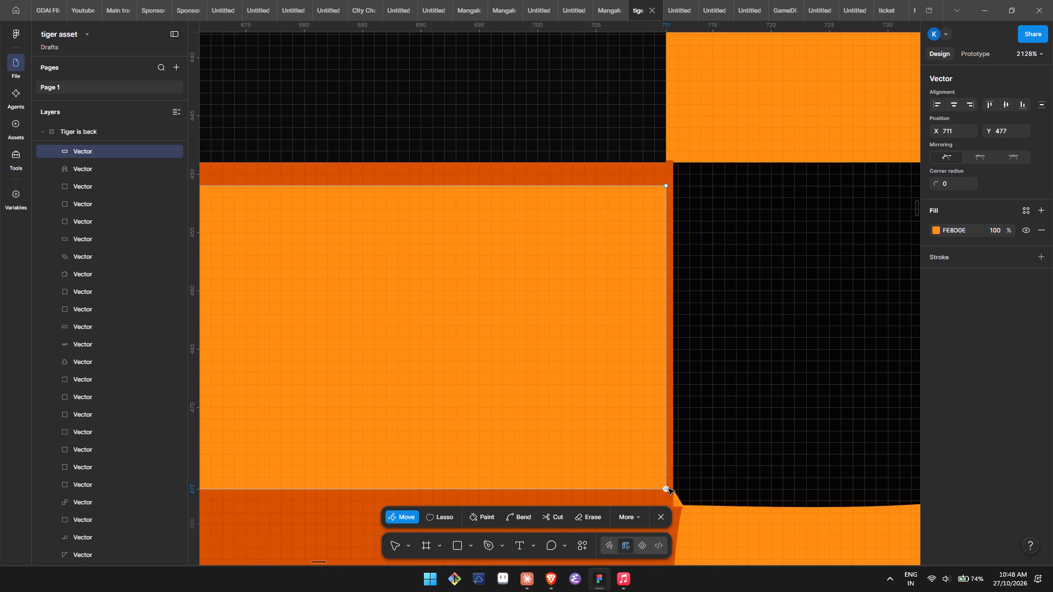
Edit the dark orange D85100 shape behind, move its upper-right anchor to X 711, Y 449, and collapse that anchor's downward curve handle.
triple_click(658, 174)
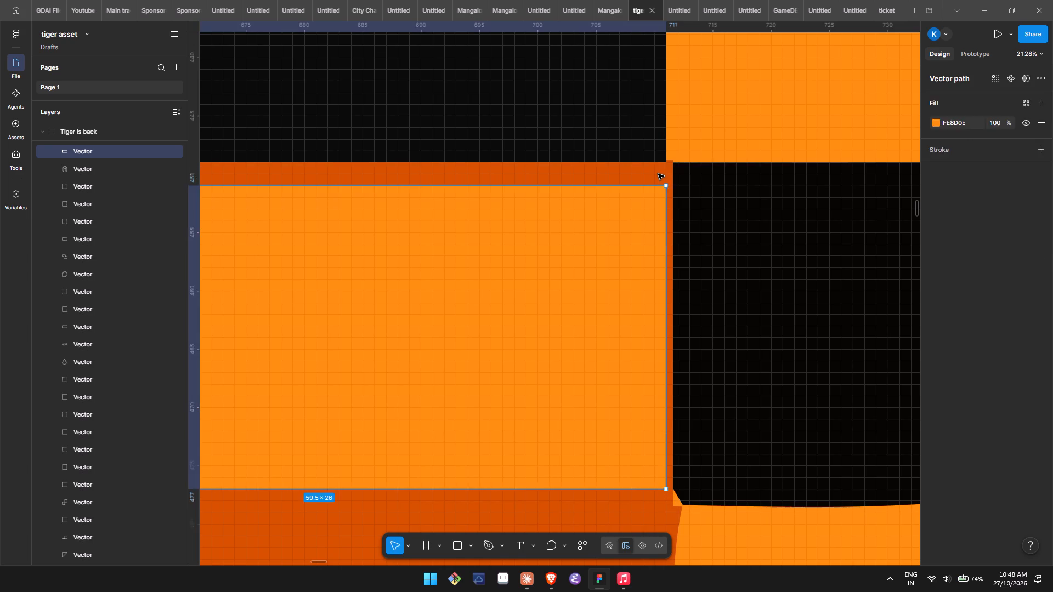
double_click(658, 174)
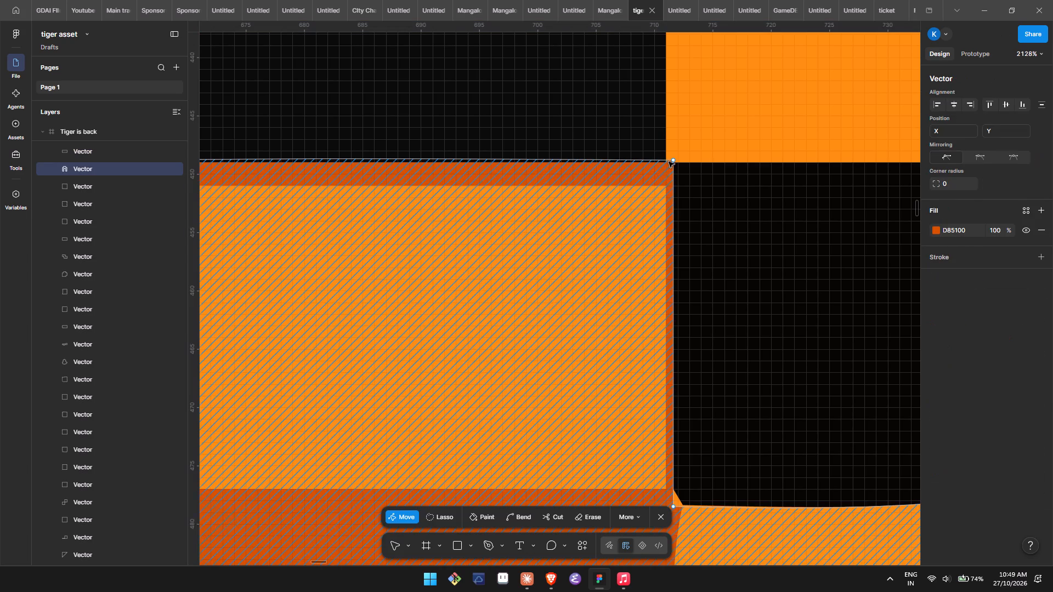
drag(673, 160, 666, 162)
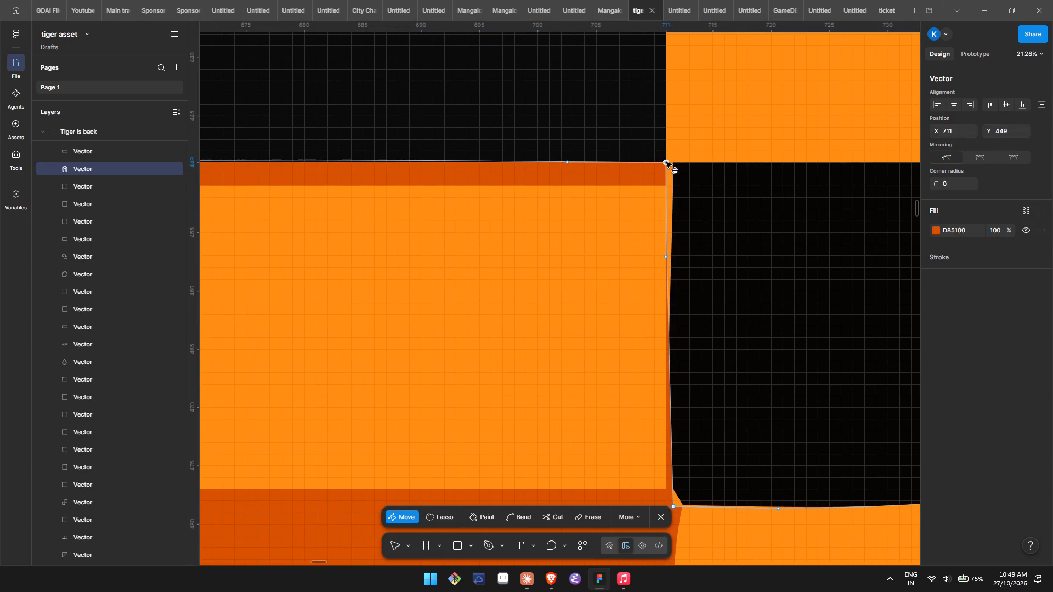
drag(666, 162, 666, 162)
drag(666, 255, 666, 161)
click(666, 161)
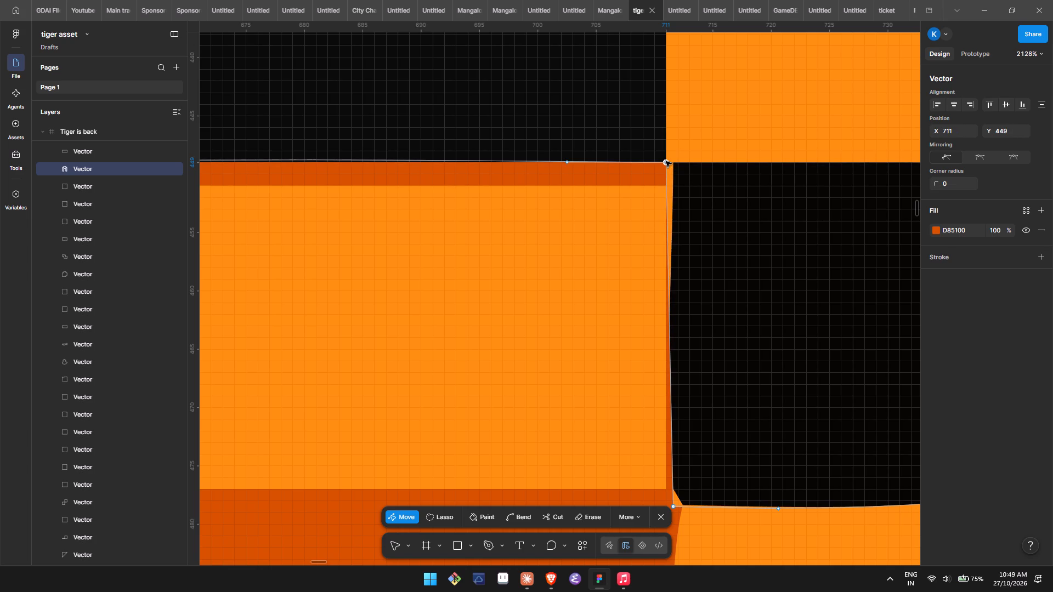
Move the D85100 shape's anchor below that corner to X 711, Y 477 and collapse its rightward curve handle.
scroll(674, 454, down, 1)
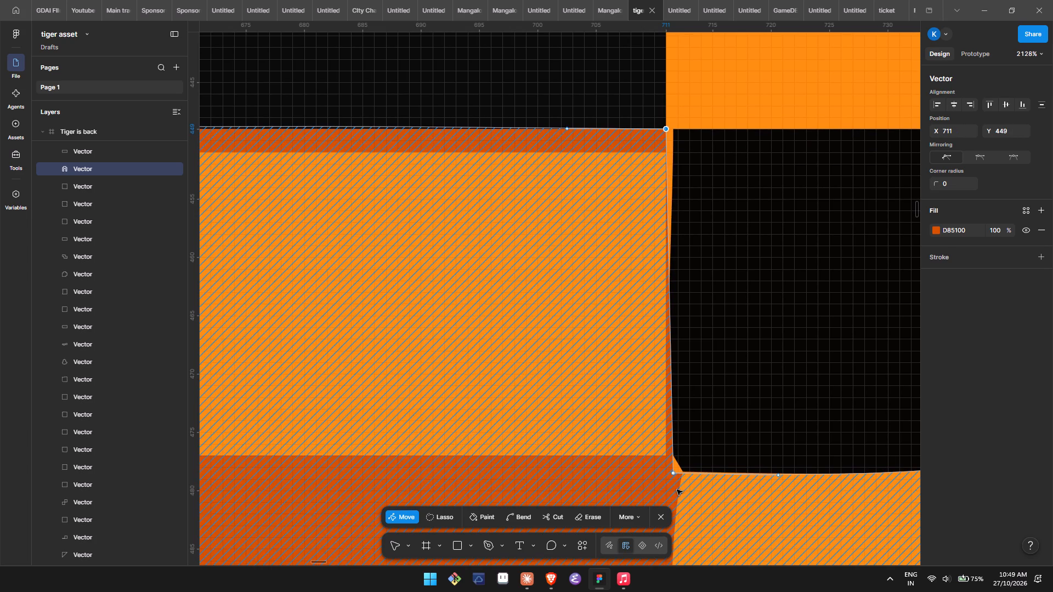
drag(675, 471, 665, 451)
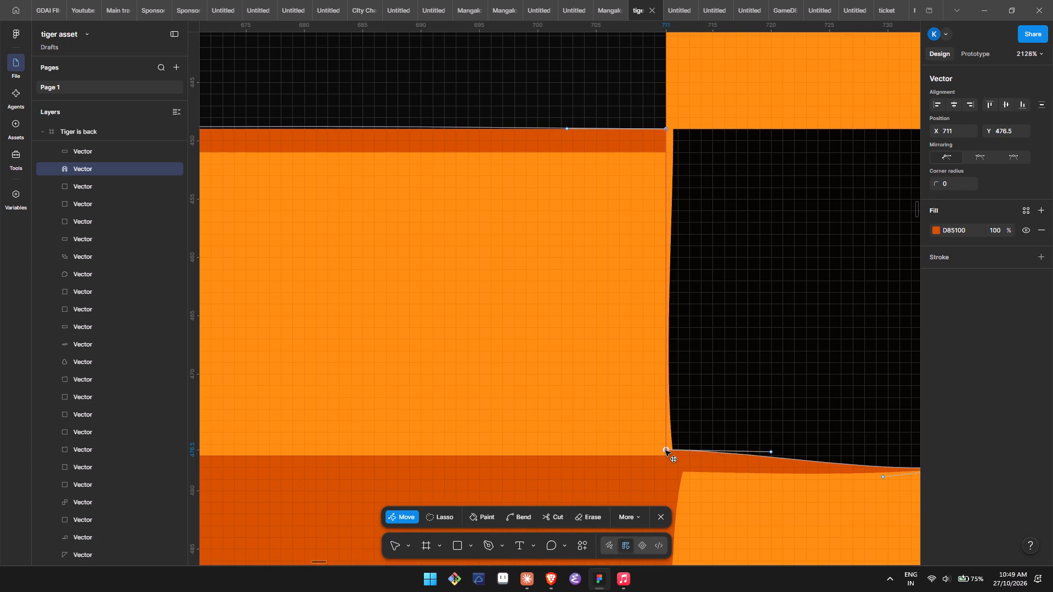
drag(665, 451, 663, 454)
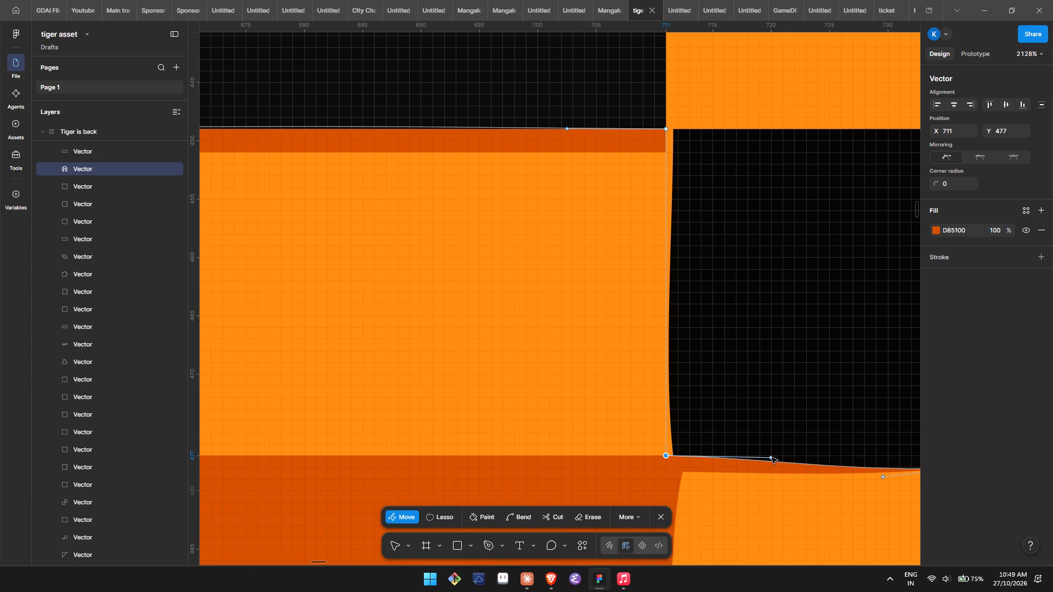
drag(772, 458, 665, 453)
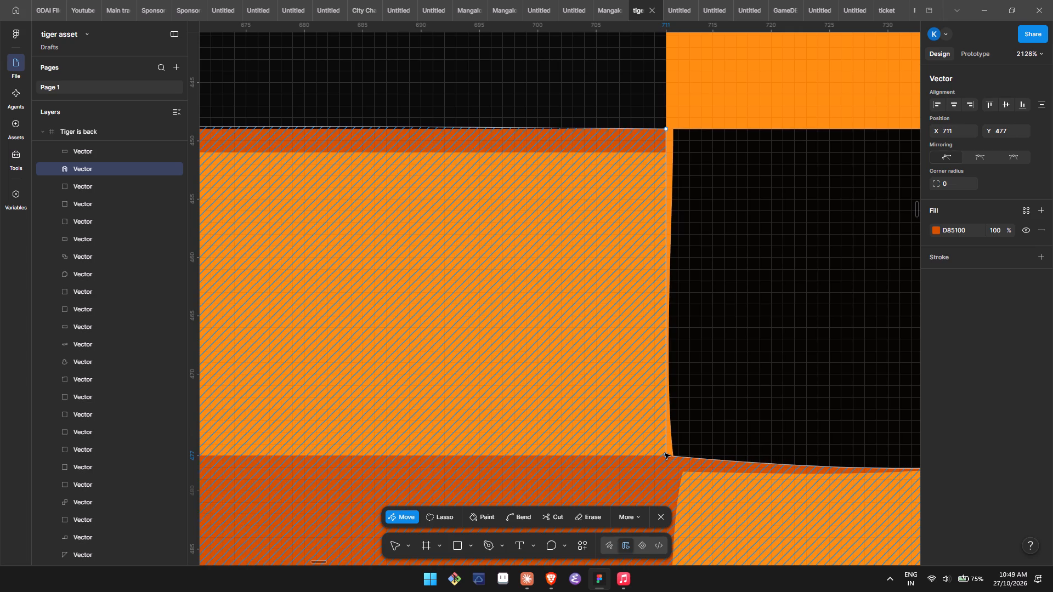
click(665, 453)
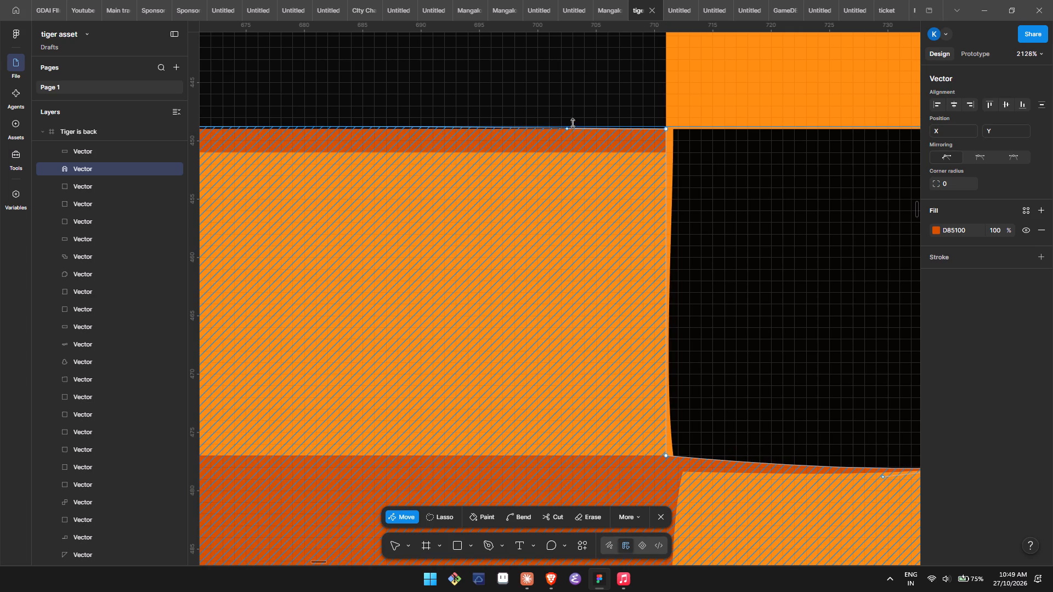
Reopen the dark orange D85100 shape and collapse the leftward curve handle of its upper-right anchor at X 711, Y 449.
double_click(568, 135)
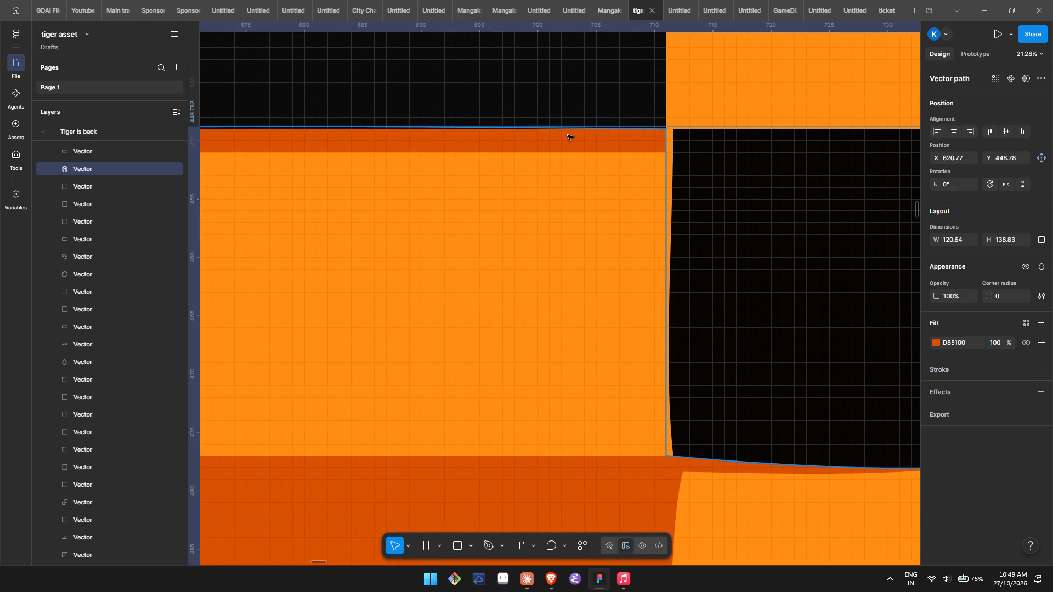
double_click(599, 204)
triple_click(591, 136)
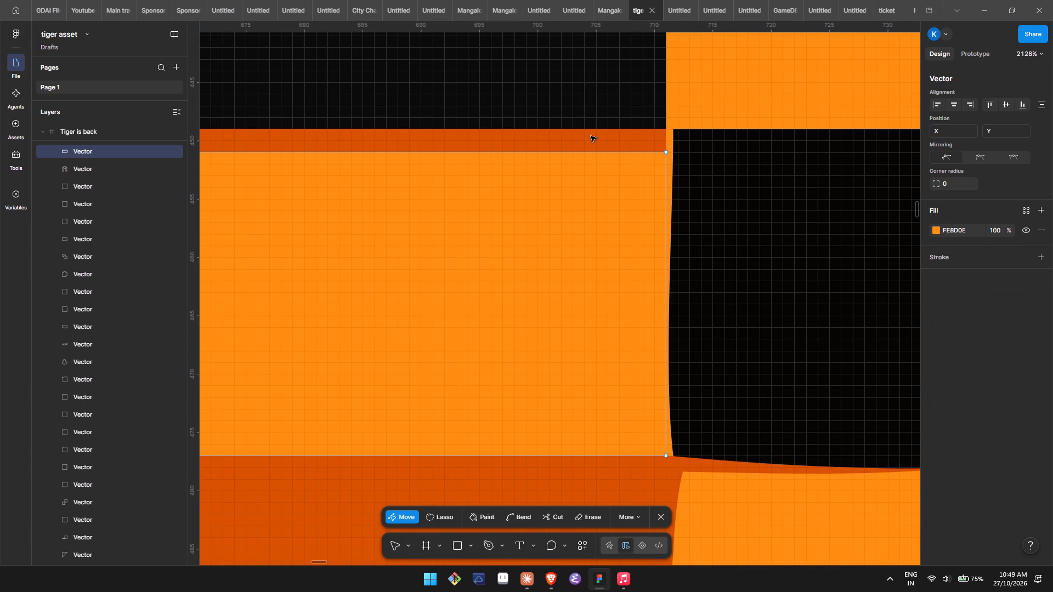
double_click(591, 136)
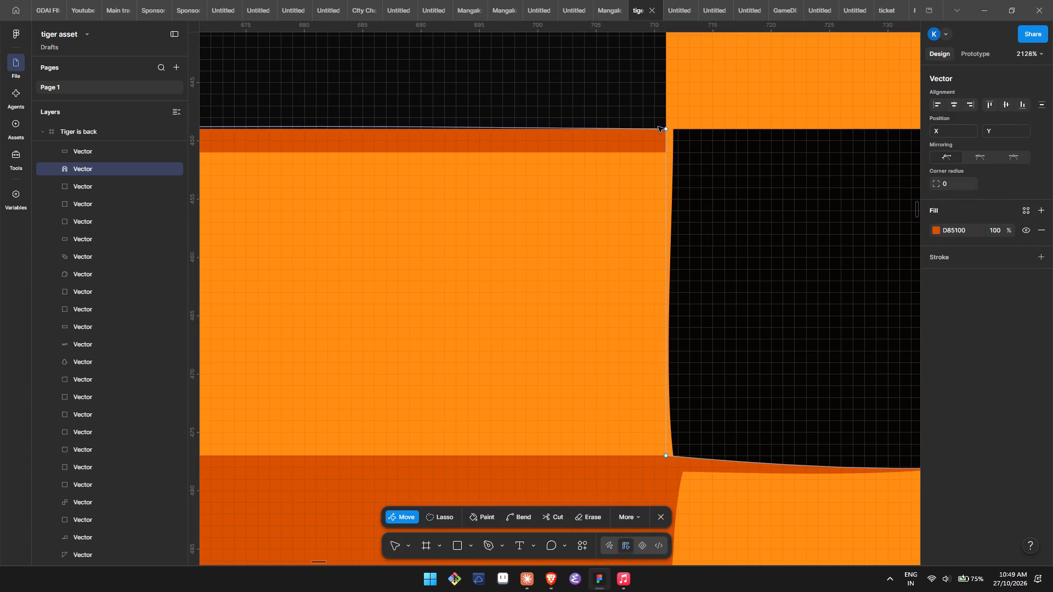
click(664, 129)
drag(565, 126, 665, 130)
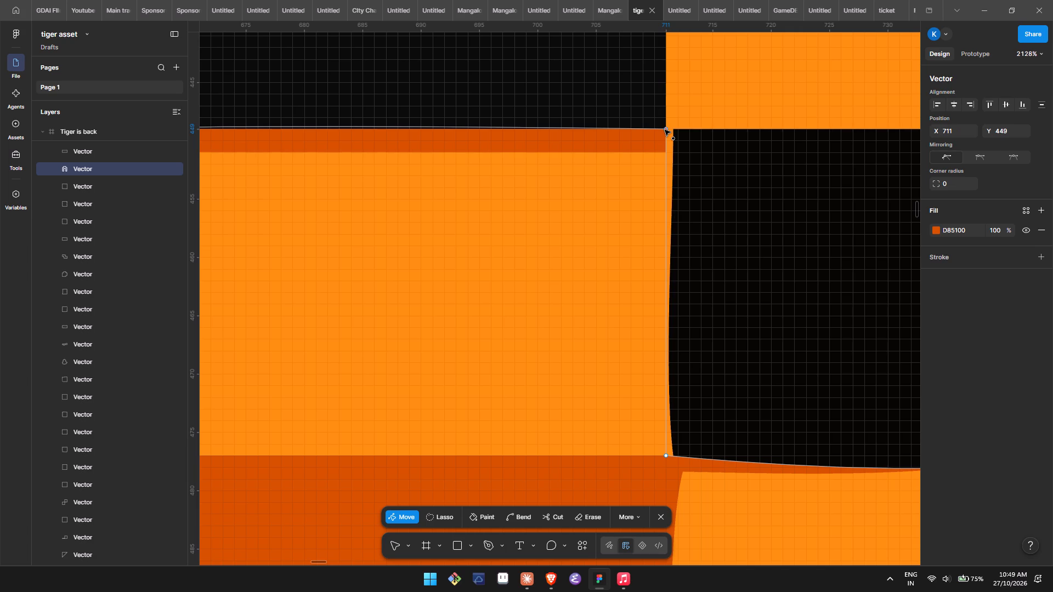
drag(665, 130, 666, 130)
click(666, 130)
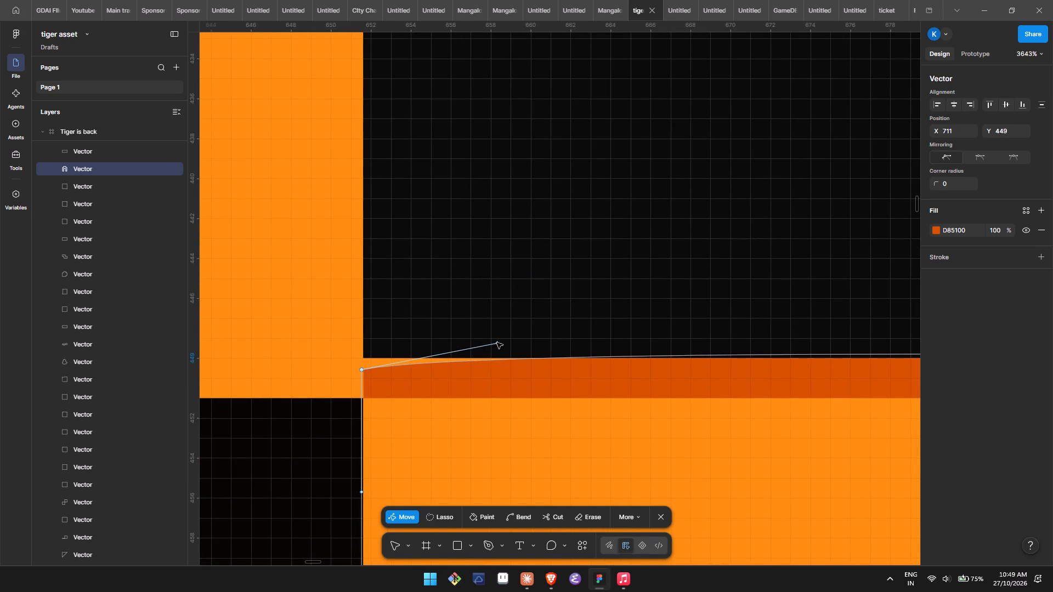
Collapse both curve handles of the D85100 shape's upper-left anchor and move that anchor to X 651.5, Y 451.
drag(497, 343, 360, 369)
click(360, 369)
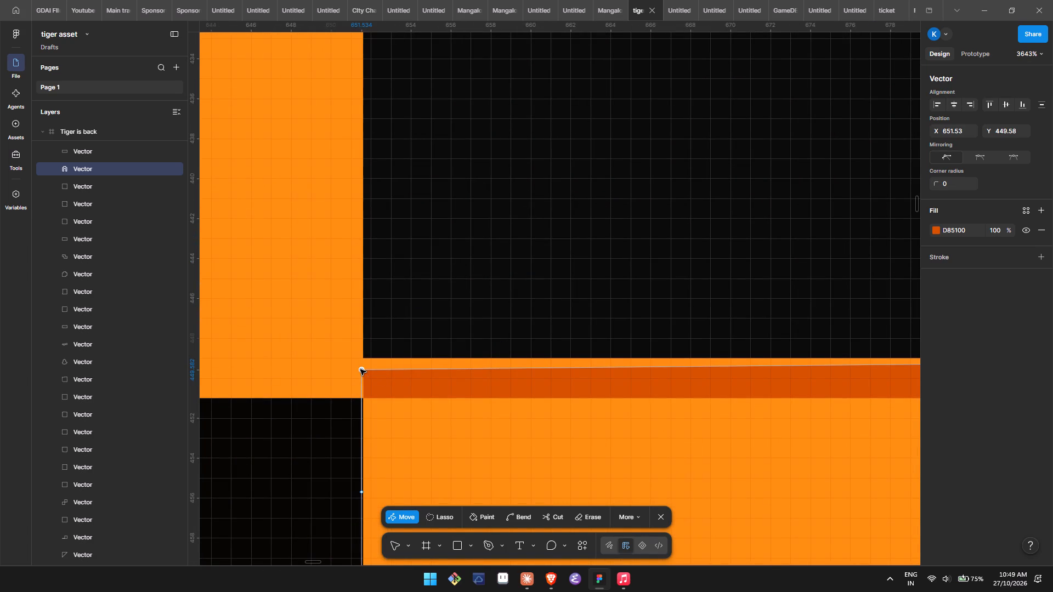
scroll(360, 369, down, 1)
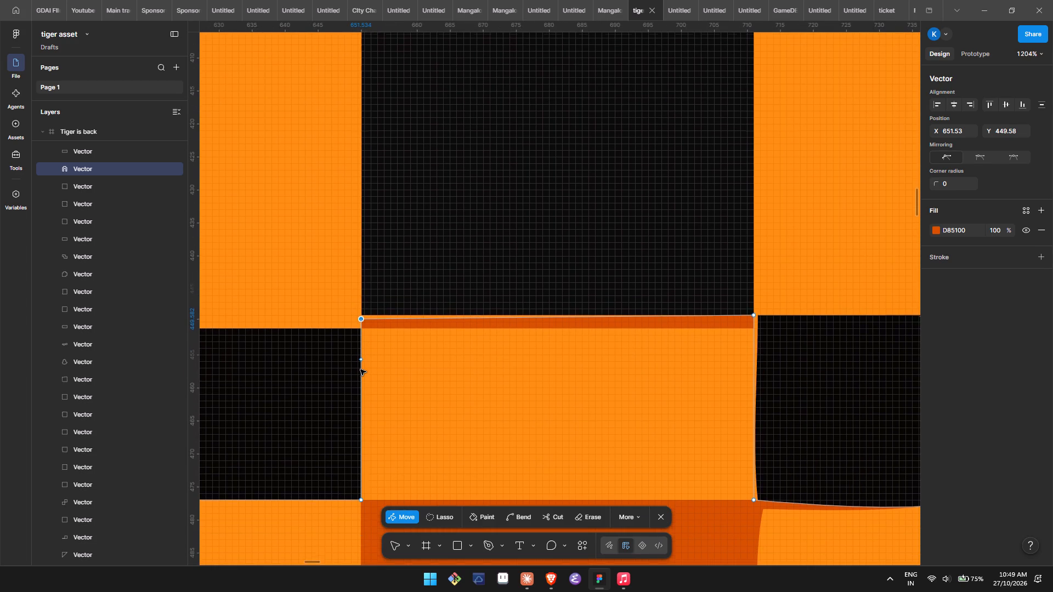
scroll(360, 369, down, 1)
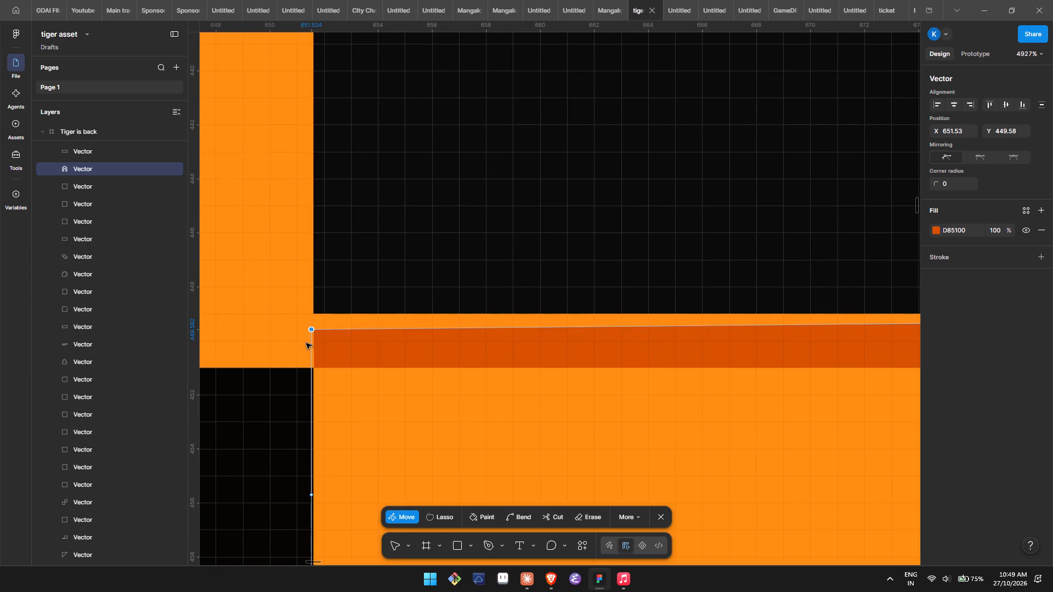
drag(313, 328, 315, 372)
scroll(315, 372, left, 1)
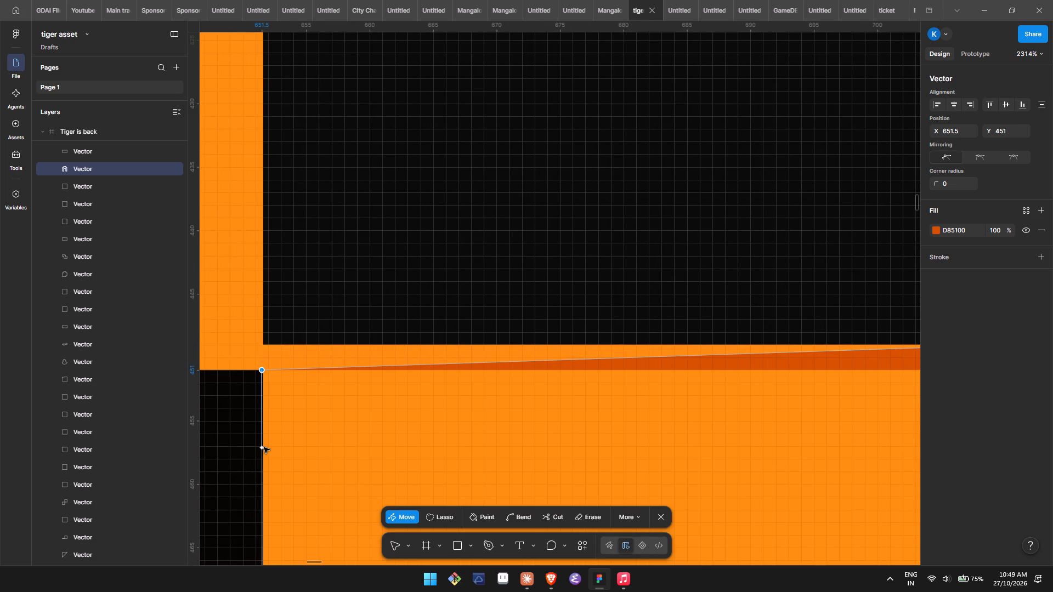
click(264, 447)
drag(264, 447, 262, 368)
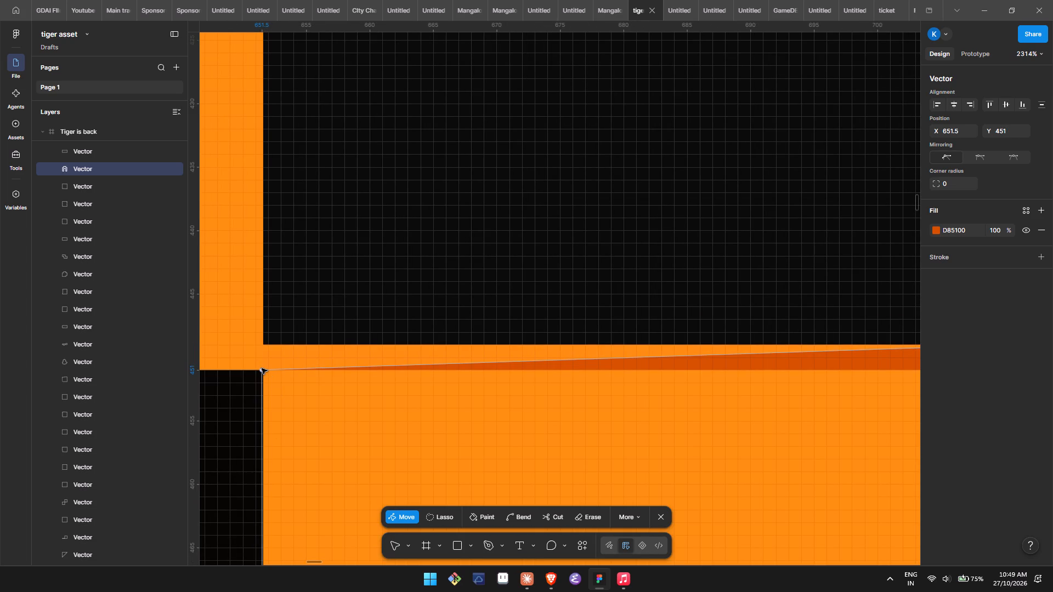
click(262, 368)
Move the D85100 shape's upper-right anchor down to X 710.85, Y 451.
scroll(262, 368, left, 1)
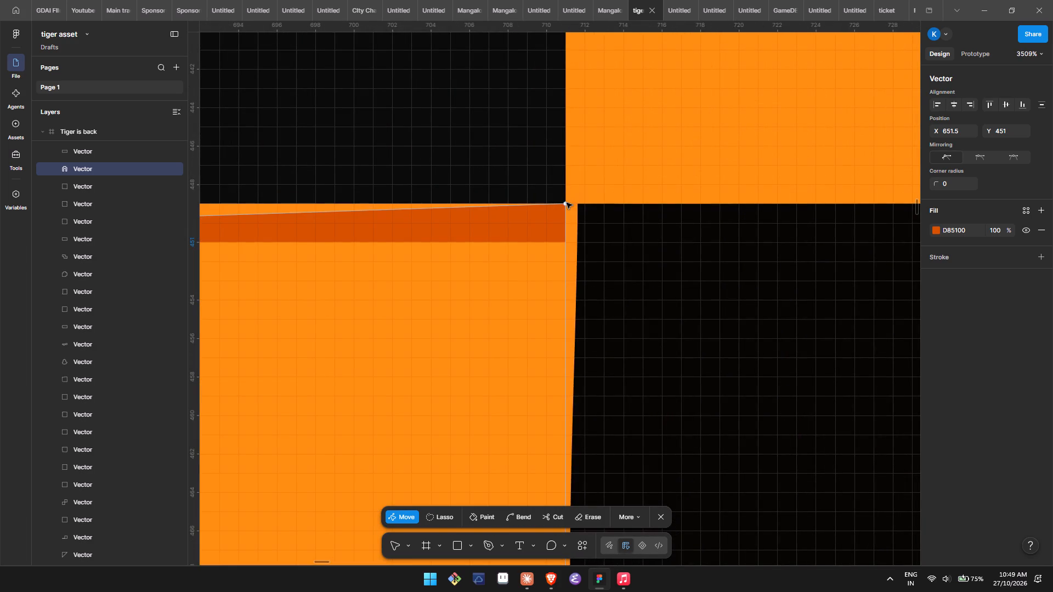
drag(564, 202, 564, 241)
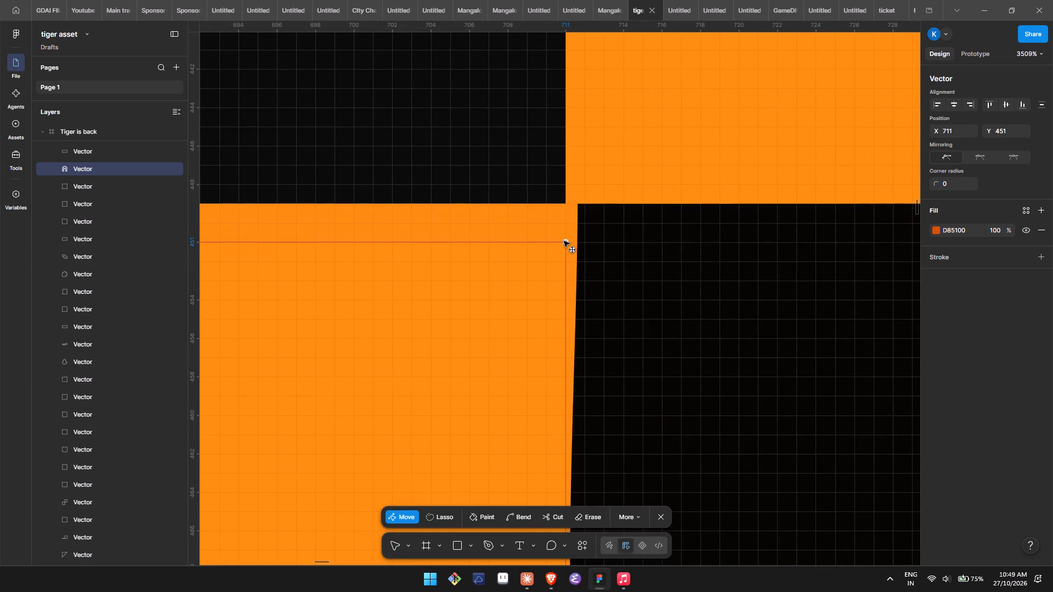
drag(564, 241, 563, 241)
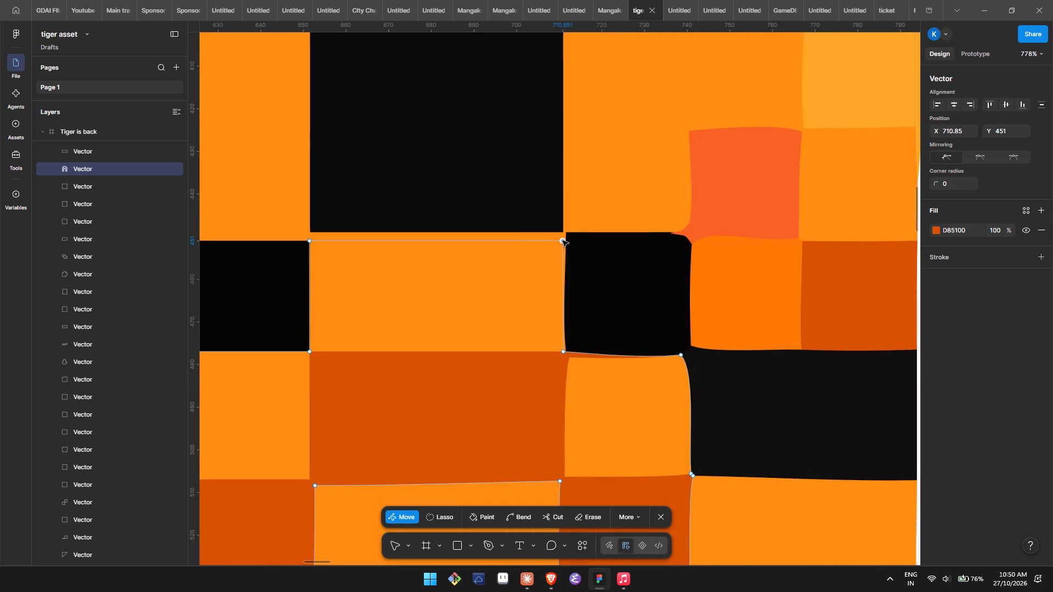
Edit the large black 0B0A0A shape above the wide orange rectangle and move its lower-left corner anchor to X 651.5, Y 451.
double_click(532, 208)
double_click(532, 208)
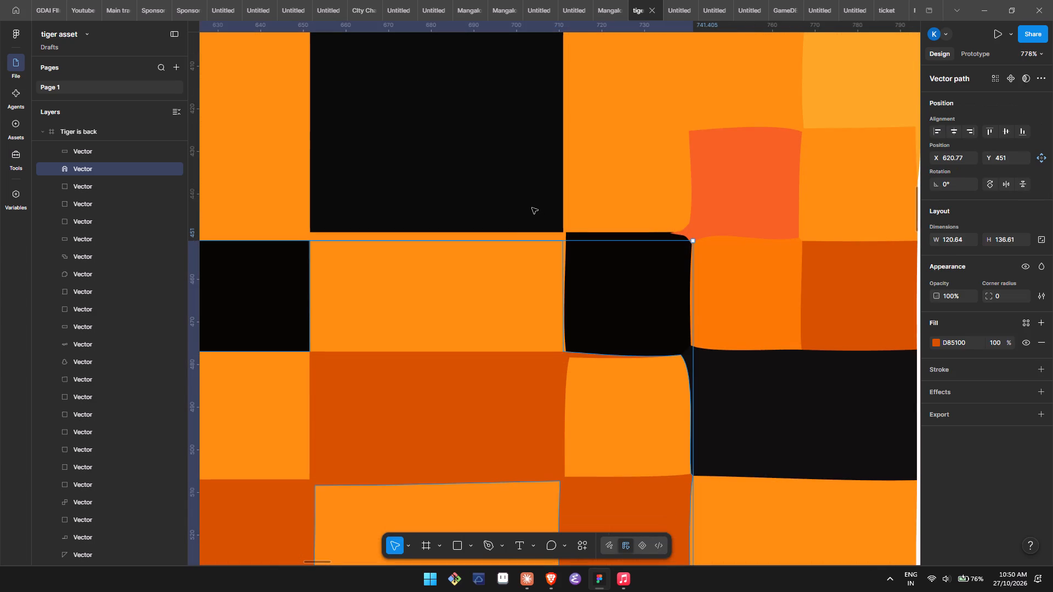
double_click(532, 208)
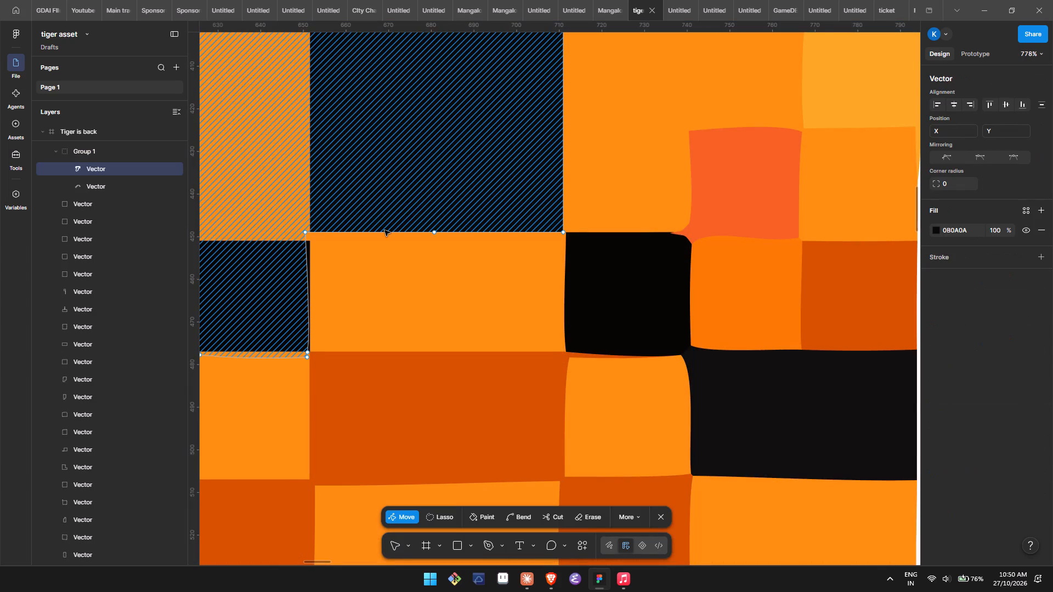
drag(387, 232, 396, 249)
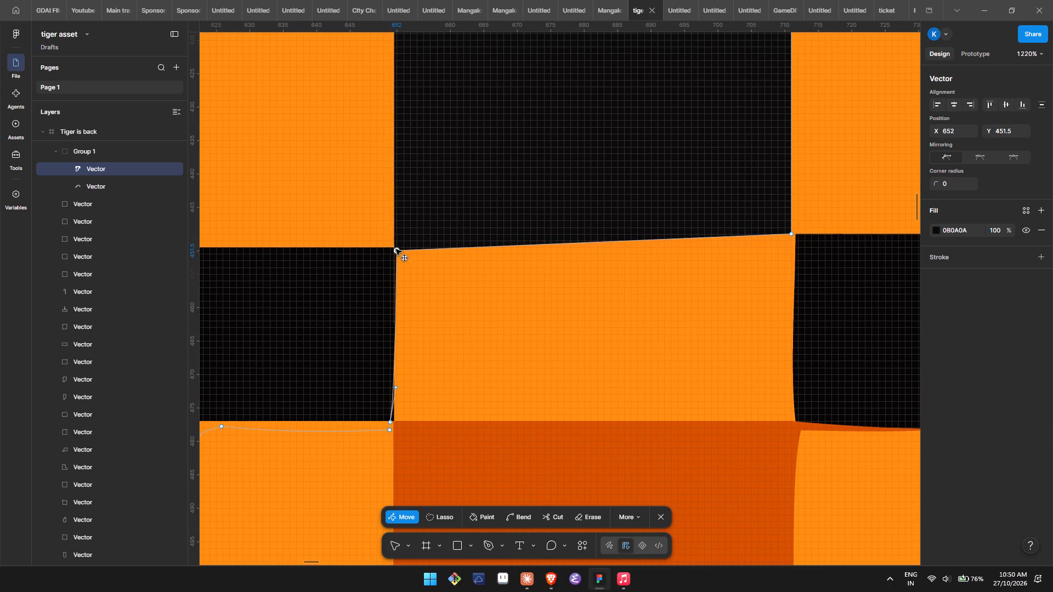
drag(396, 249, 393, 248)
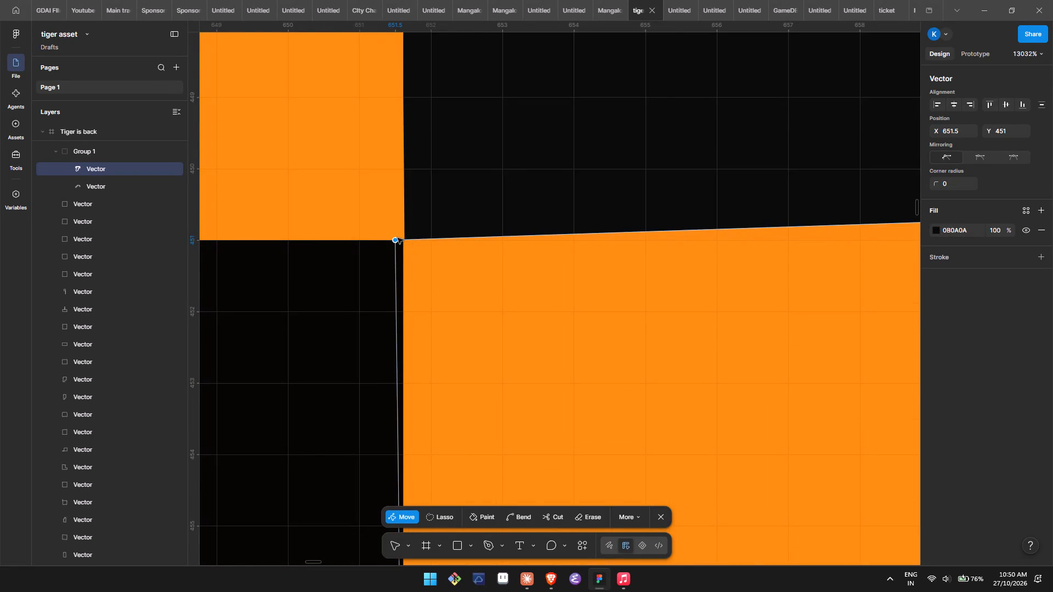
drag(397, 241, 403, 241)
drag(403, 241, 405, 246)
drag(405, 246, 403, 244)
Move the large black shape's lower-right corner anchor down to X 711, Y 451, level with the orange rectangle's top edge.
scroll(403, 244, left, 1)
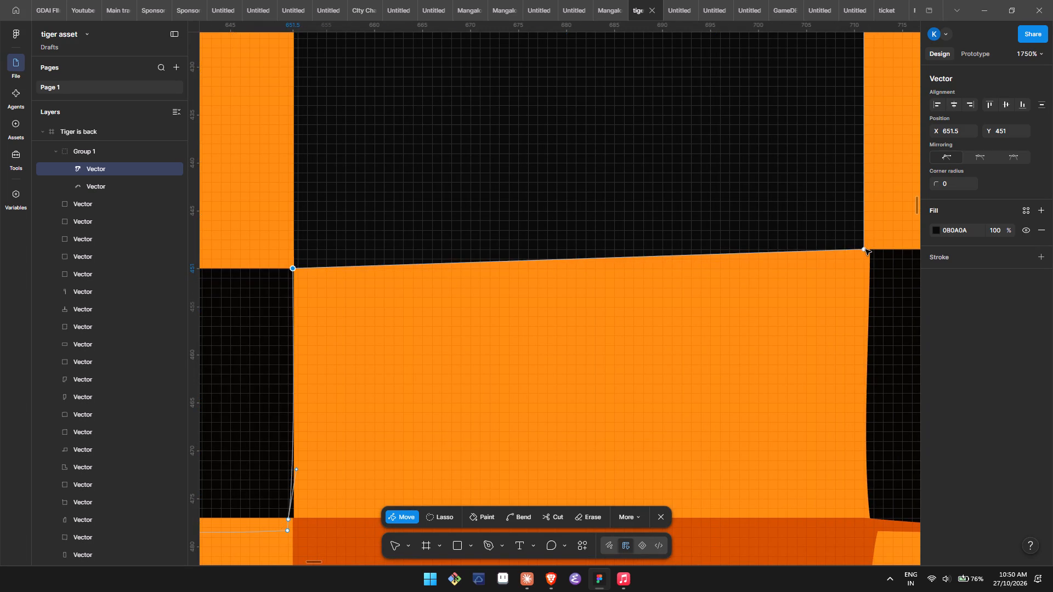
drag(865, 249, 866, 264)
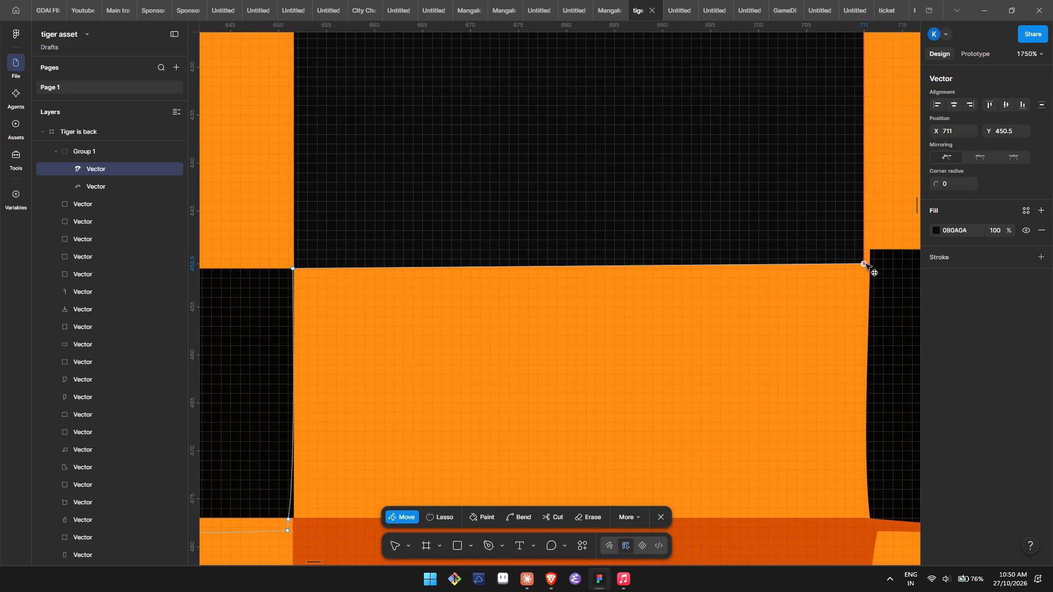
drag(866, 264, 866, 265)
click(866, 265)
scroll(866, 268, left, 2)
Edit the black 080605 square beside the wide orange rectangle and move its upper-left anchor to X 711, Y 451.
double_click(824, 282)
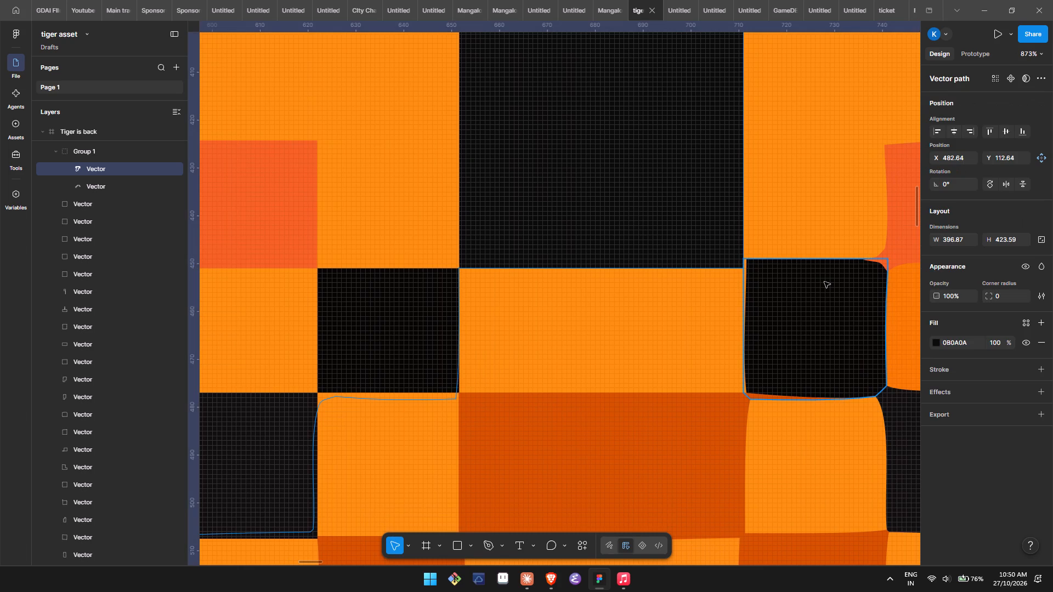
double_click(824, 282)
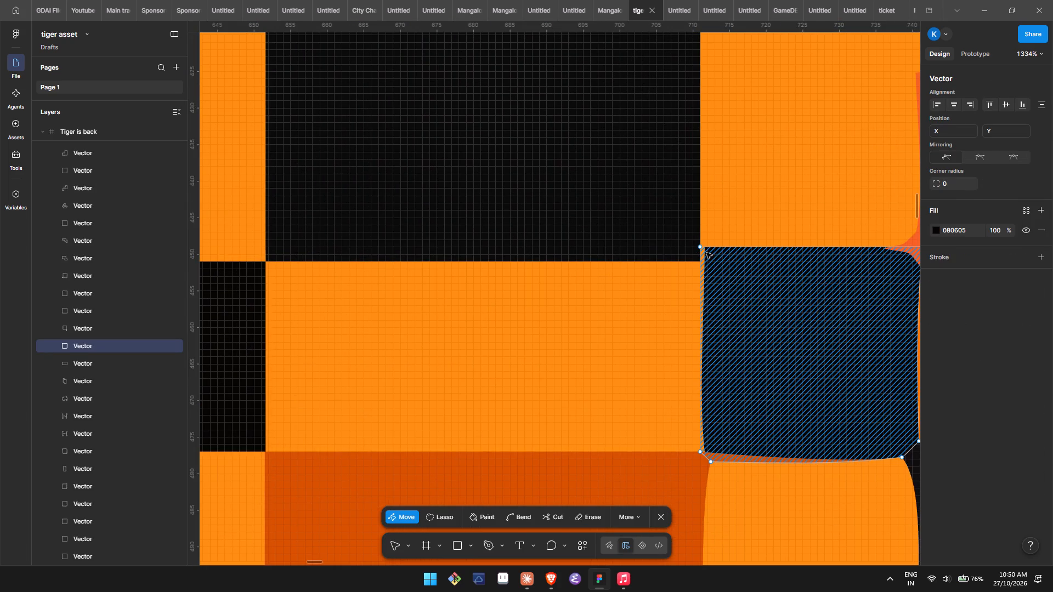
drag(700, 247, 694, 259)
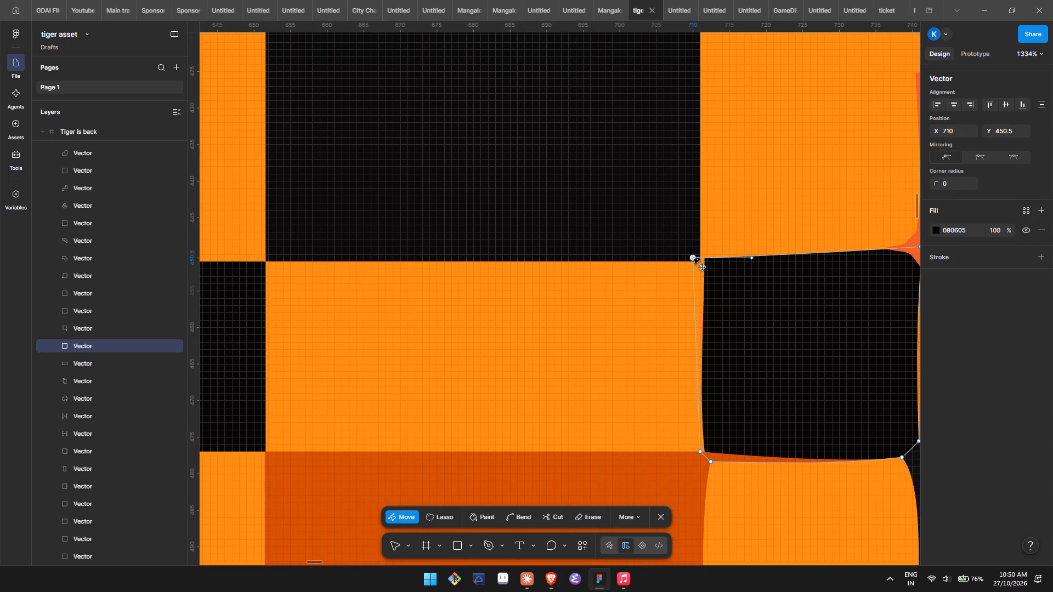
drag(694, 259, 701, 261)
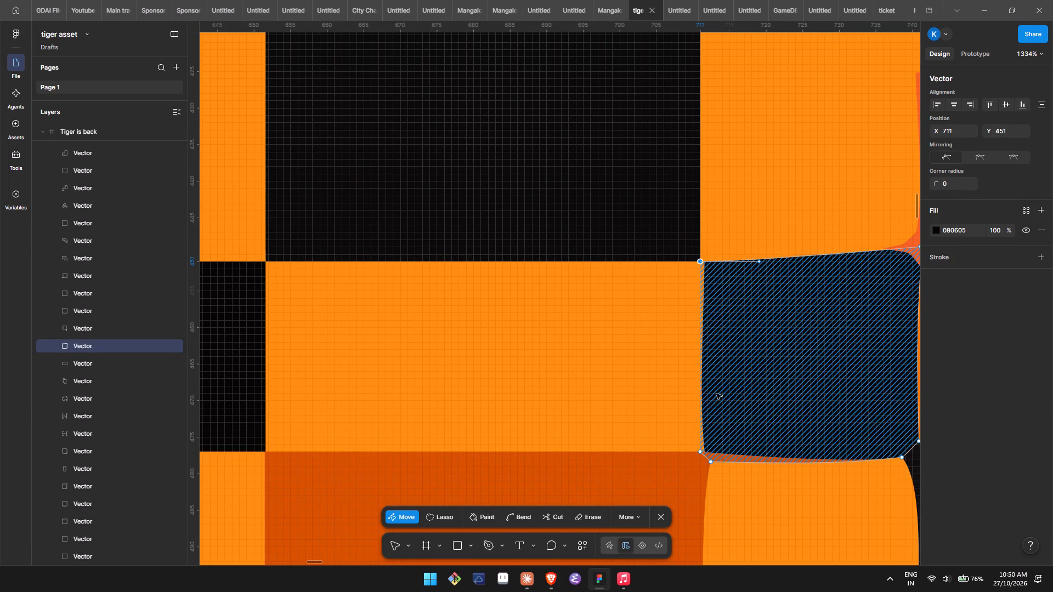
Move the black square's slanted lower-left corner anchor to X 711, Y 477 and collapse its rightward curve handle.
drag(709, 460, 707, 456)
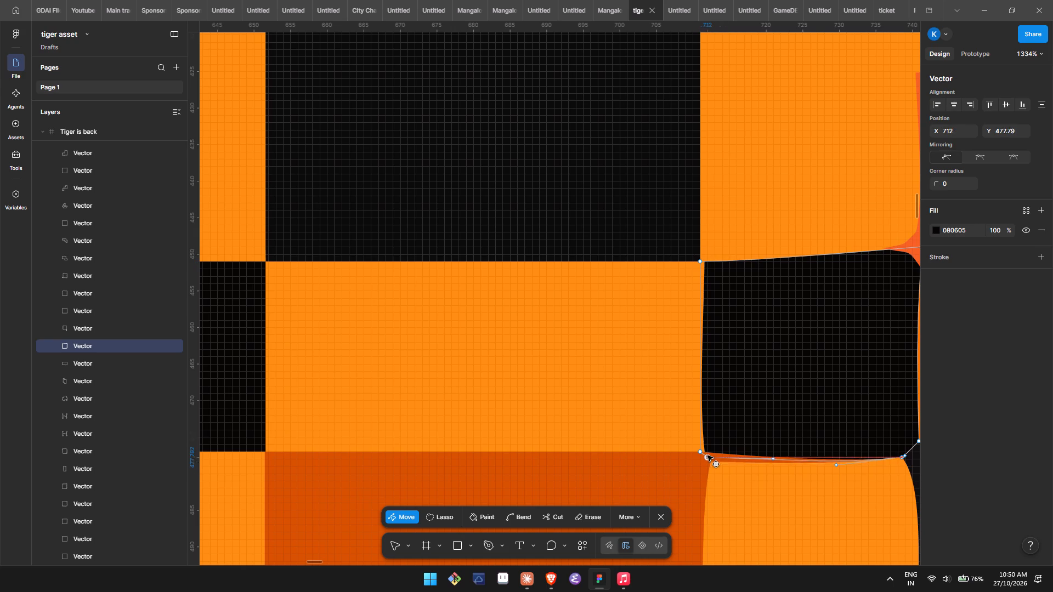
drag(707, 456, 701, 452)
click(701, 452)
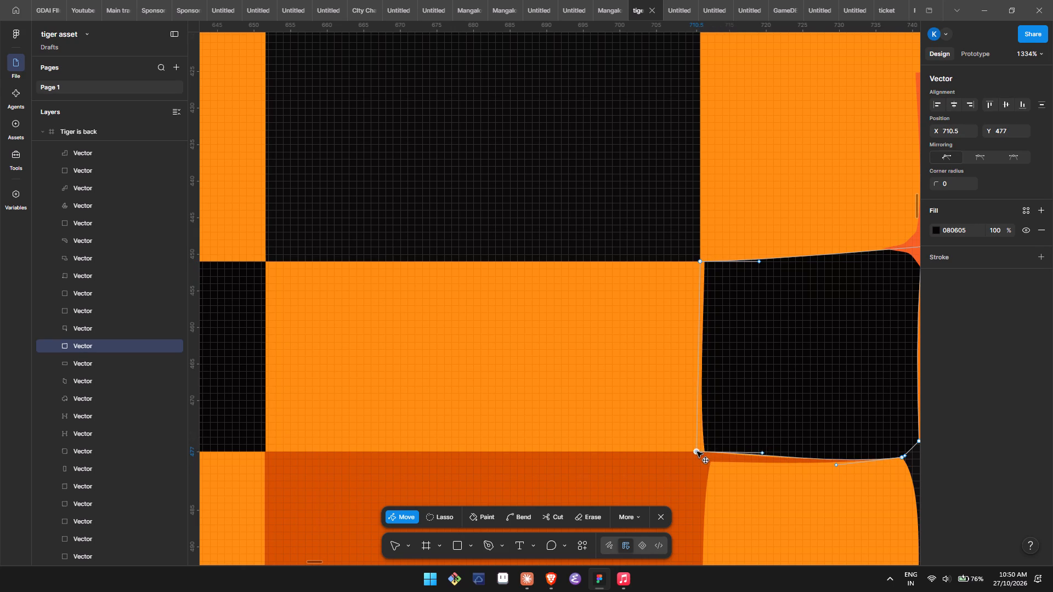
click(767, 454)
drag(767, 454, 698, 453)
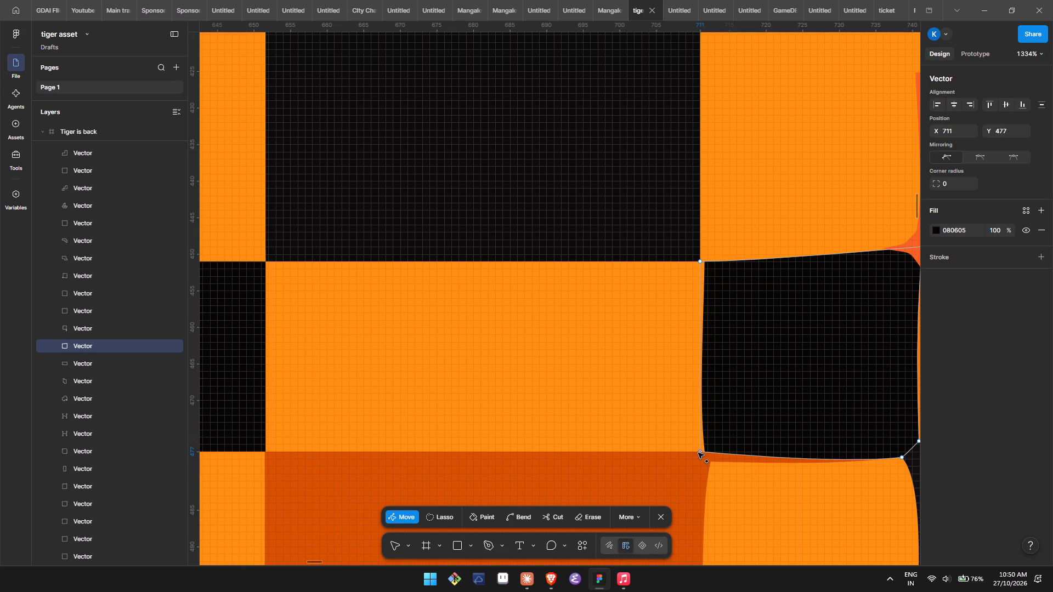
drag(698, 453, 699, 451)
click(699, 451)
Collapse the rightward curve handle of the black square's upper-left anchor onto that anchor at X 711, Y 451.
drag(761, 262, 700, 261)
click(700, 261)
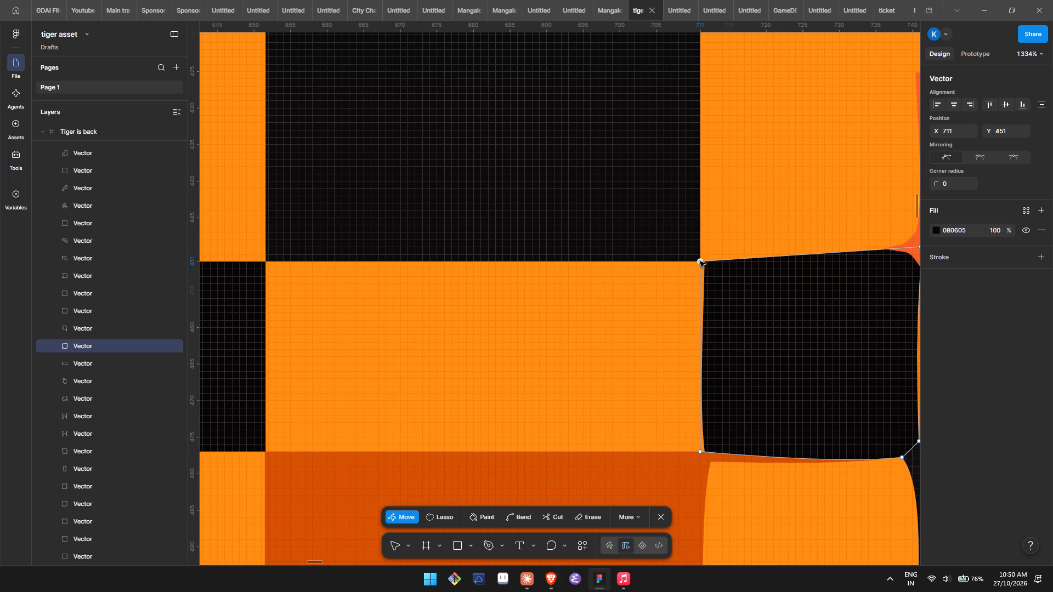
Edit the orange FF8810 shape behind the wide orange rectangle and move its upper-right anchor to X 711, Y 451.
double_click(678, 297)
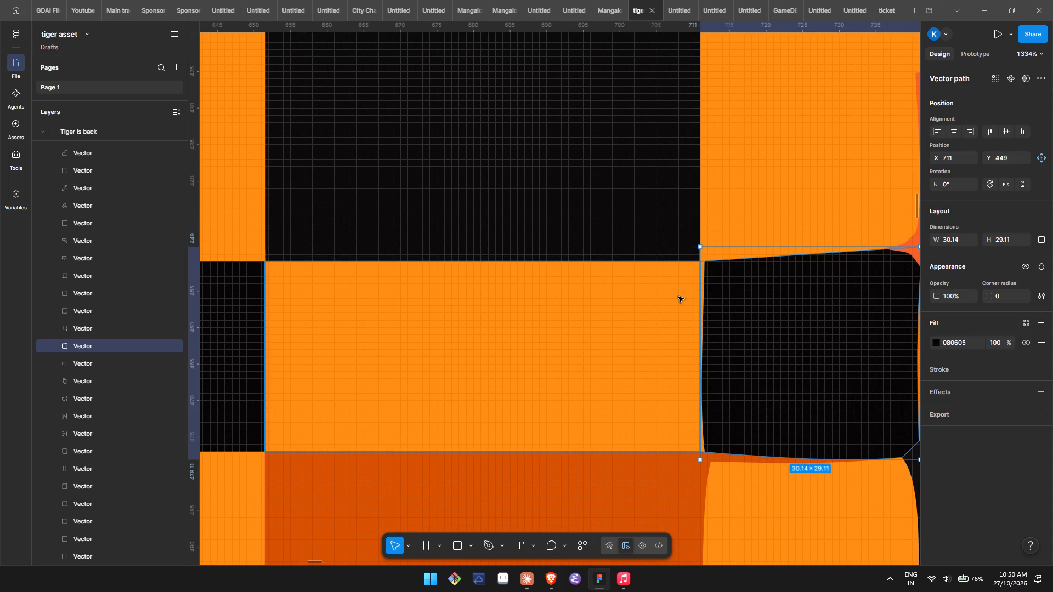
double_click(678, 297)
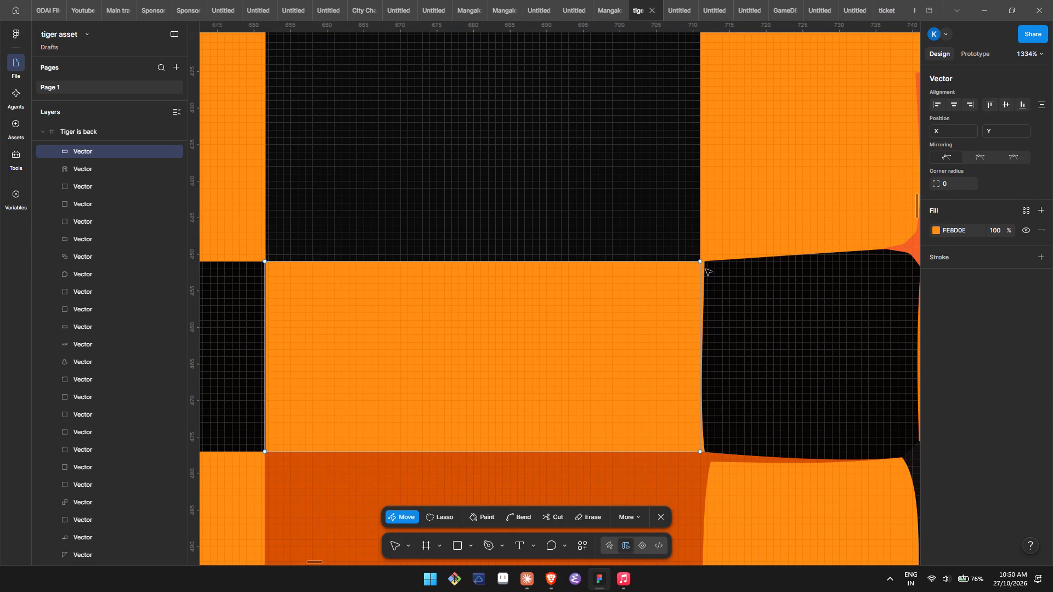
double_click(701, 269)
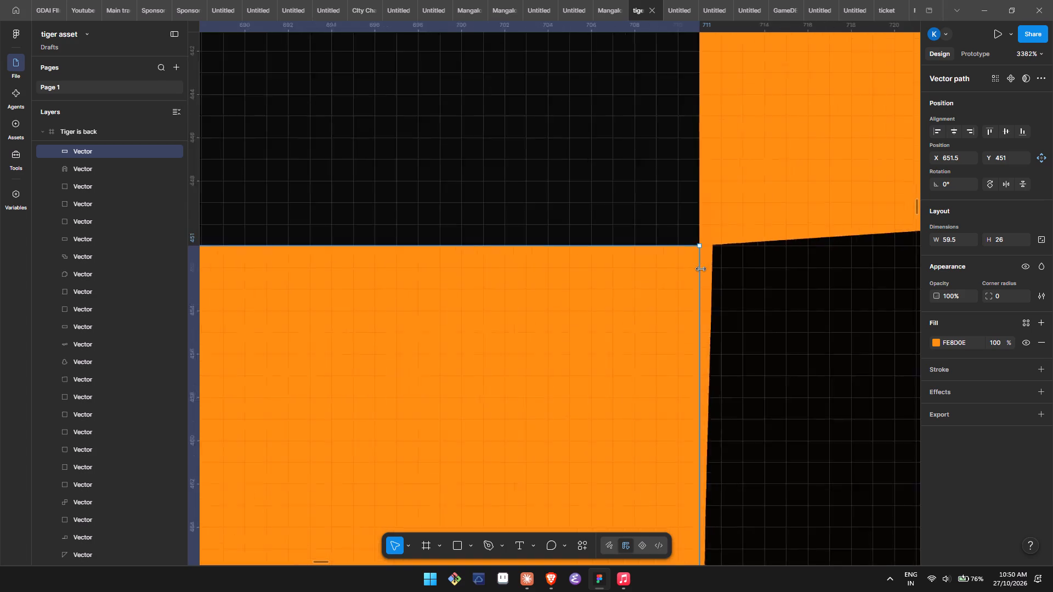
double_click(705, 271)
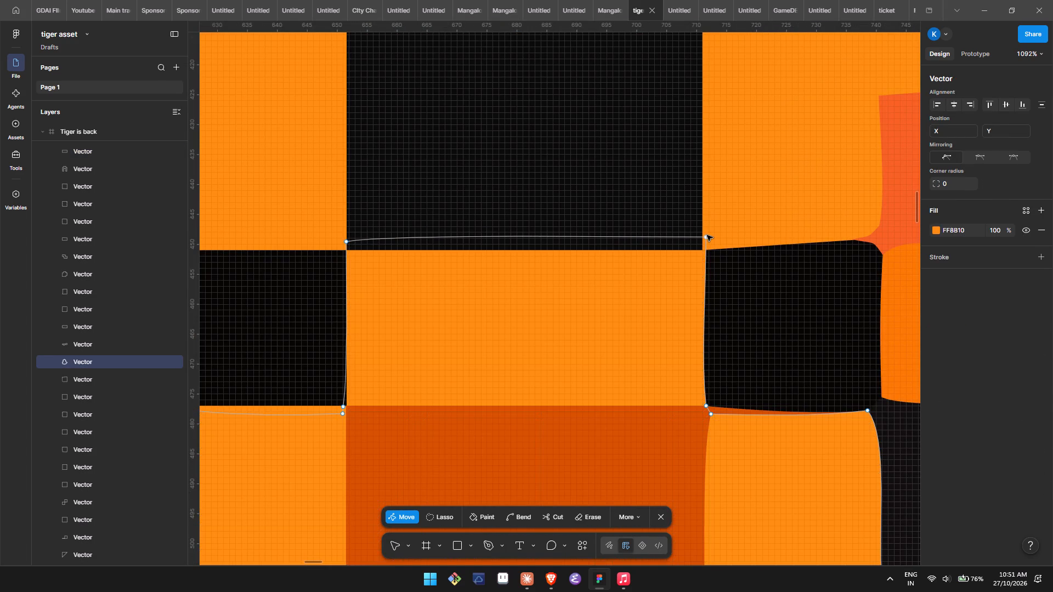
drag(707, 235, 702, 252)
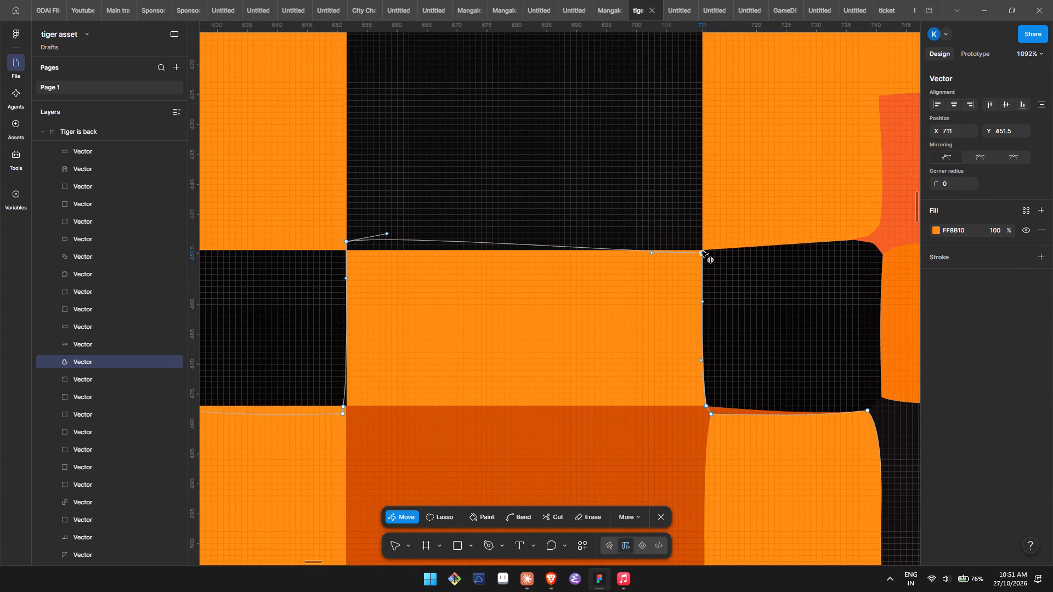
drag(702, 252, 701, 249)
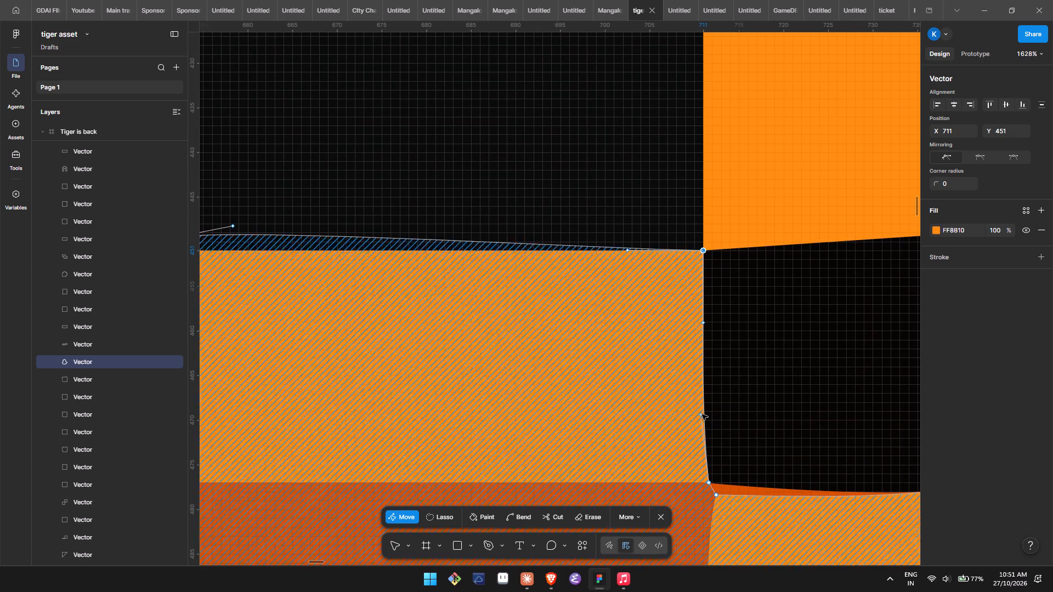
Collapse the upward curve handle of the FF8810 shape's anchor below that corner and move the anchor to X 711, Y 477.
drag(701, 414, 710, 482)
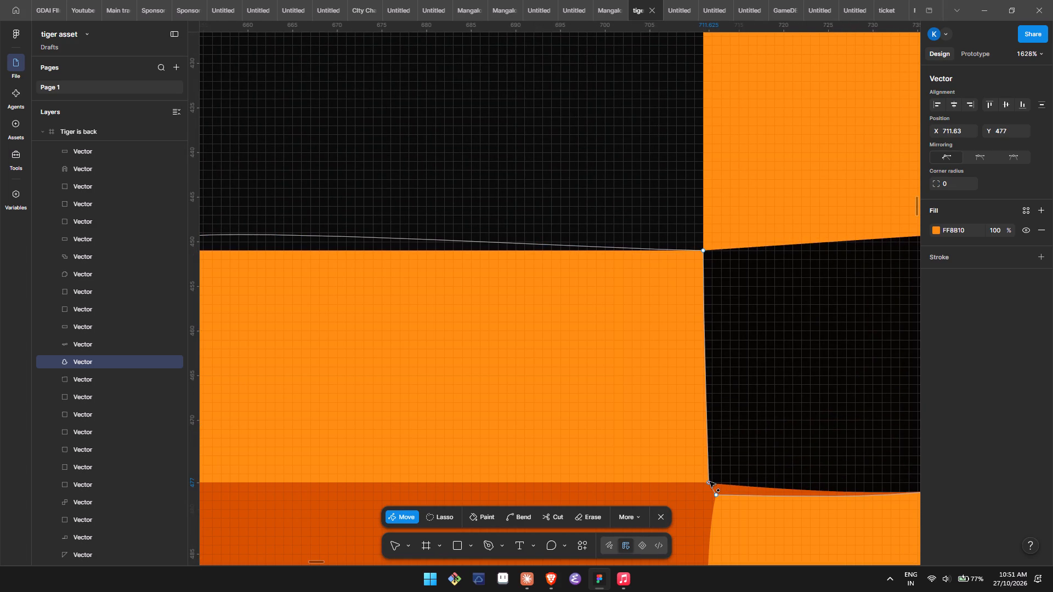
drag(710, 482, 709, 482)
drag(709, 482, 703, 482)
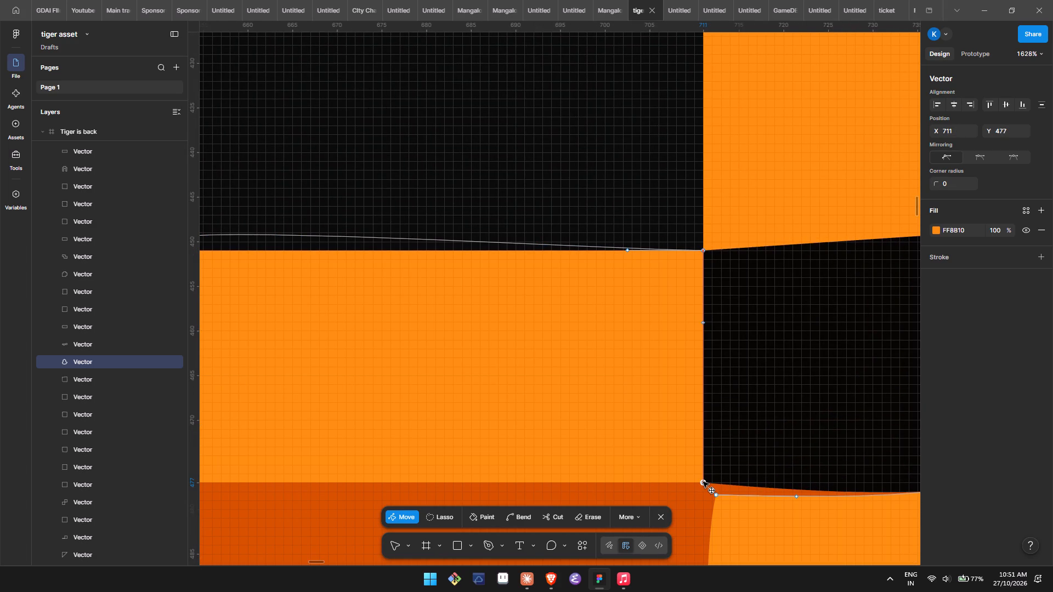
drag(703, 482, 704, 481)
Straighten the FF8810 shape's top edge by collapsing its two curve handles onto the upper-right and upper-left anchors.
scroll(693, 245, up, 1)
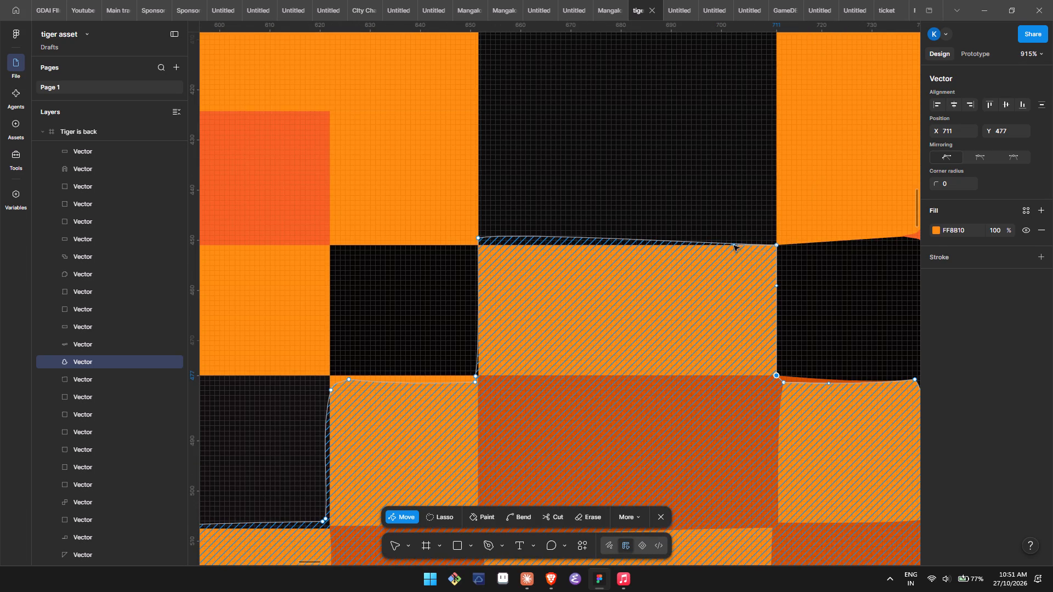
drag(734, 245, 775, 247)
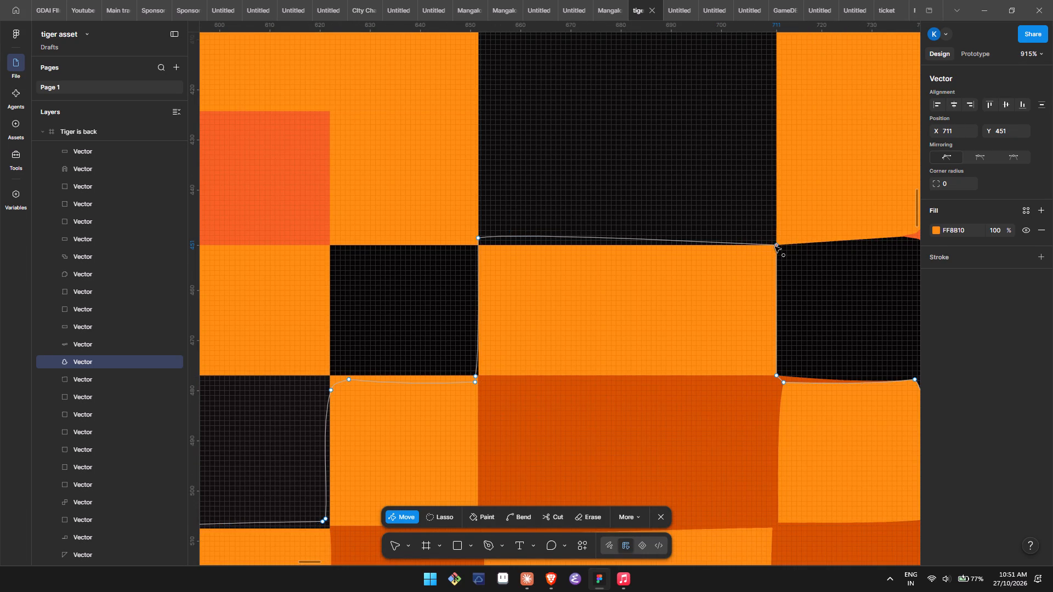
drag(775, 247, 775, 247)
click(775, 247)
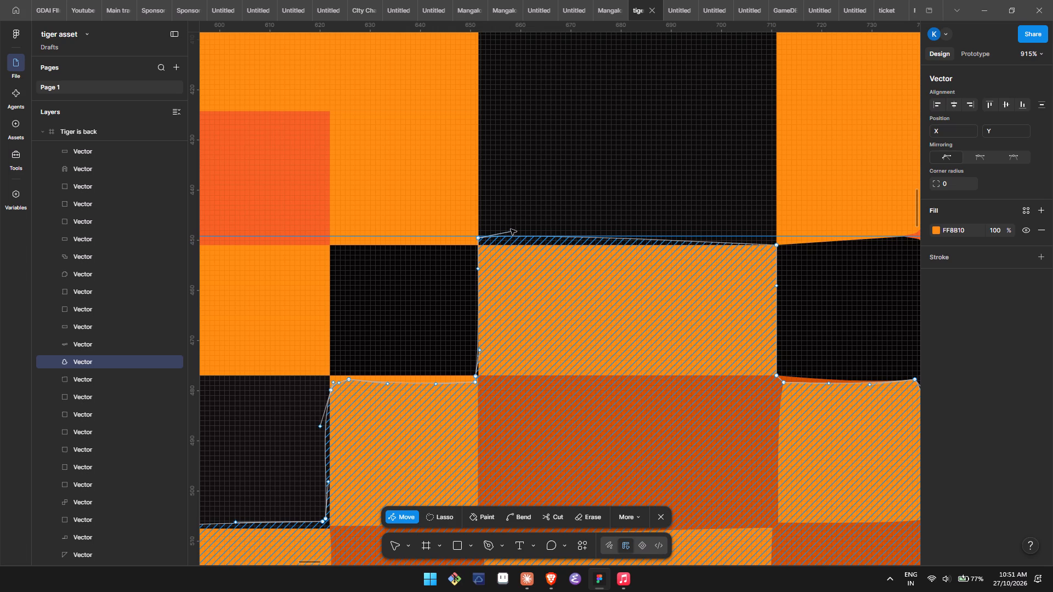
click(511, 229)
drag(511, 229, 475, 238)
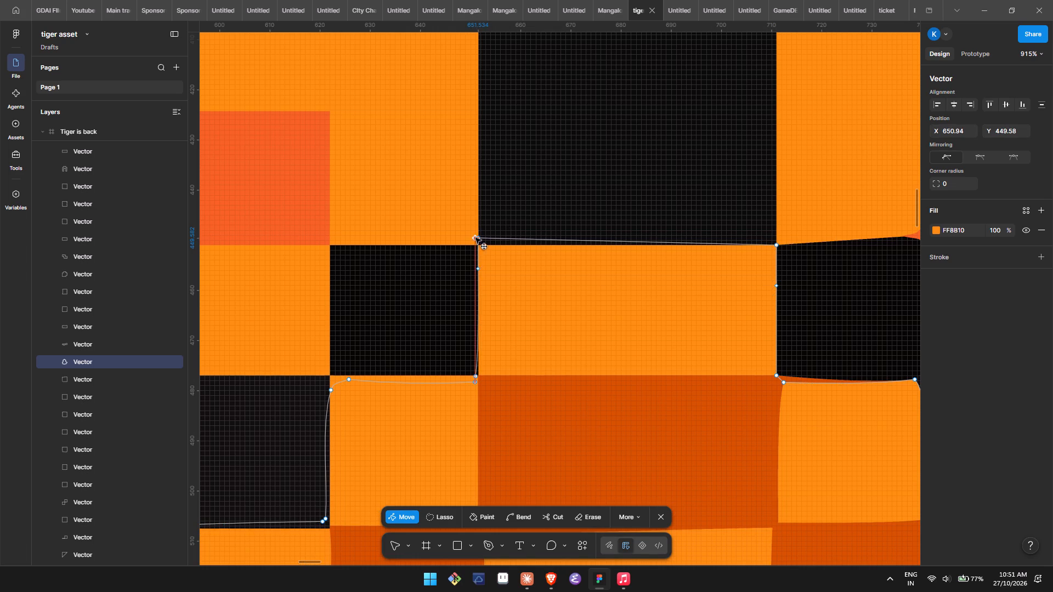
drag(475, 238, 477, 238)
Move the FF8810 shape's upper-left anchor to X 651.5, Y 451 and collapse its downward curve handle.
drag(477, 238, 479, 243)
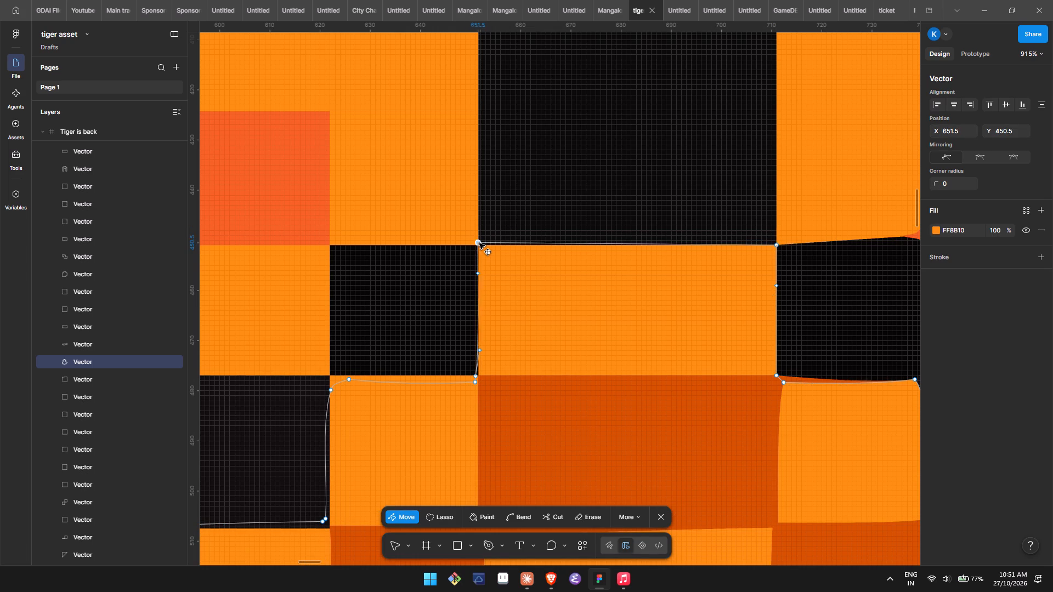
drag(479, 243, 478, 244)
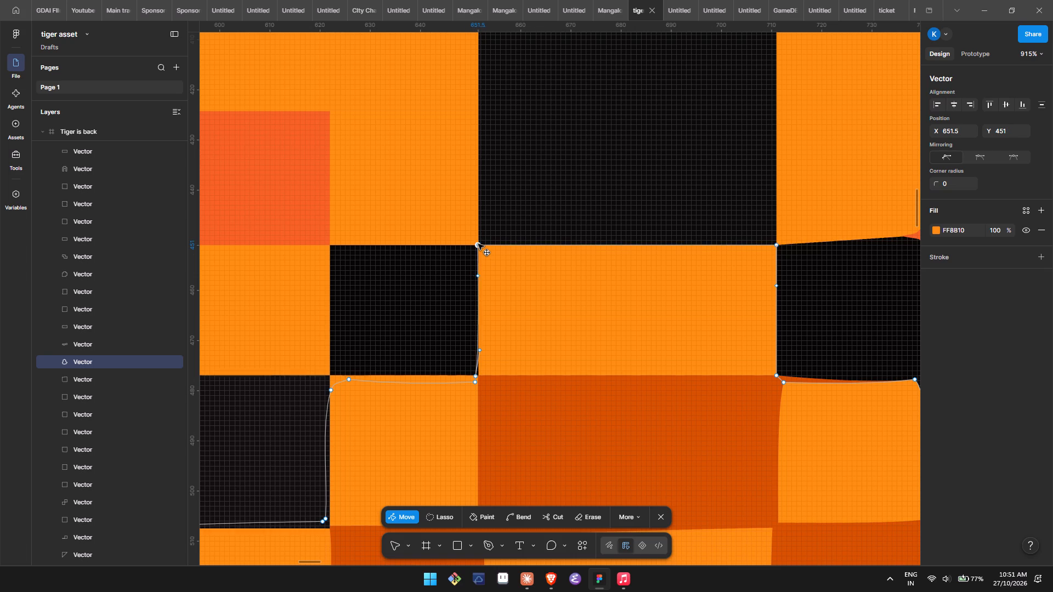
drag(478, 244, 478, 243)
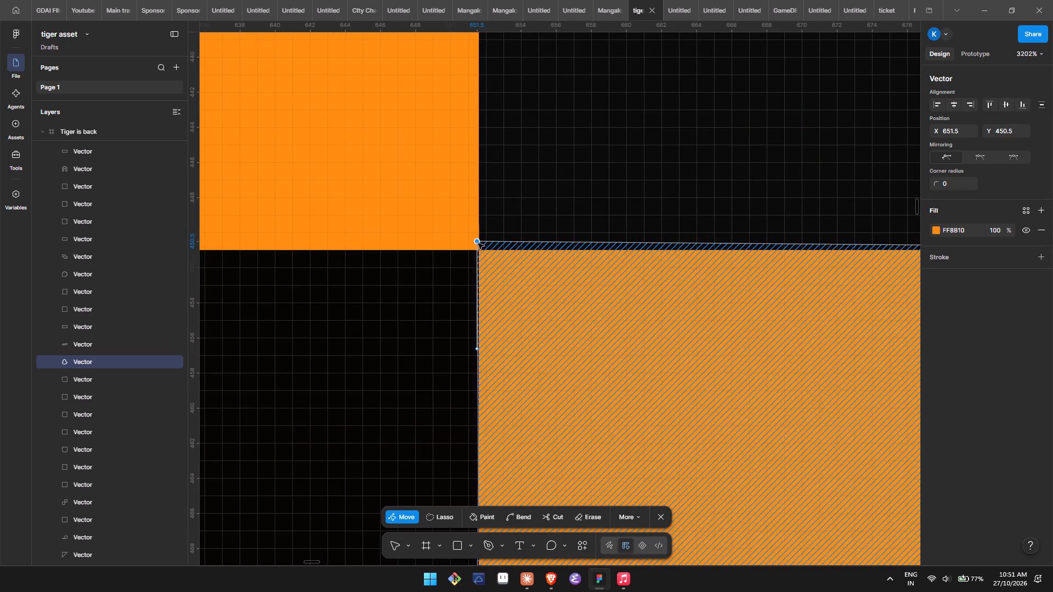
drag(478, 240, 476, 248)
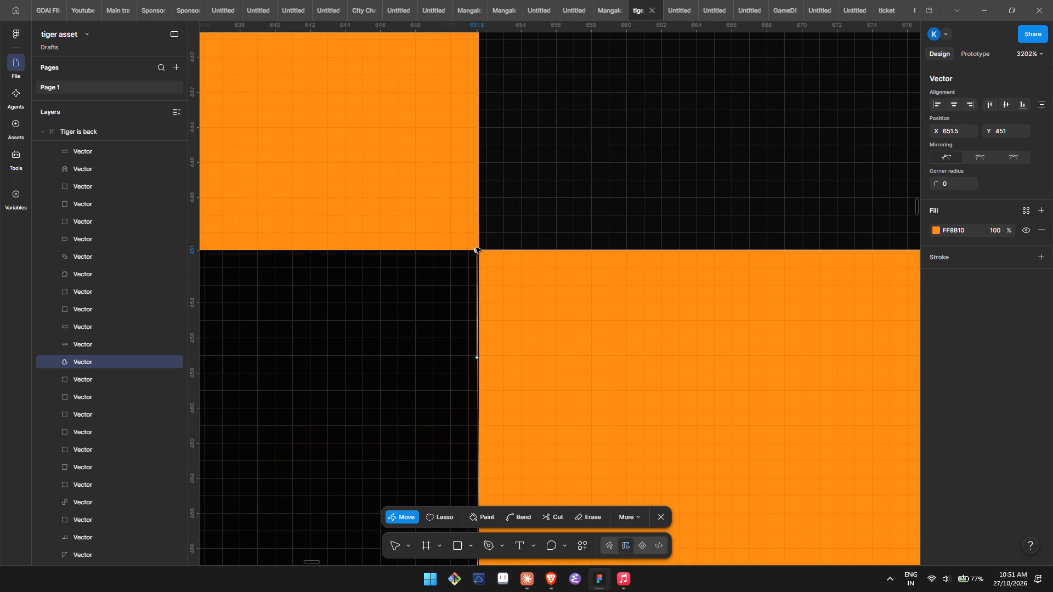
drag(477, 358, 479, 259)
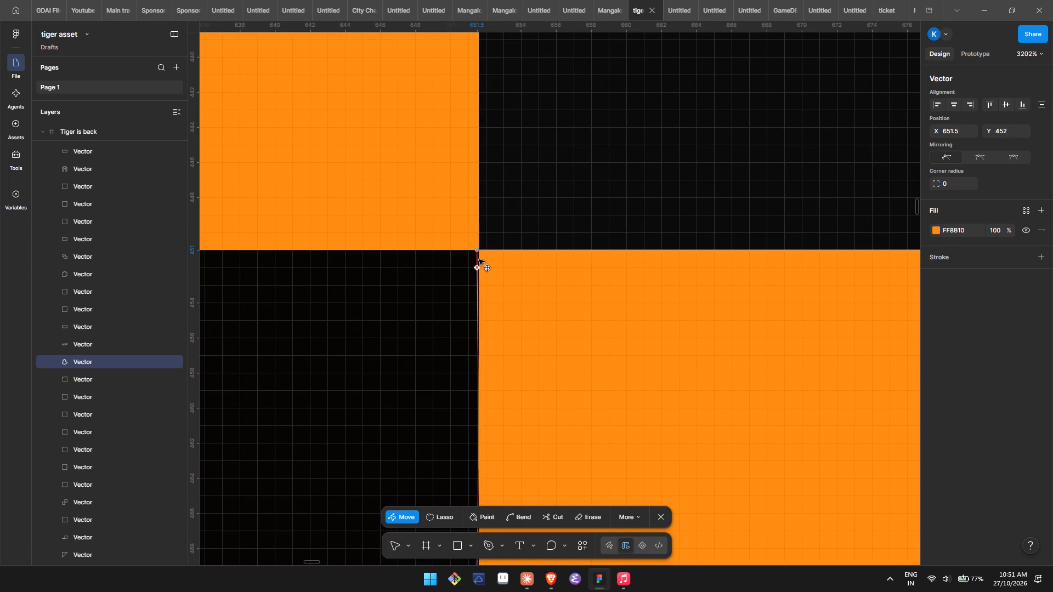
drag(479, 259, 479, 254)
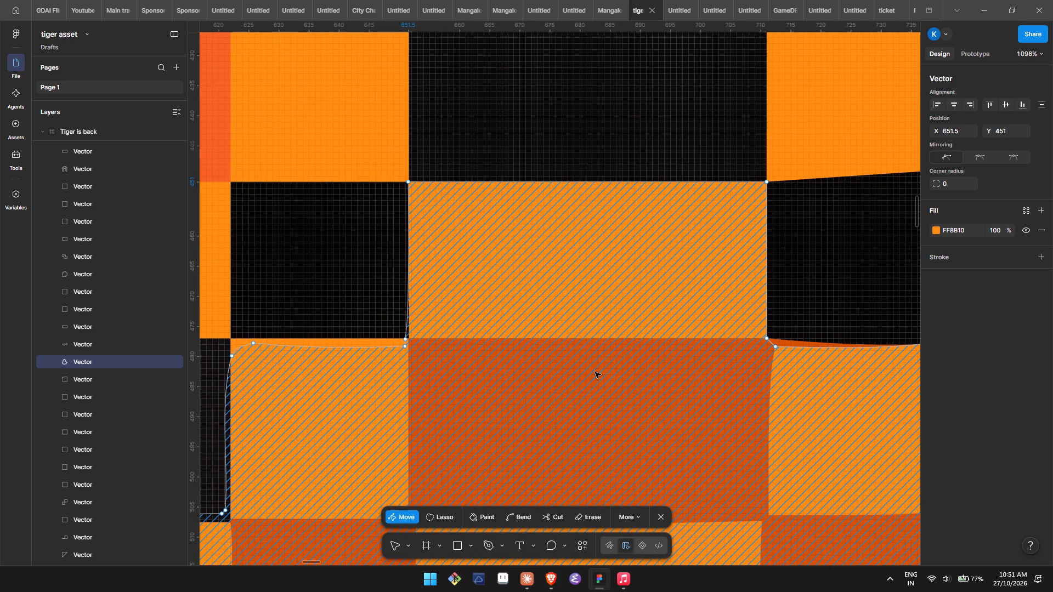
Move the FF8810 shape's slanted-corner anchor beneath the black square to X 711, Y 477 and collapse its rightward curve handle.
scroll(595, 372, left, 1)
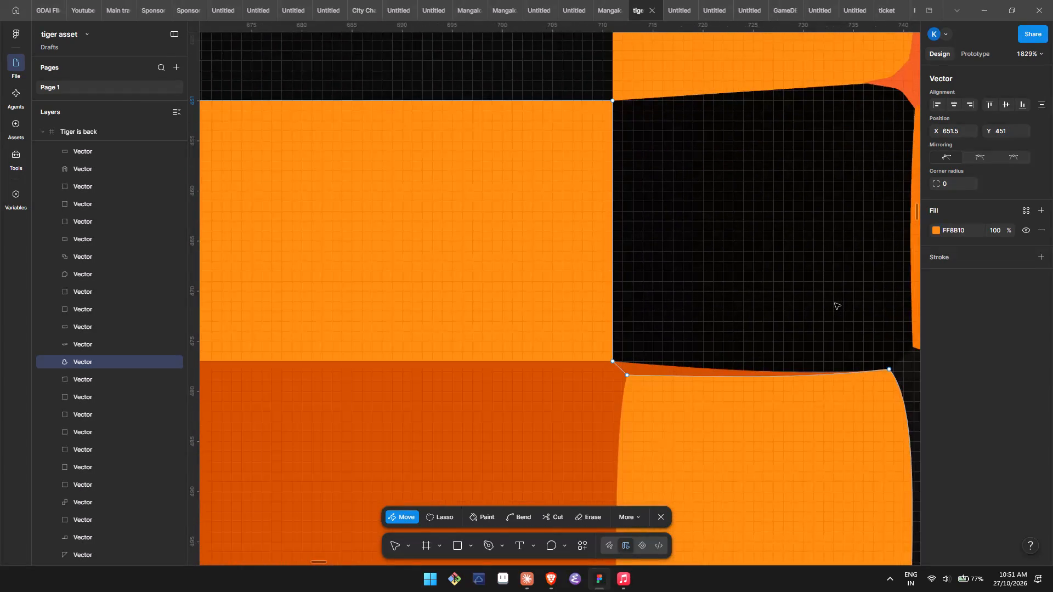
scroll(835, 303, left, 1)
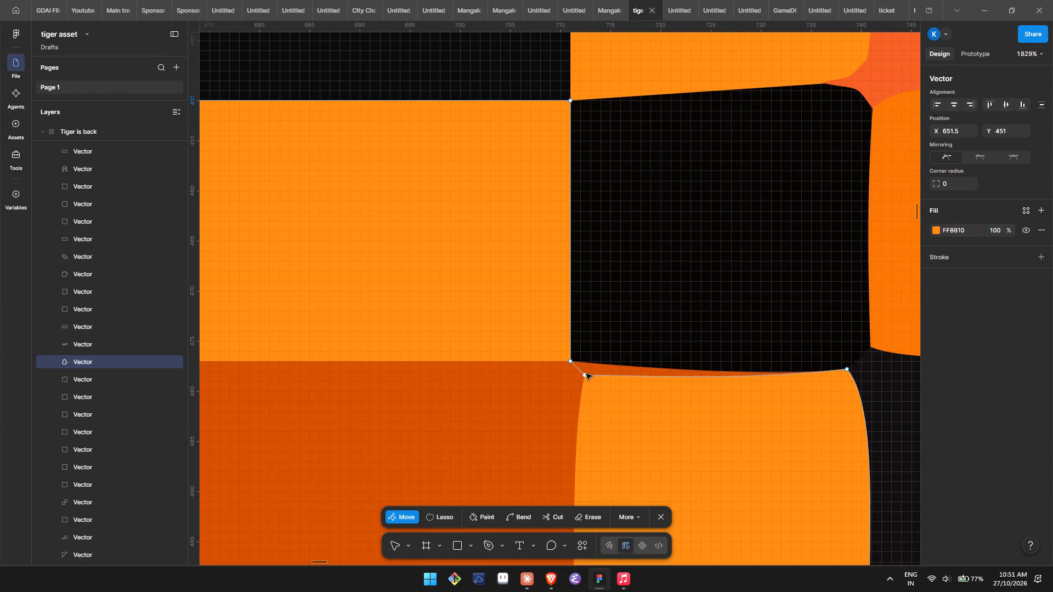
drag(586, 374, 571, 362)
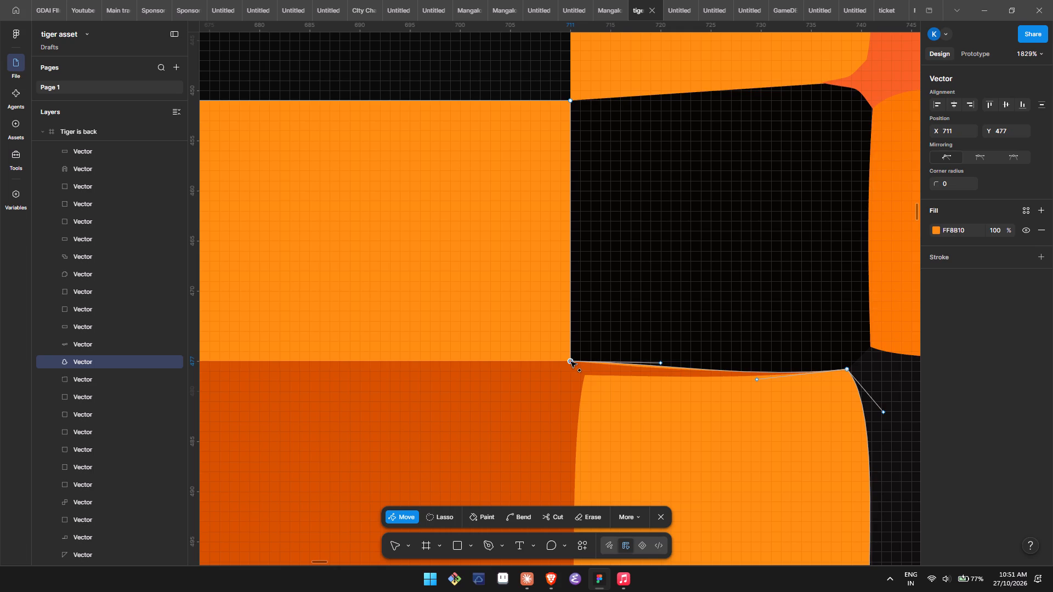
drag(571, 362, 571, 361)
drag(661, 365, 581, 363)
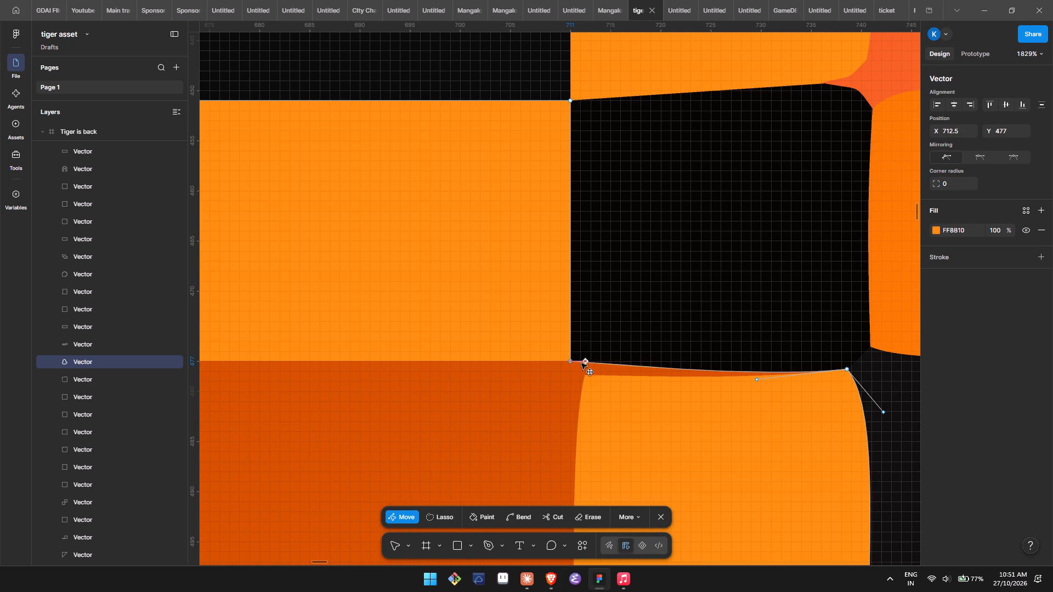
drag(581, 363, 571, 361)
click(571, 361)
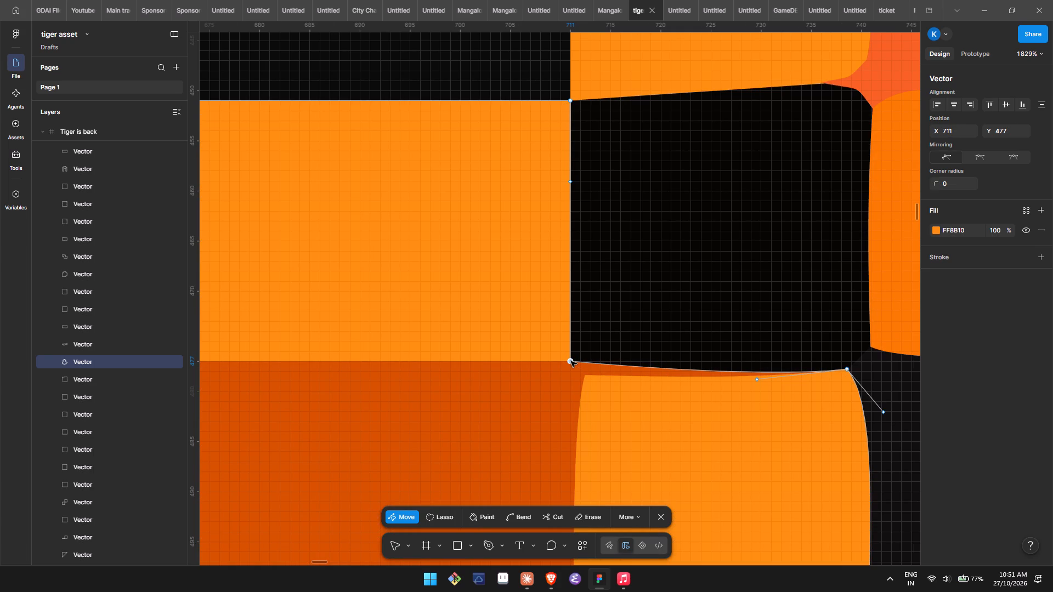
Move the FF8810 anchor near the black square's lower-right corner to X 740.95, Y 477 and collapse its downward curve handle.
scroll(571, 361, left, 4)
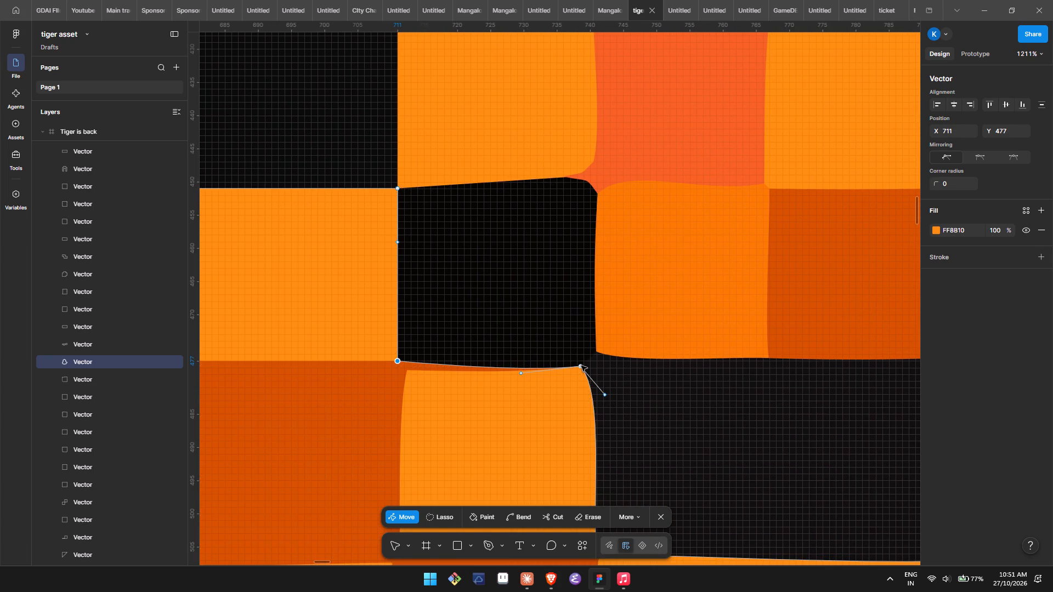
drag(581, 366, 597, 358)
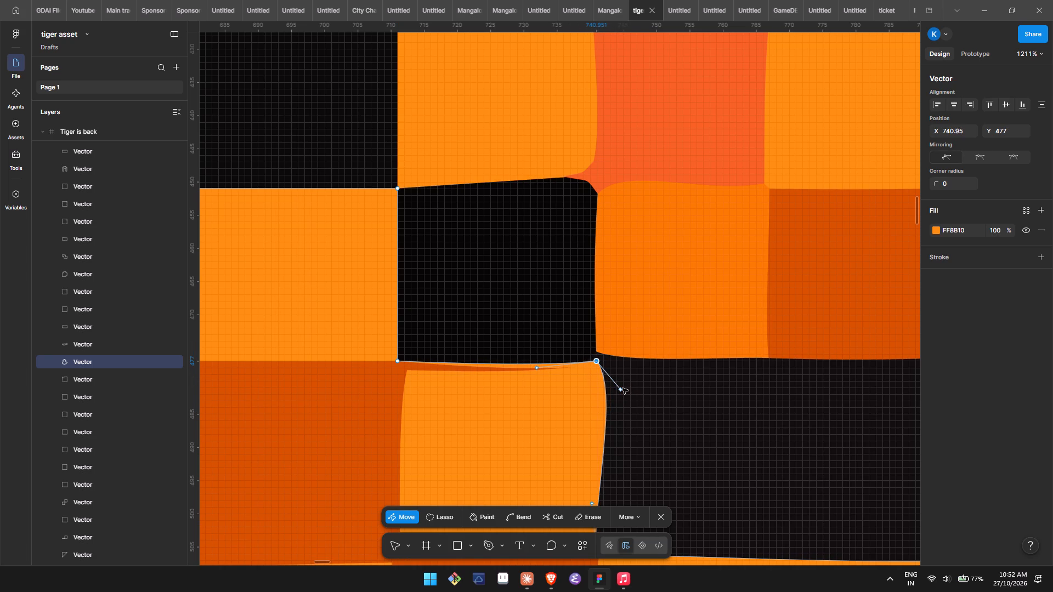
drag(622, 388, 598, 356)
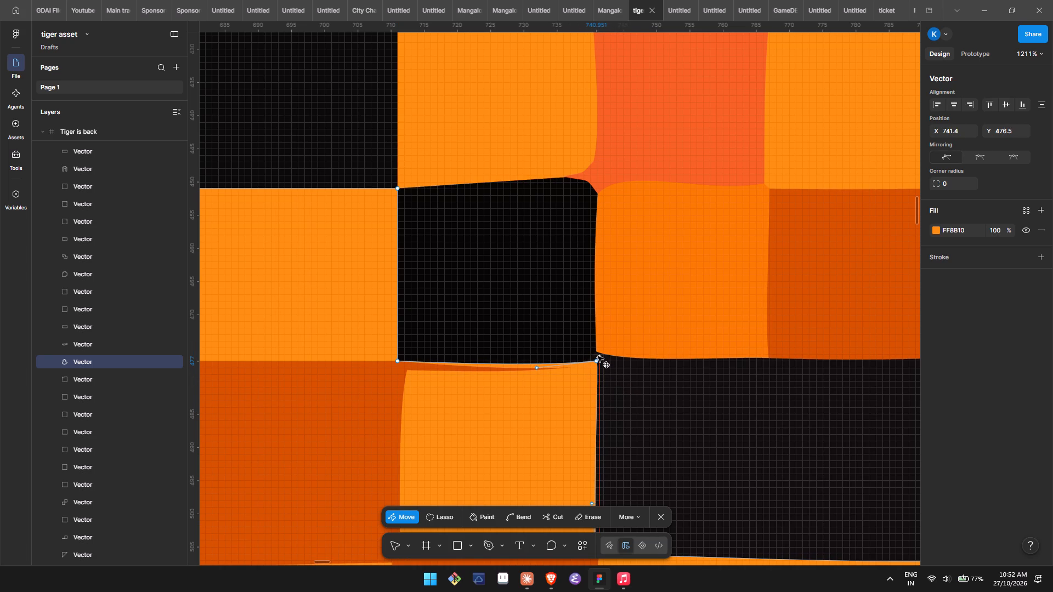
drag(598, 356, 597, 358)
click(597, 358)
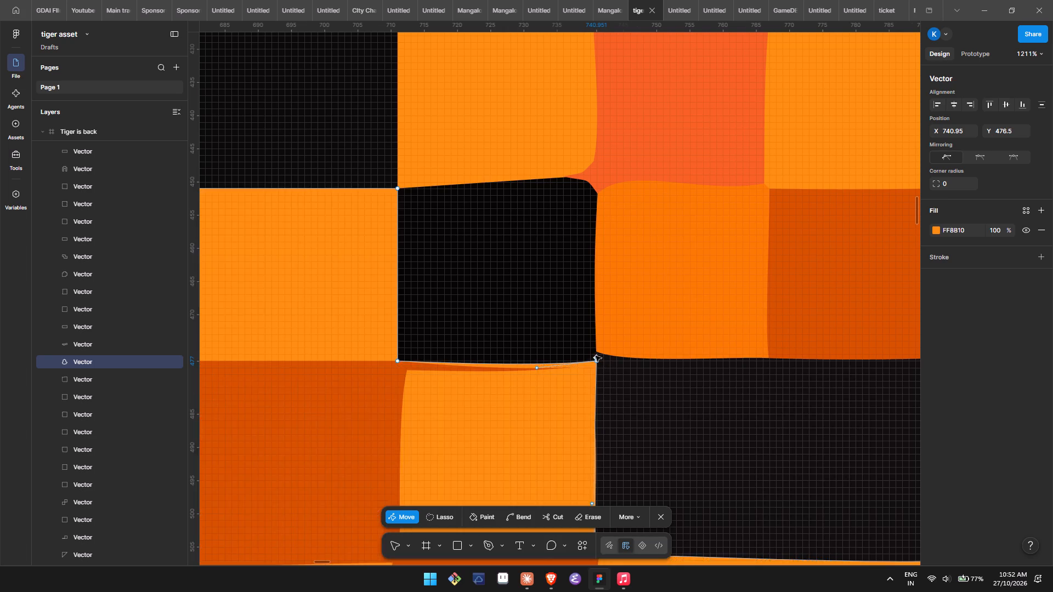
click(597, 361)
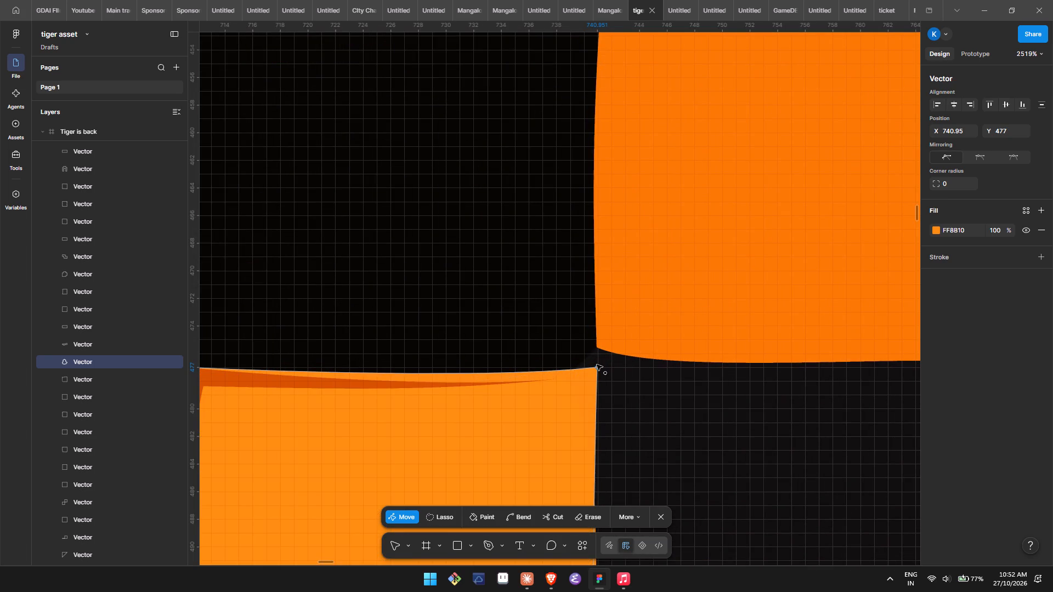
Collapse the leftward curve handle of that same FF8810 anchor to straighten the edge beneath the black square.
click(597, 365)
drag(473, 381, 600, 368)
click(600, 368)
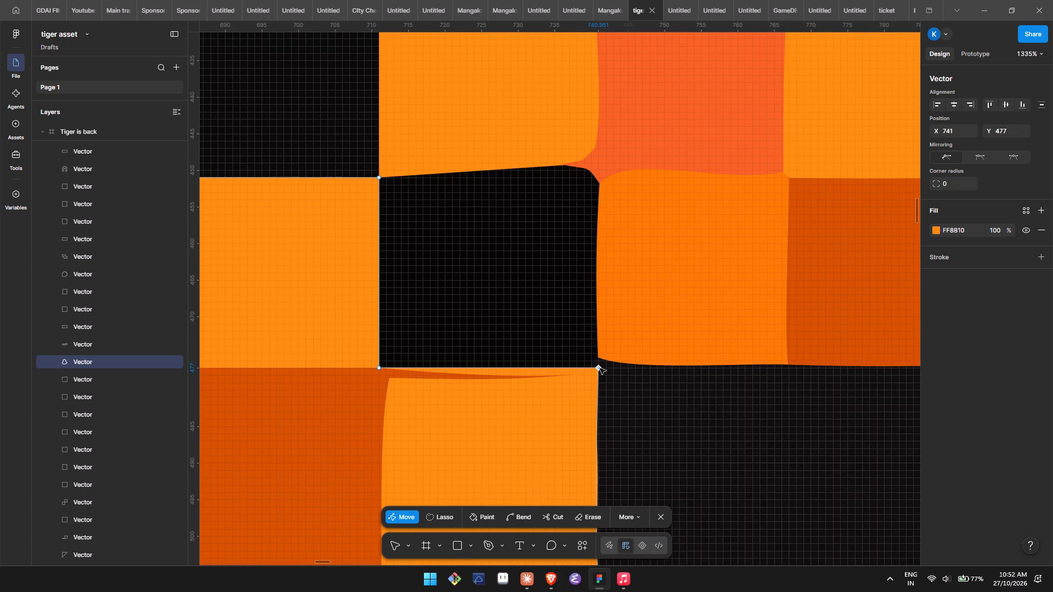
Edit the black 080605 square and move its upper-right anchor to X 741, Y 451, level with its upper-left corner.
double_click(571, 196)
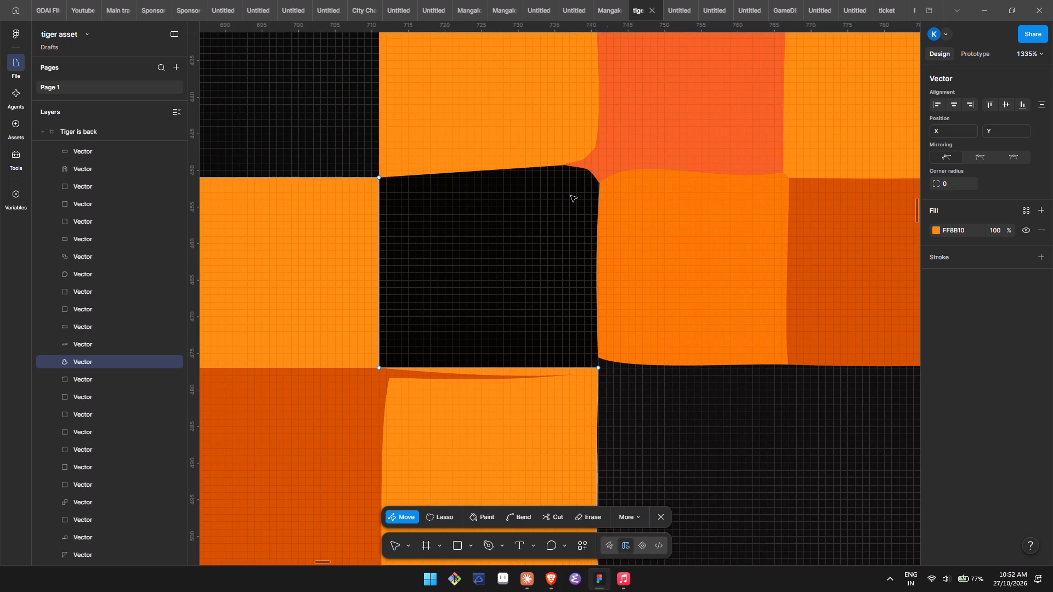
double_click(571, 196)
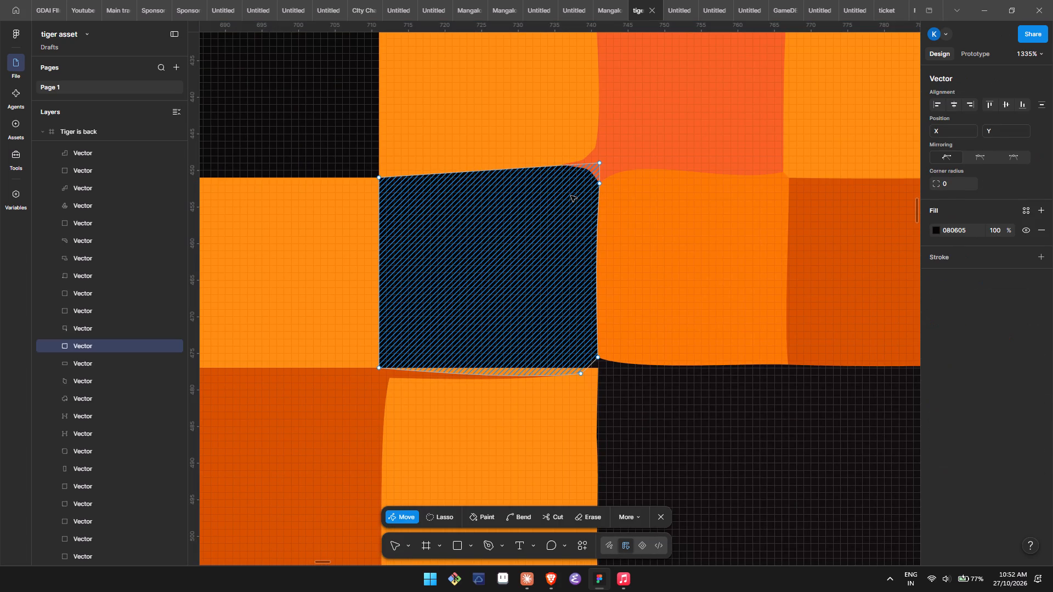
scroll(571, 196, up, 1)
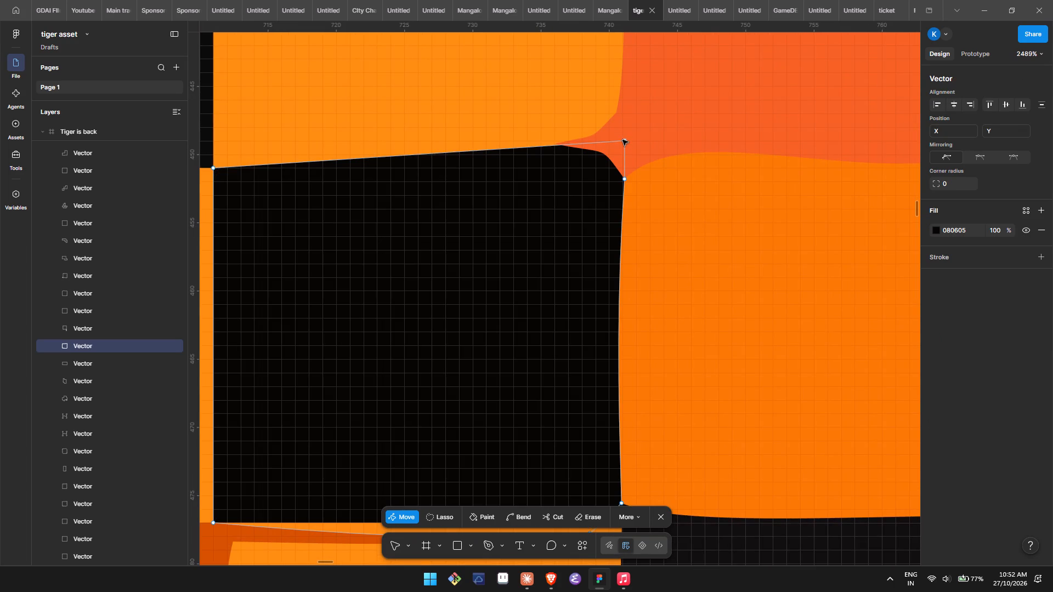
drag(624, 141, 618, 166)
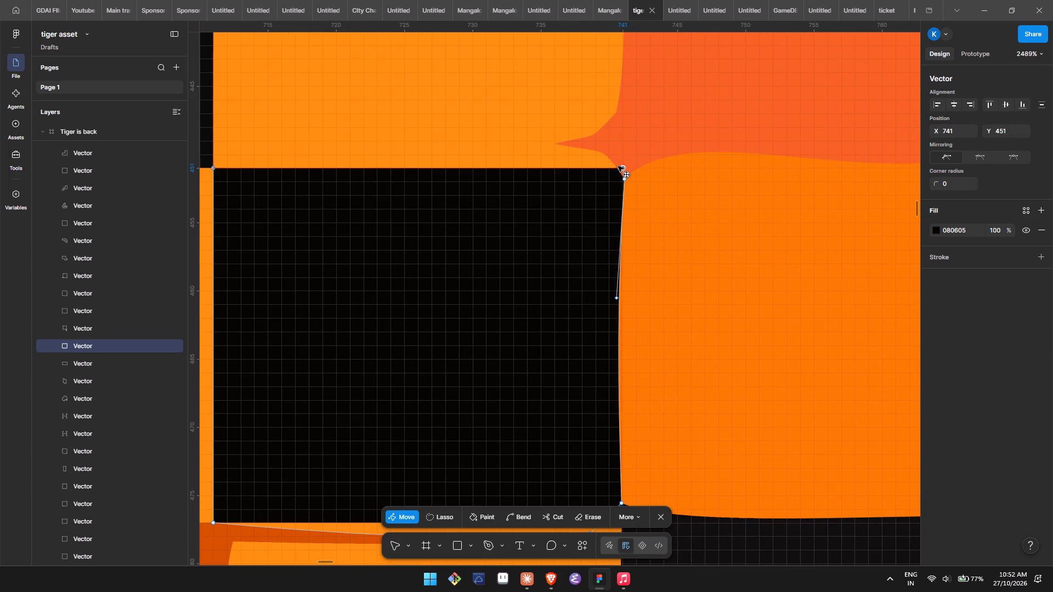
Merge the extra anchor just below the black 080605 square's upper-right corner into the corner anchor at X 741, Y 451.
drag(618, 166, 618, 164)
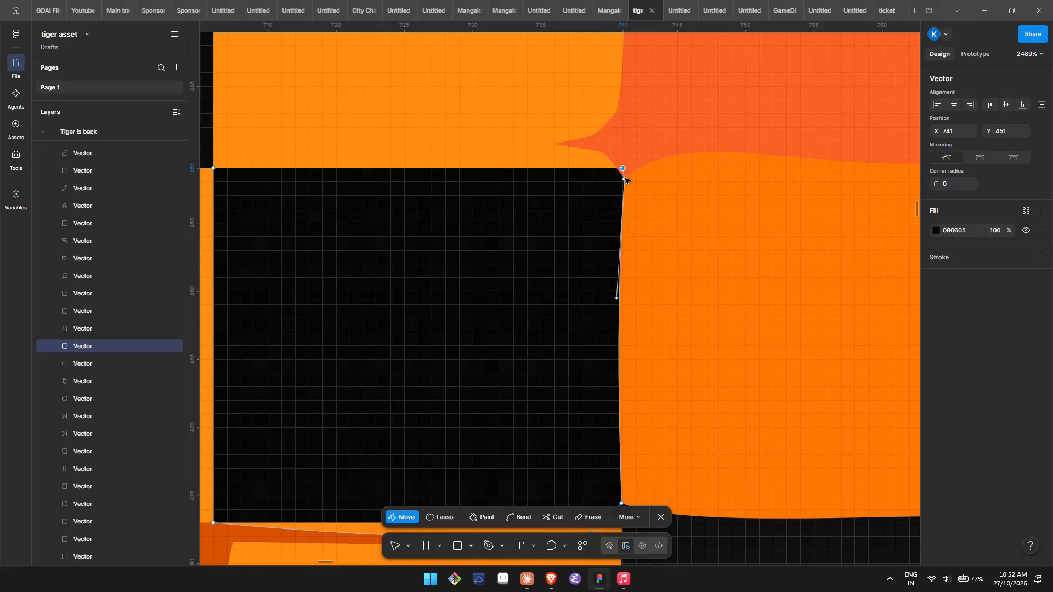
drag(625, 177, 624, 168)
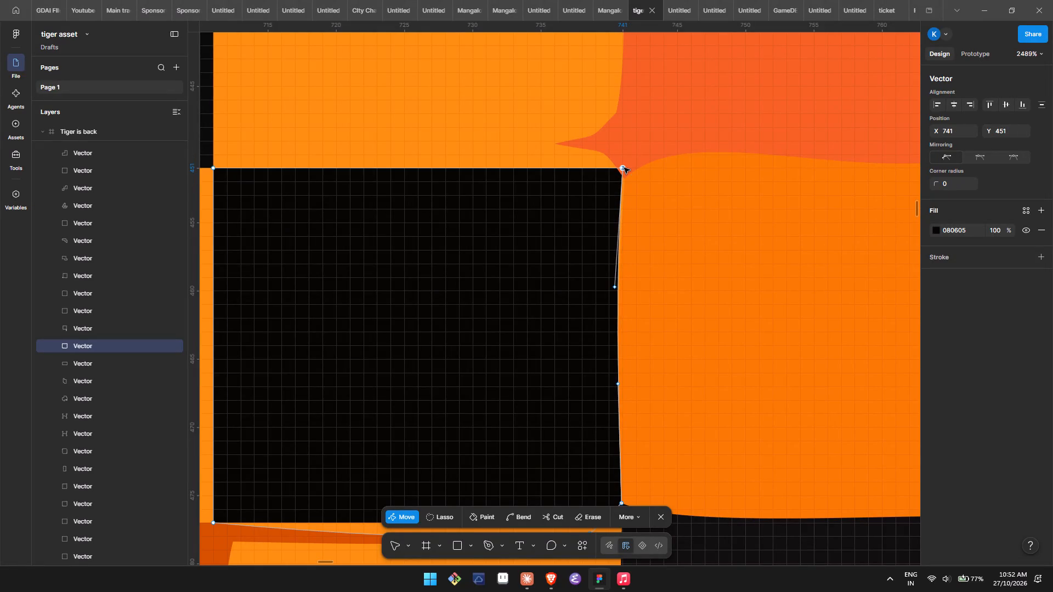
Collapse the leftward and downward curve handles at the black square's upper-right corner anchor.
scroll(626, 186, up, 1)
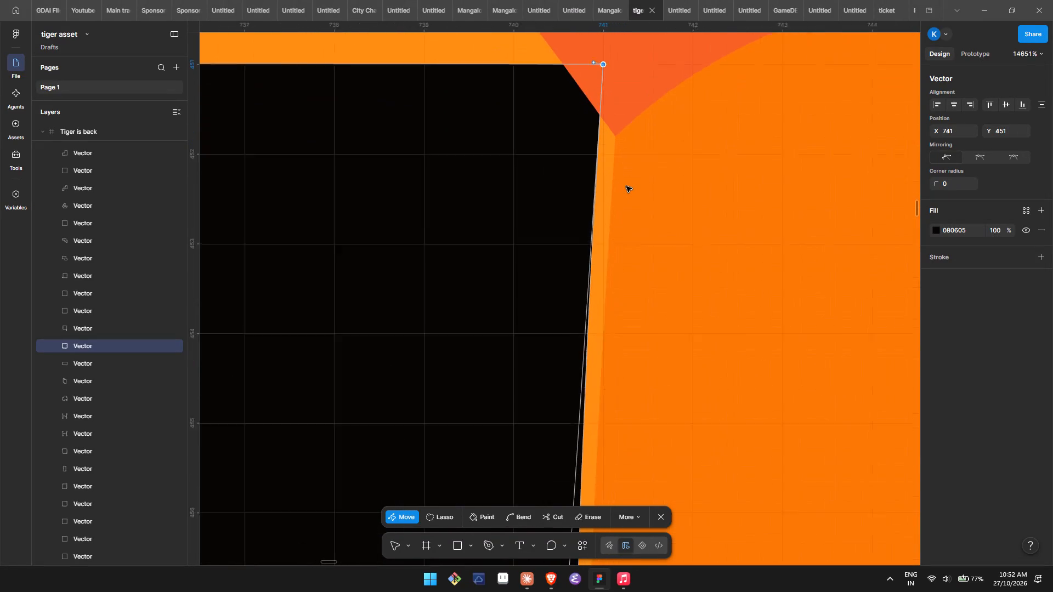
scroll(626, 186, up, 2)
drag(585, 167, 598, 169)
click(598, 169)
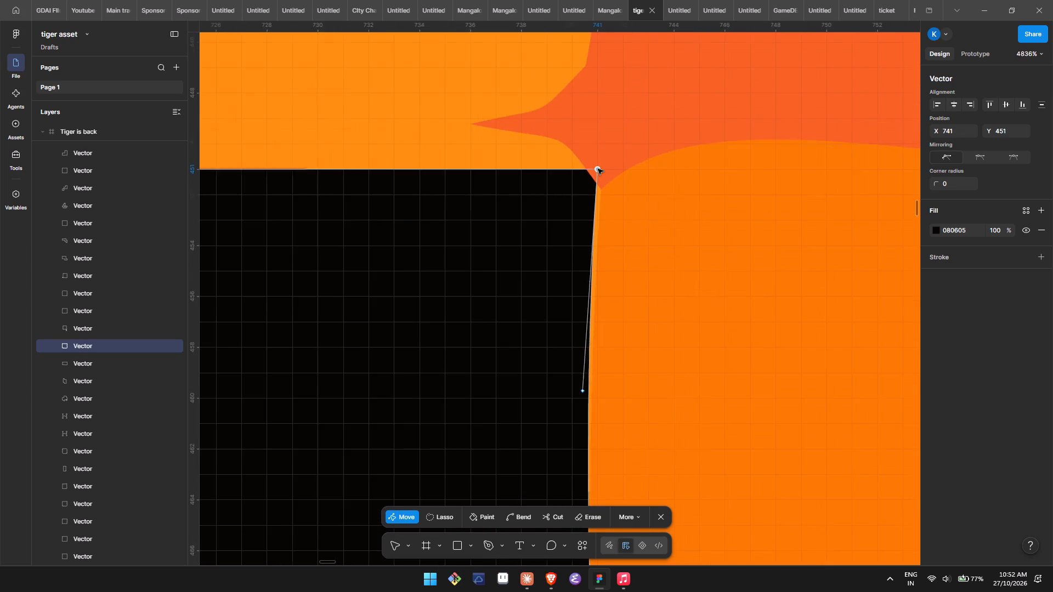
drag(584, 357, 596, 170)
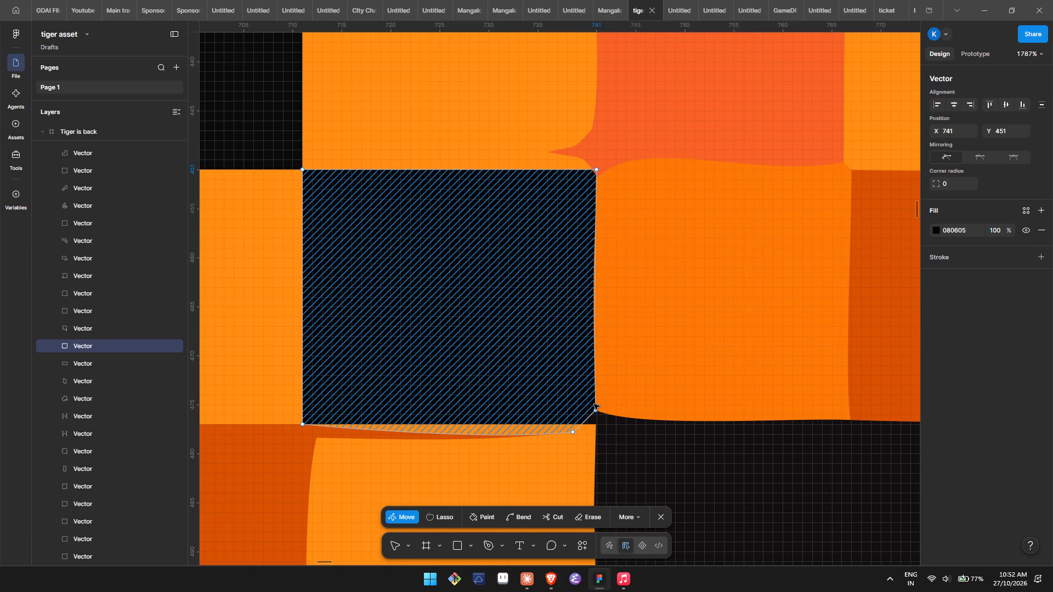
Collapse the upward curve handle of the anchor at the lower end of the black square's right edge.
click(596, 409)
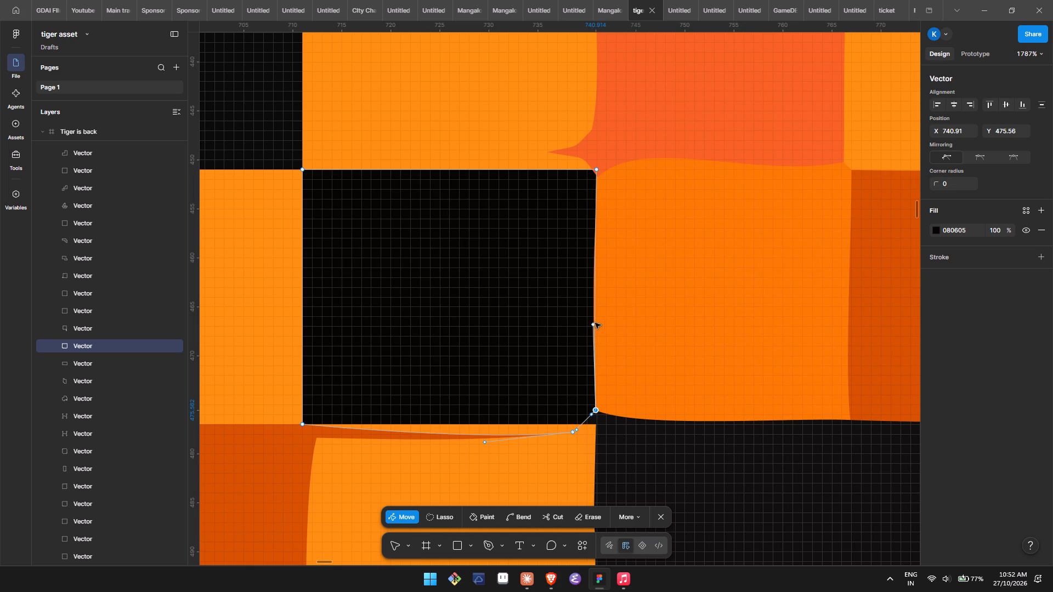
drag(592, 323, 597, 411)
click(597, 411)
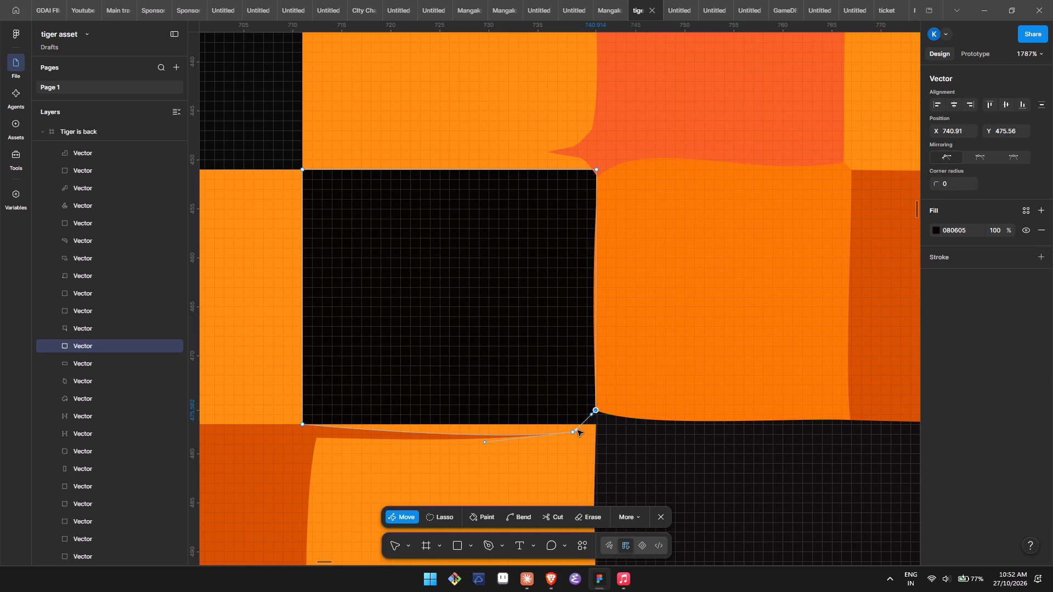
Merge the two anchors of the black square's slanted lower-right corner into one and move it to X 741, Y 477.
drag(578, 430, 576, 432)
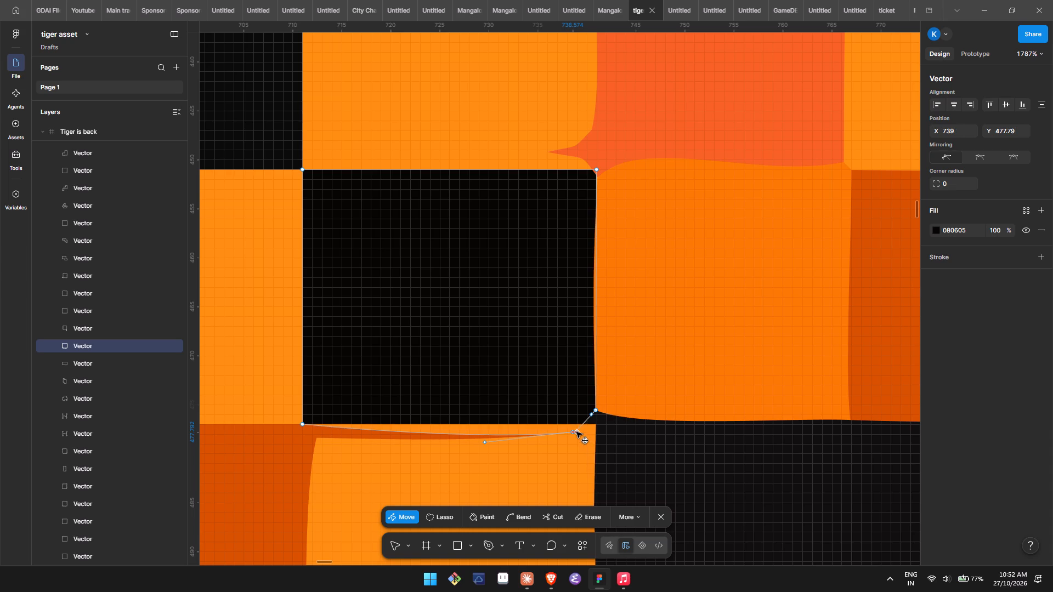
drag(576, 432, 572, 433)
drag(572, 433, 598, 409)
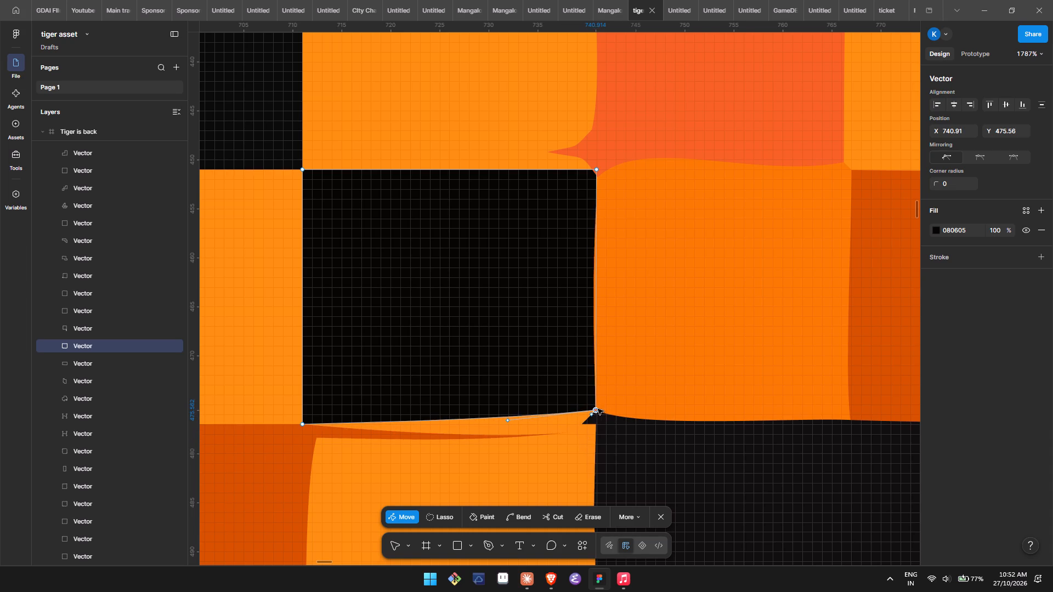
drag(596, 409, 596, 425)
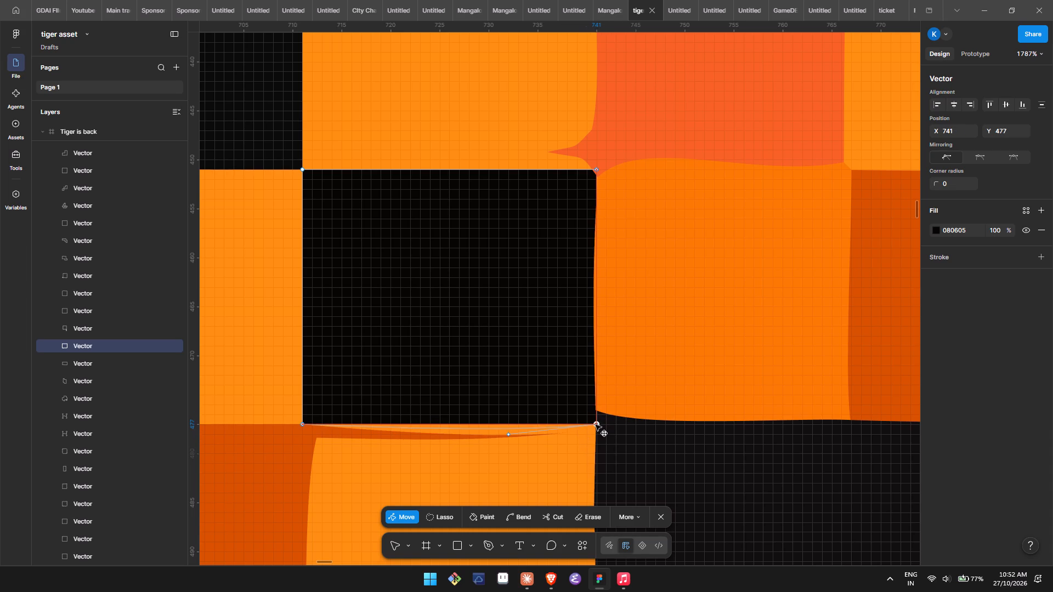
drag(596, 425, 596, 425)
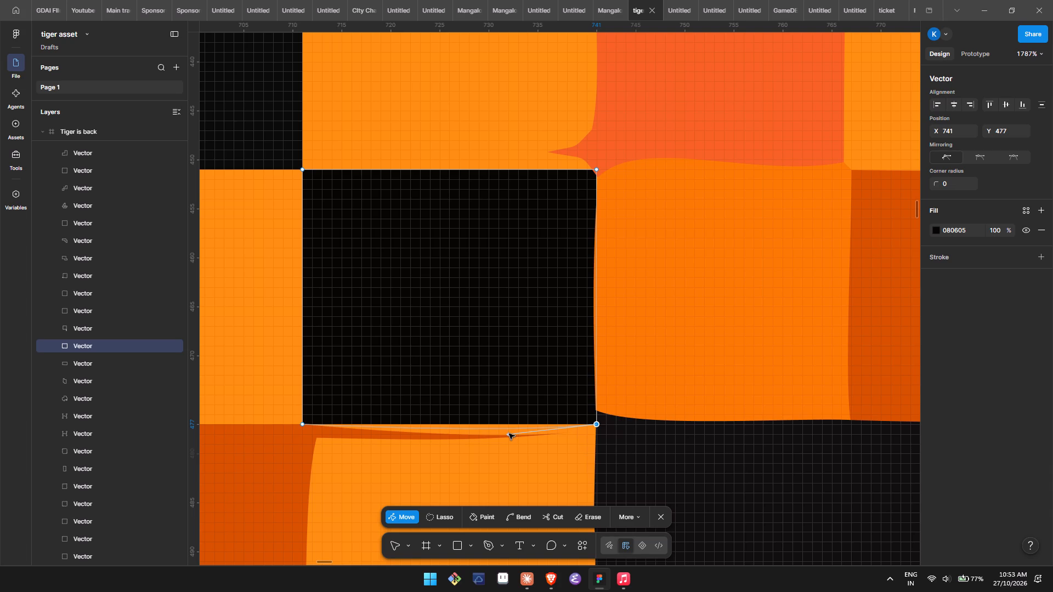
Collapse the leftward curve handle of the black square's lower-right anchor to straighten the bottom edge.
drag(509, 434, 595, 430)
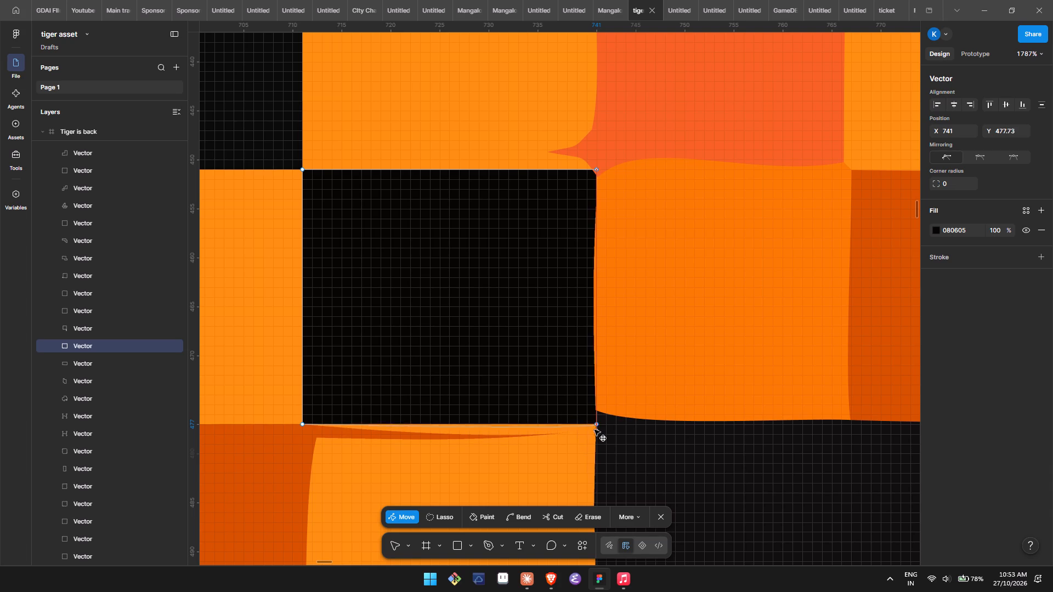
drag(595, 430, 594, 423)
drag(591, 423, 597, 423)
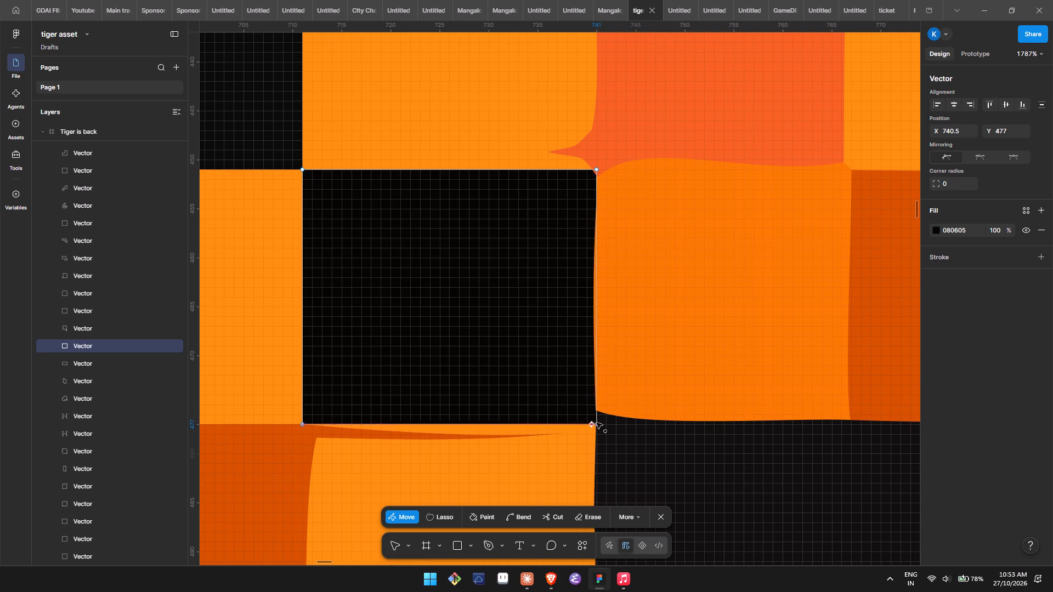
drag(597, 423, 598, 423)
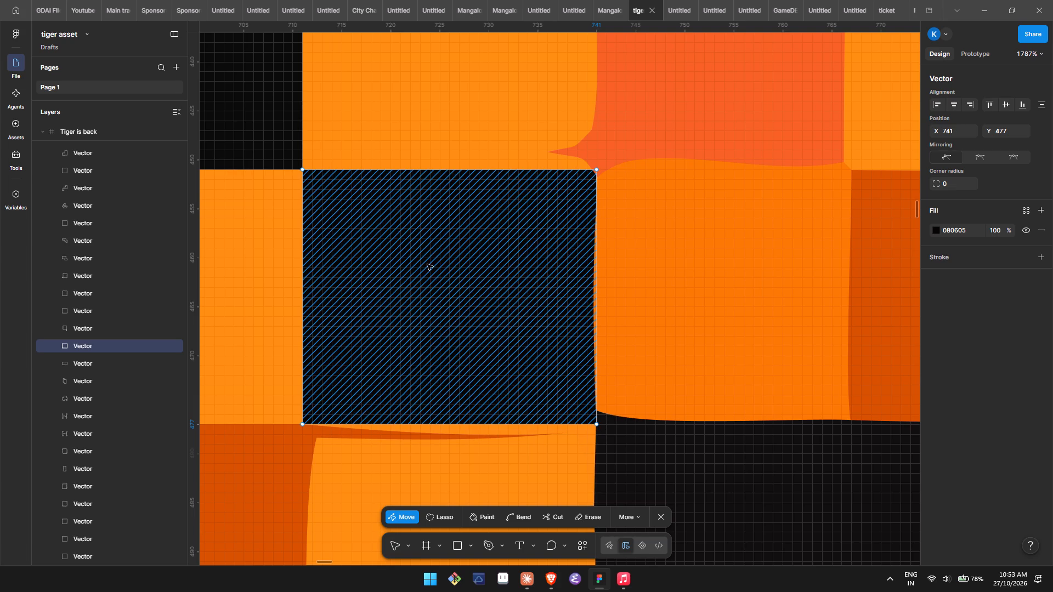
Edit the D85100 shape and move its anchor beneath the black square's lower-right corner onto the lower-left corner at X 711, Y 477.
scroll(427, 264, right, 2)
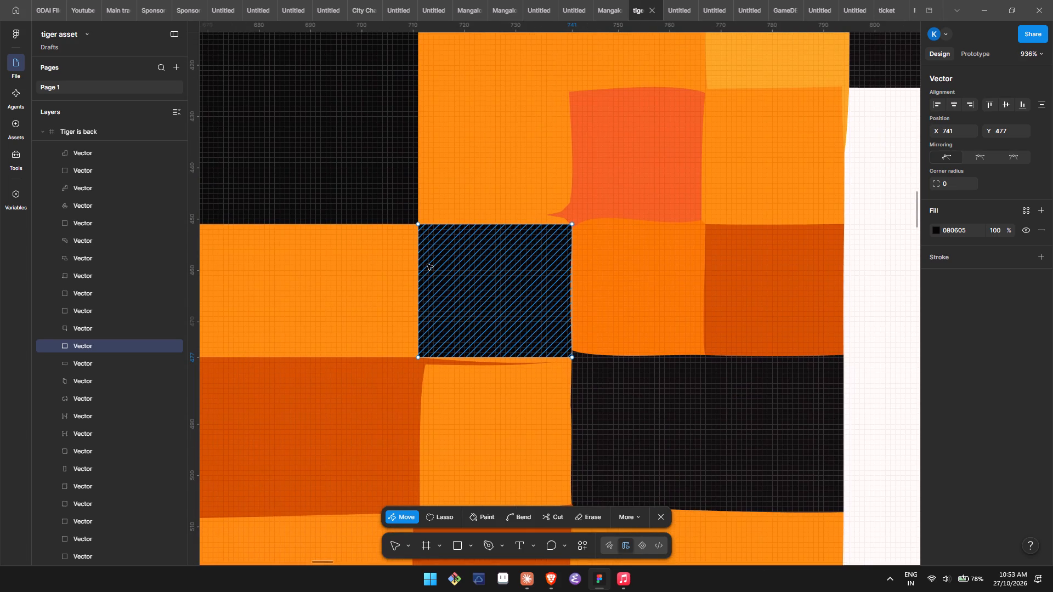
scroll(427, 264, right, 2)
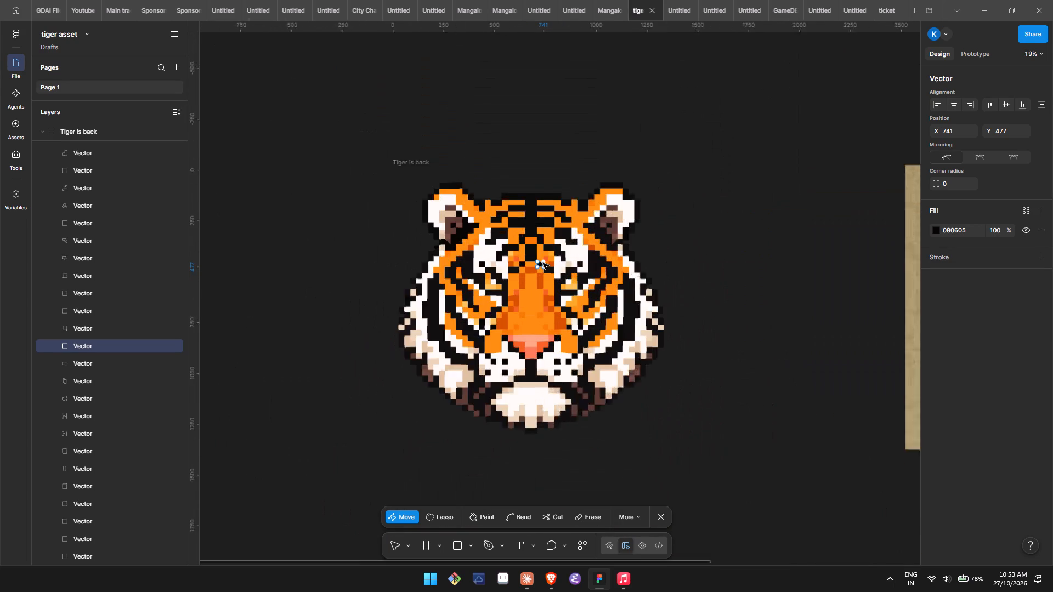
scroll(543, 263, right, 1)
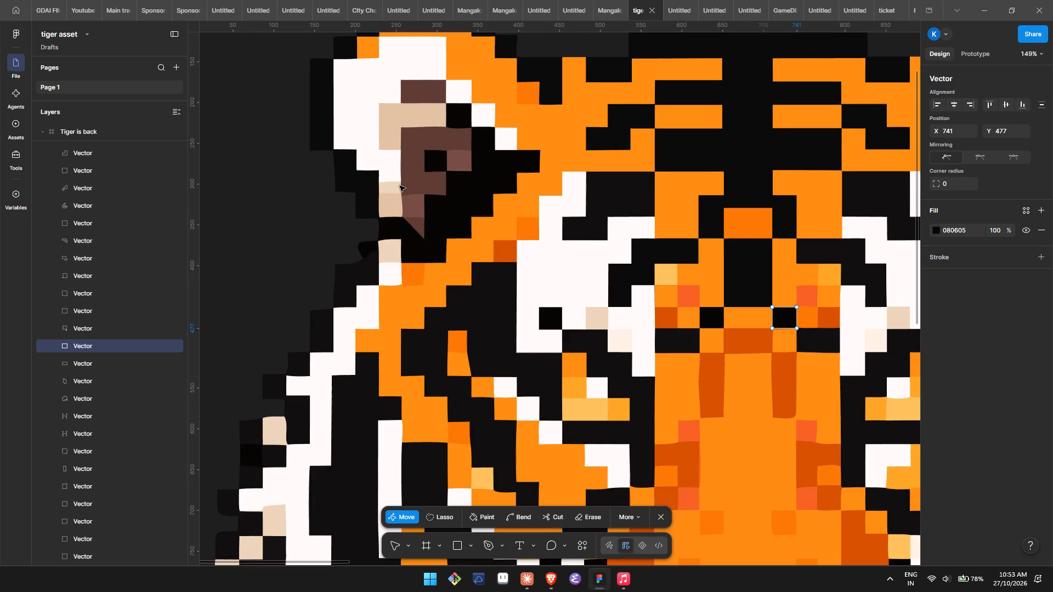
scroll(400, 186, left, 3)
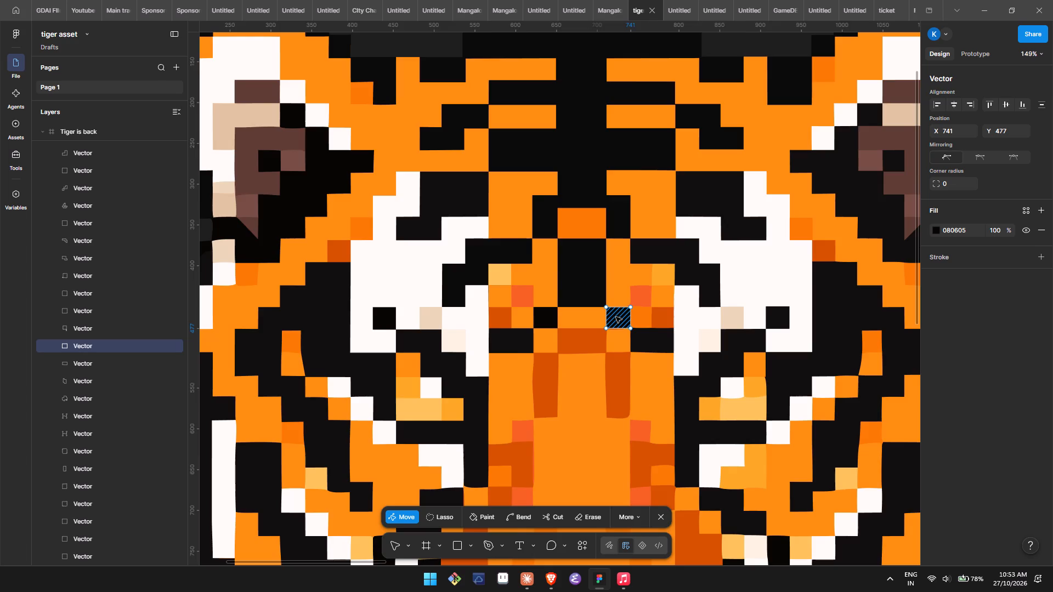
scroll(616, 317, down, 1)
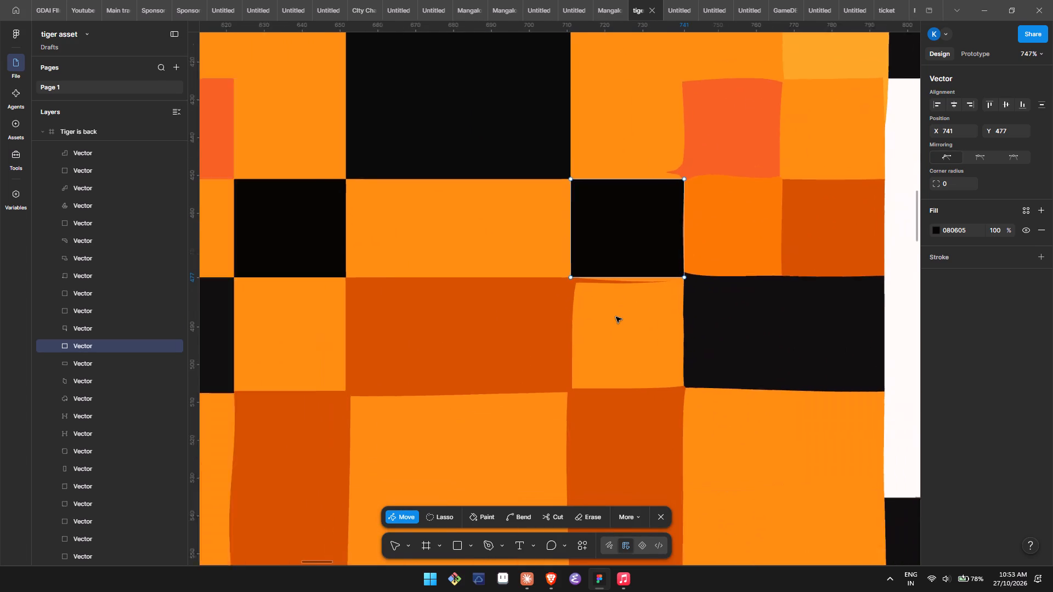
triple_click(616, 317)
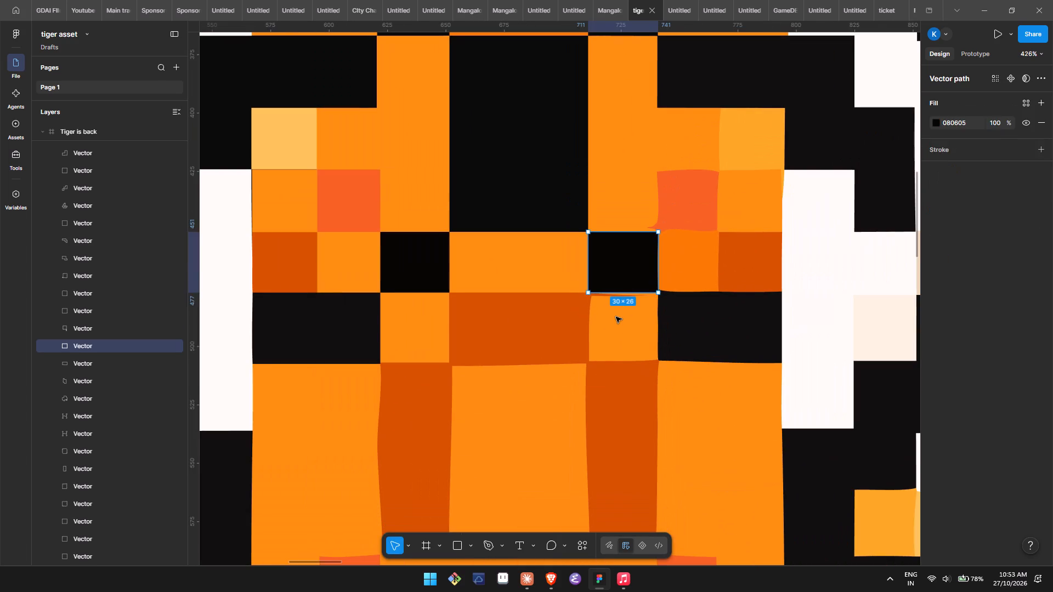
double_click(570, 300)
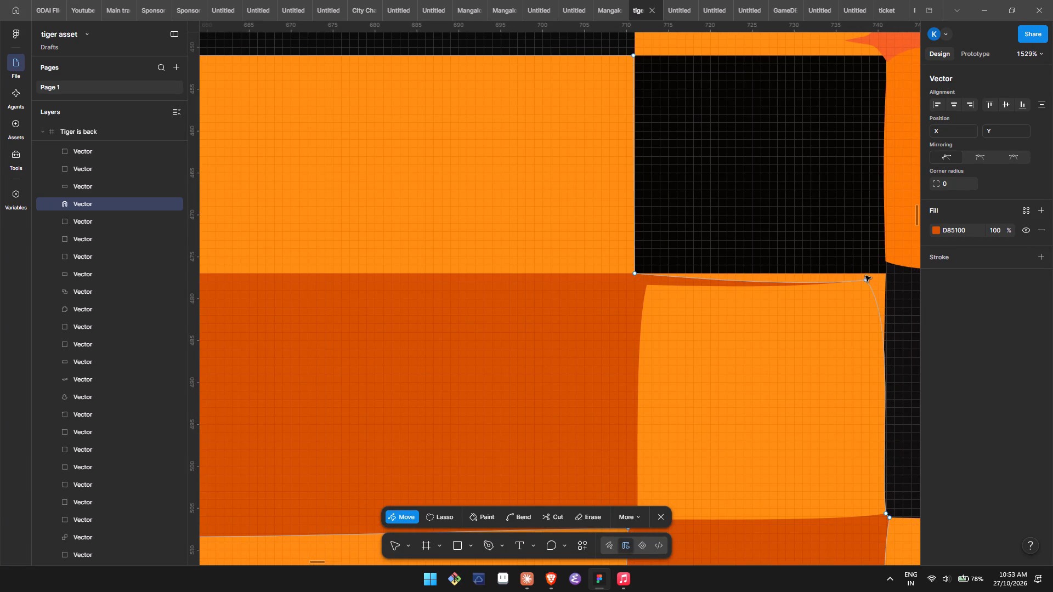
drag(867, 279, 888, 272)
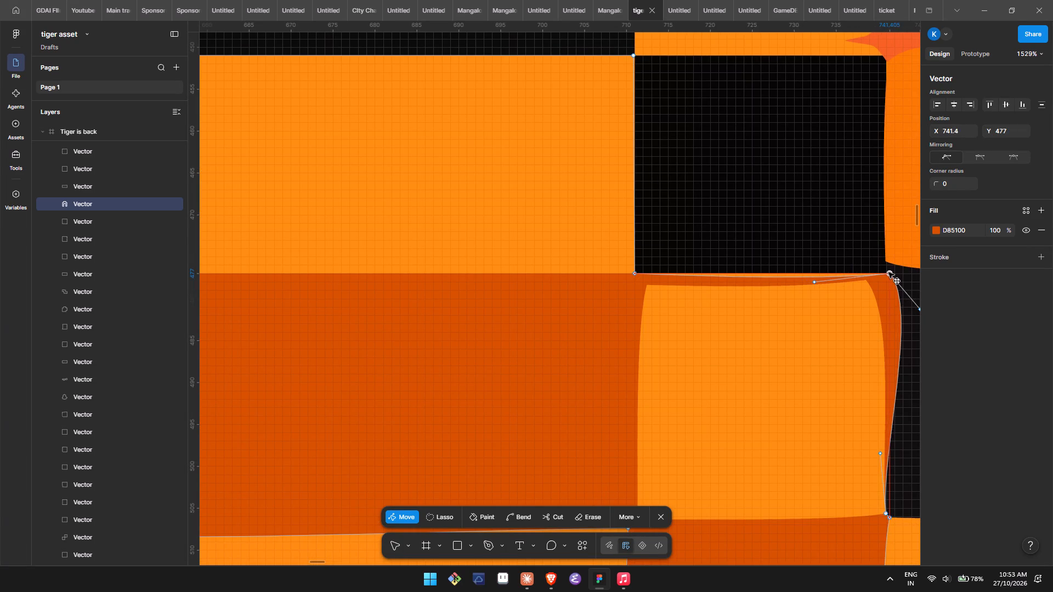
drag(888, 272, 664, 305)
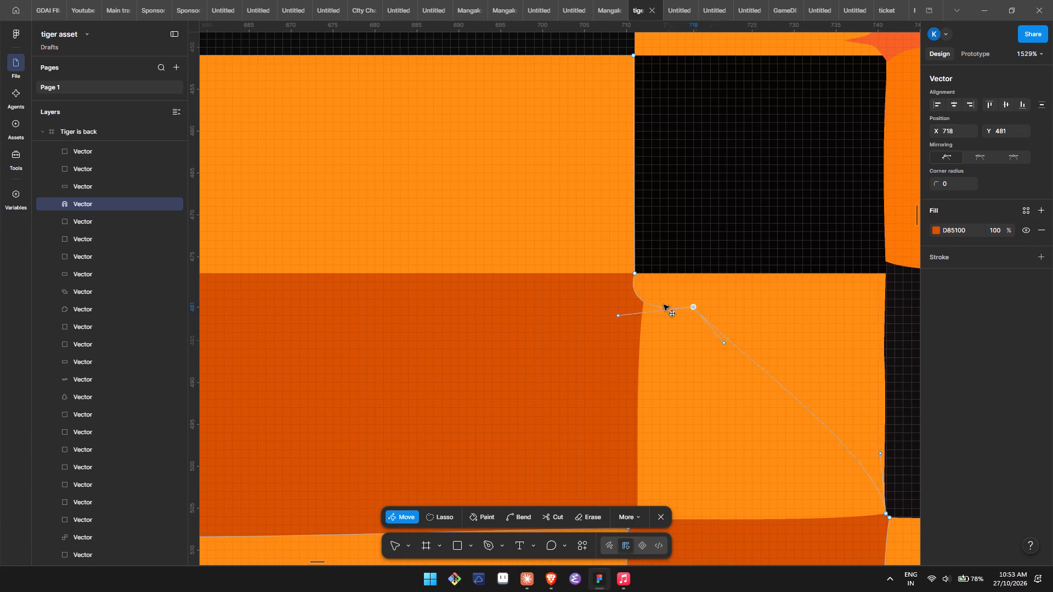
drag(664, 305, 636, 275)
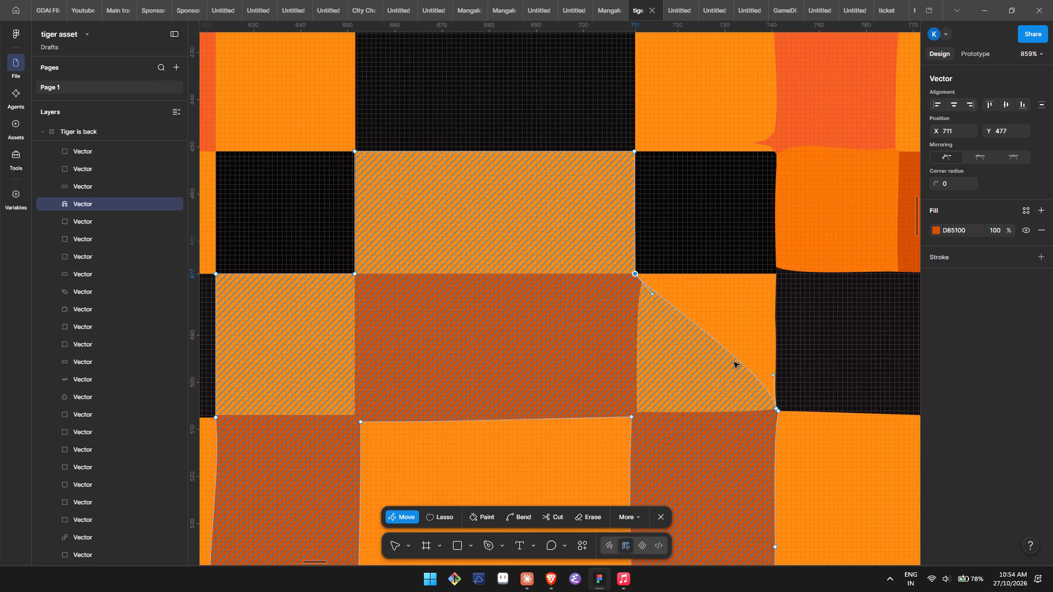
Collapse the upward curve handle of the D85100 shape's anchor at X 740.95, Y 505.65.
drag(773, 373, 775, 385)
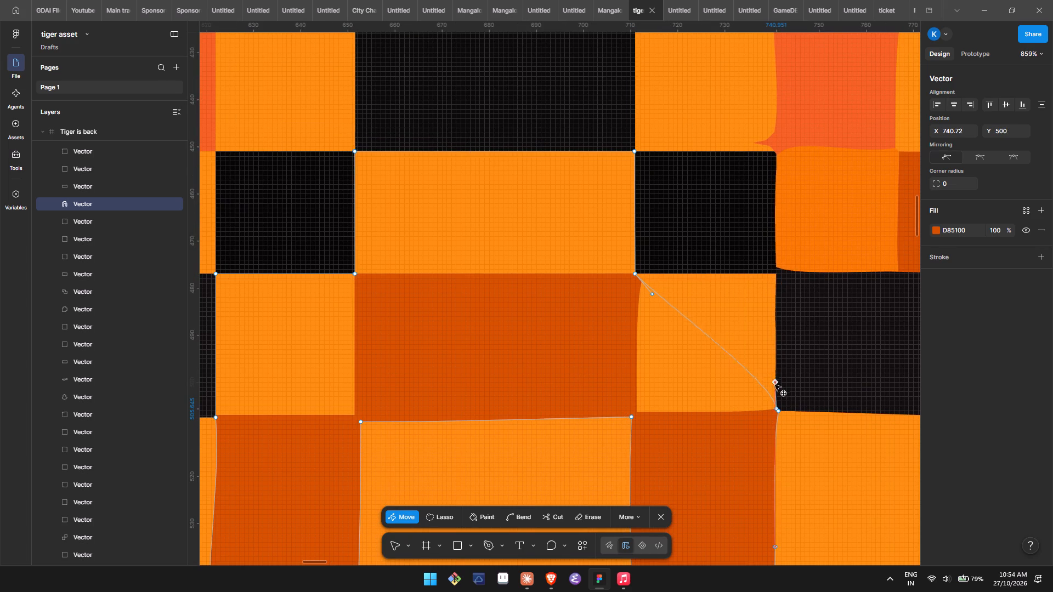
drag(775, 385, 777, 406)
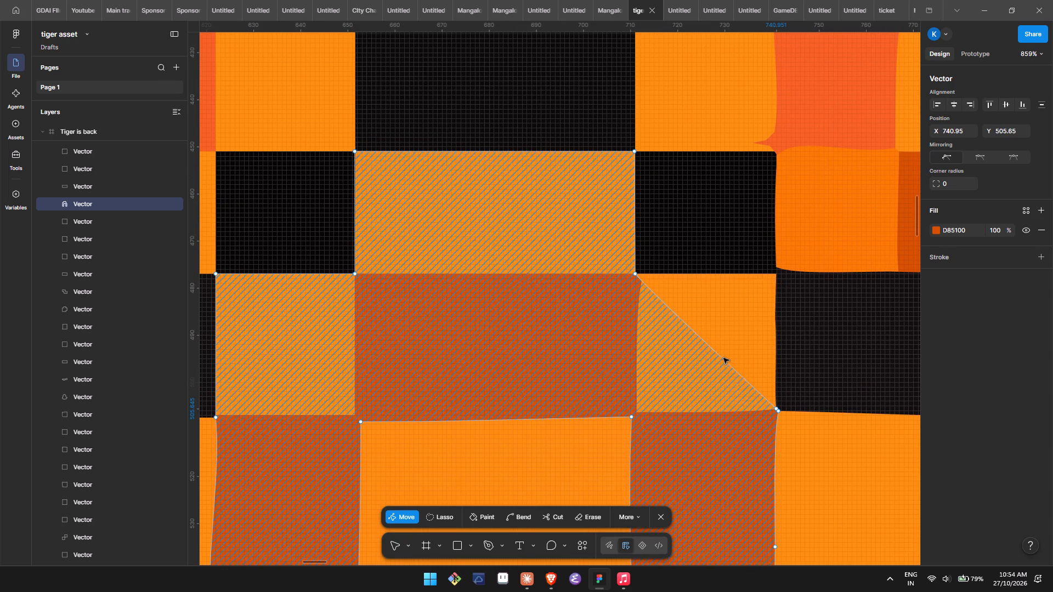
click(633, 272)
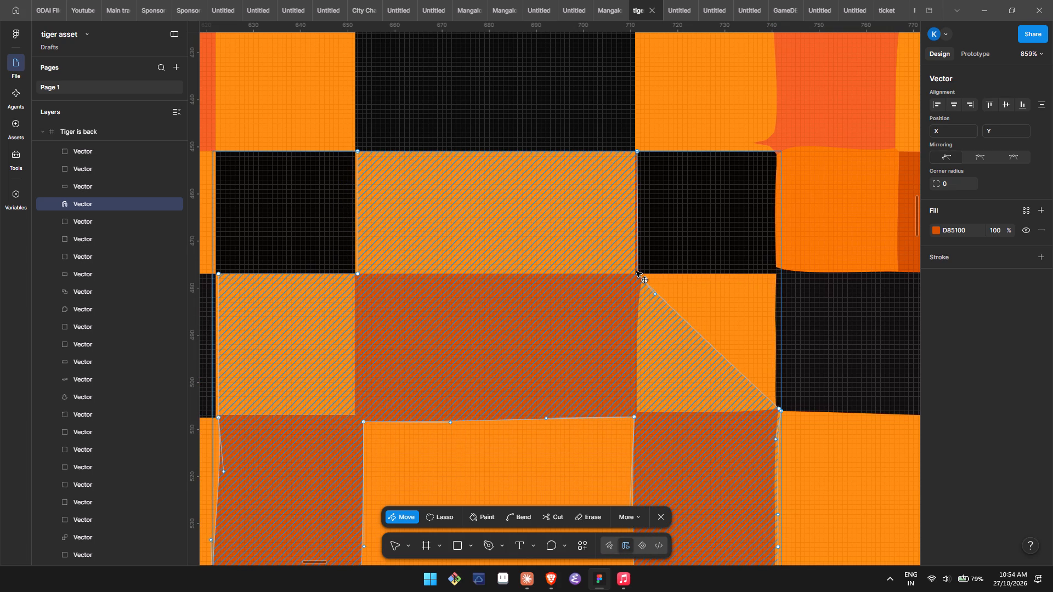
key(ctrl+z)
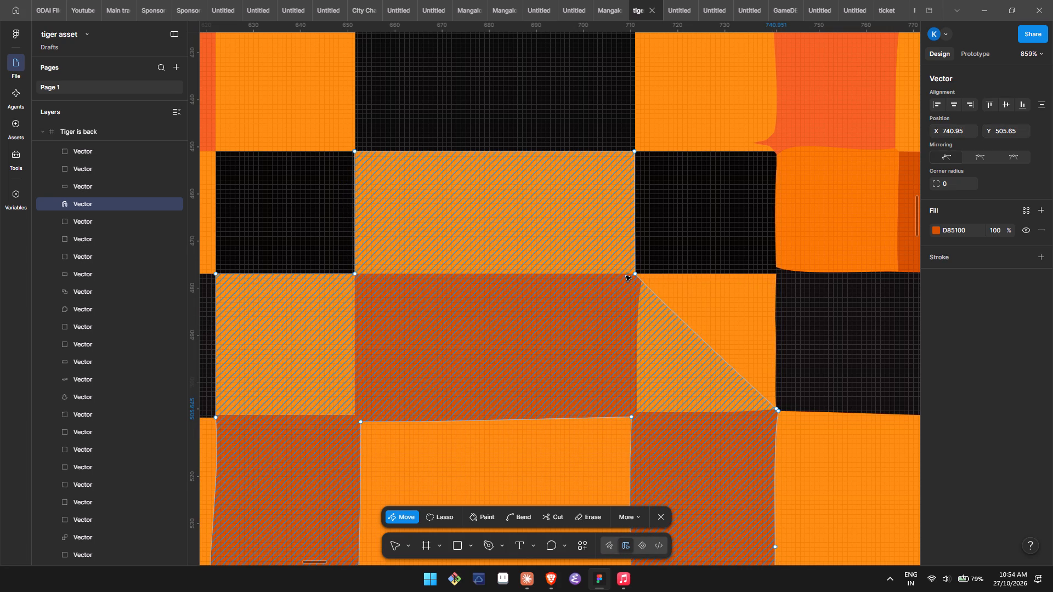
Move the FE8D0E square's upper-left anchor onto the black square's lower-left corner and collapse its downward curve handle.
double_click(669, 288)
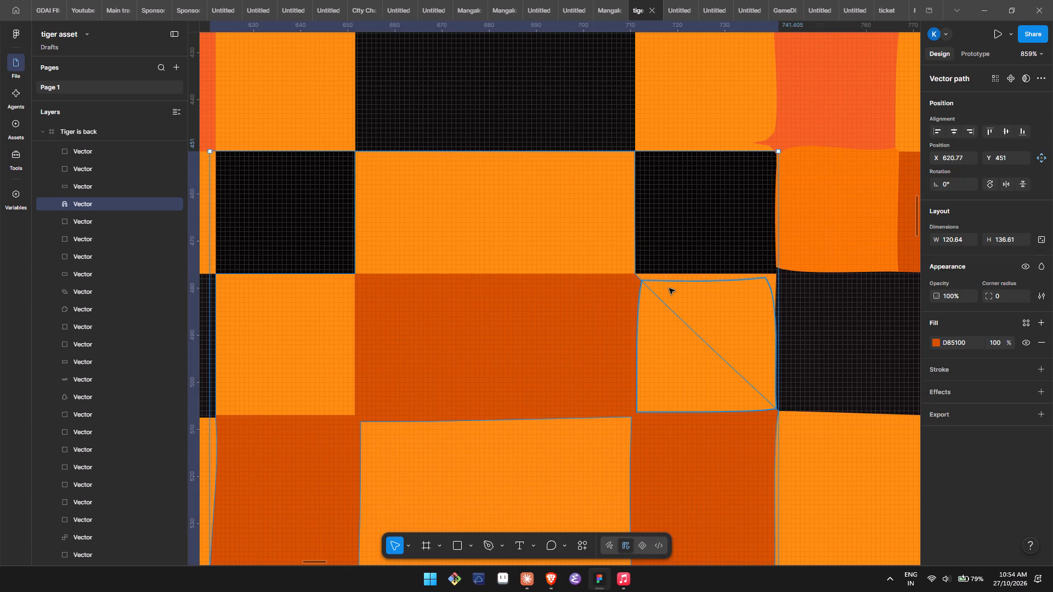
double_click(650, 289)
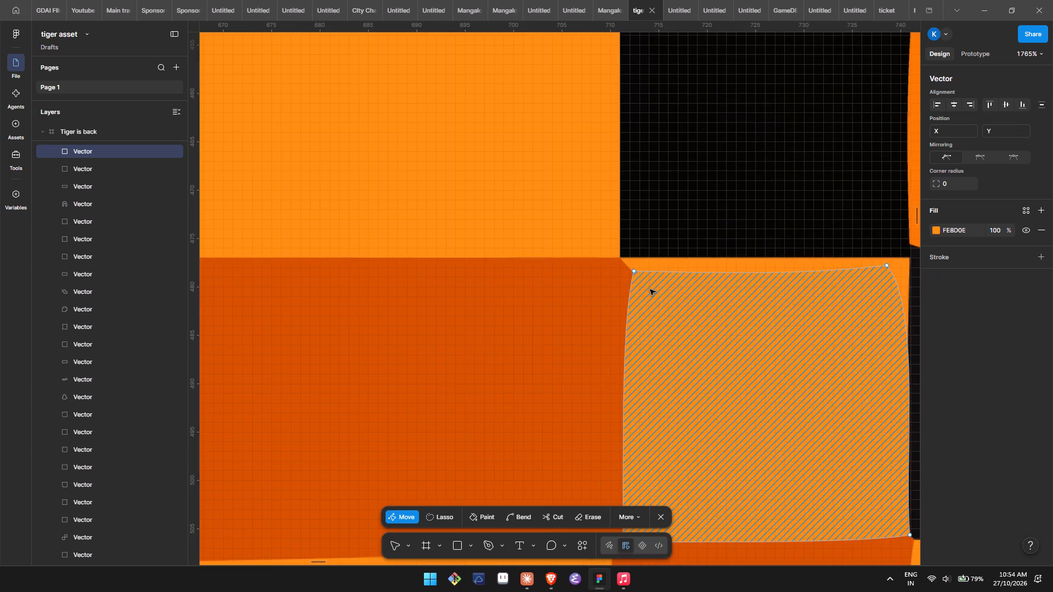
drag(634, 271, 621, 258)
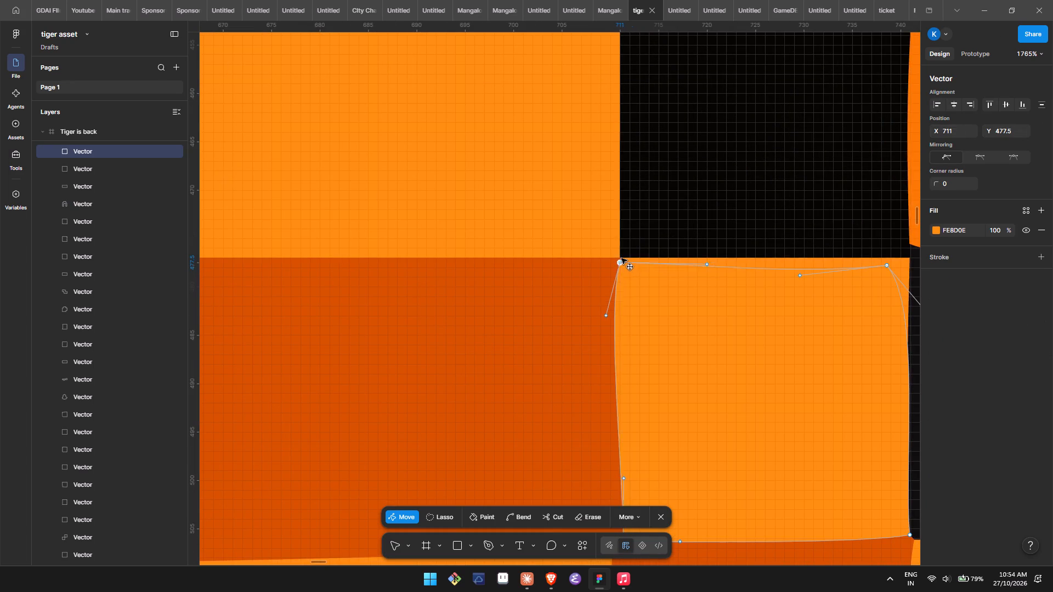
drag(621, 258, 622, 259)
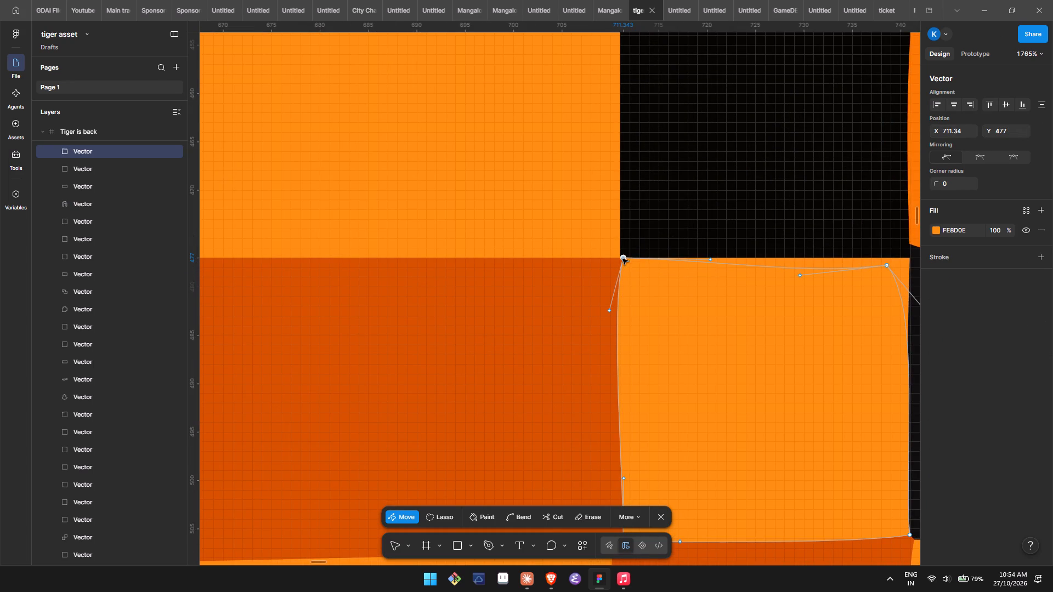
drag(608, 310, 610, 301)
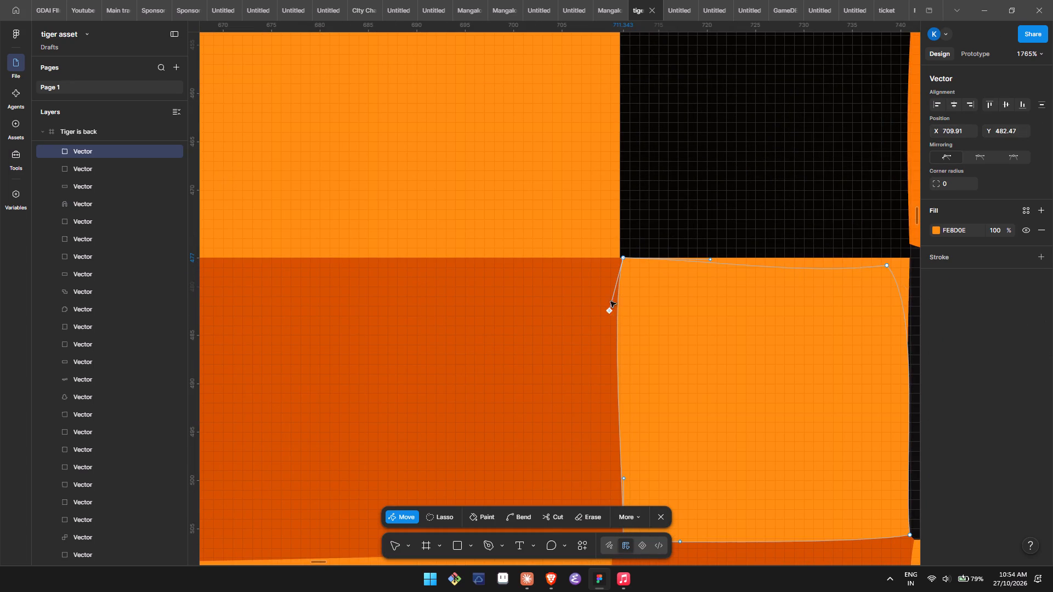
drag(610, 301, 624, 258)
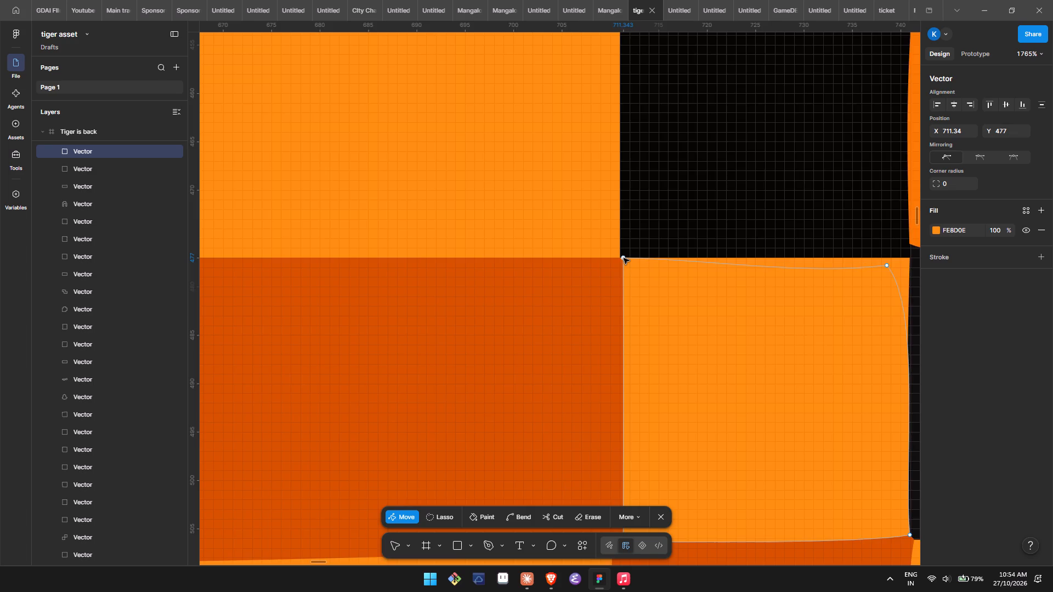
drag(624, 258, 618, 259)
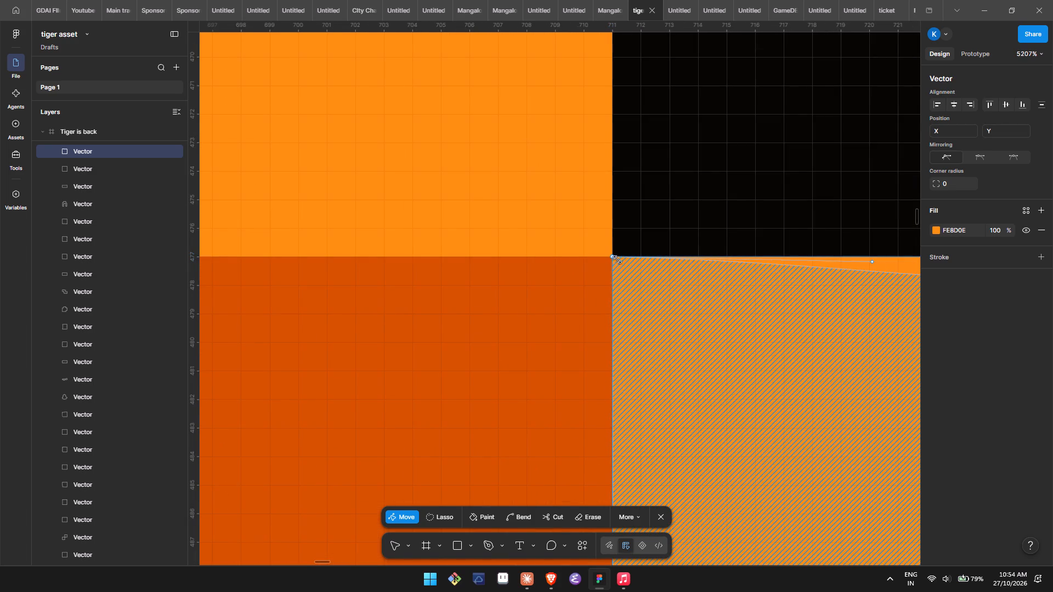
Move the FE8D0E square's lower-left anchor to X 711, Y 507 and collapse its upward and rightward curve handles.
drag(618, 259, 617, 259)
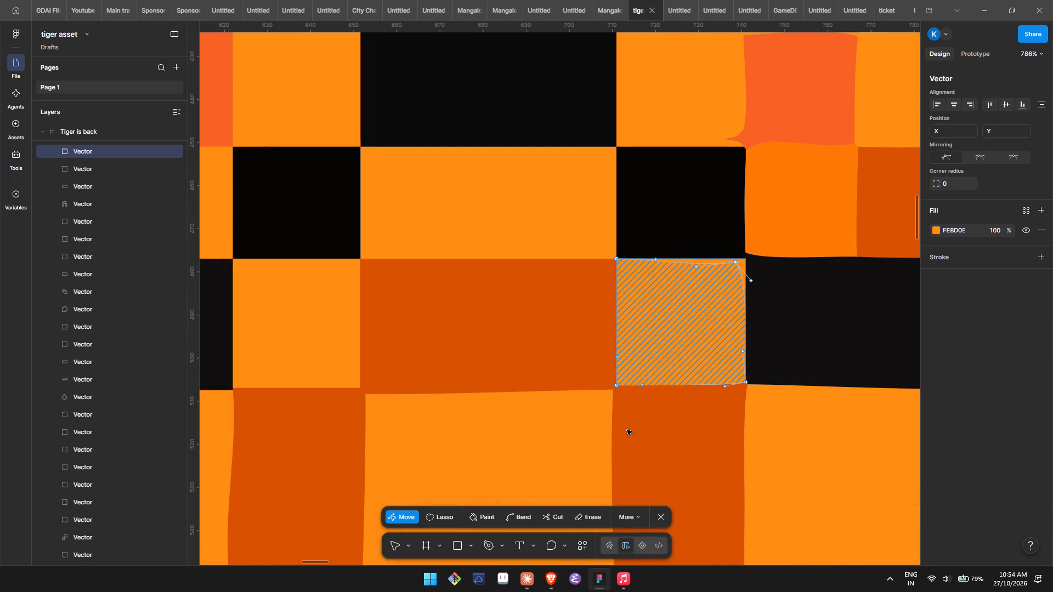
double_click(630, 365)
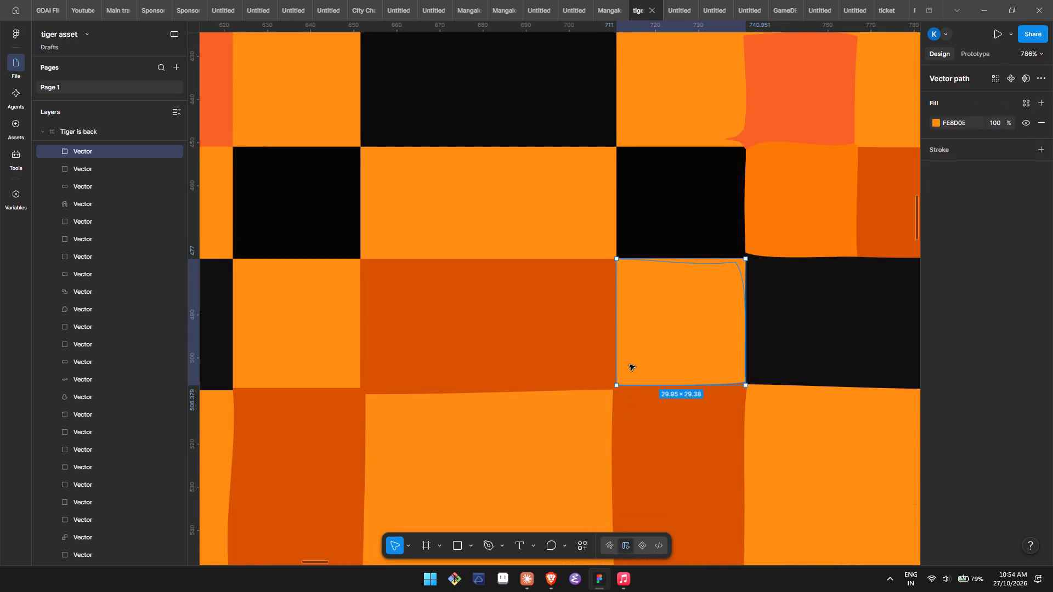
double_click(630, 365)
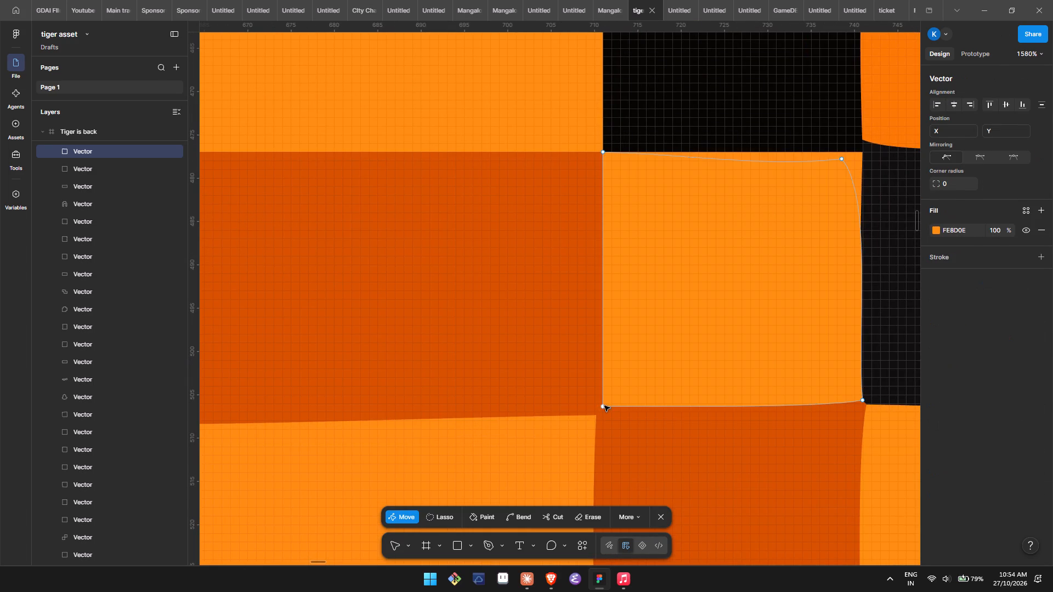
click(604, 406)
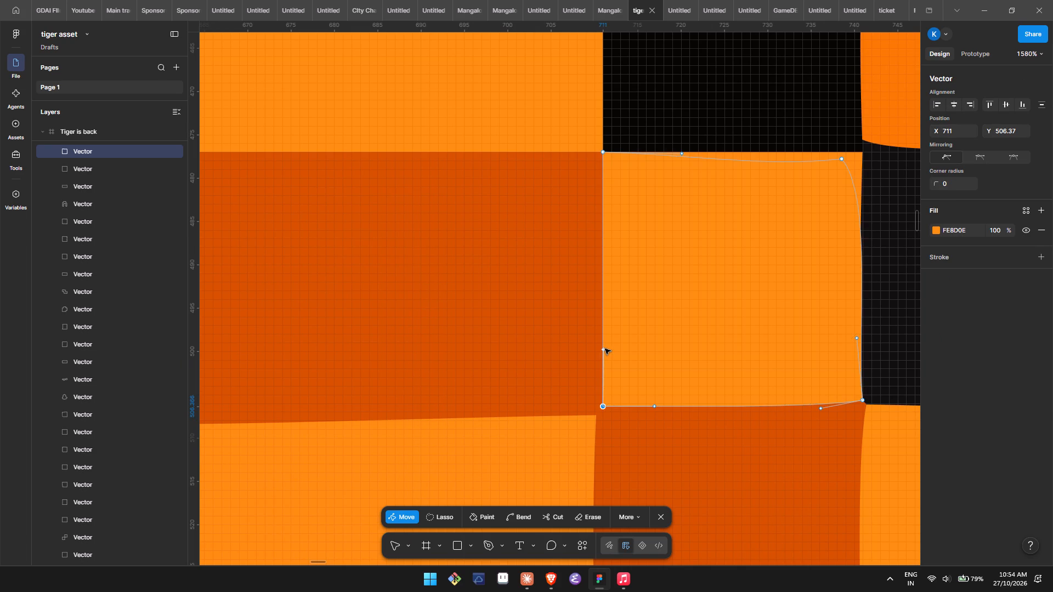
drag(605, 349, 603, 406)
drag(603, 406, 602, 411)
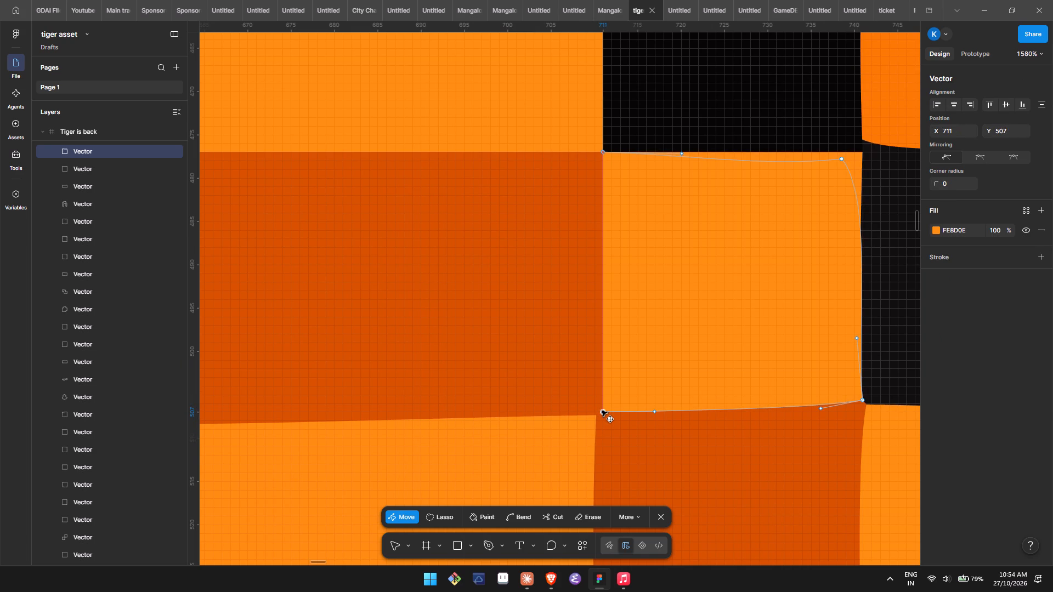
drag(602, 411, 601, 413)
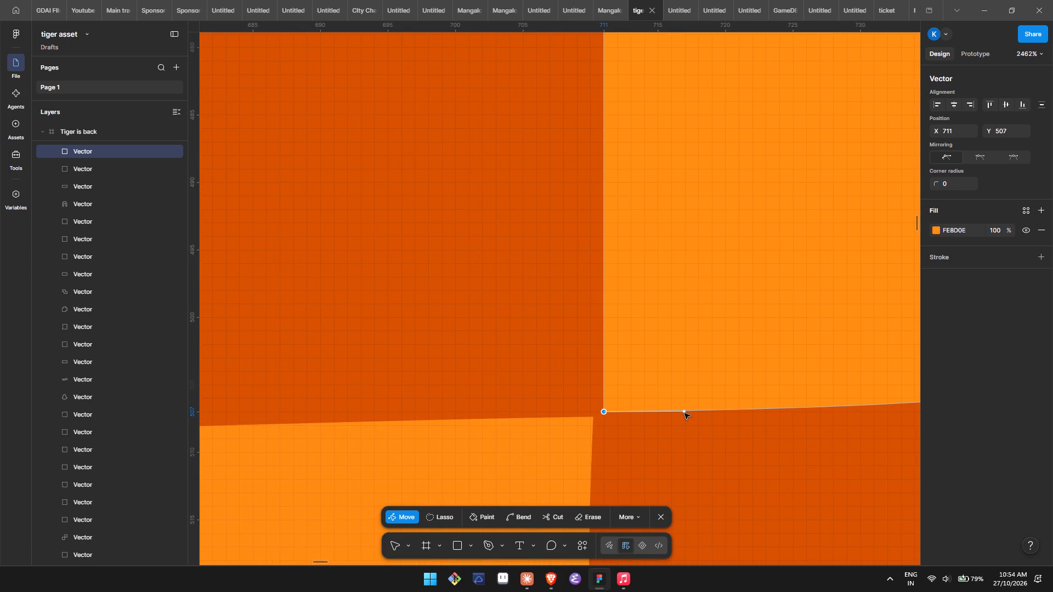
drag(684, 413, 605, 412)
click(605, 412)
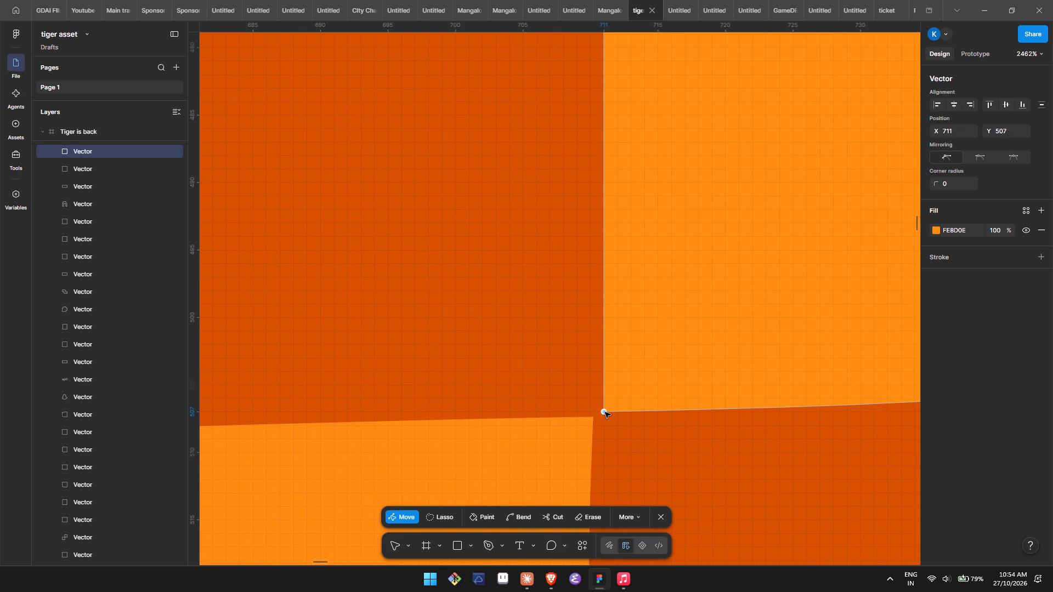
Collapse the leftward and upward curve handles of the FE8D0E square's lower-right anchor at X 740.95, Y 505.65.
scroll(605, 412, left, 2)
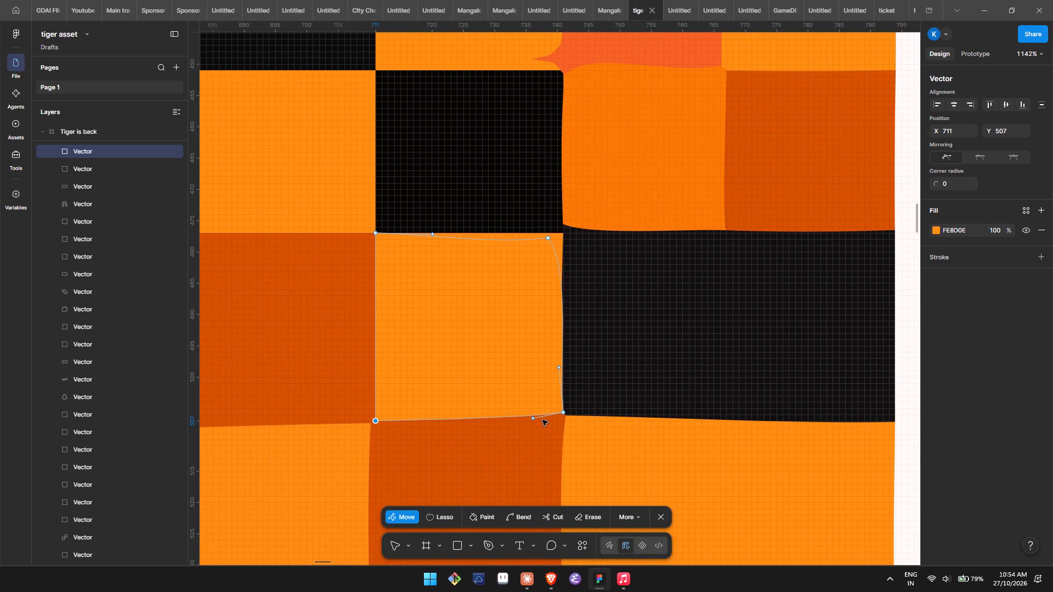
drag(532, 419, 564, 414)
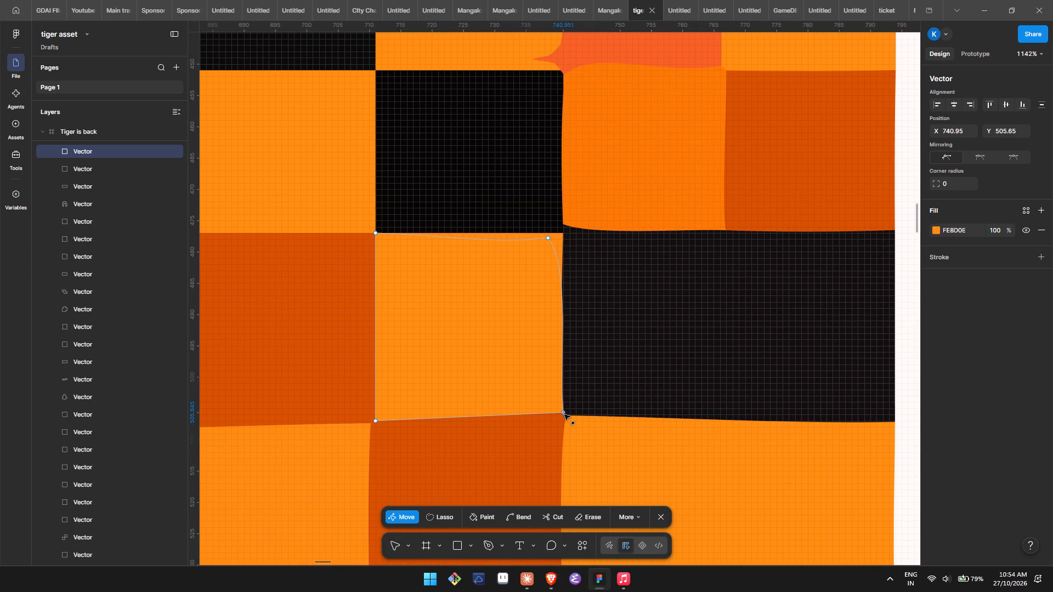
drag(564, 414, 565, 415)
click(563, 417)
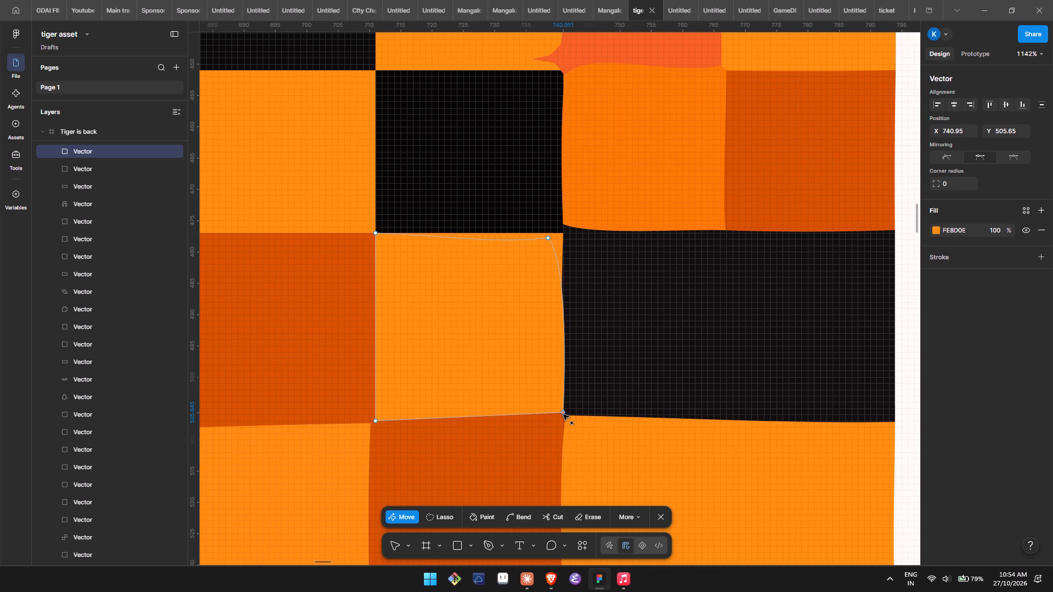
click(563, 413)
Move the FE8D0E square's upper-right anchor to X 740.95, Y 477 and collapse the remaining curve handles at both upper anchors.
drag(547, 238, 559, 235)
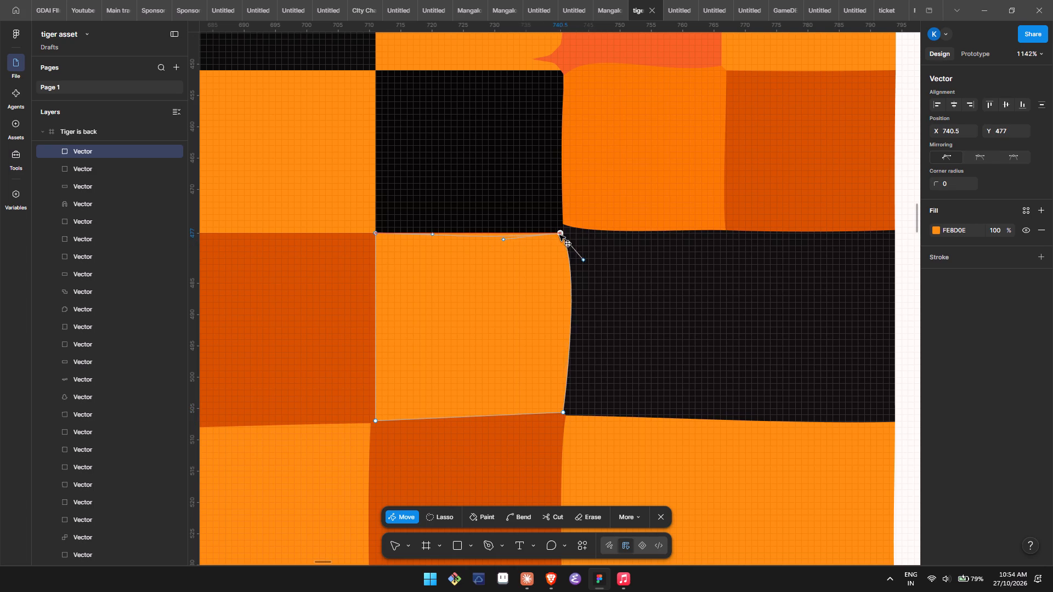
drag(559, 235, 560, 236)
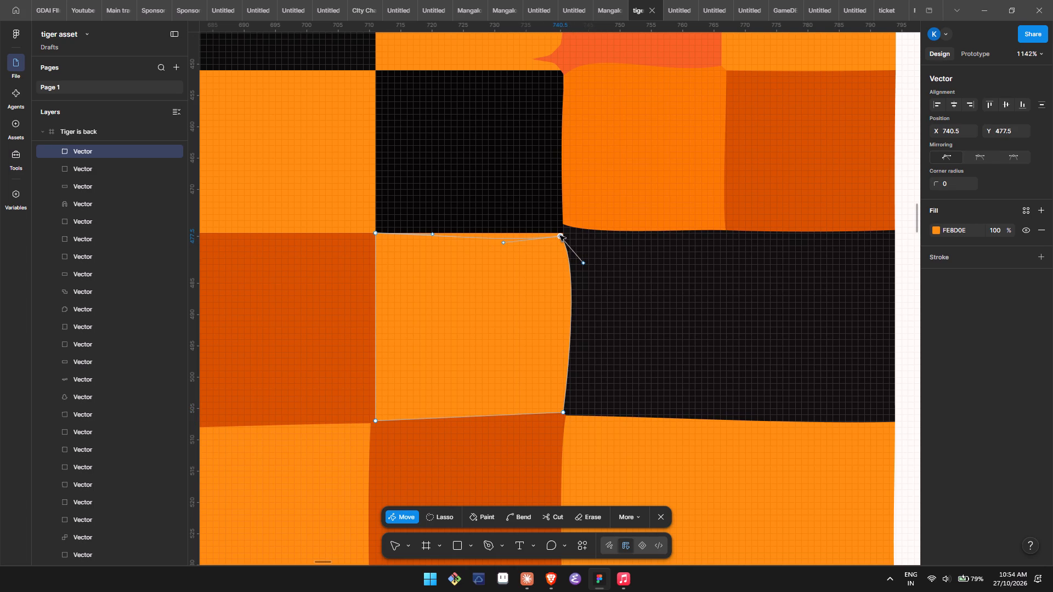
drag(503, 241, 561, 234)
click(561, 234)
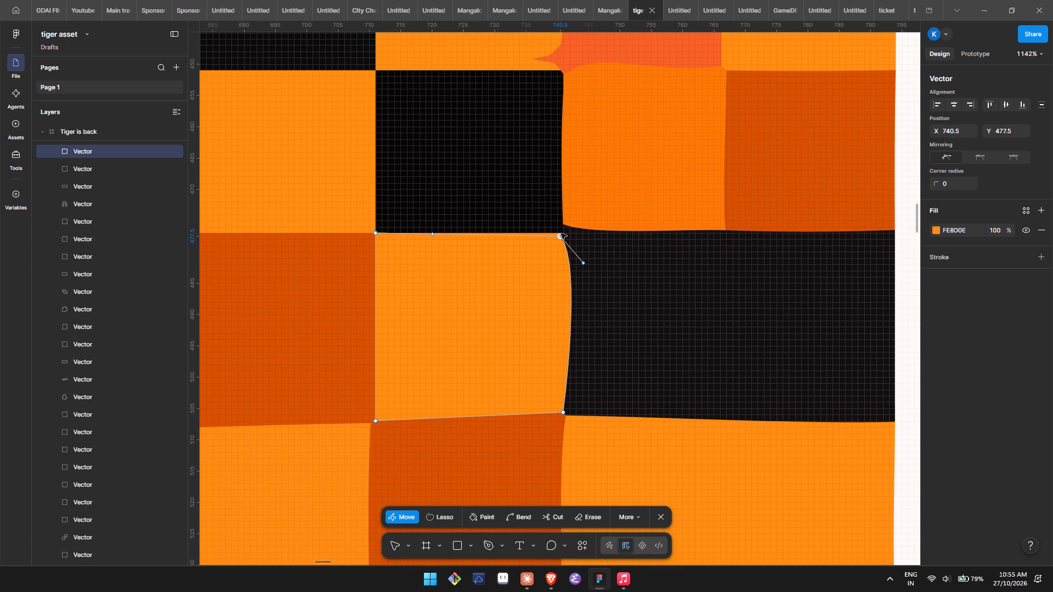
drag(431, 233, 389, 240)
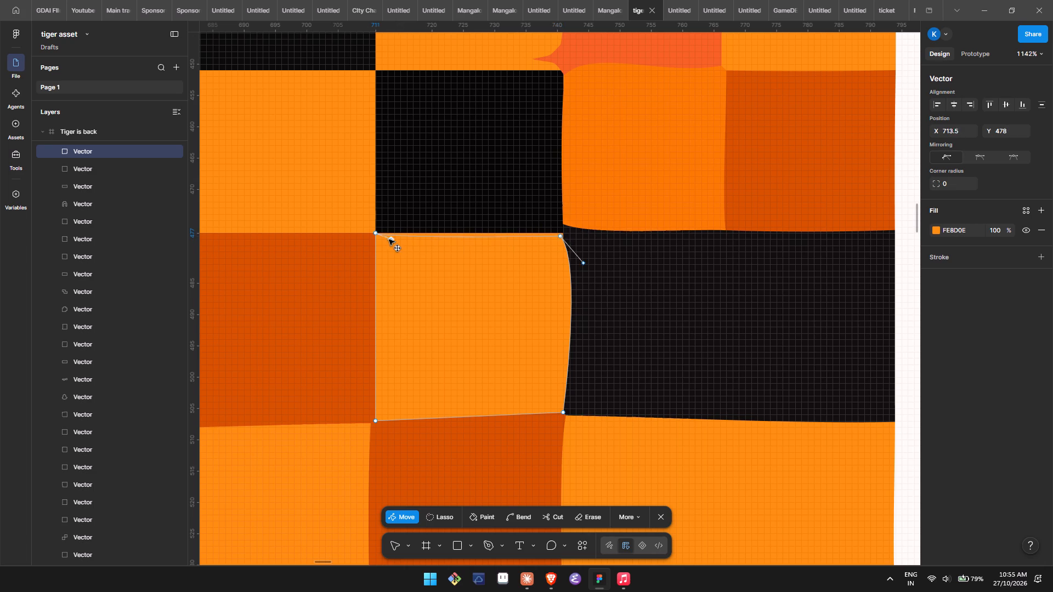
drag(389, 240, 376, 233)
click(376, 233)
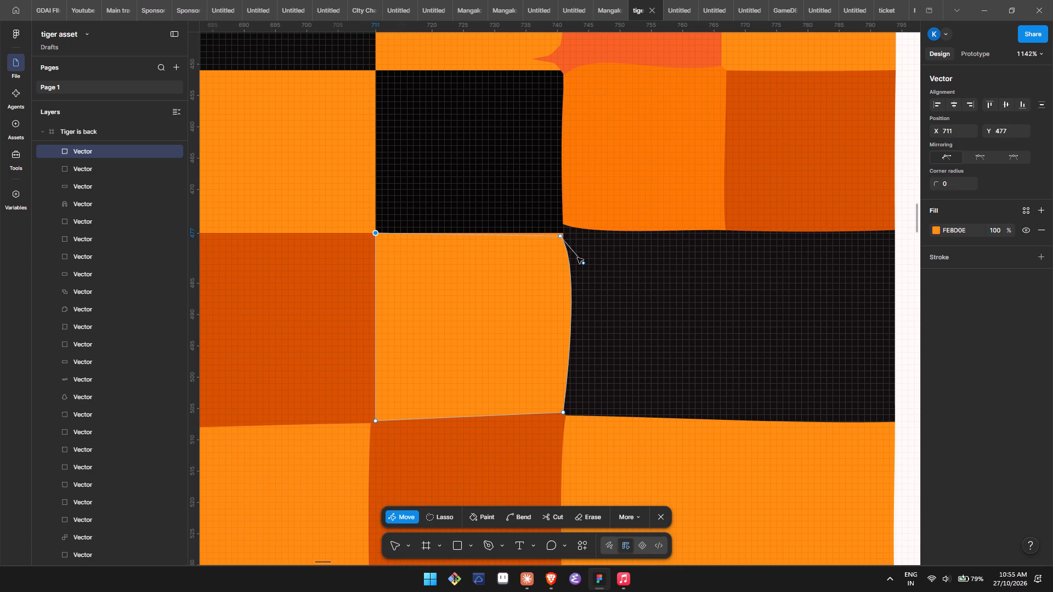
drag(585, 265, 561, 236)
click(561, 236)
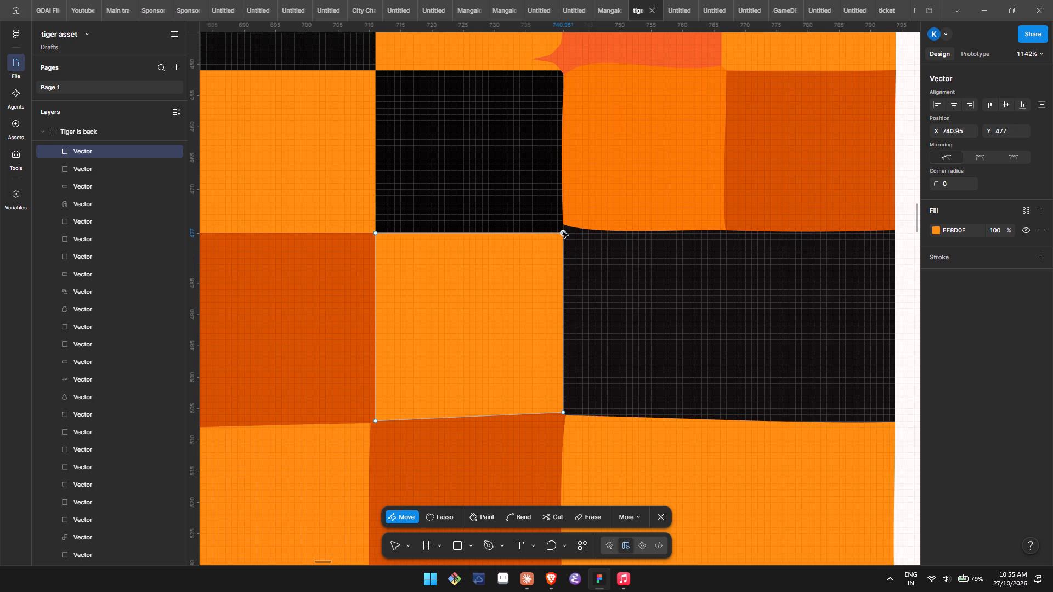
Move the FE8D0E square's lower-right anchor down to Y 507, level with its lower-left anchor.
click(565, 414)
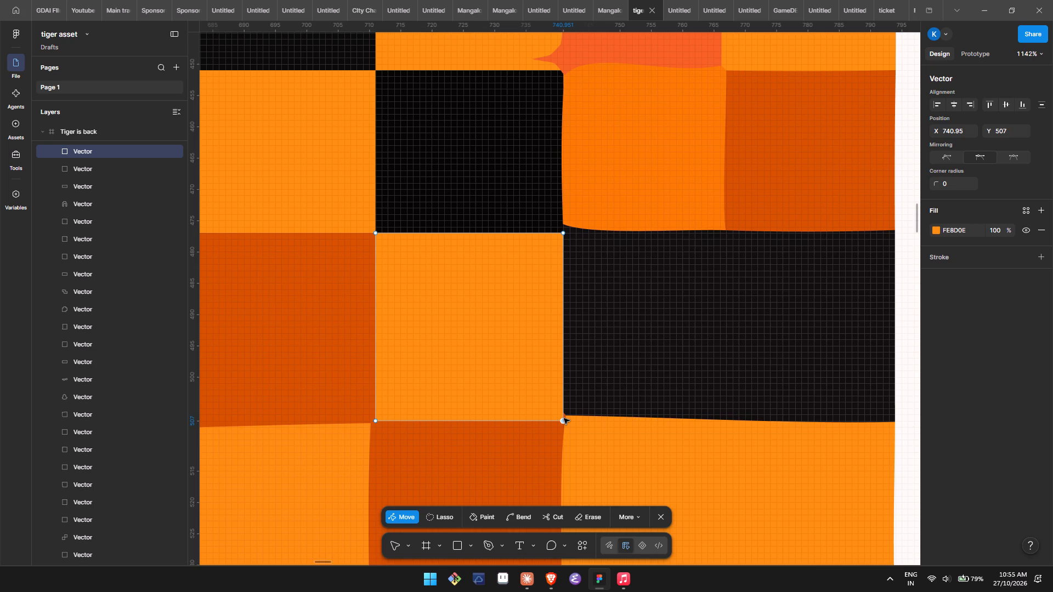
Raise the bottom edge of the FE8D0E square by moving its lower-left and lower-right anchors to Y 506.
scroll(564, 418, right, 3)
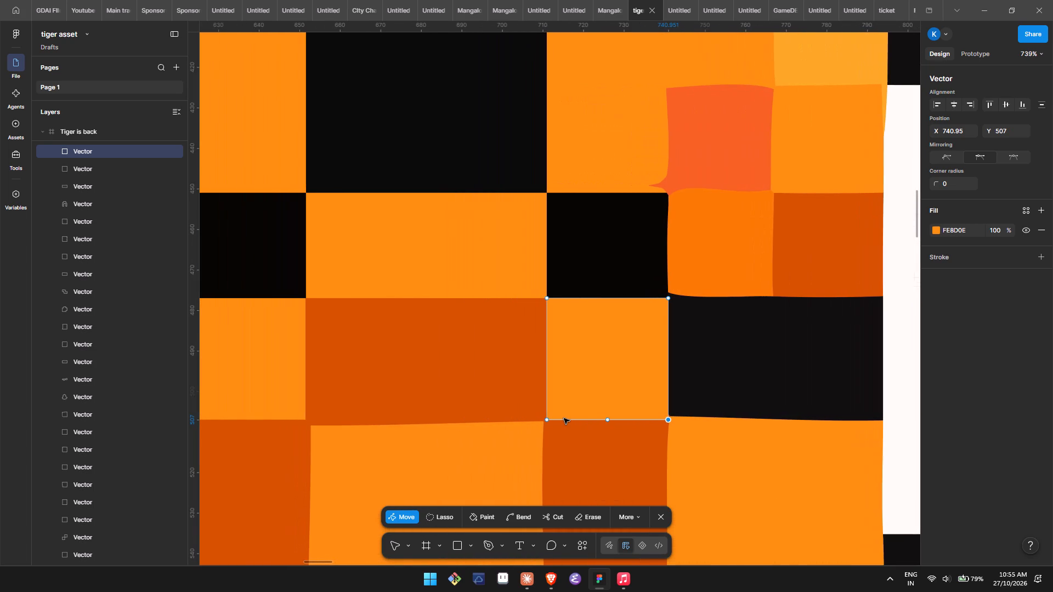
scroll(564, 418, right, 3)
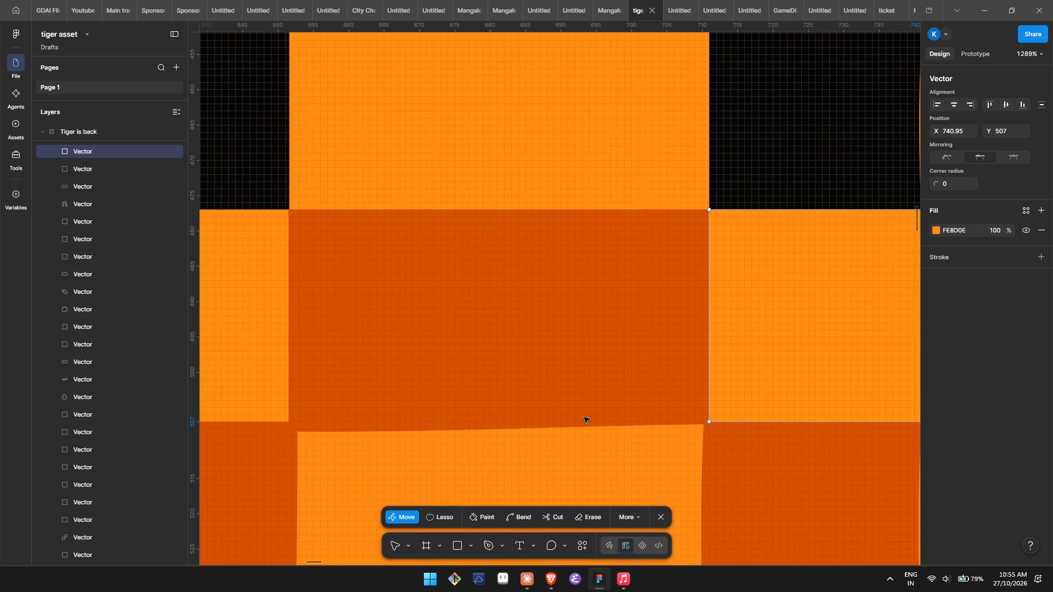
drag(710, 422, 710, 419)
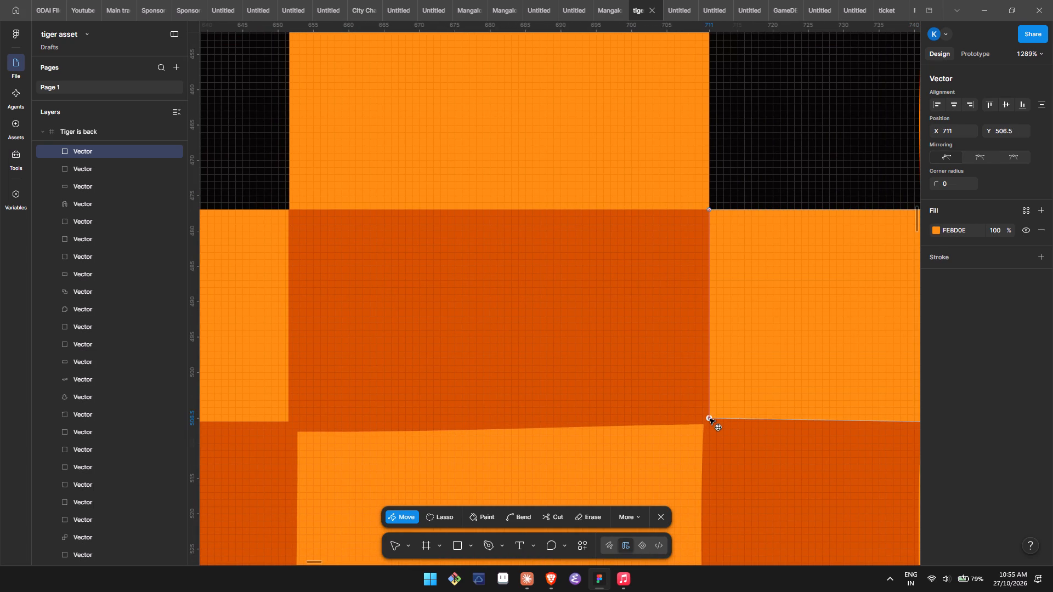
drag(710, 419, 710, 416)
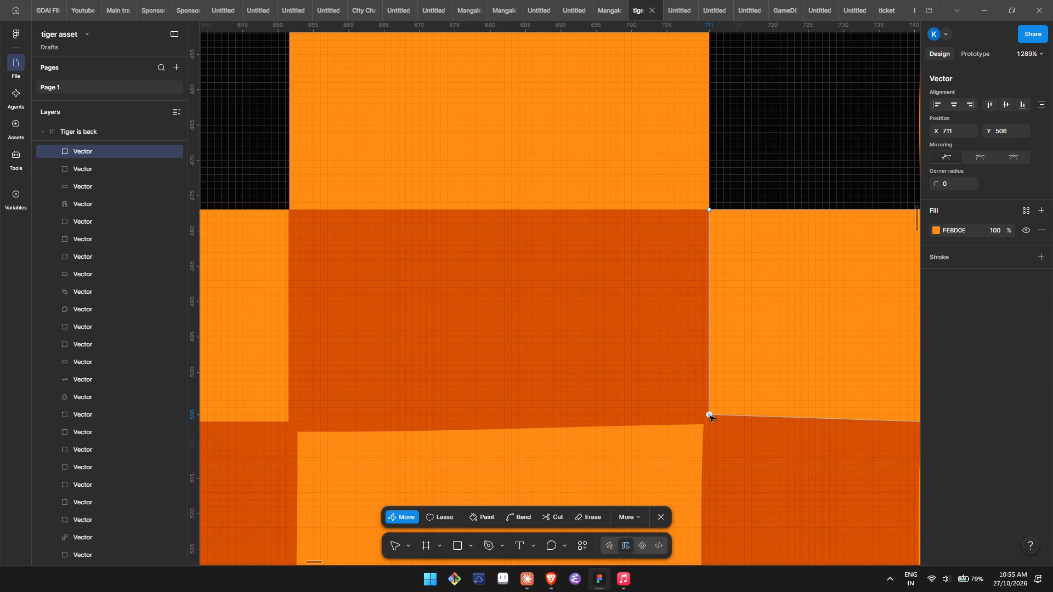
scroll(710, 416, left, 4)
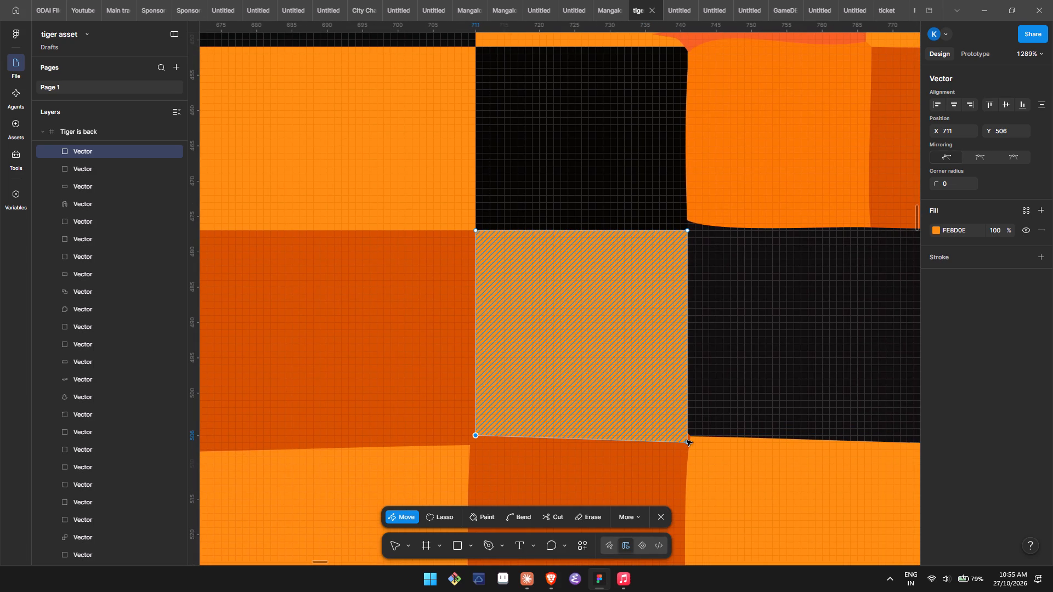
click(687, 441)
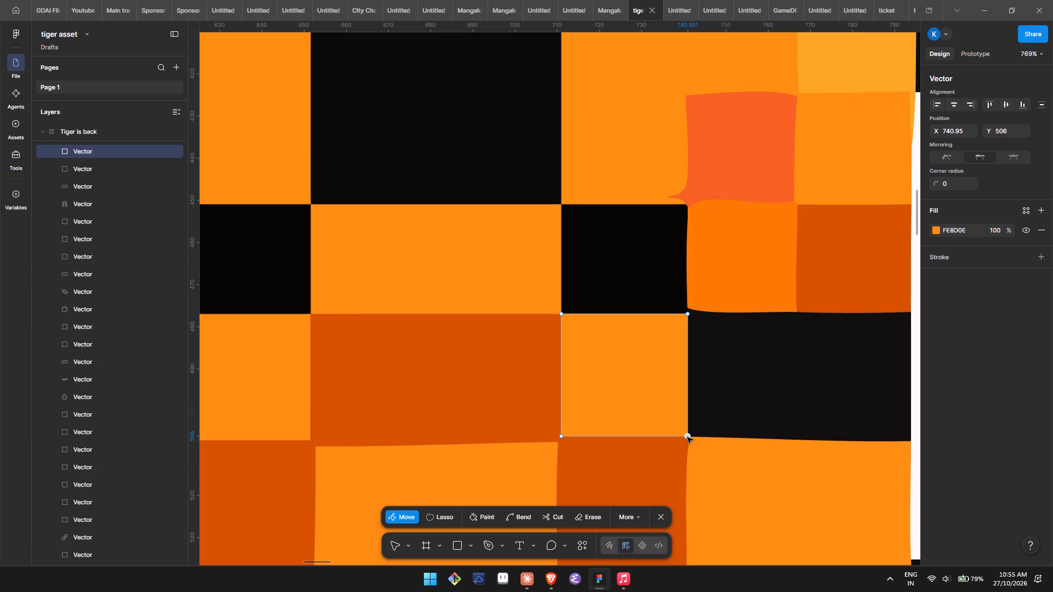
Edit the D85100 shape, move its anchor near the FE8D0E square's lower-left corner to X 710.85, Y 506.14, and collapse its leftward curve handle.
scroll(687, 437, right, 2)
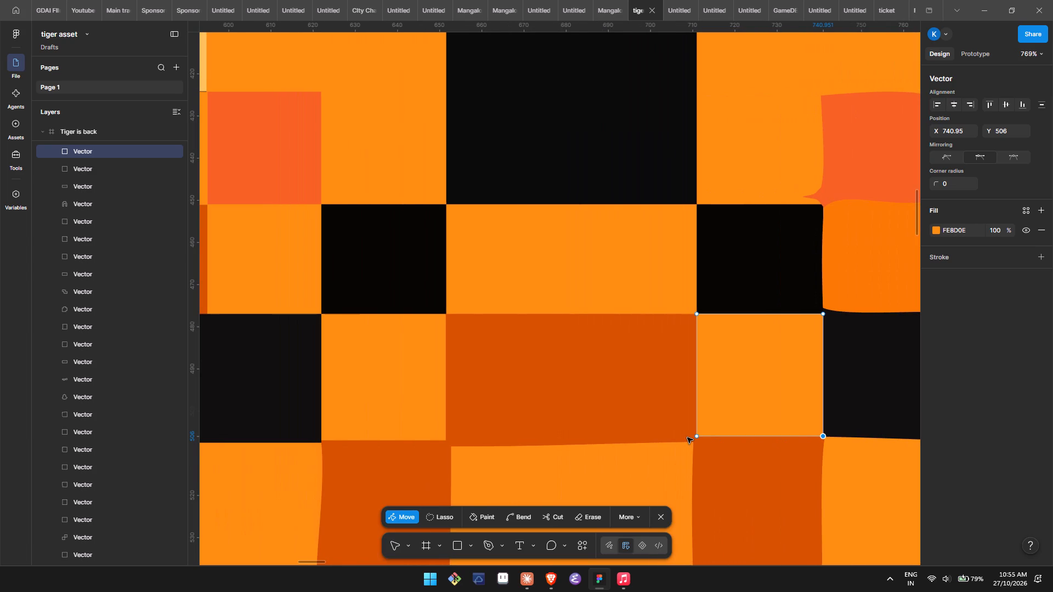
double_click(687, 437)
double_click(687, 437)
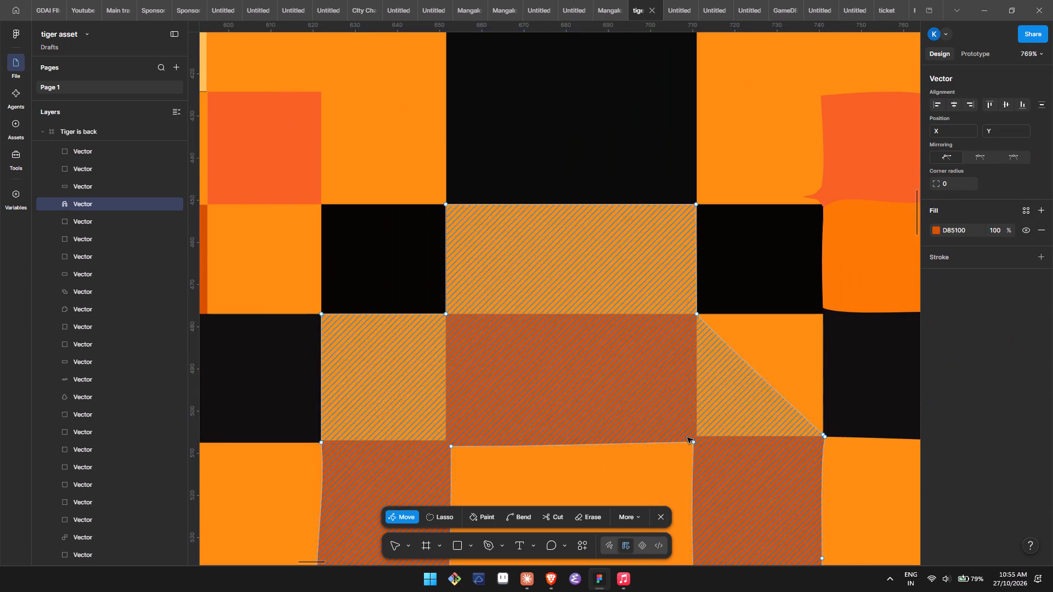
drag(696, 446, 697, 444)
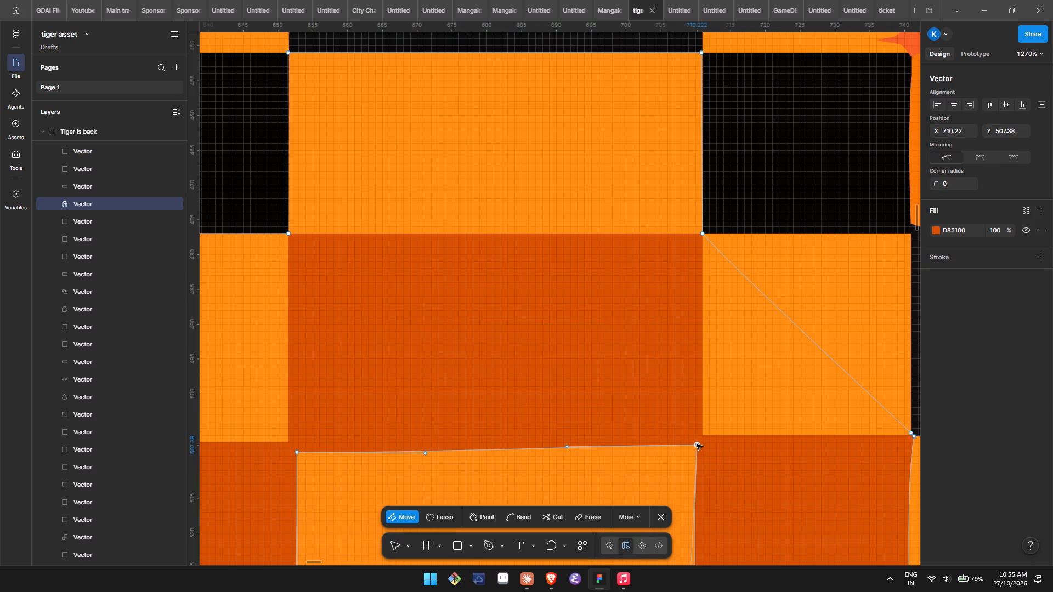
drag(697, 444, 701, 436)
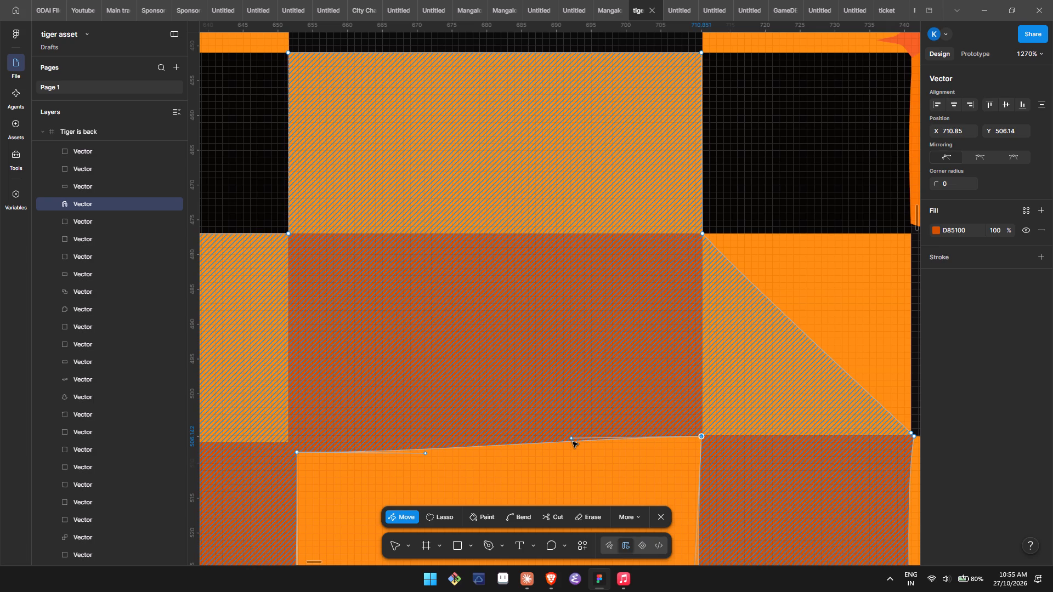
drag(571, 437, 700, 434)
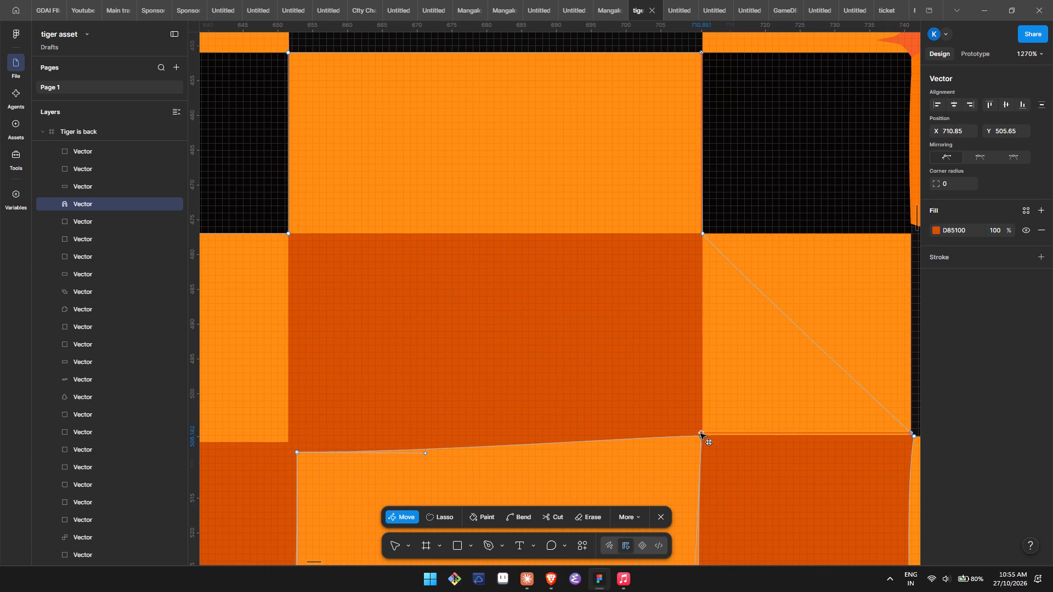
drag(700, 434, 700, 434)
click(700, 434)
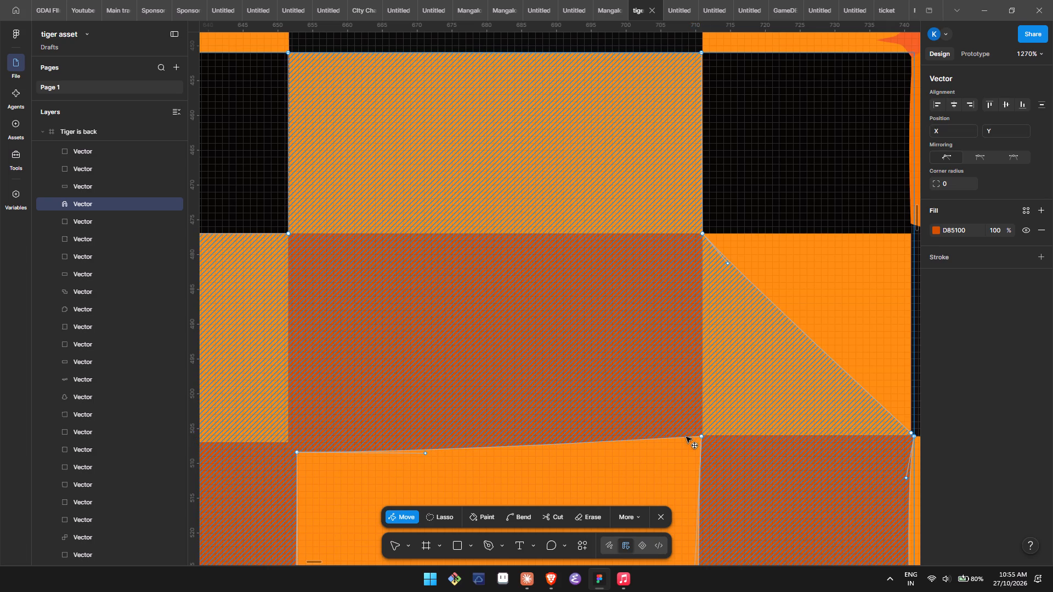
Collapse the rightward curve handle of the D85100 shape's anchor at the bottom edge's left end and move the anchor to X 651.53, Y 506.14.
click(427, 455)
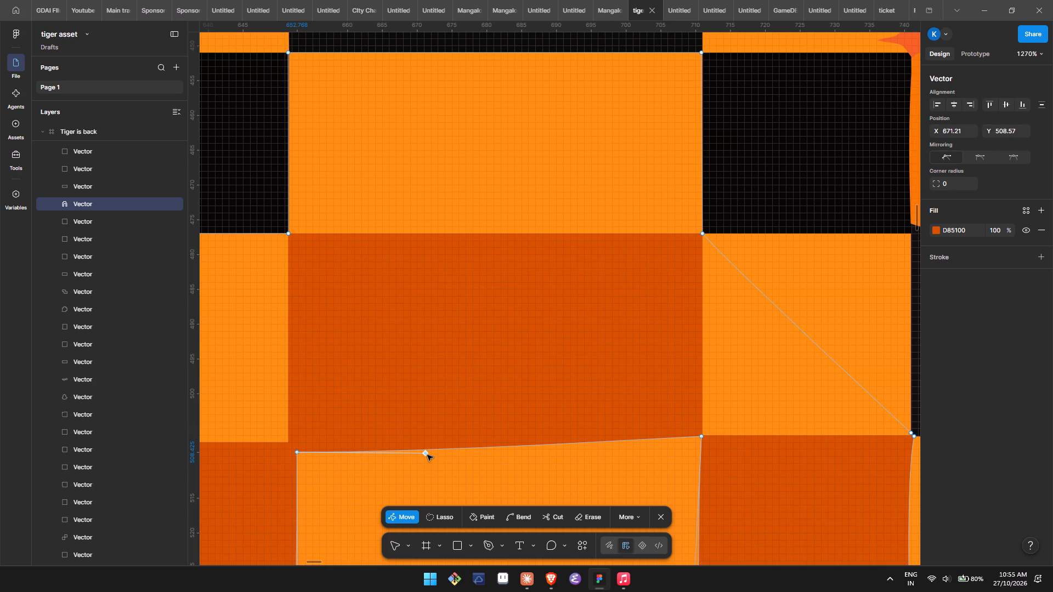
drag(427, 455, 293, 454)
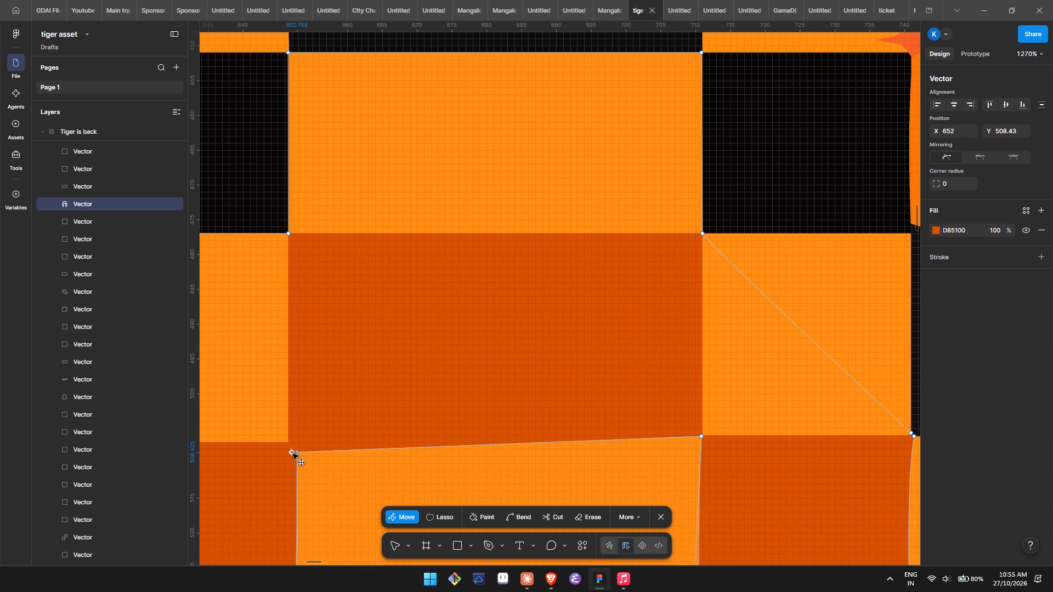
drag(293, 454, 295, 452)
drag(295, 452, 291, 444)
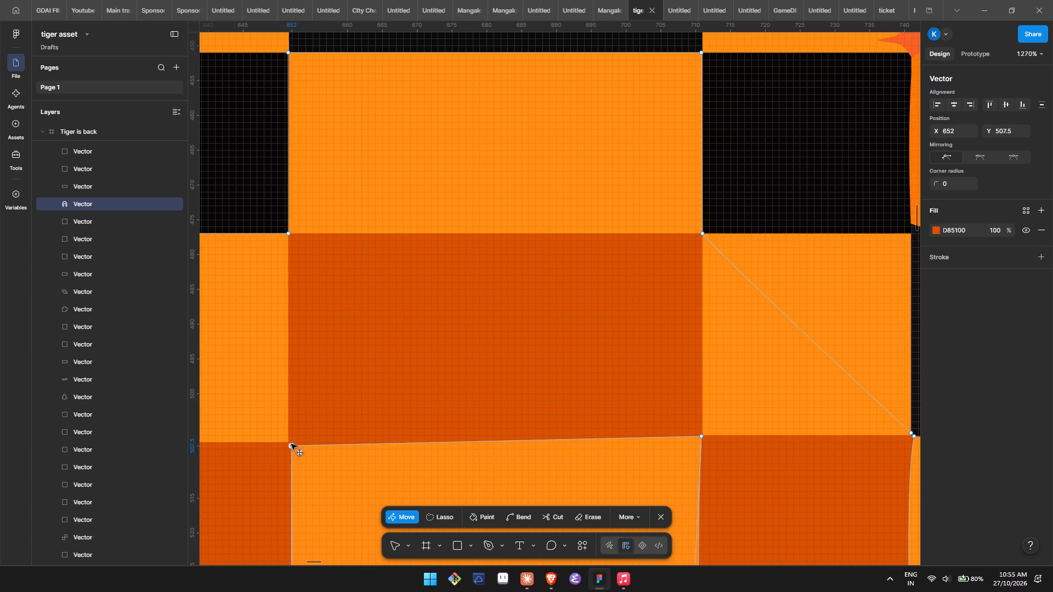
drag(291, 444, 290, 441)
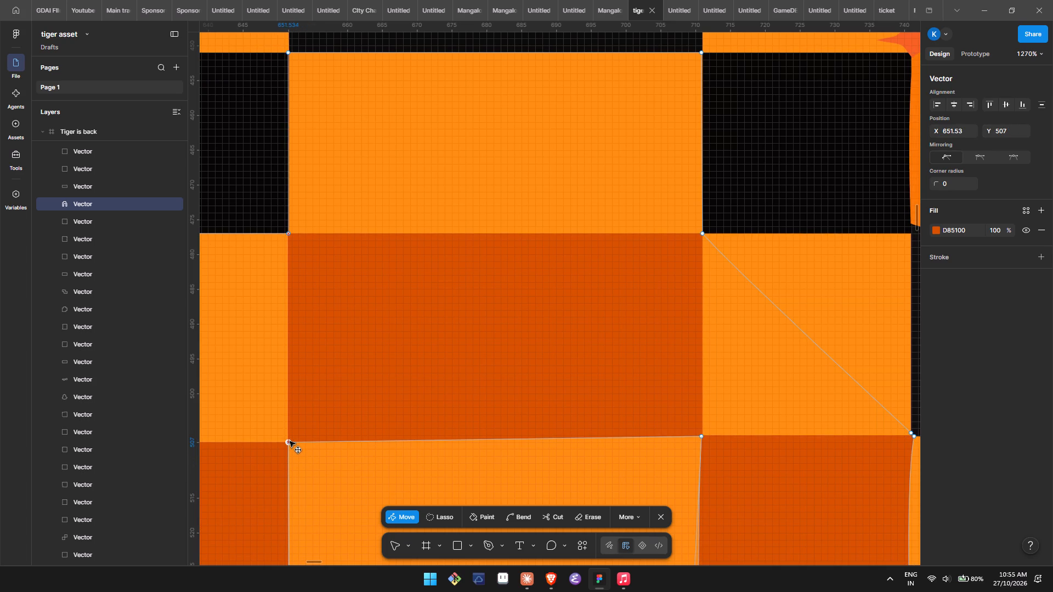
drag(290, 441, 291, 437)
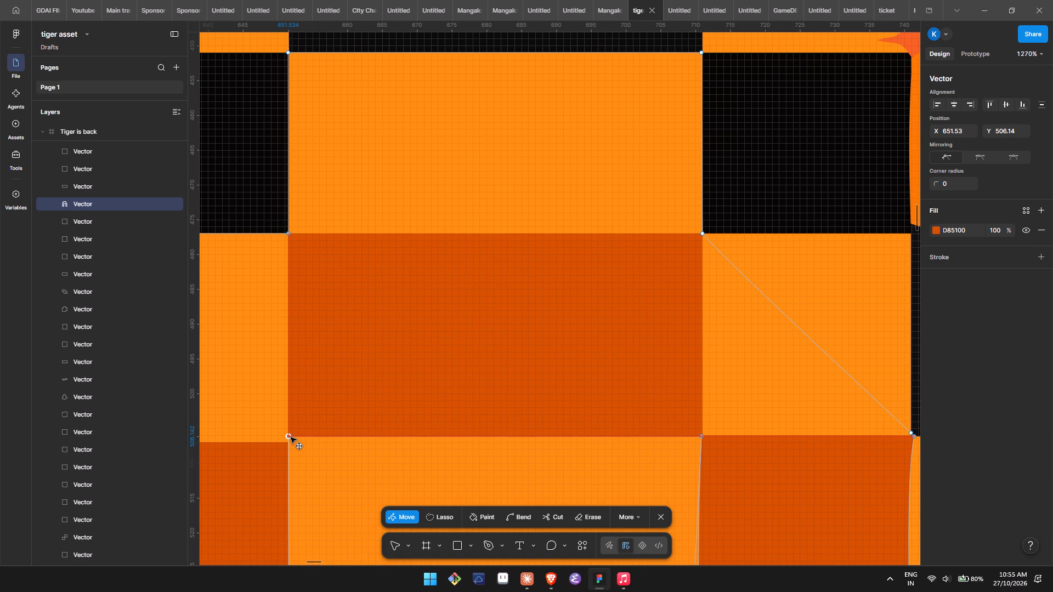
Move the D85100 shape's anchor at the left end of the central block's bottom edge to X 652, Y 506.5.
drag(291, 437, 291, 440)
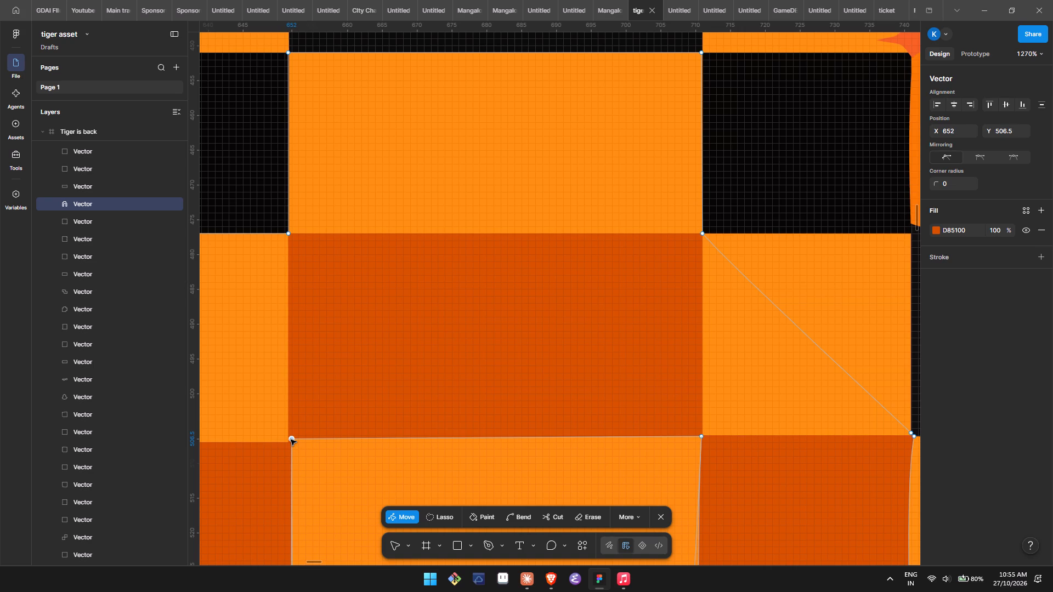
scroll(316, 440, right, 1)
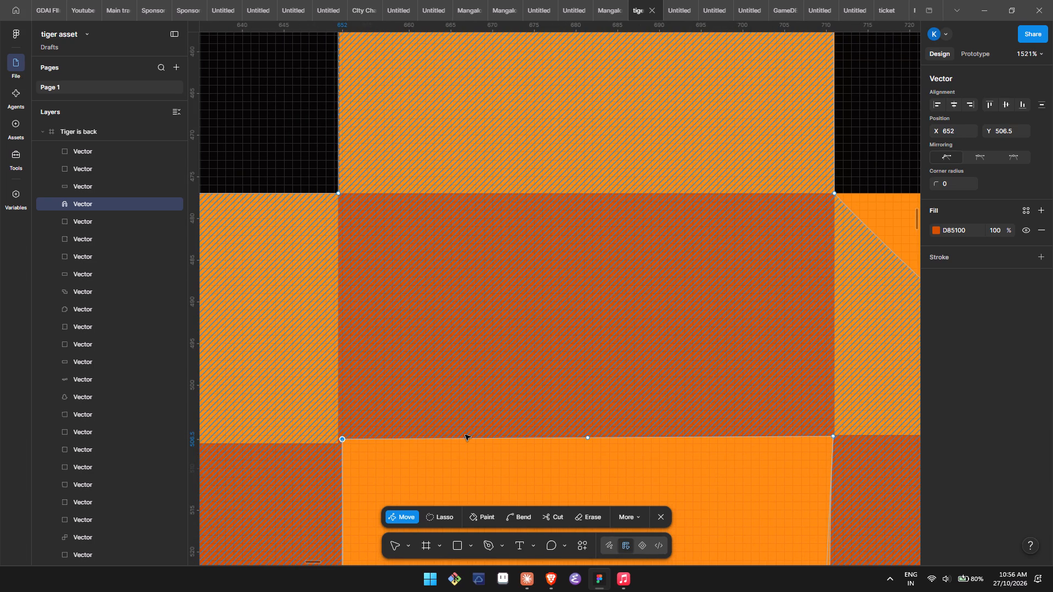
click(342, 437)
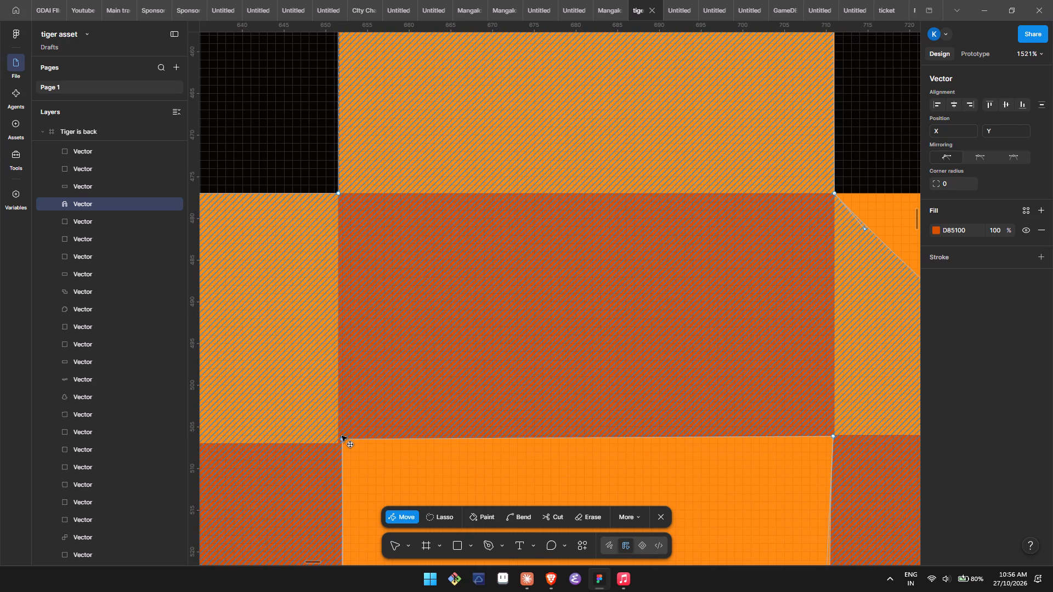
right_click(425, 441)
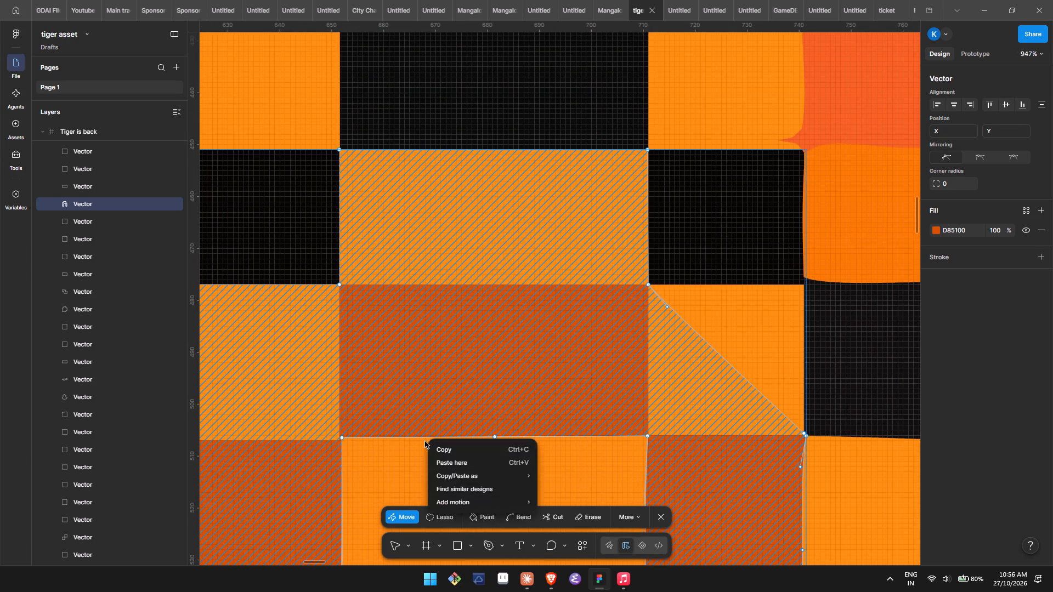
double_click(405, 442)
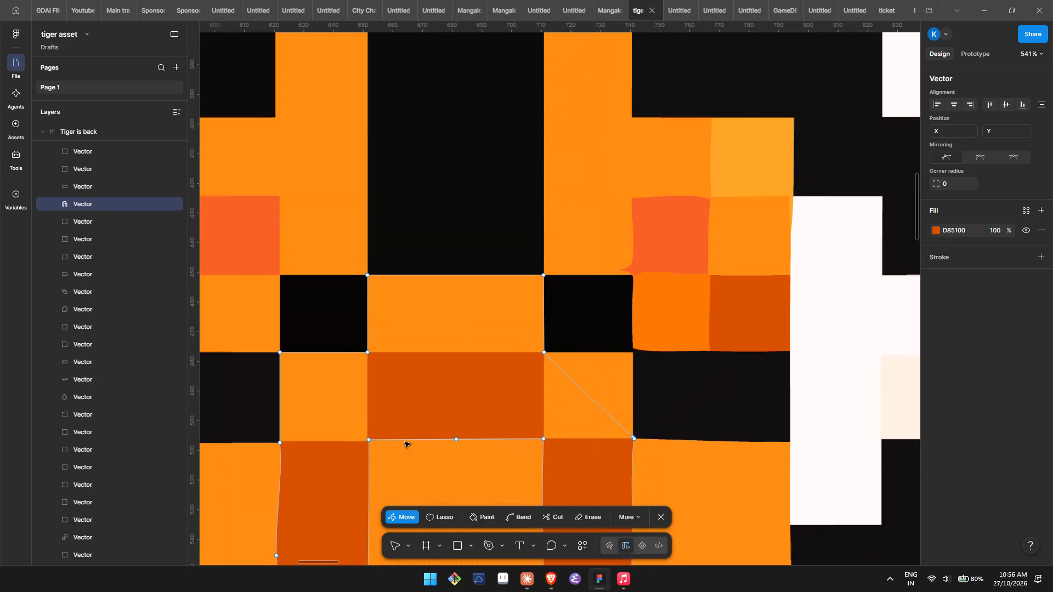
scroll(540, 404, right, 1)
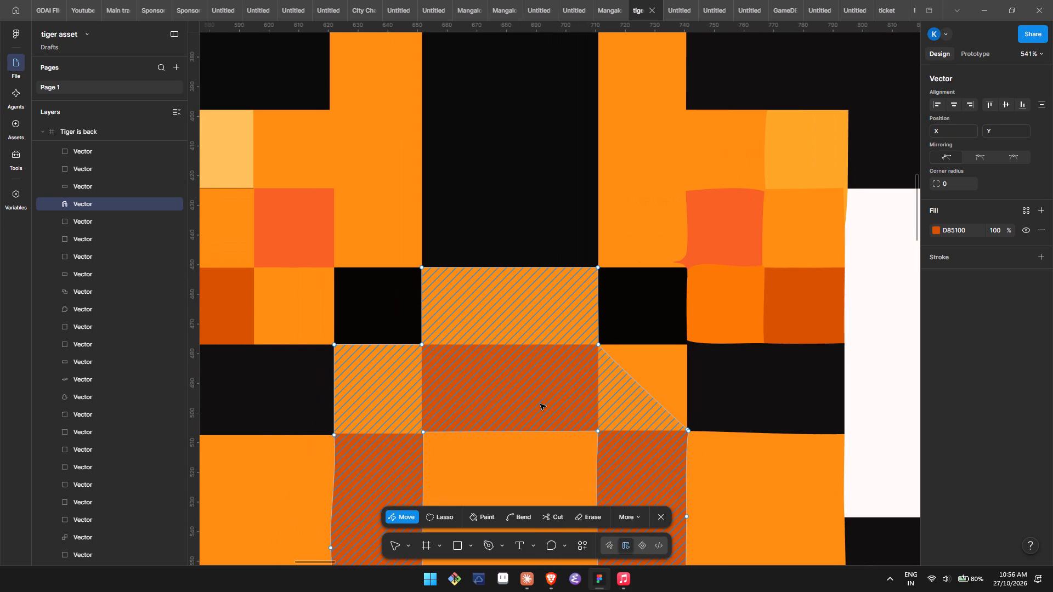
Edit the FE8D0E square beside the central block's left edge, moving its upper-right and lower-right anchors to X 651.63, at Y 477 and Y 507.
triple_click(392, 386)
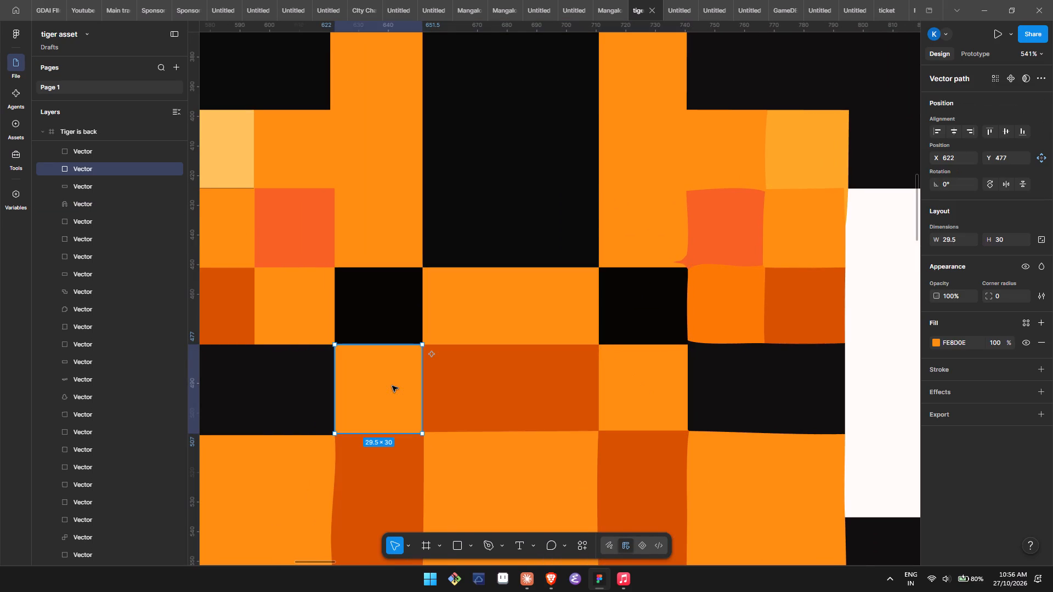
double_click(392, 386)
scroll(392, 386, down, 1)
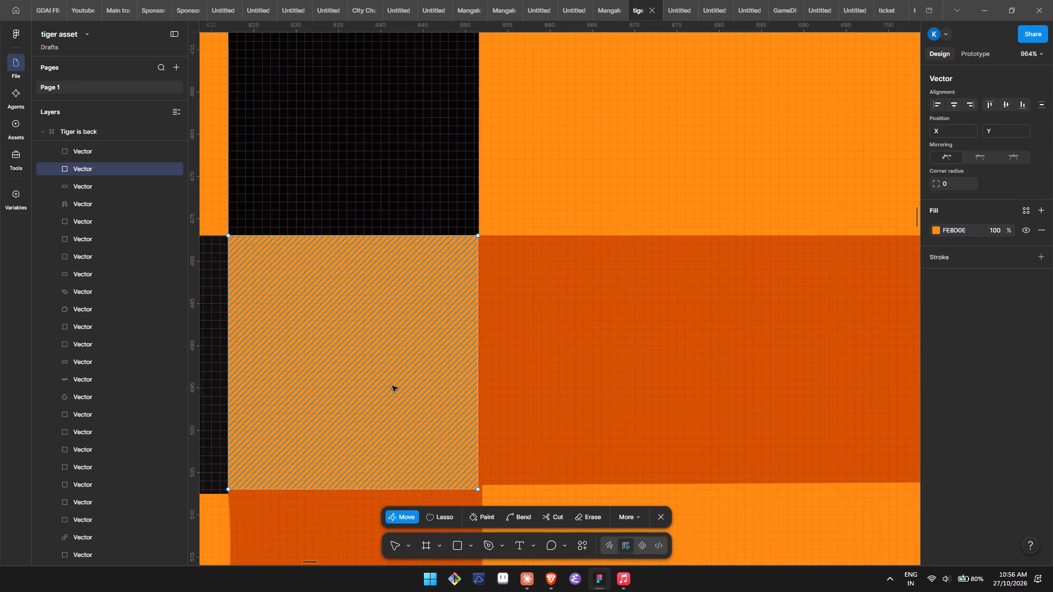
scroll(392, 386, right, 3)
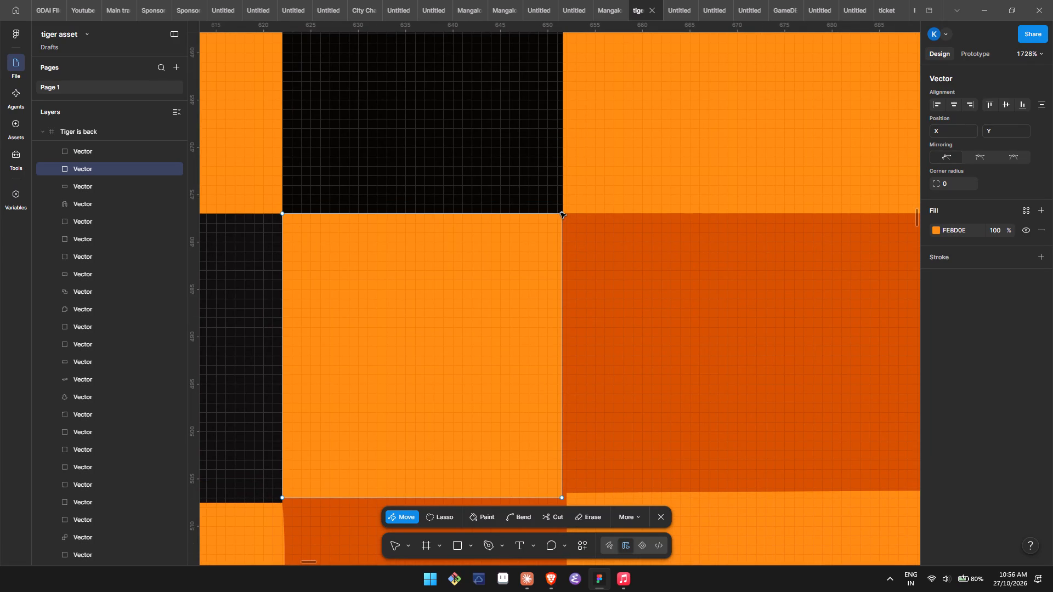
click(564, 498)
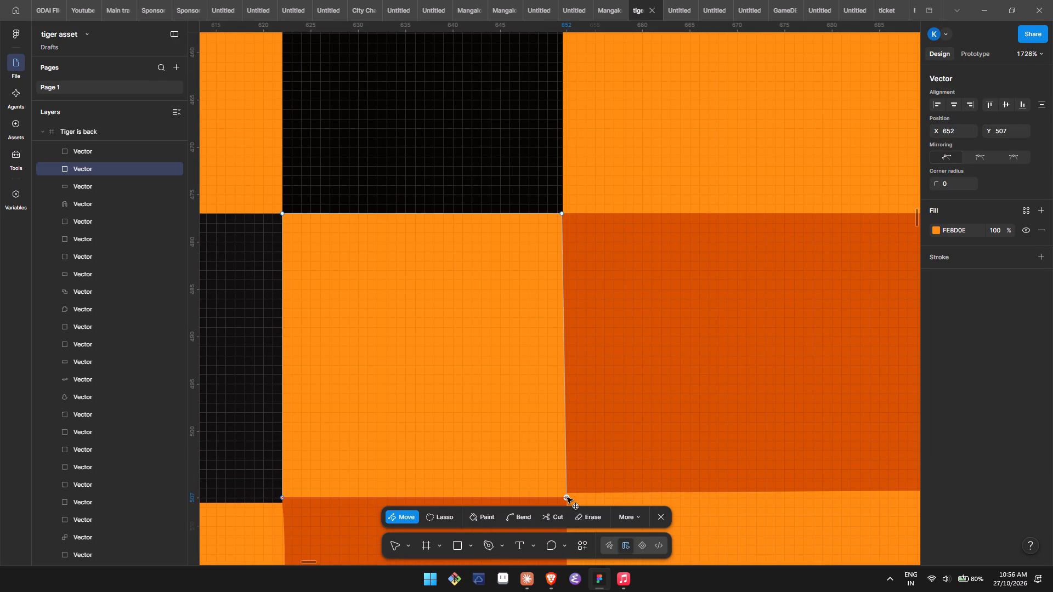
click(561, 213)
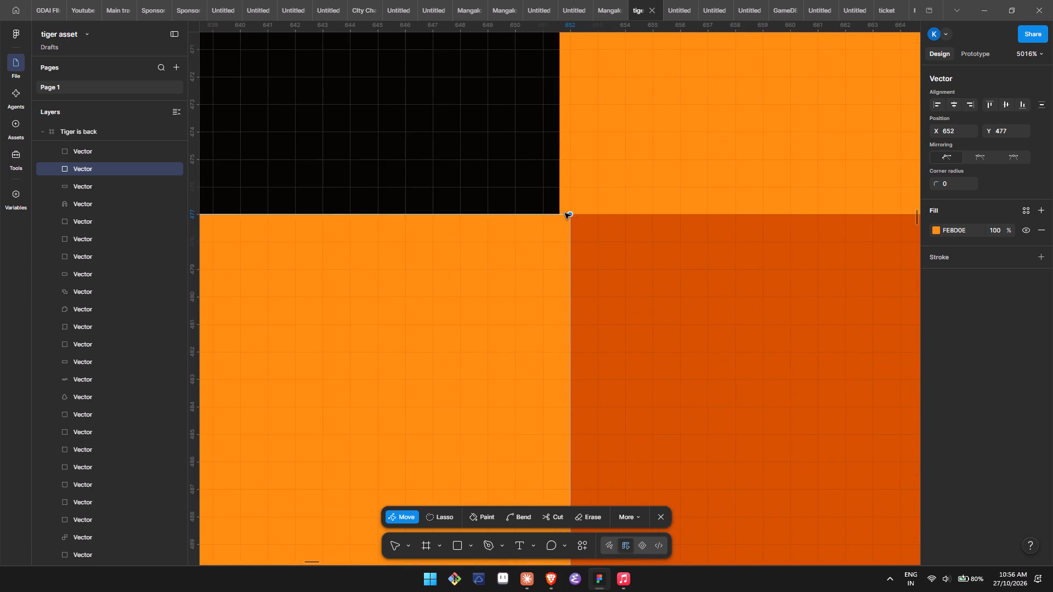
drag(569, 215, 560, 214)
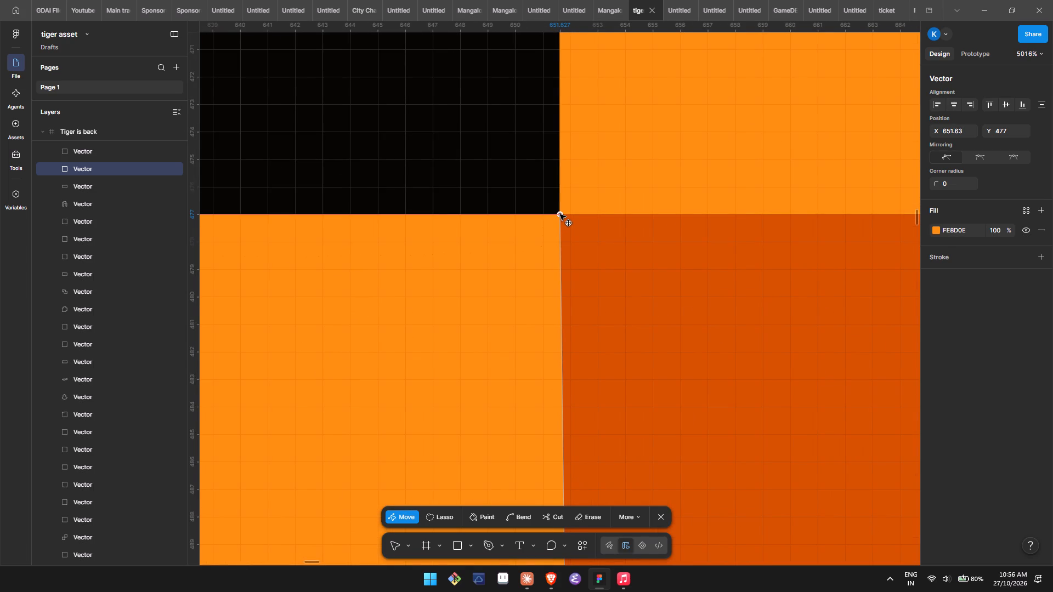
drag(560, 214, 560, 215)
scroll(560, 215, down, 3)
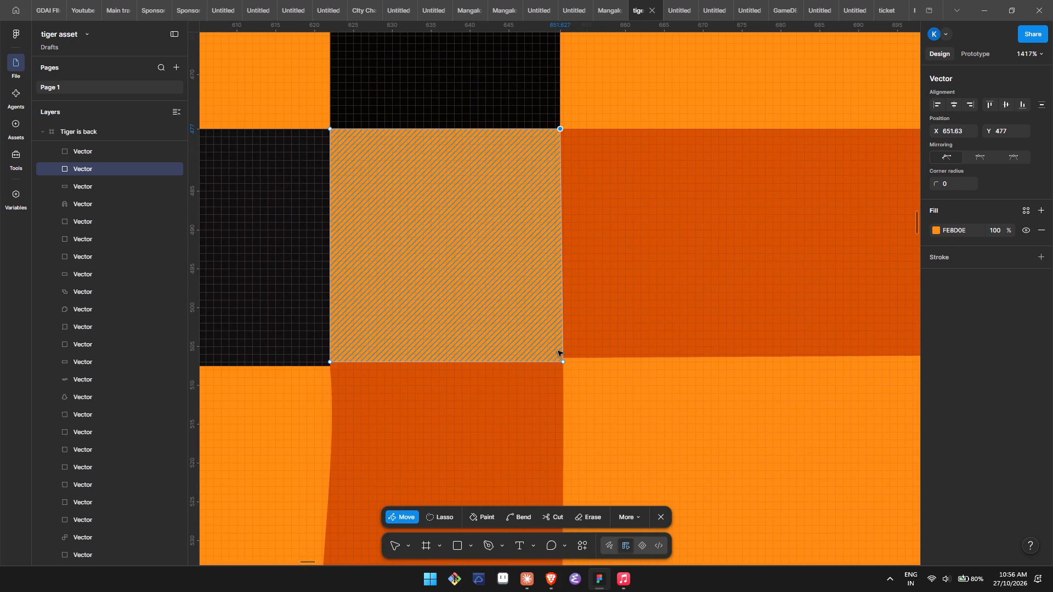
click(563, 360)
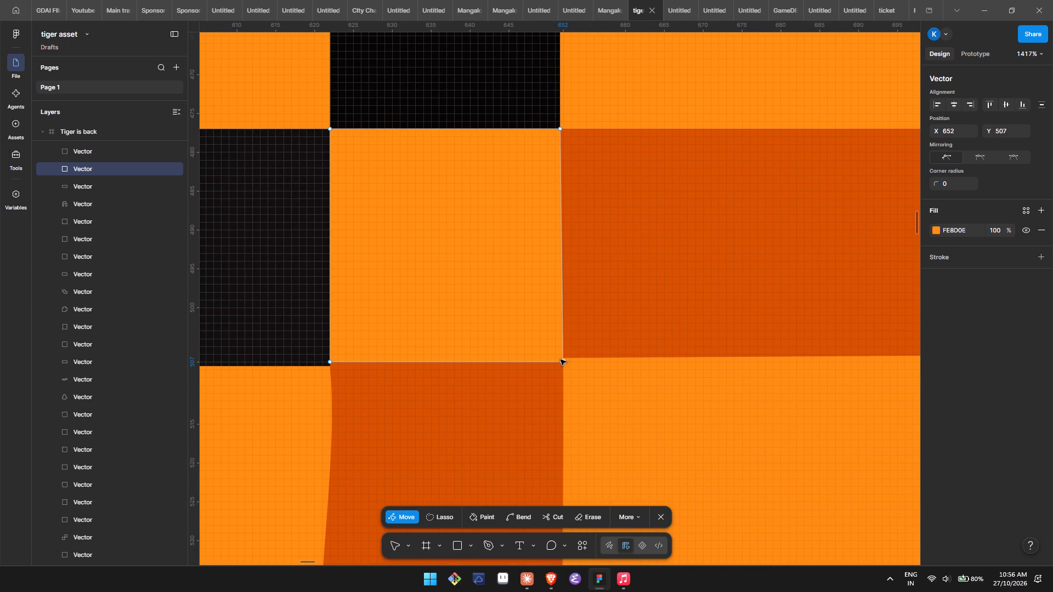
click(559, 357)
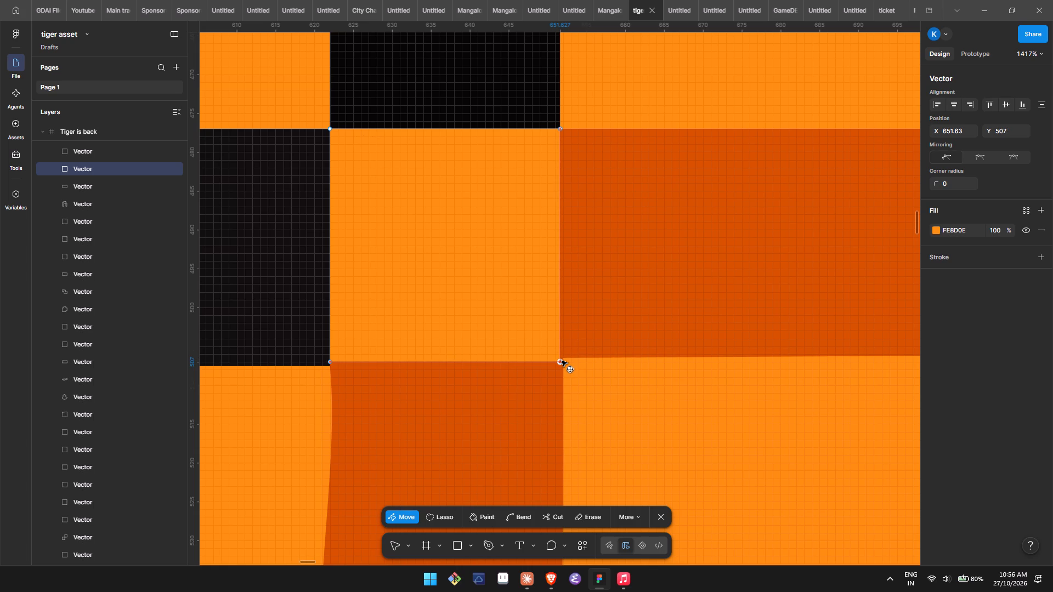
double_click(576, 369)
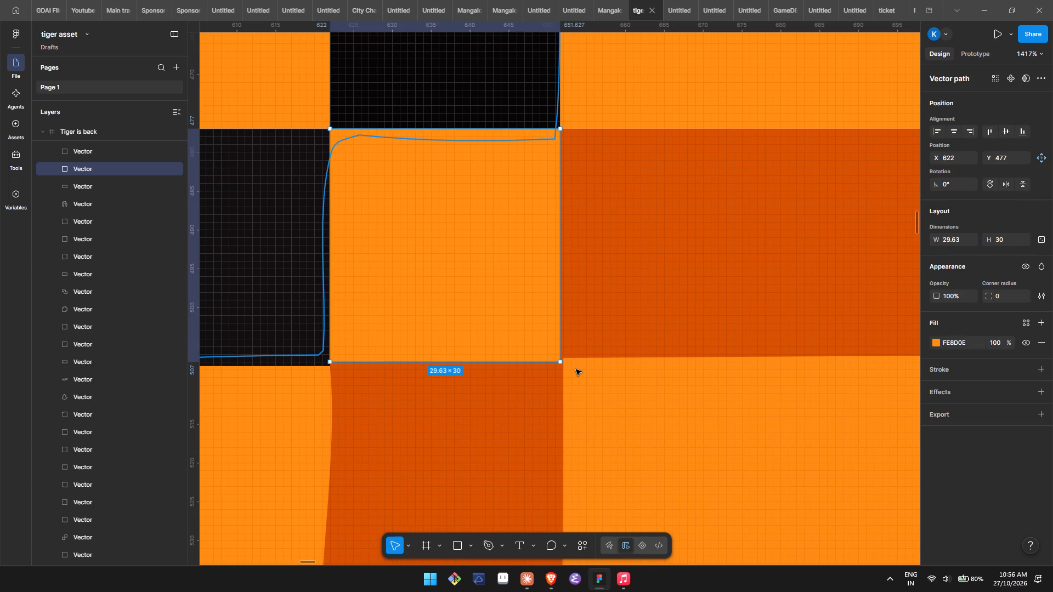
Edit the D85100 shape and level the central block's bottom edge with anchors at X 651.53, Y 507 and X 711, Y 507.
double_click(576, 369)
triple_click(552, 369)
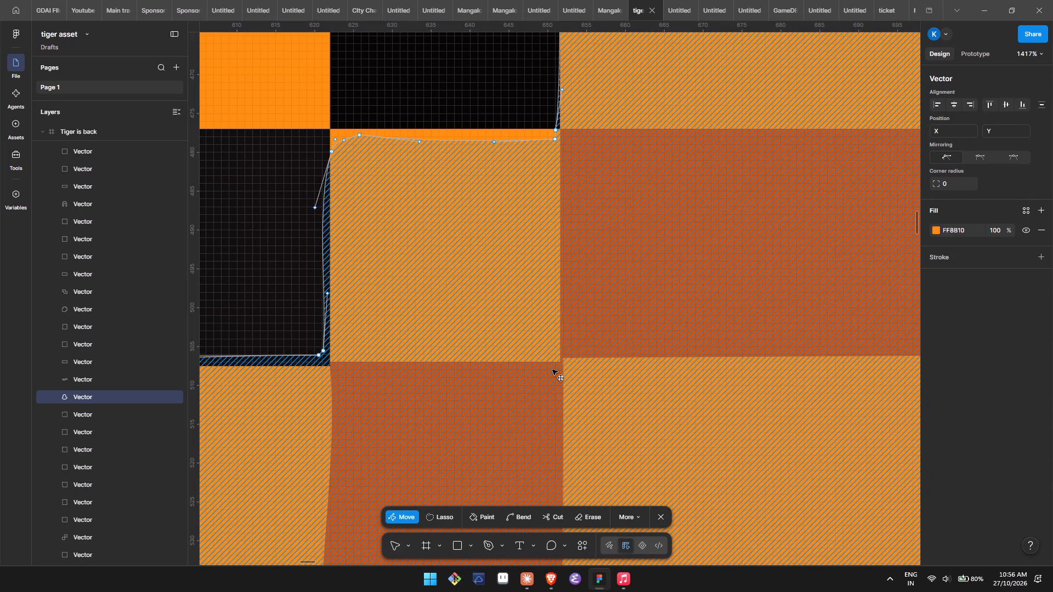
double_click(552, 369)
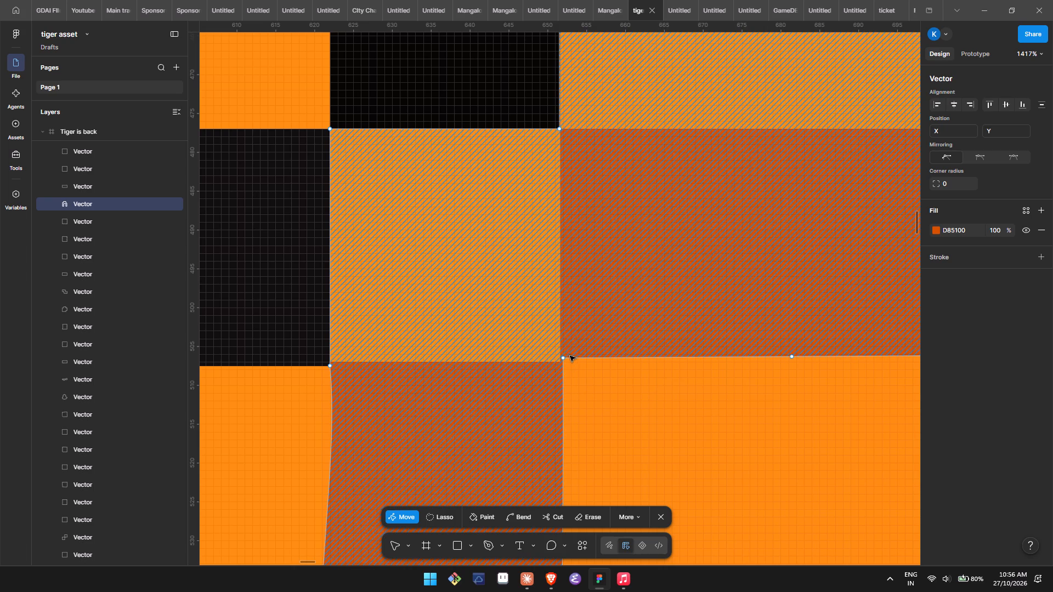
click(564, 360)
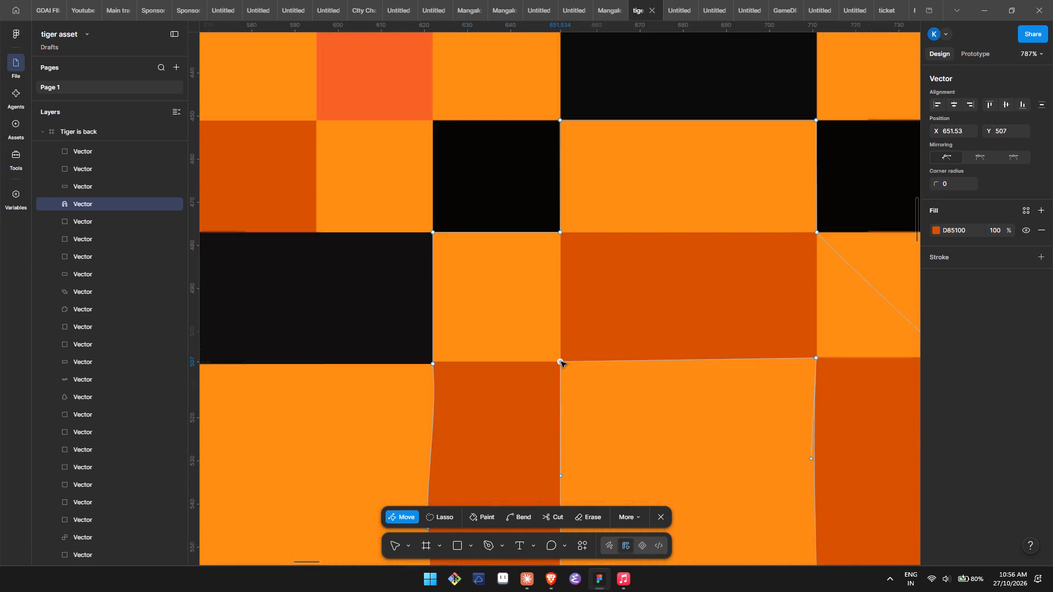
scroll(561, 362, left, 2)
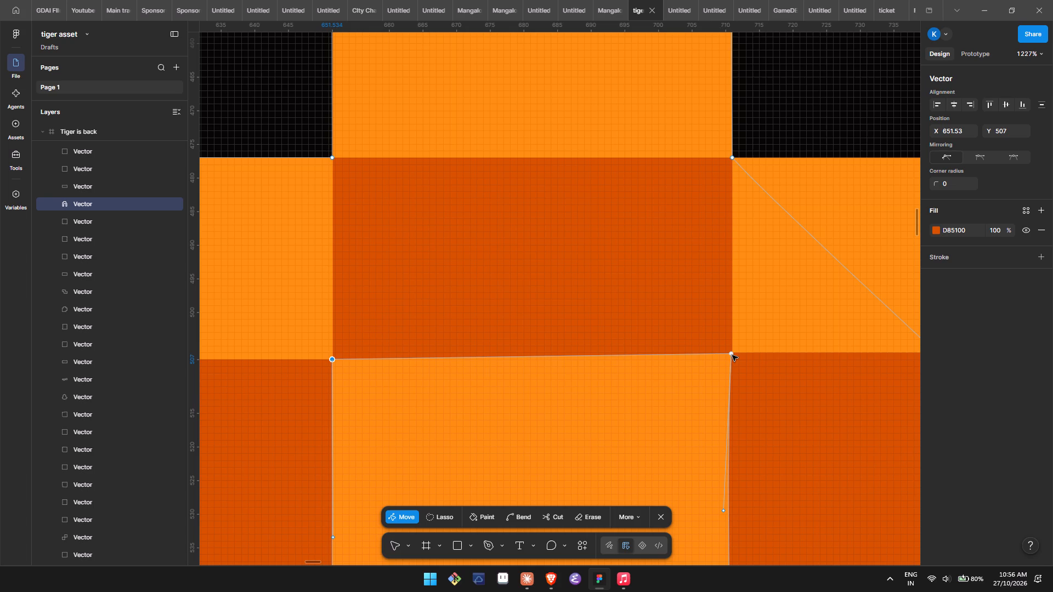
drag(732, 355, 730, 361)
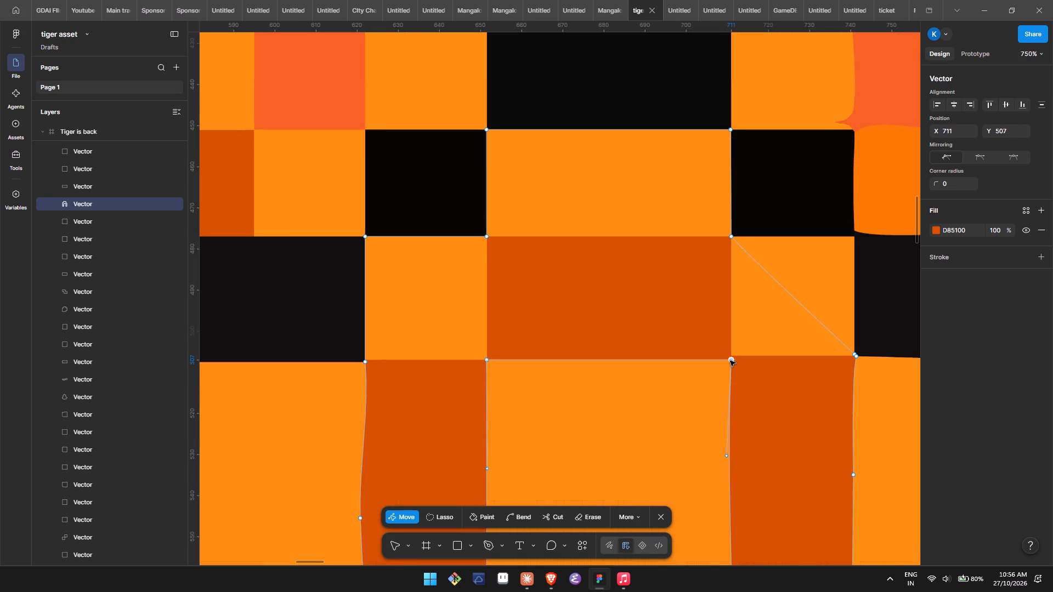
Edit the FE8D0E square beside the central block's right edge, moving its bottom anchors to X 711, Y 507 and X 740.95, Y 507.
double_click(774, 327)
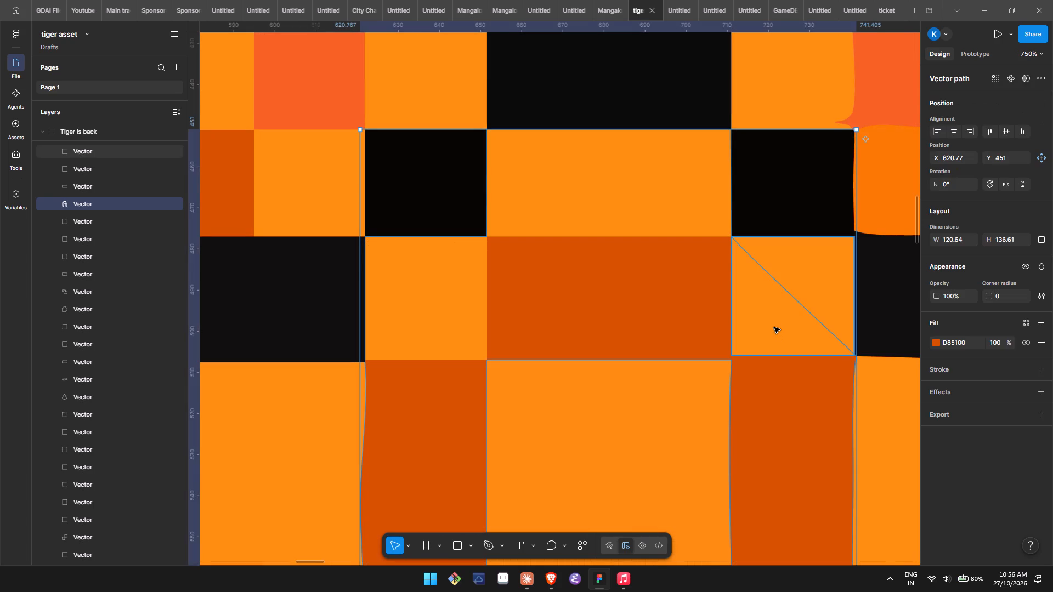
double_click(774, 327)
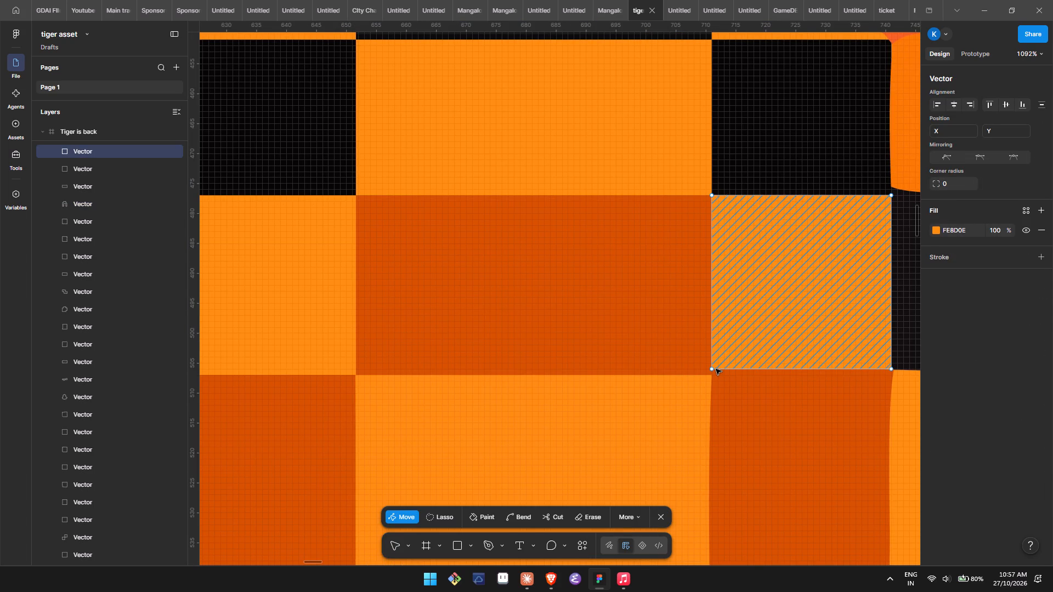
drag(712, 369, 712, 375)
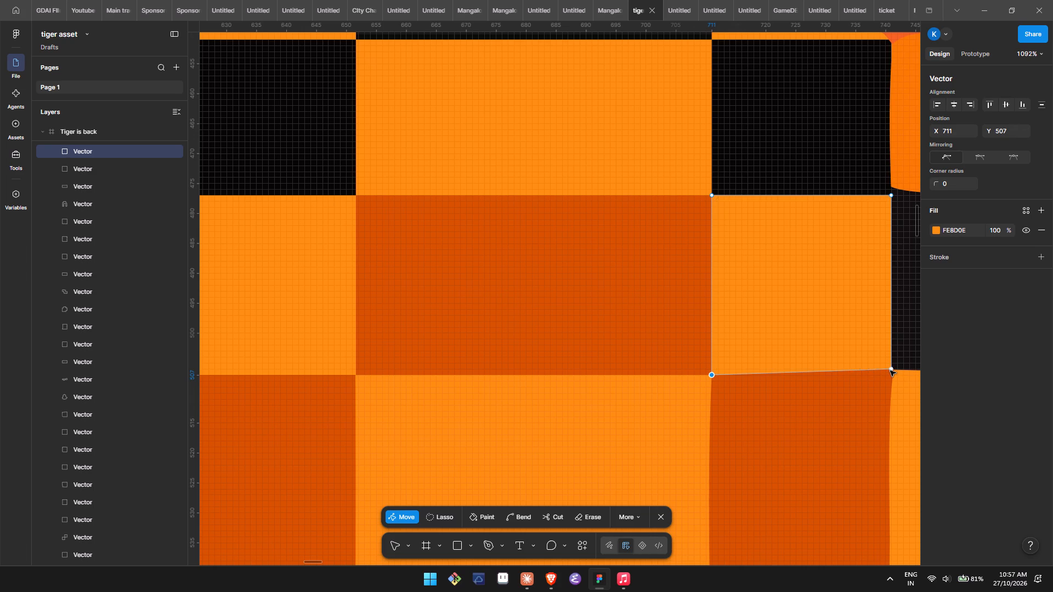
drag(890, 371, 890, 376)
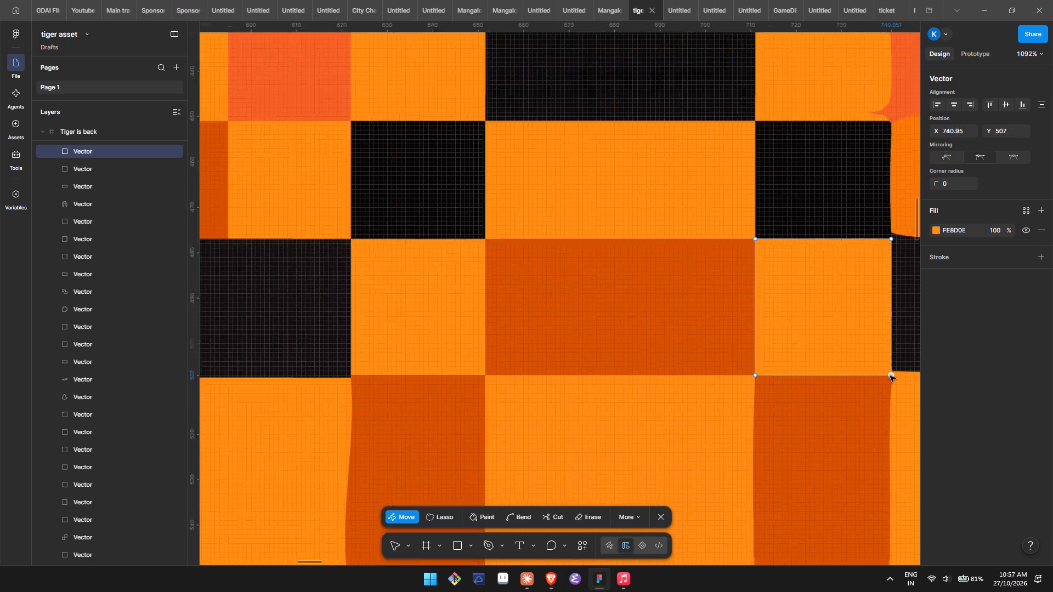
double_click(796, 423)
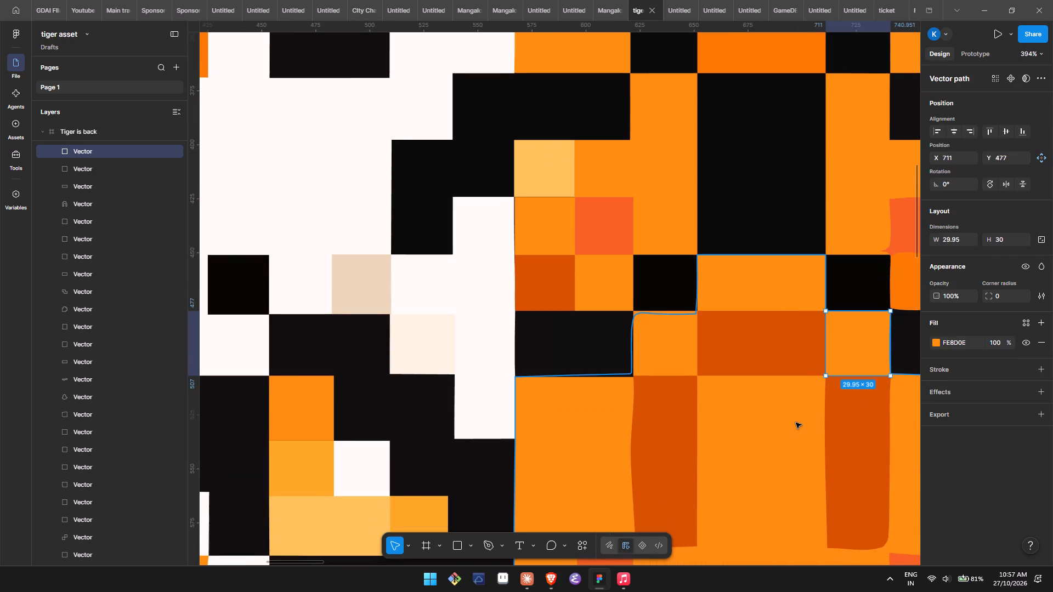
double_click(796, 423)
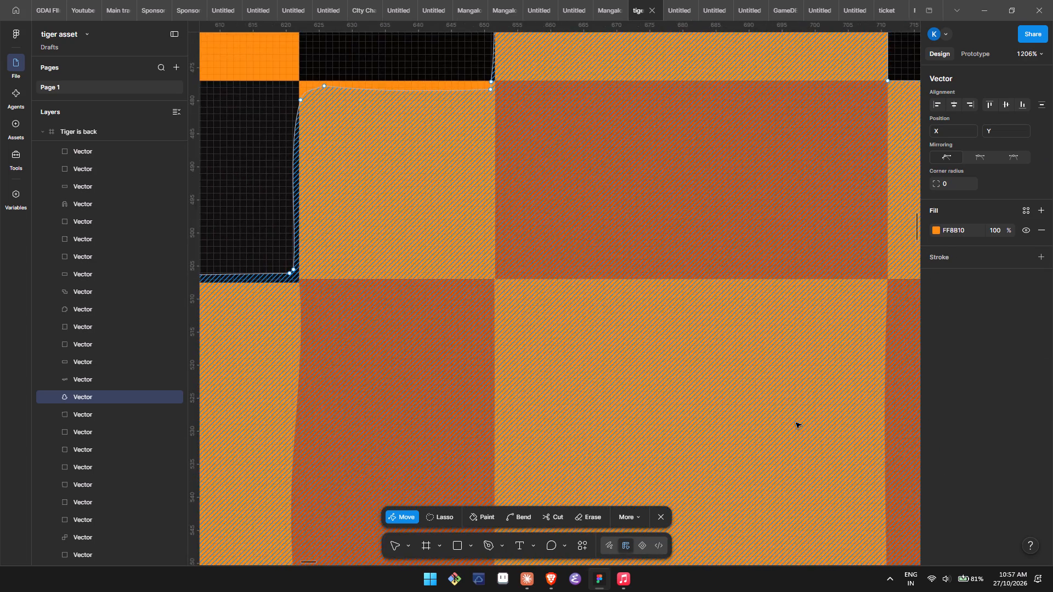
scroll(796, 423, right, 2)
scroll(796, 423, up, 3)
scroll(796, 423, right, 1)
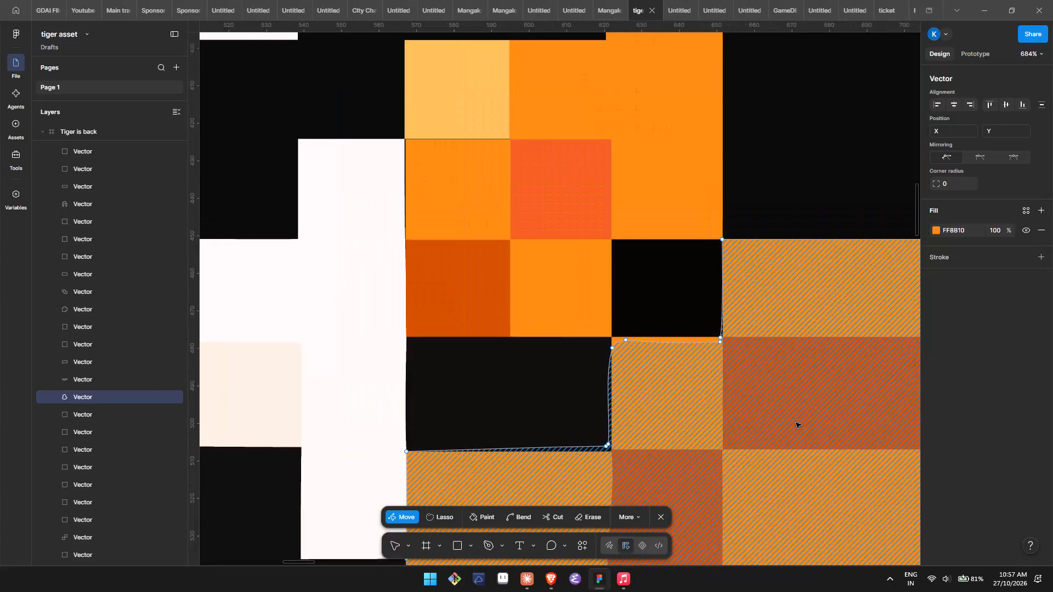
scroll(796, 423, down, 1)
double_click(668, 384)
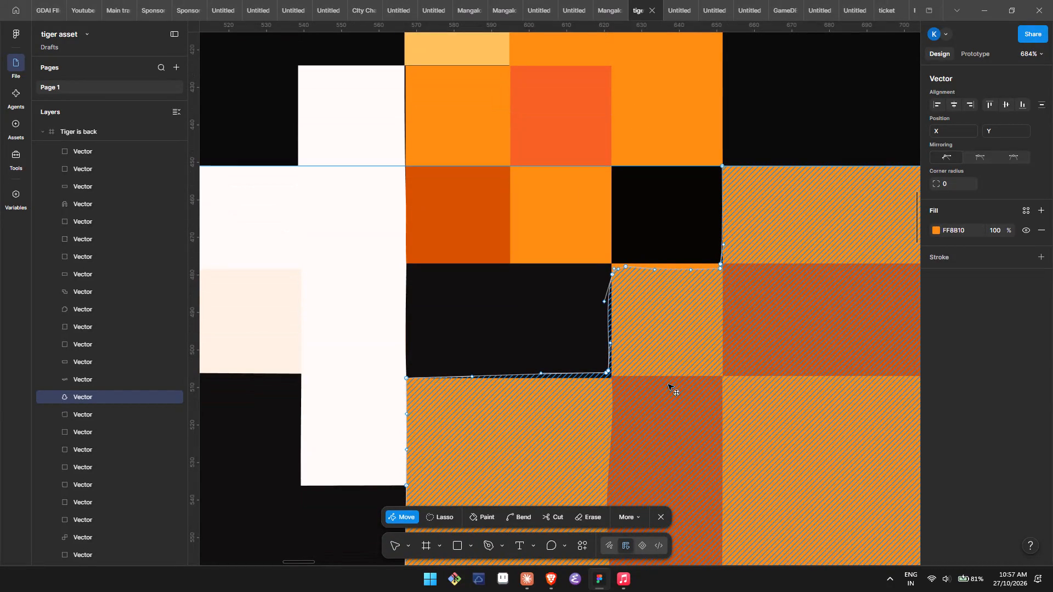
Edit the D85100 shape and move the middle anchor of its left leg's outer edge to X 622, Y 545.
click(668, 384)
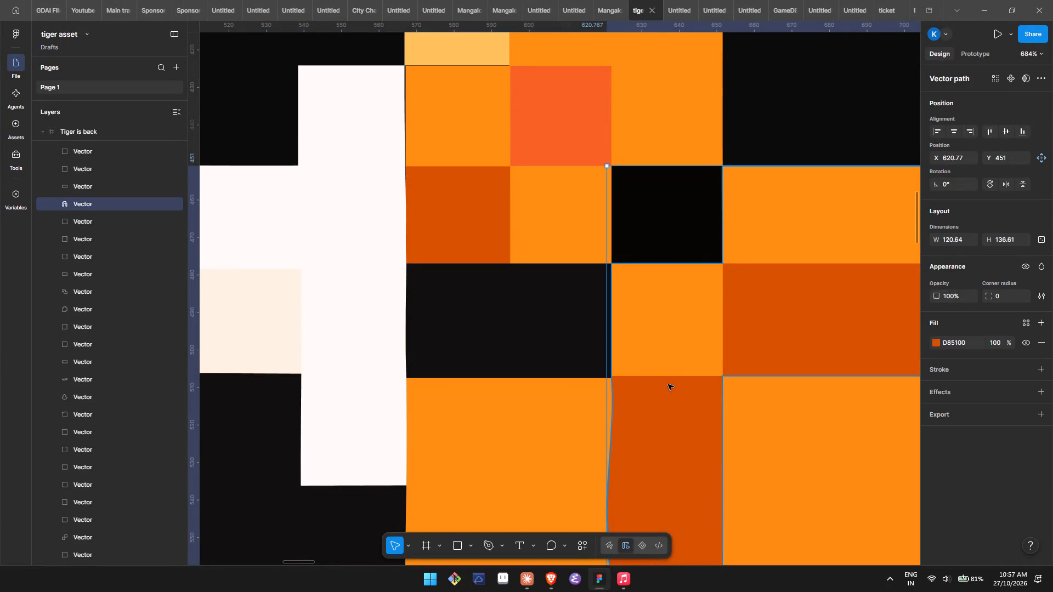
double_click(668, 384)
scroll(668, 384, down, 3)
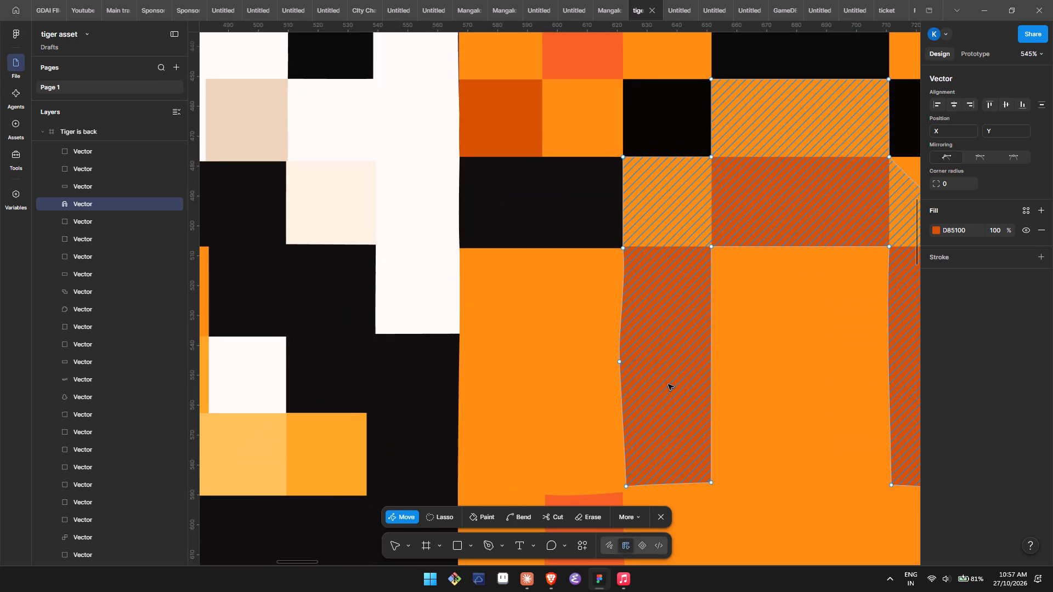
click(620, 362)
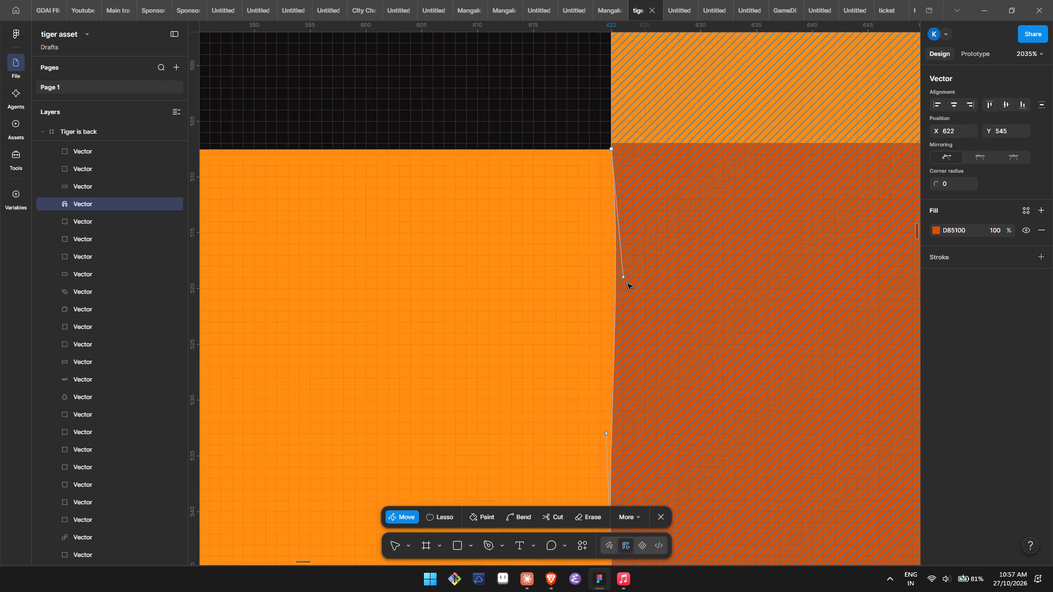
Collapse the downward curve handle of the D85100 shape's anchor at the top of the left leg's outer edge, at X 622, Y 507.5.
drag(625, 278, 619, 198)
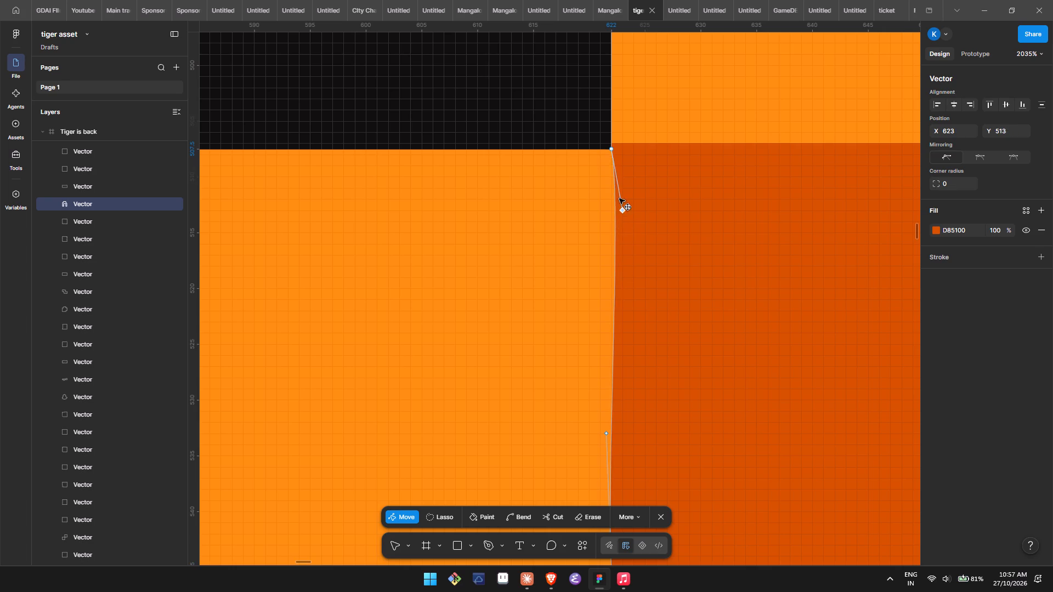
drag(619, 198, 611, 151)
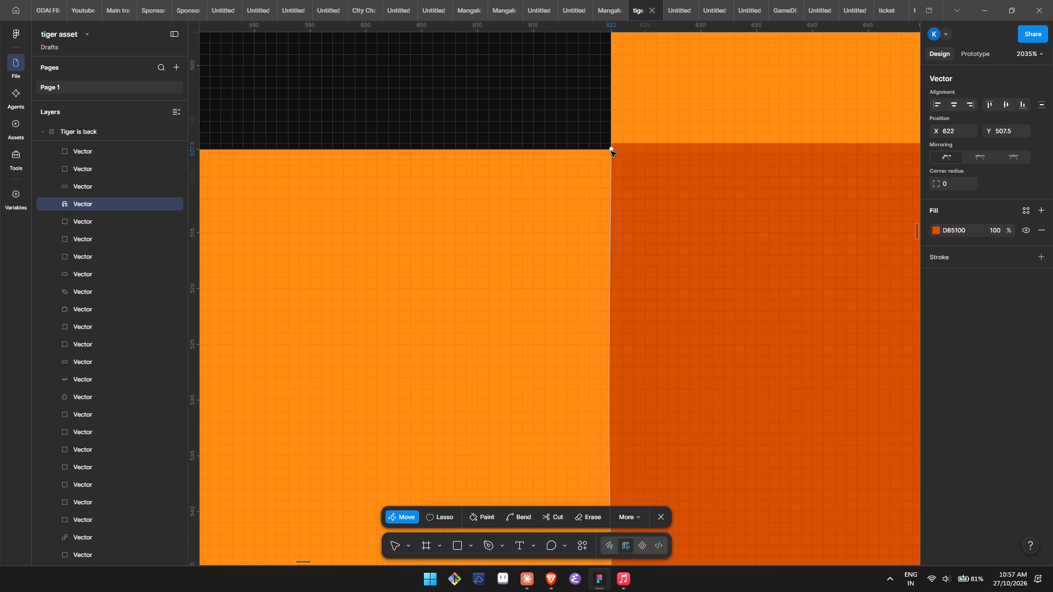
click(611, 151)
scroll(611, 151, up, 1)
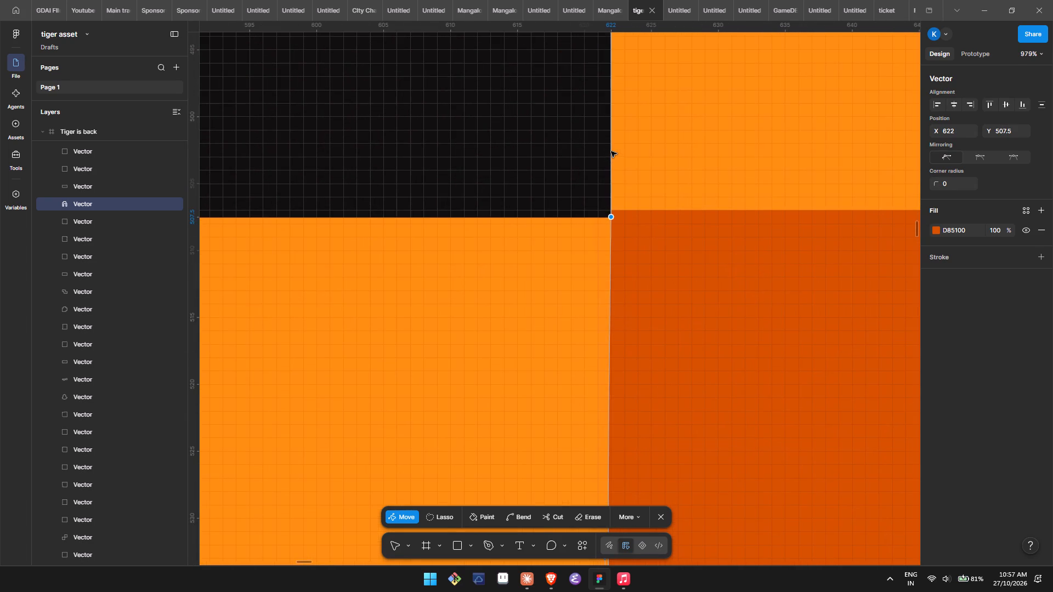
Move the D85100 shape's anchor at the top of the left leg's outer edge to X 622, Y 507.55.
scroll(613, 212, left, 4)
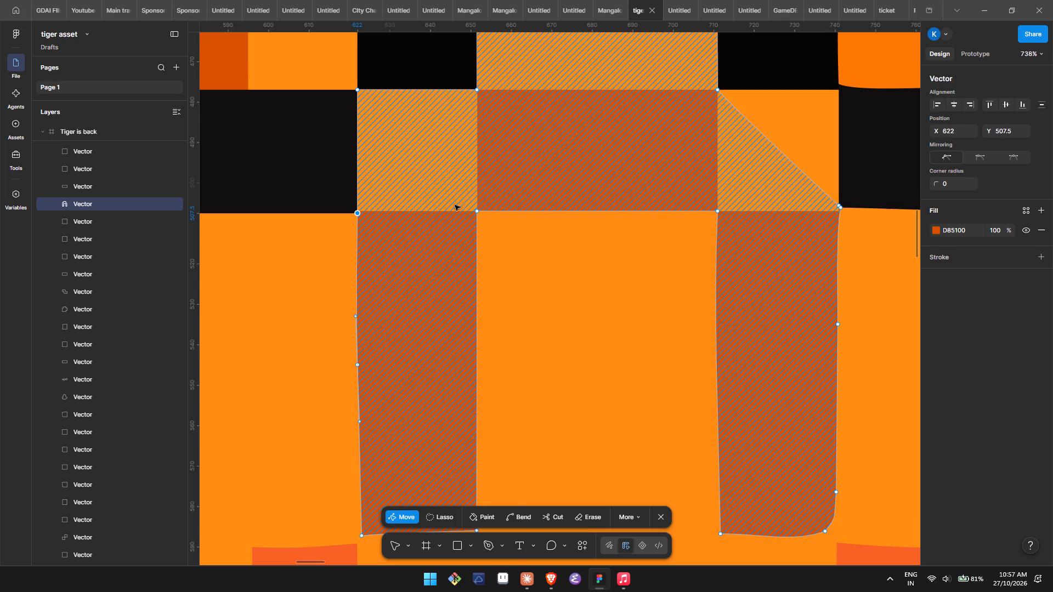
scroll(441, 203, right, 5)
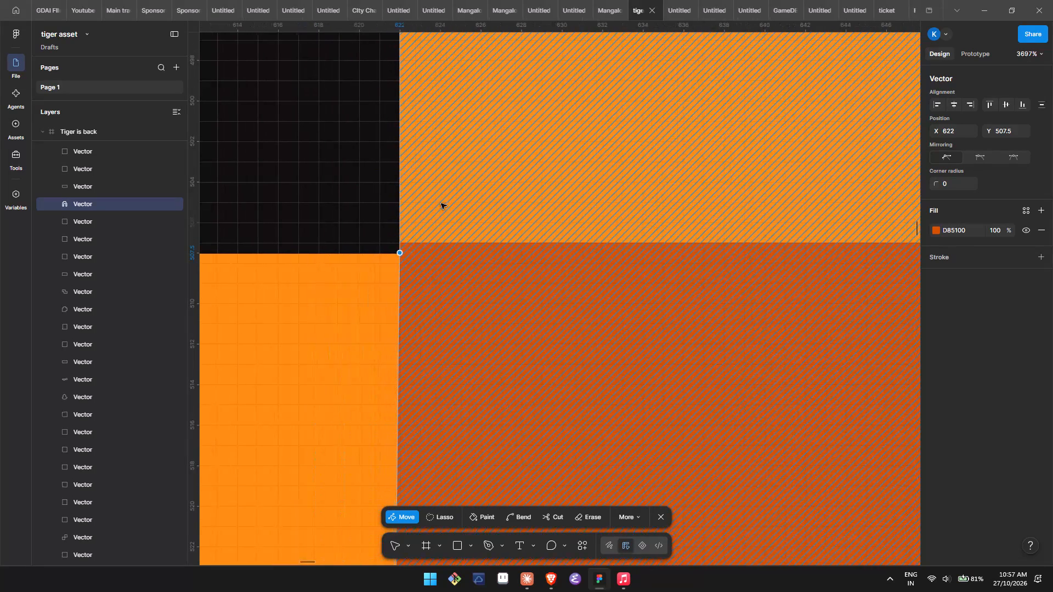
click(400, 250)
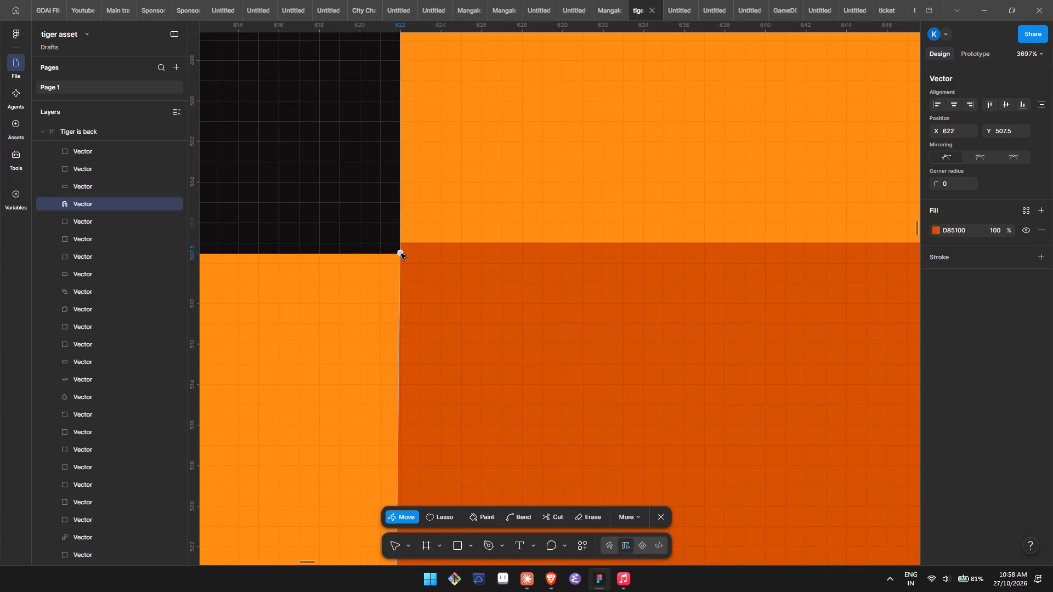
drag(394, 249, 394, 254)
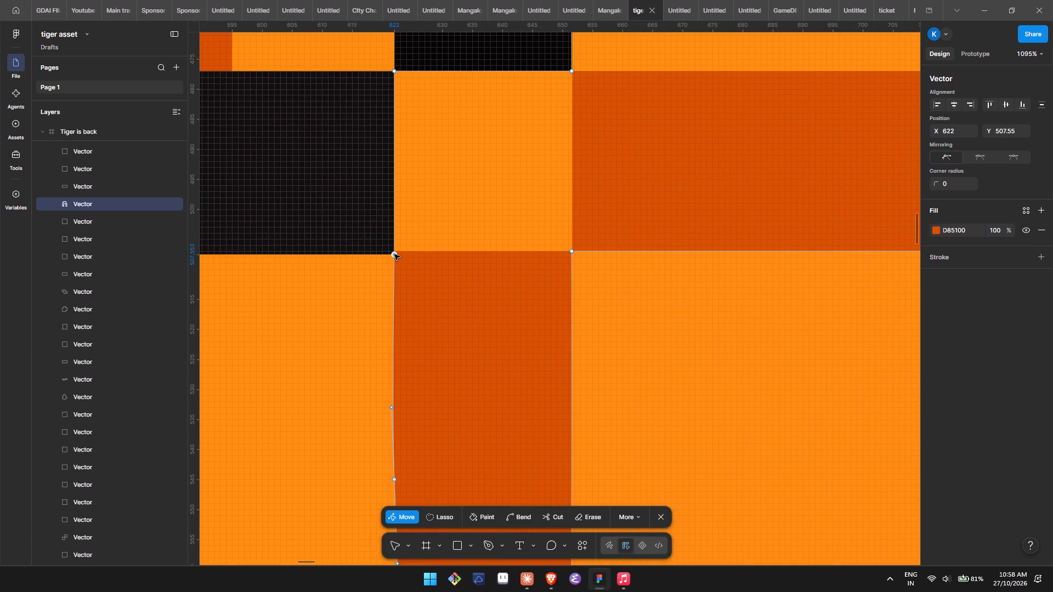
Merge the left leg's middle outer-edge anchor into the top anchor at X 622, Y 507.55 and collapse its downward curve handle.
click(572, 253)
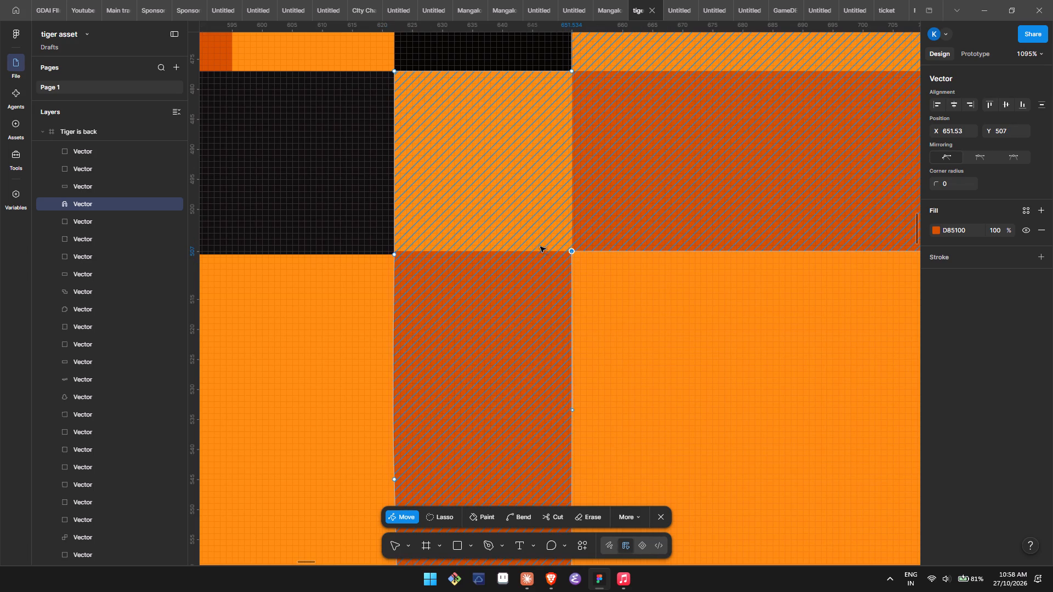
scroll(579, 281, down, 1)
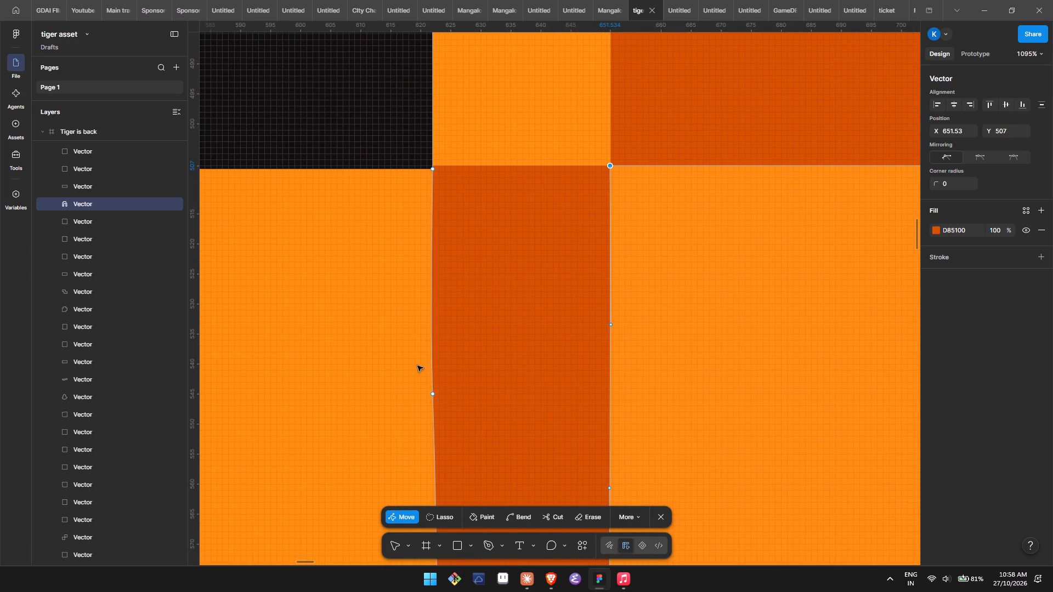
click(433, 396)
click(433, 396)
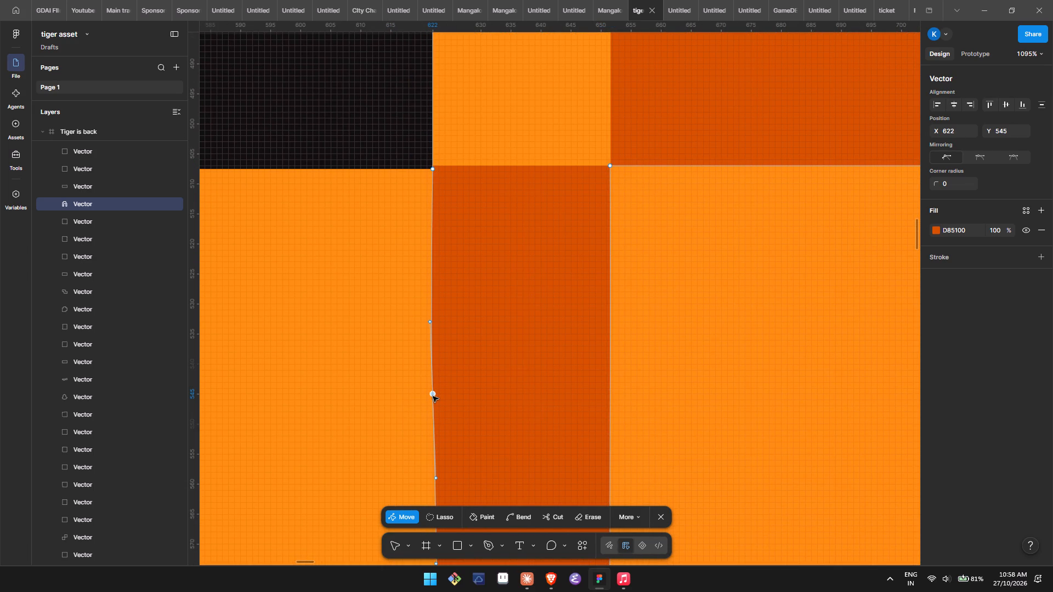
drag(433, 394, 430, 247)
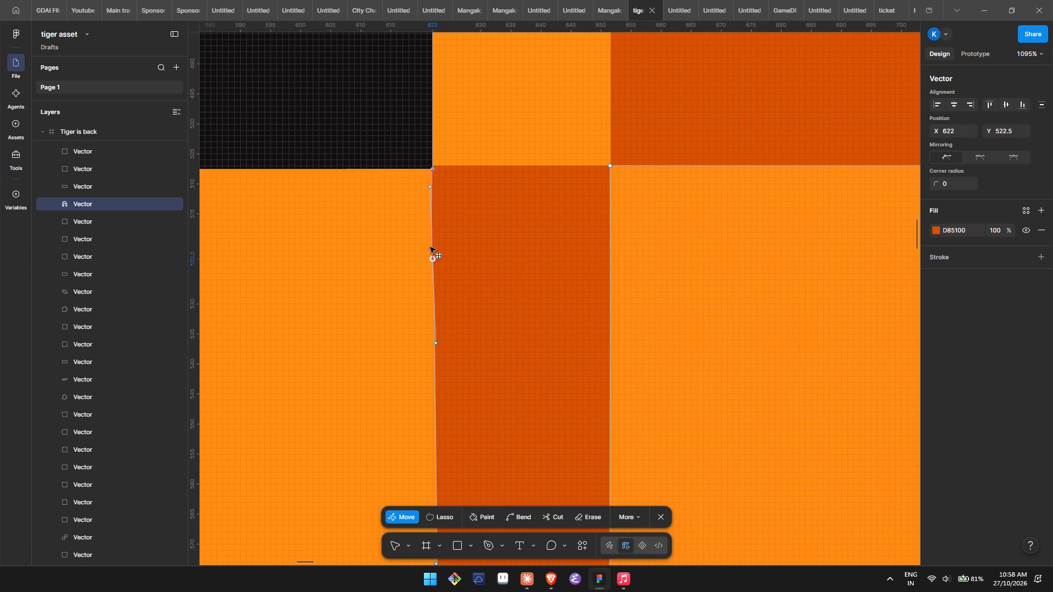
drag(430, 247, 432, 170)
click(432, 170)
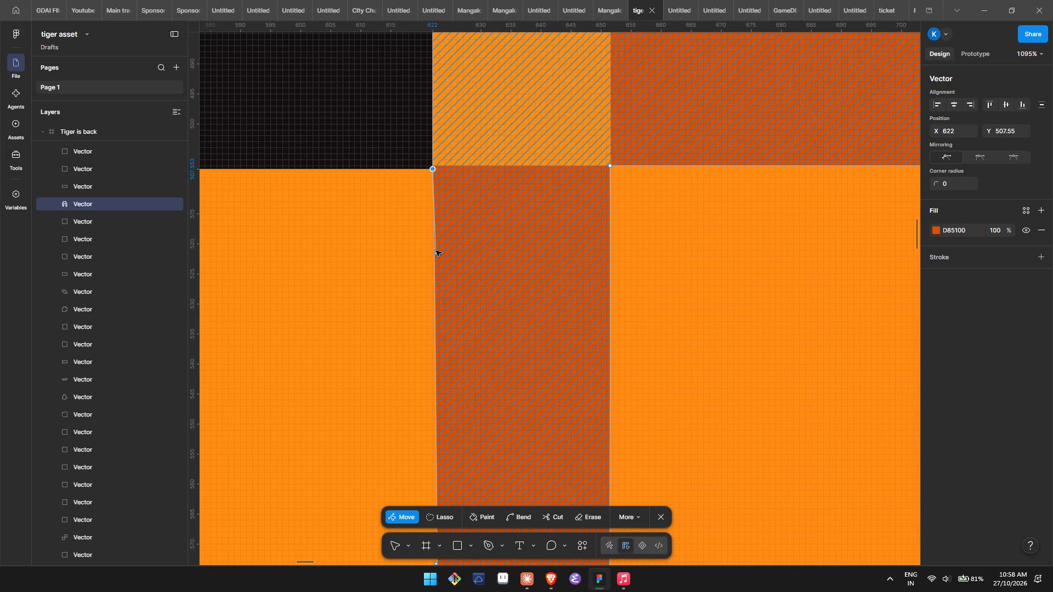
drag(436, 253, 433, 163)
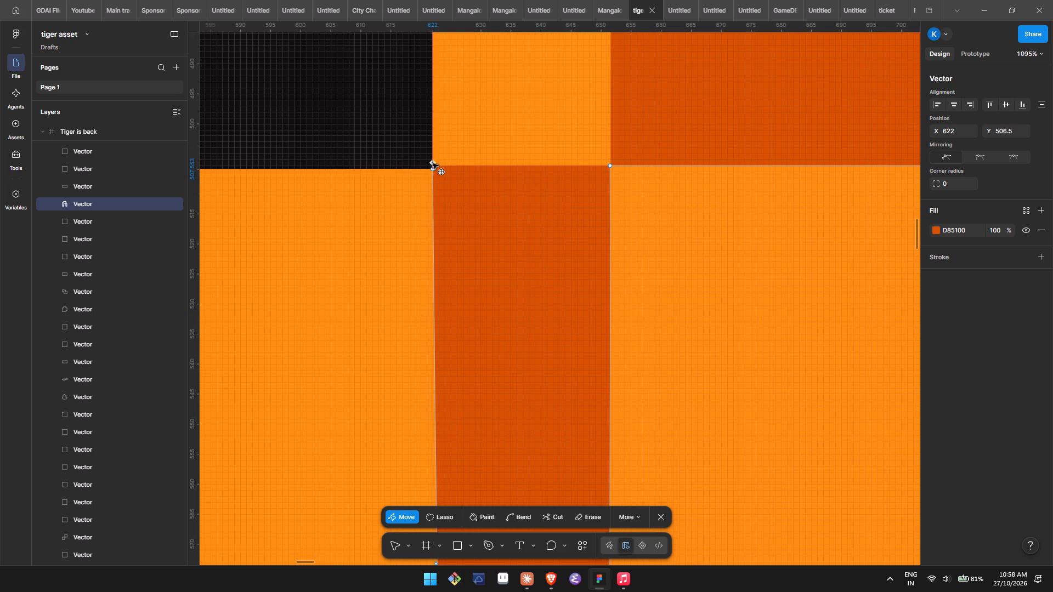
drag(433, 163, 432, 169)
click(432, 169)
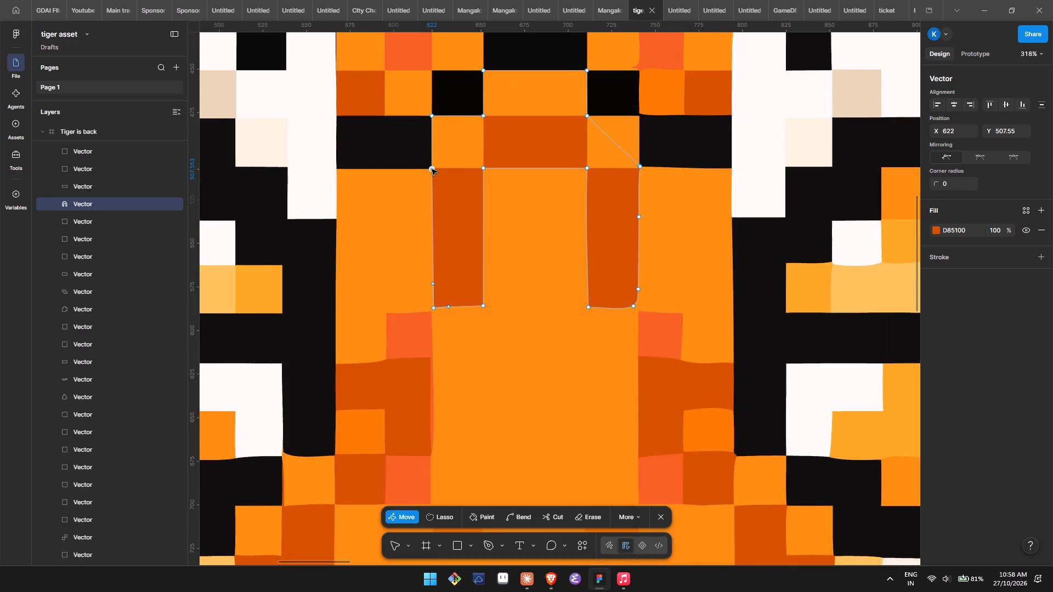
Collapse the upward curve handle of the left leg's outer bottom corner and move that anchor to X 622, Y 586.79.
scroll(432, 169, right, 1)
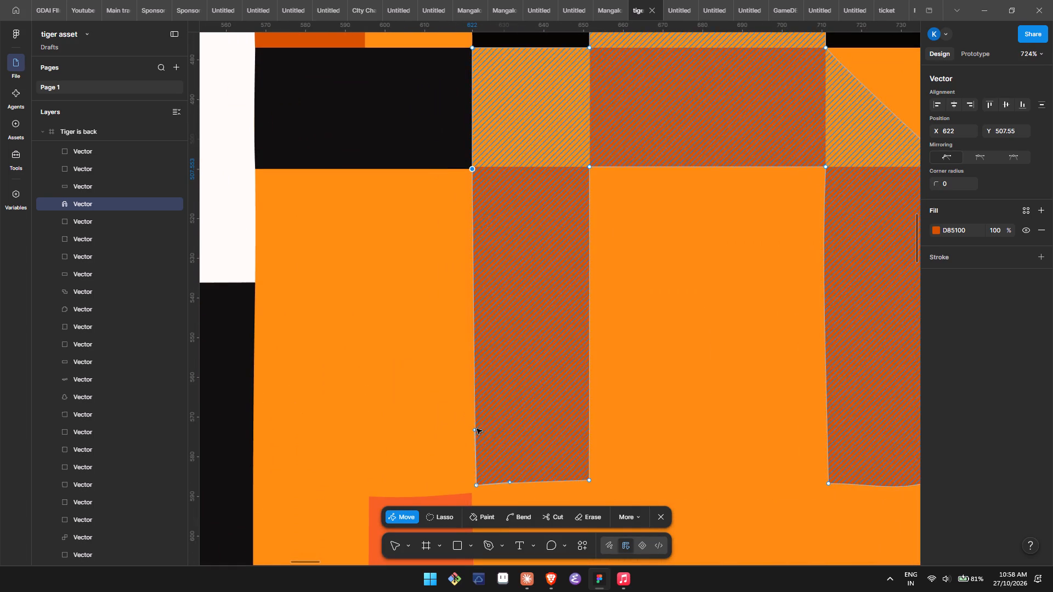
drag(474, 428, 472, 483)
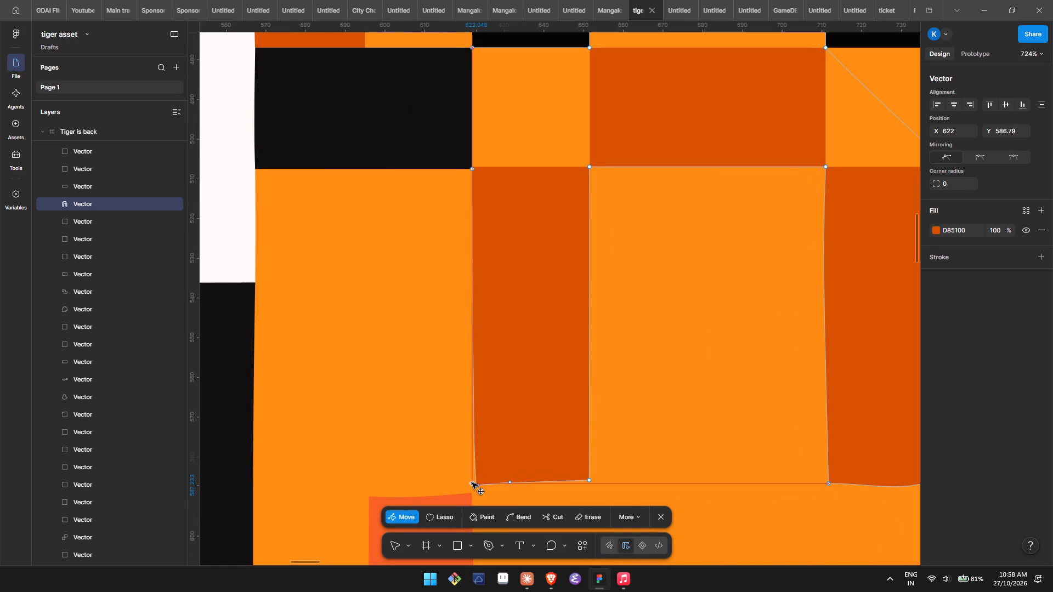
drag(472, 483, 477, 486)
click(477, 486)
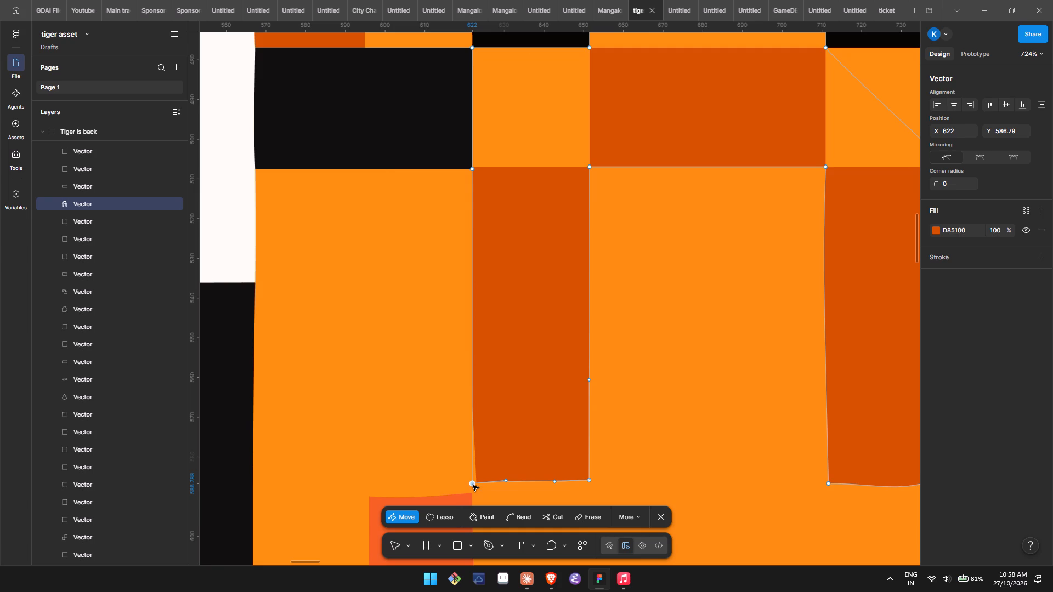
click(474, 485)
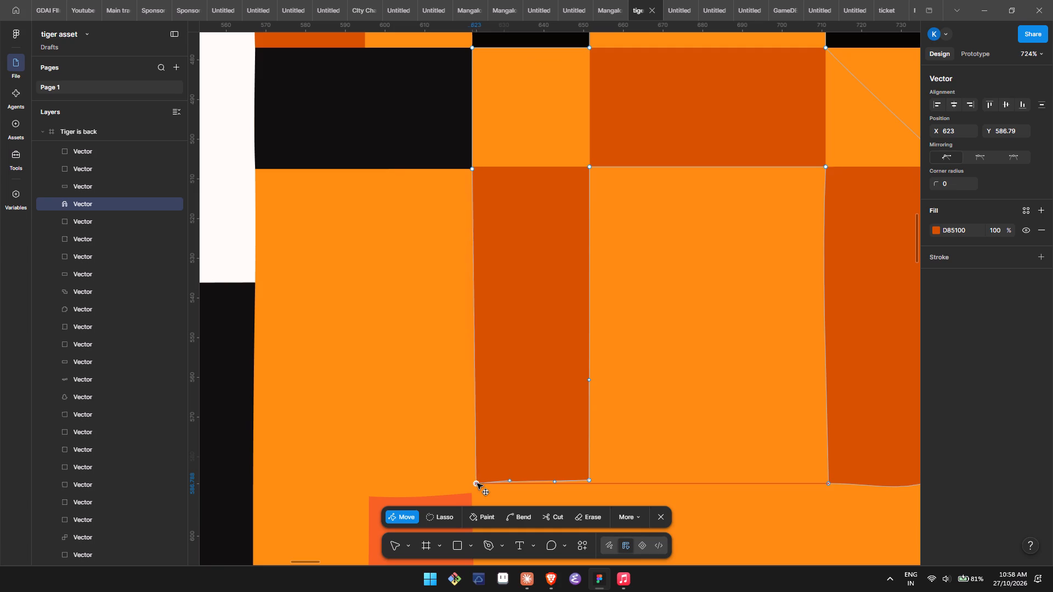
Collapse the bottom-edge curve handle of the left leg's outer bottom anchor at X 622, Y 586.79.
double_click(506, 482)
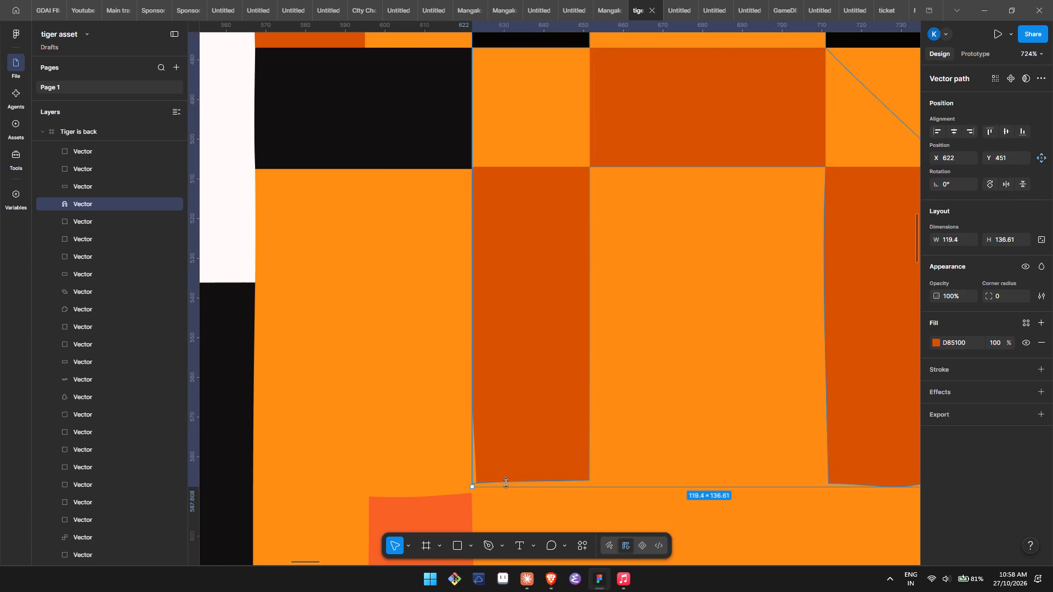
double_click(500, 463)
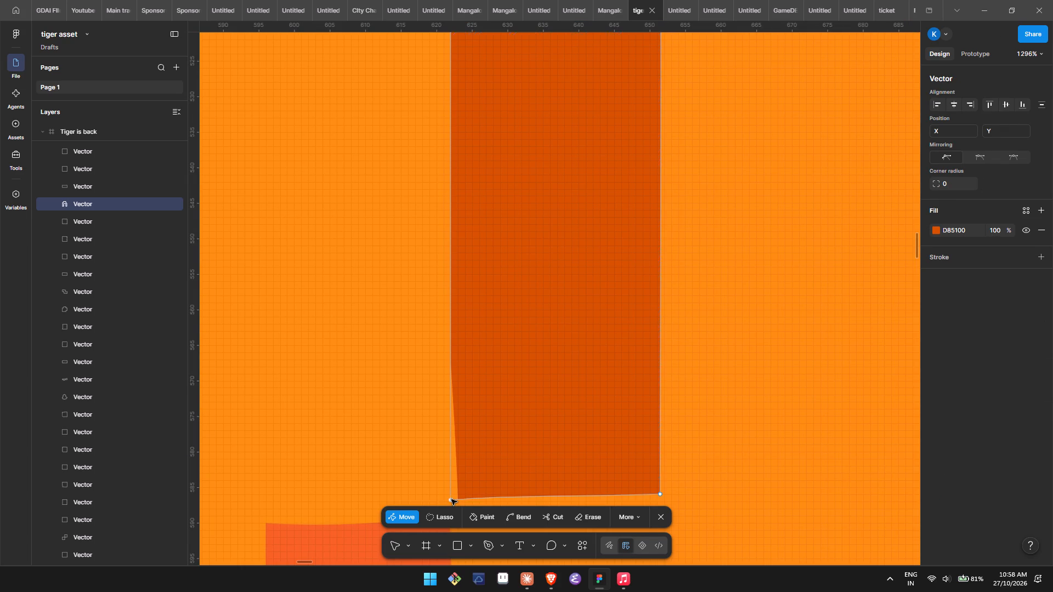
click(451, 499)
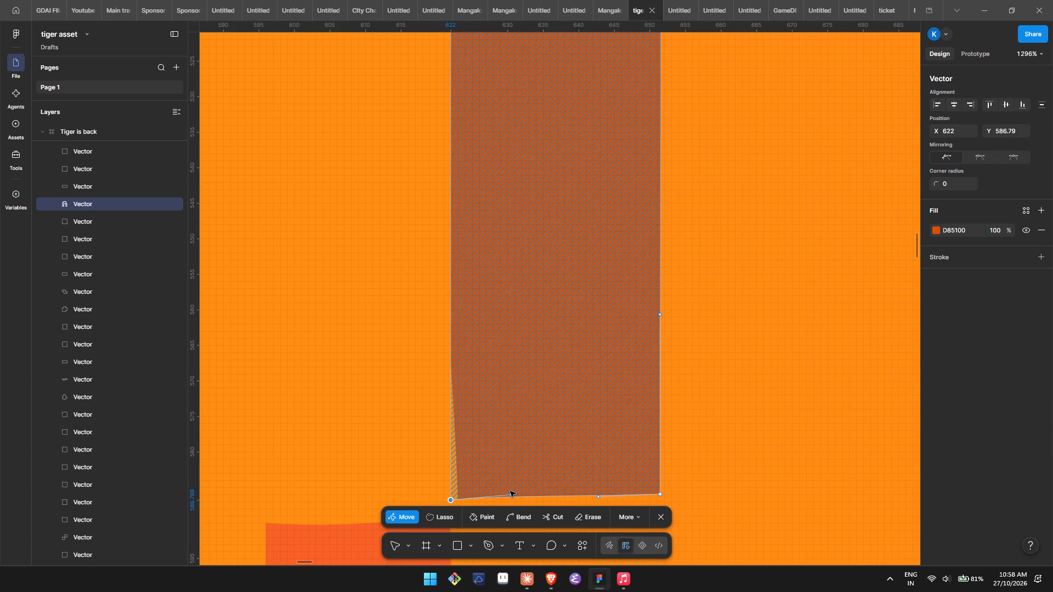
click(510, 491)
click(511, 495)
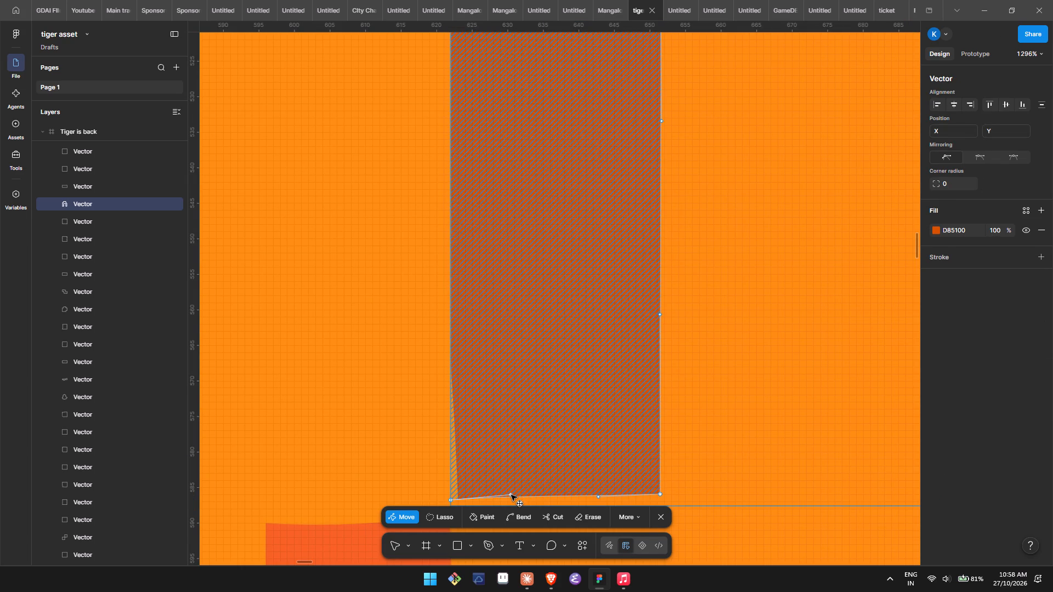
drag(511, 495, 452, 503)
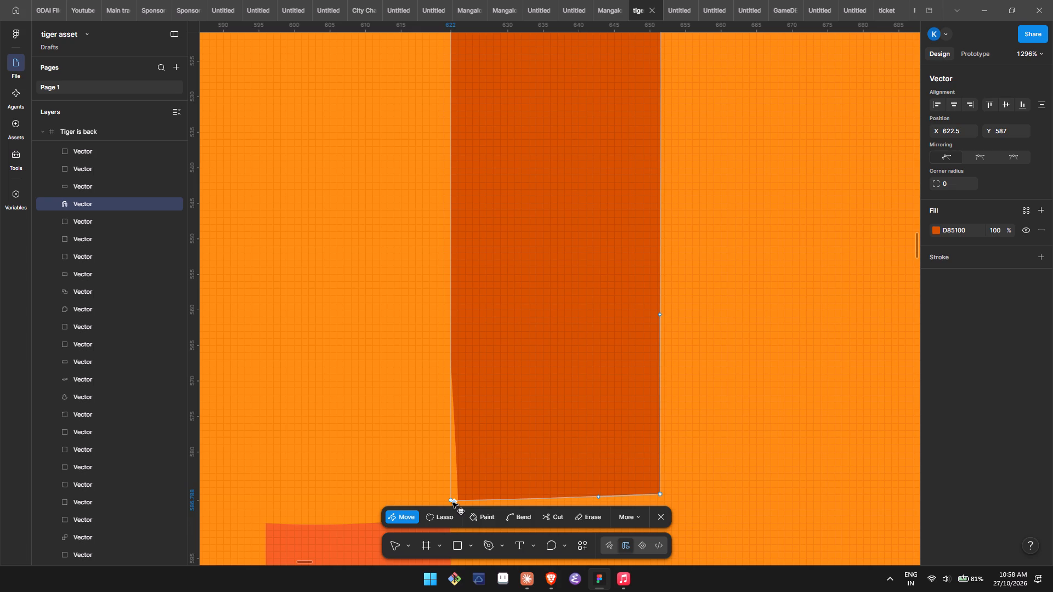
drag(452, 503, 451, 500)
click(451, 500)
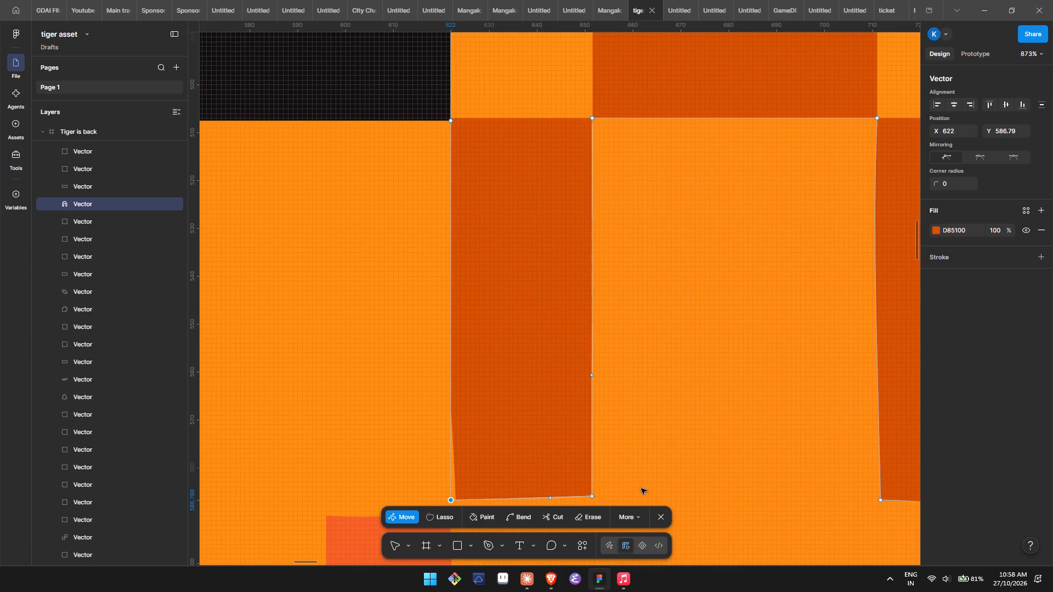
Collapse the bottom-edge curve handle of the left leg's inner bottom corner and place that anchor at X 651.53, Y 586.
drag(551, 495, 575, 495)
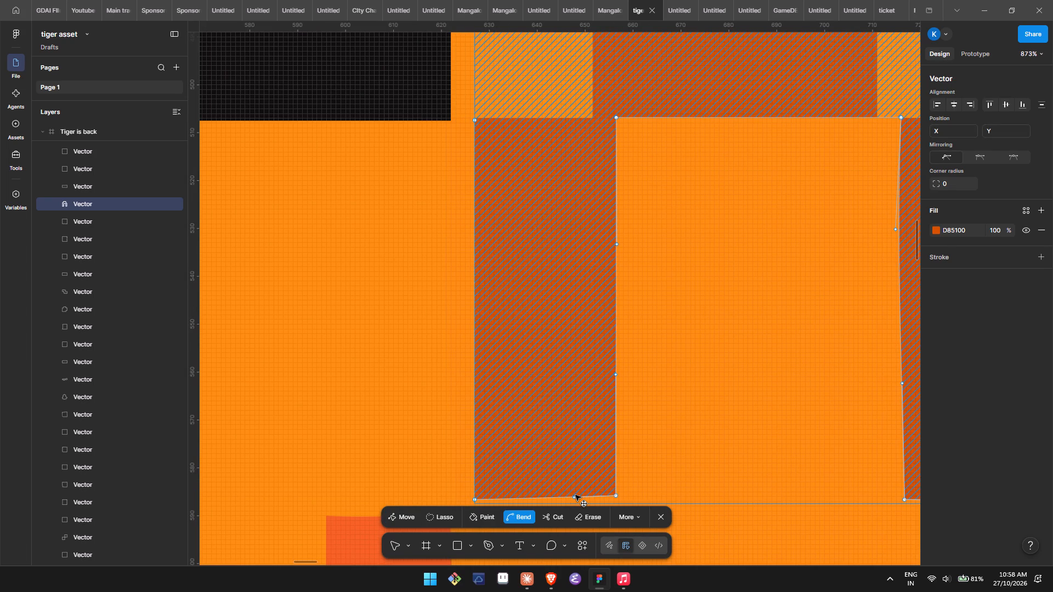
key(ctrl+z)
click(547, 499)
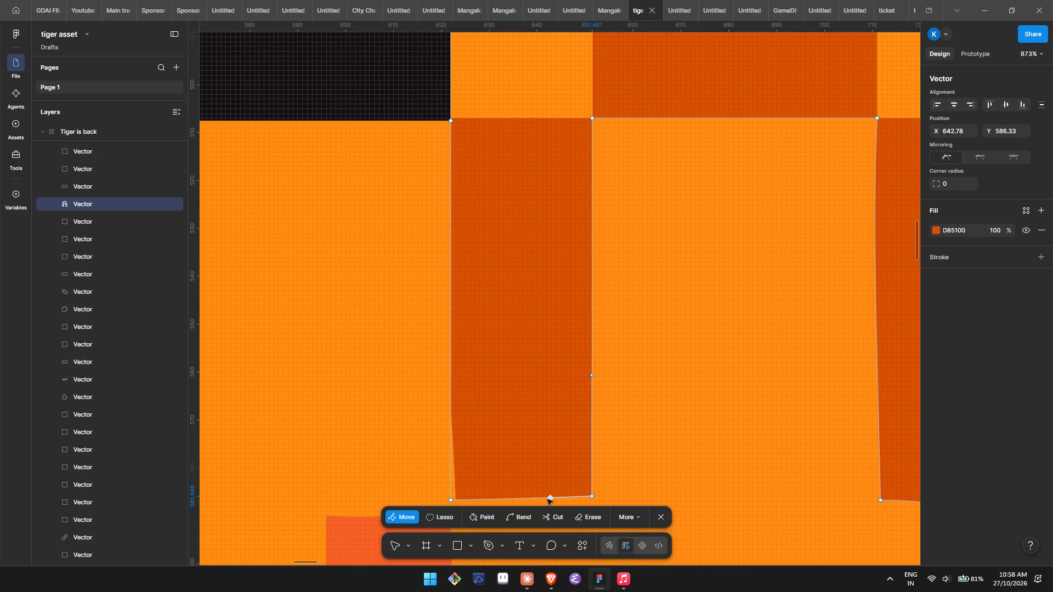
drag(547, 499, 591, 496)
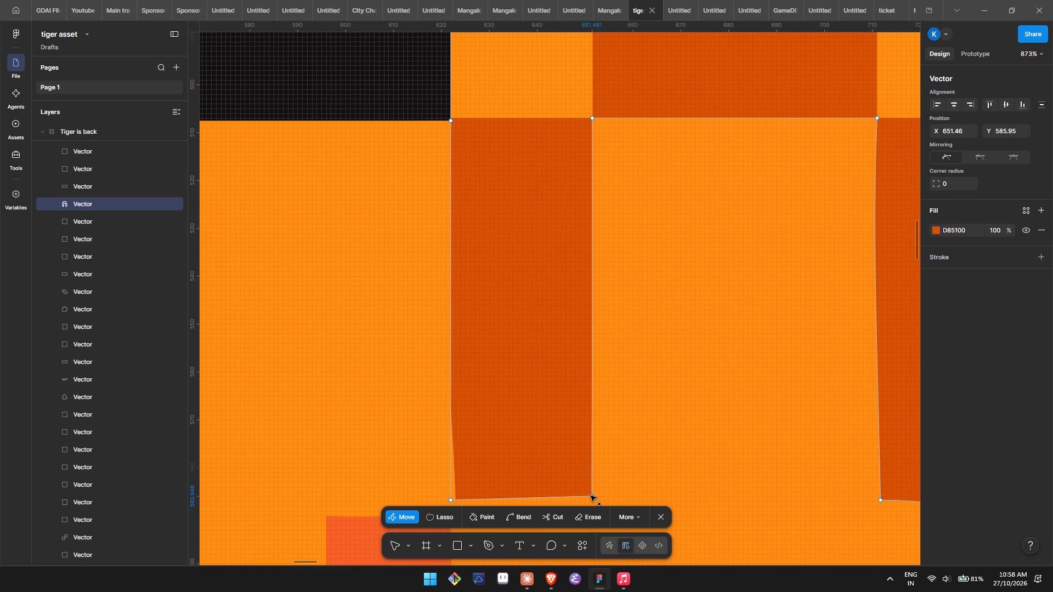
drag(591, 496, 591, 496)
click(591, 496)
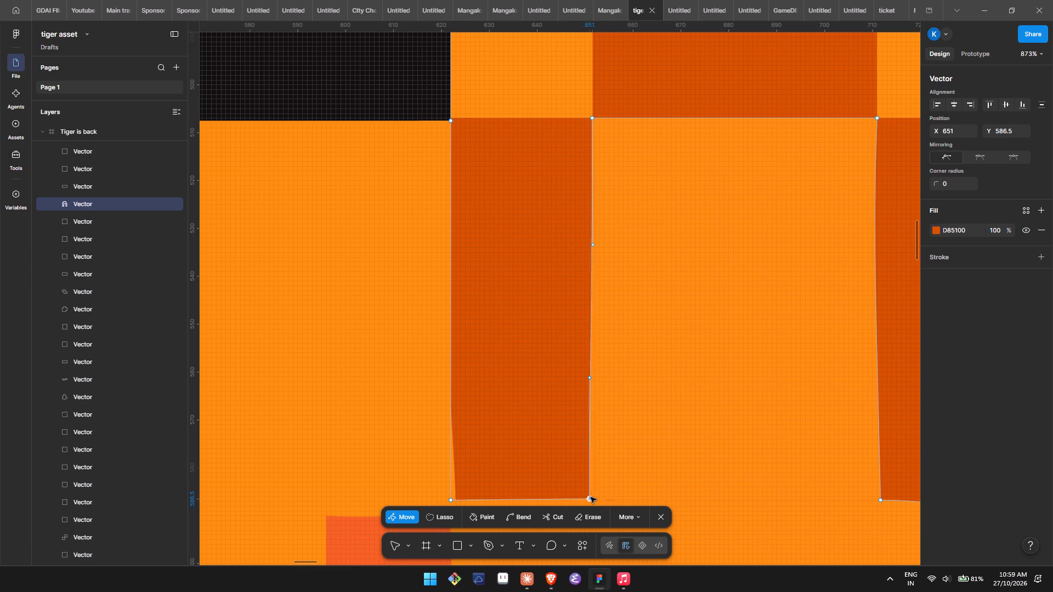
click(591, 497)
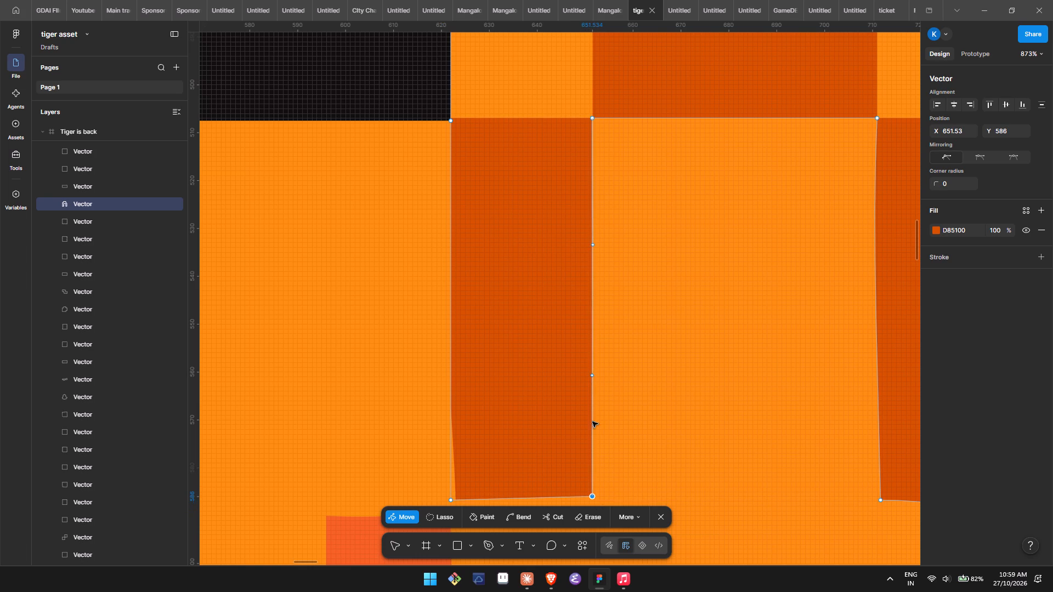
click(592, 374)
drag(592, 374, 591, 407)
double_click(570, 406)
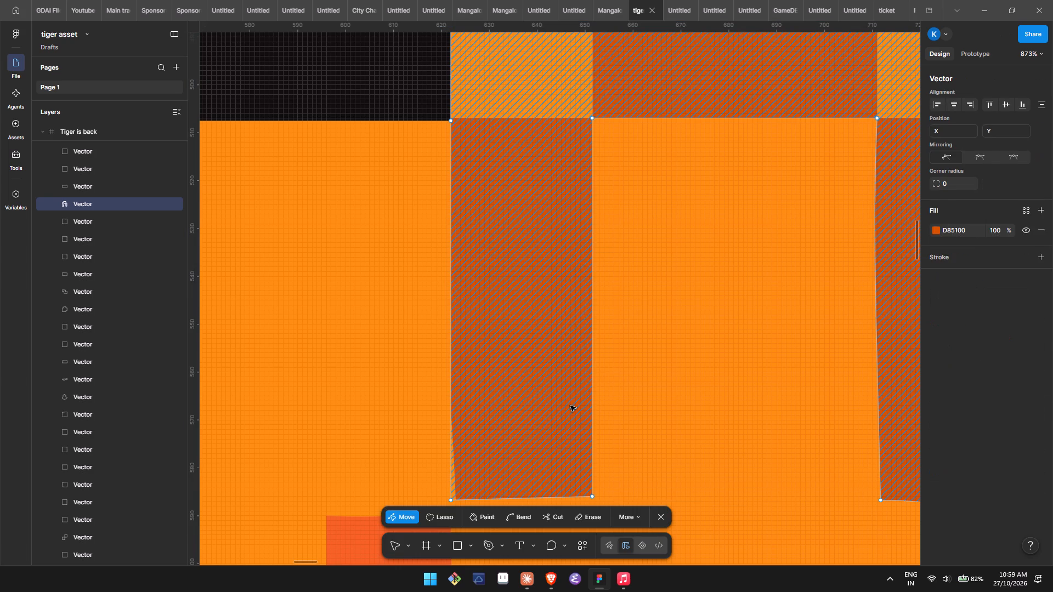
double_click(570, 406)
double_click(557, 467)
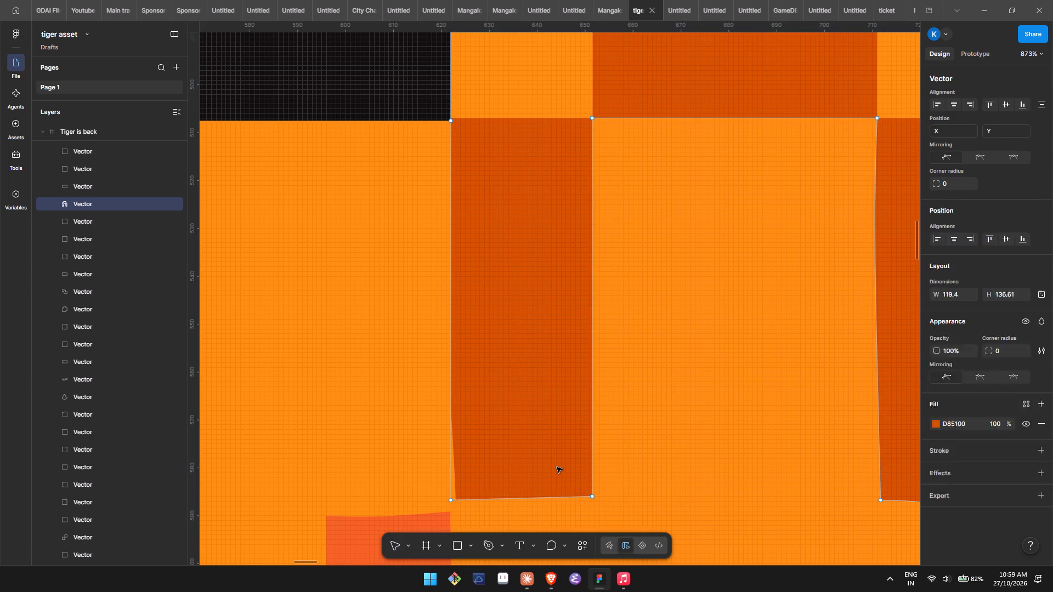
Level the left leg's bottom edge by moving its inner bottom anchor to X 651.5, Y 586.79.
click(593, 494)
scroll(582, 451, down, 1)
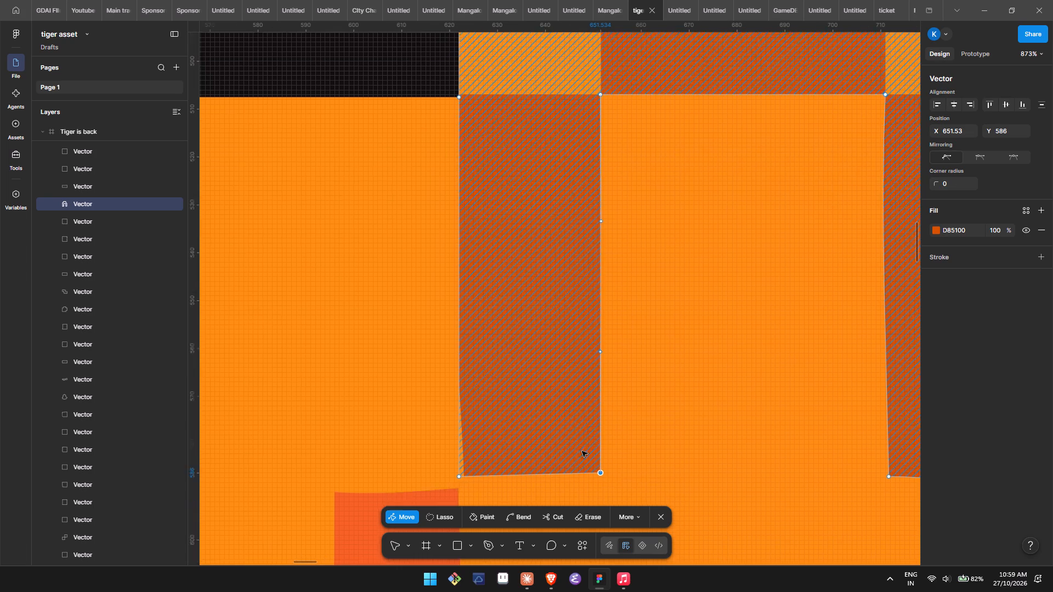
scroll(582, 451, down, 1)
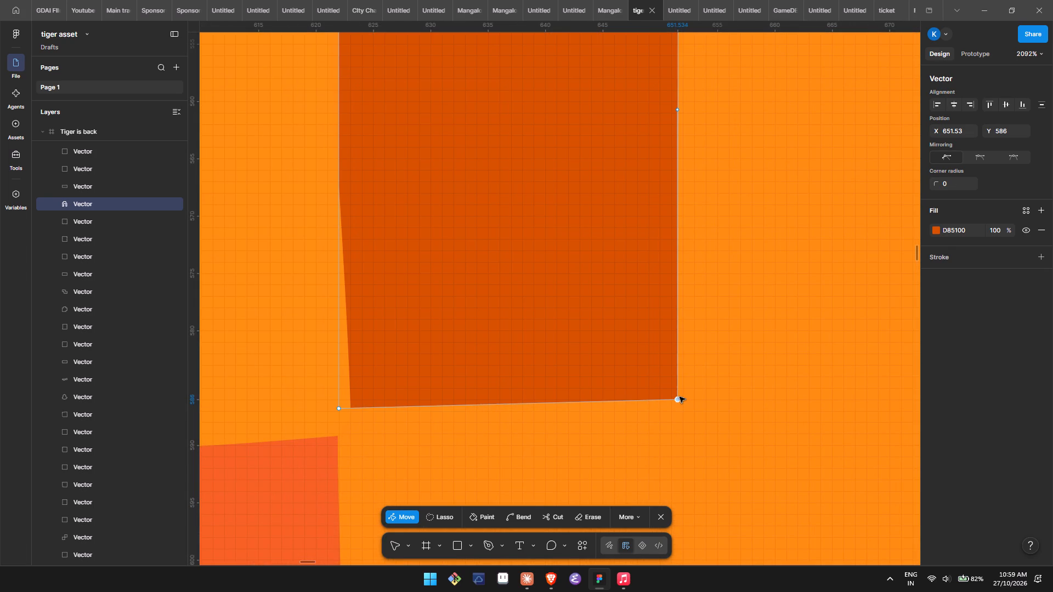
drag(680, 397, 676, 407)
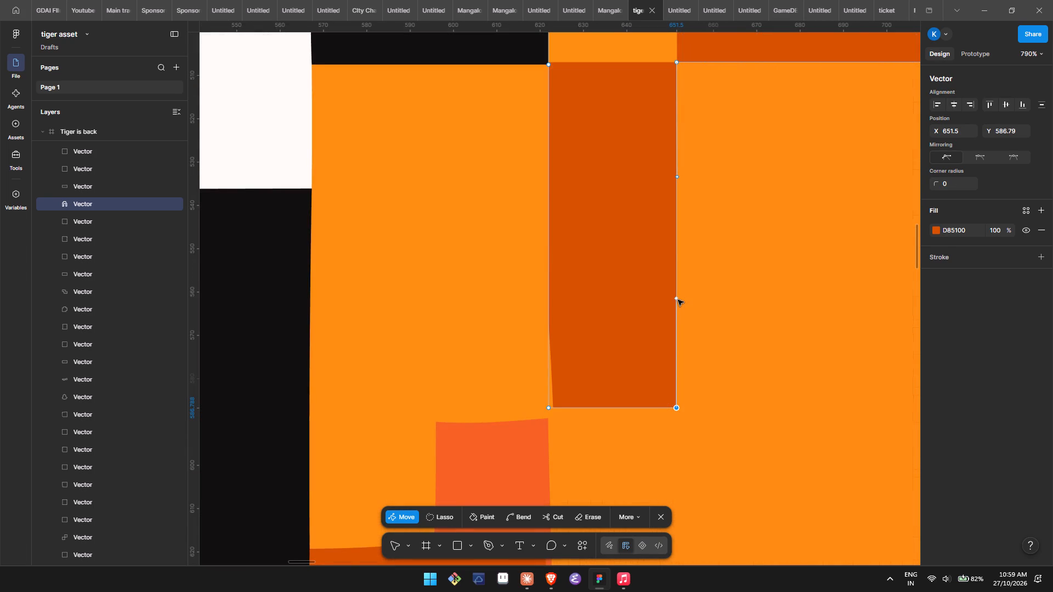
Straighten the left leg's inner edge by collapsing the bottom anchor's upward handle and the downward handle of the top anchor at X 651.53, Y 507.
drag(678, 300, 674, 411)
drag(674, 411, 674, 409)
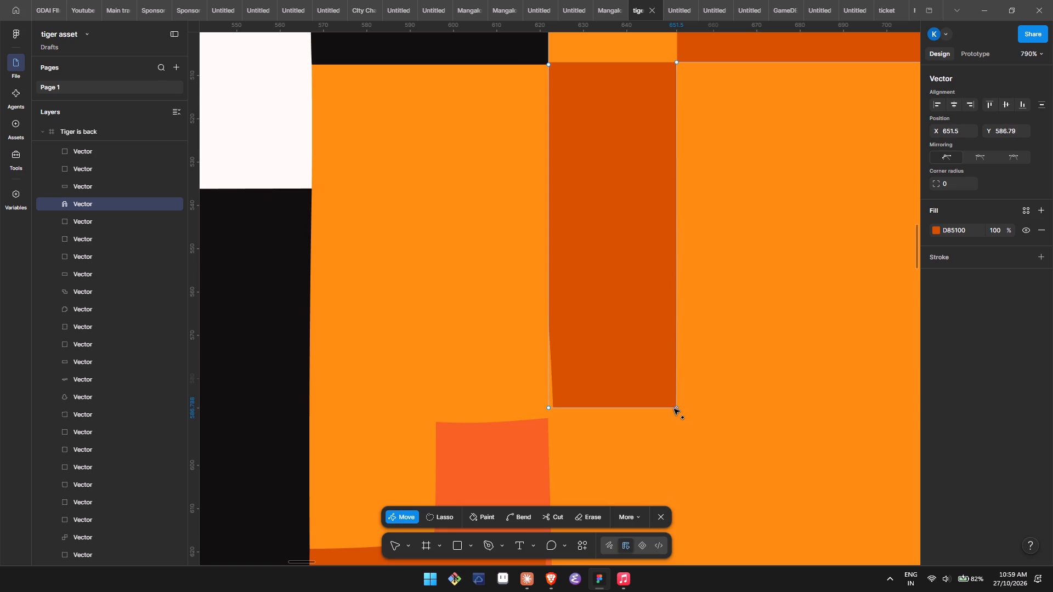
drag(674, 409, 675, 409)
click(675, 409)
drag(677, 177, 678, 64)
click(678, 64)
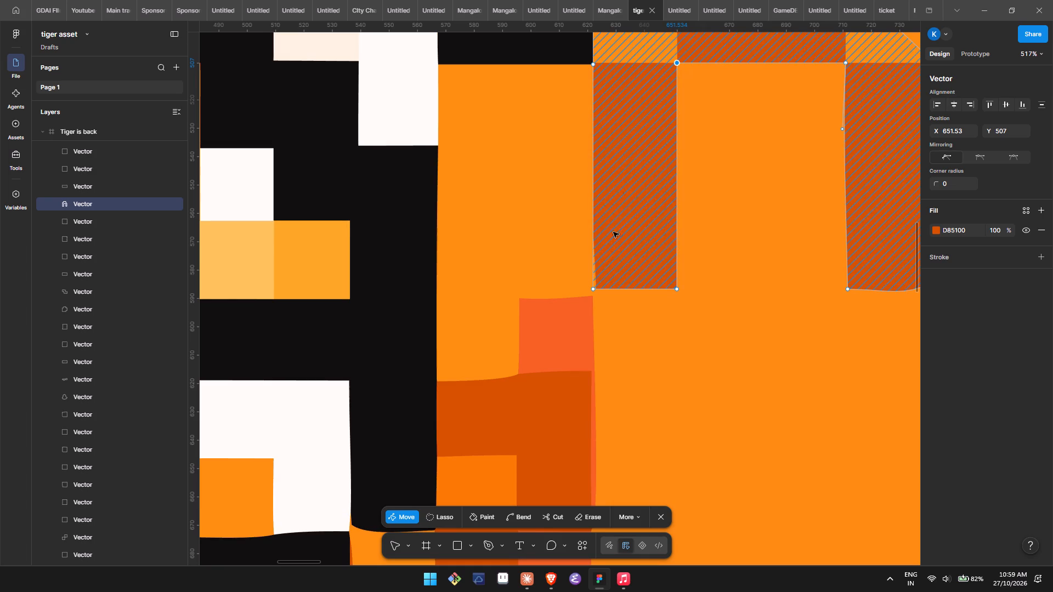
Straighten the right leg's inner edge by collapsing the top anchor's handle at X 711, Y 507 and the bottom anchor's handle at X 711.72, Y 586.79.
scroll(629, 193, up, 1)
scroll(629, 193, left, 1)
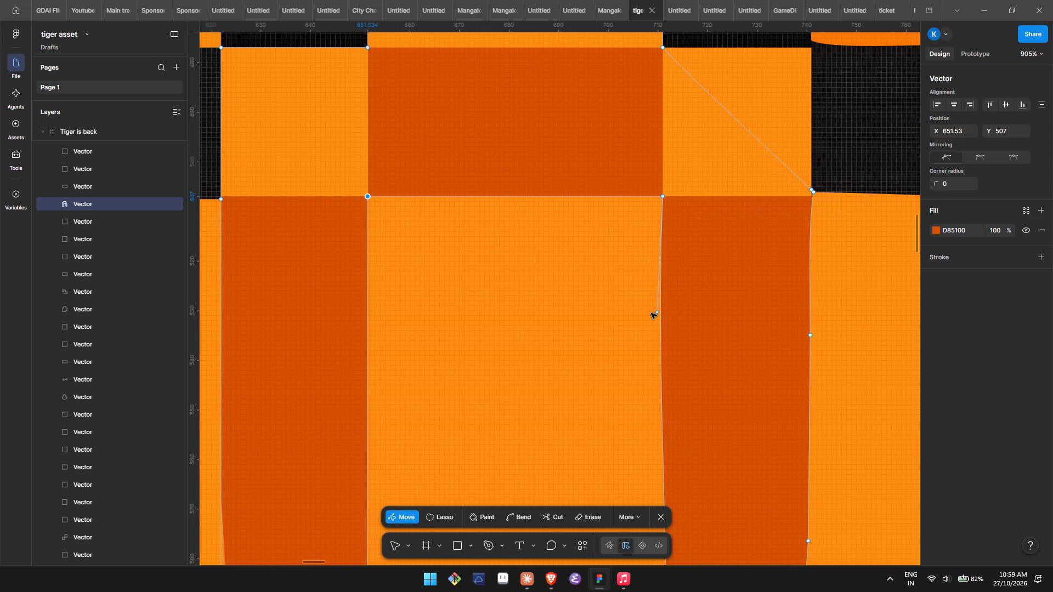
drag(657, 313, 670, 195)
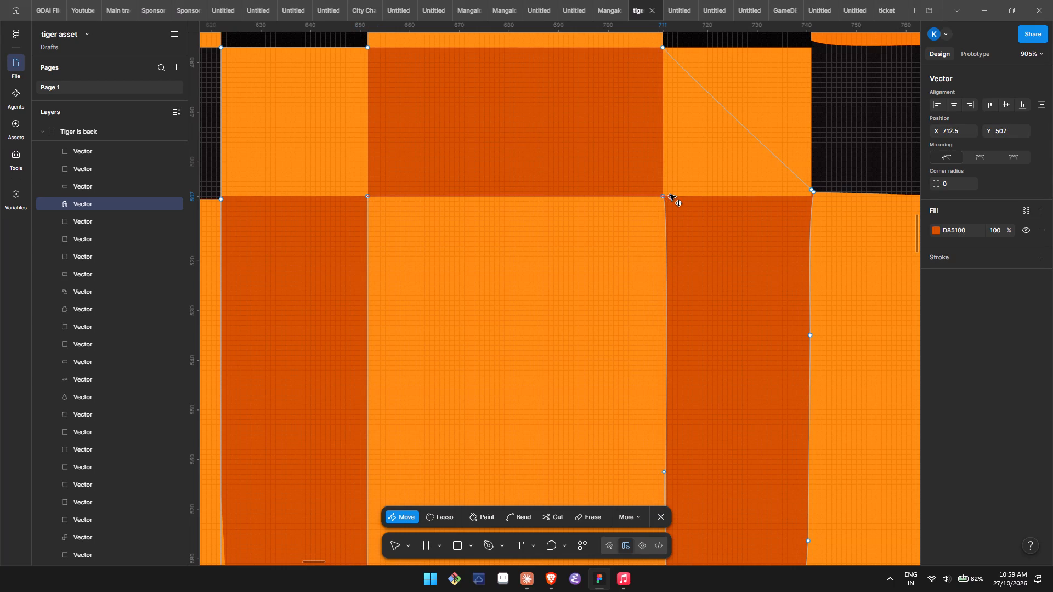
drag(670, 195, 661, 196)
click(661, 196)
scroll(661, 196, down, 3)
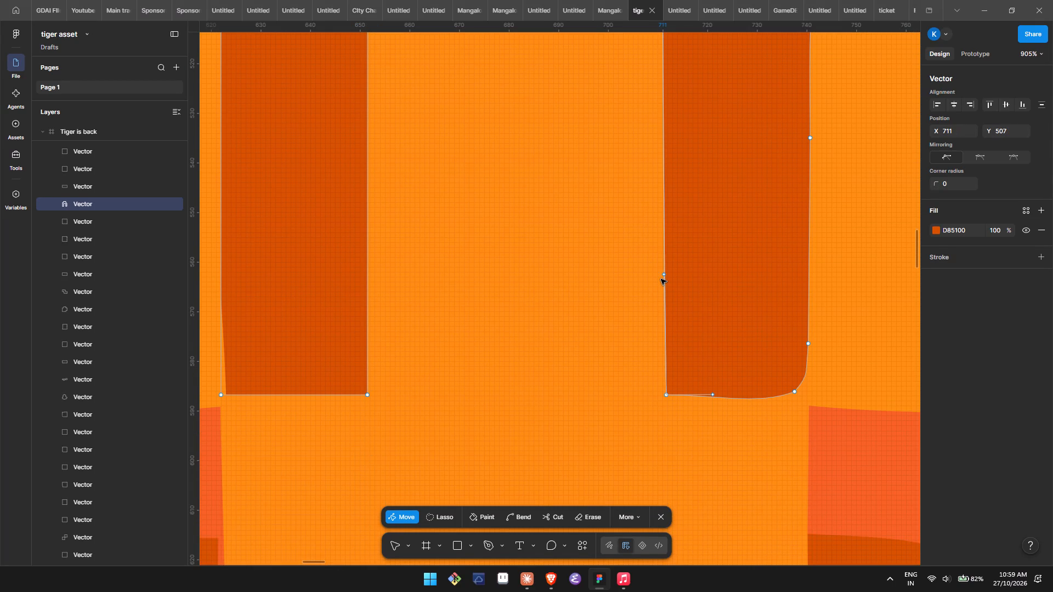
drag(665, 273, 665, 392)
click(665, 392)
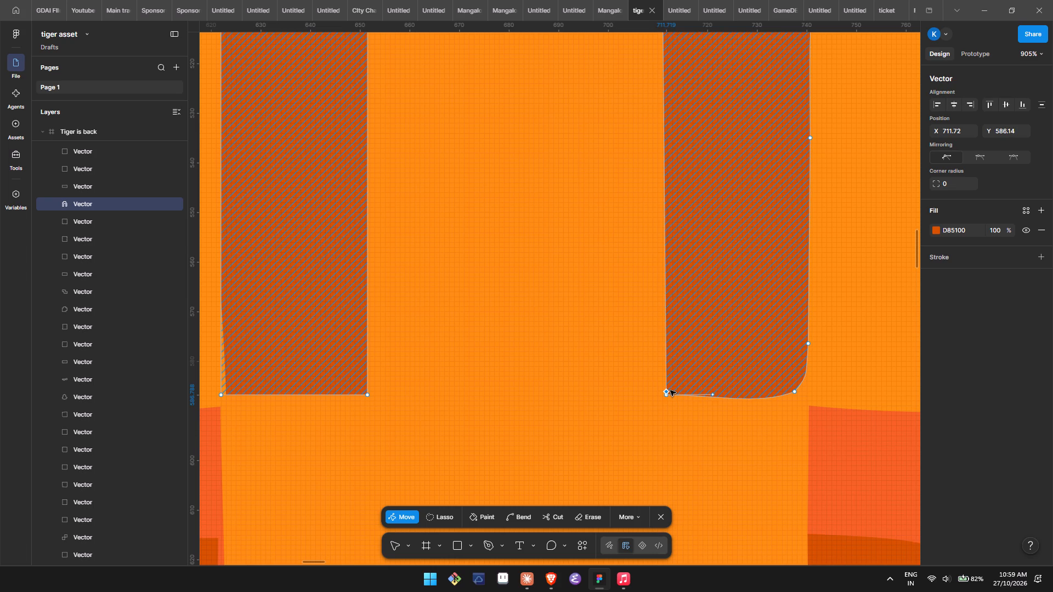
click(665, 392)
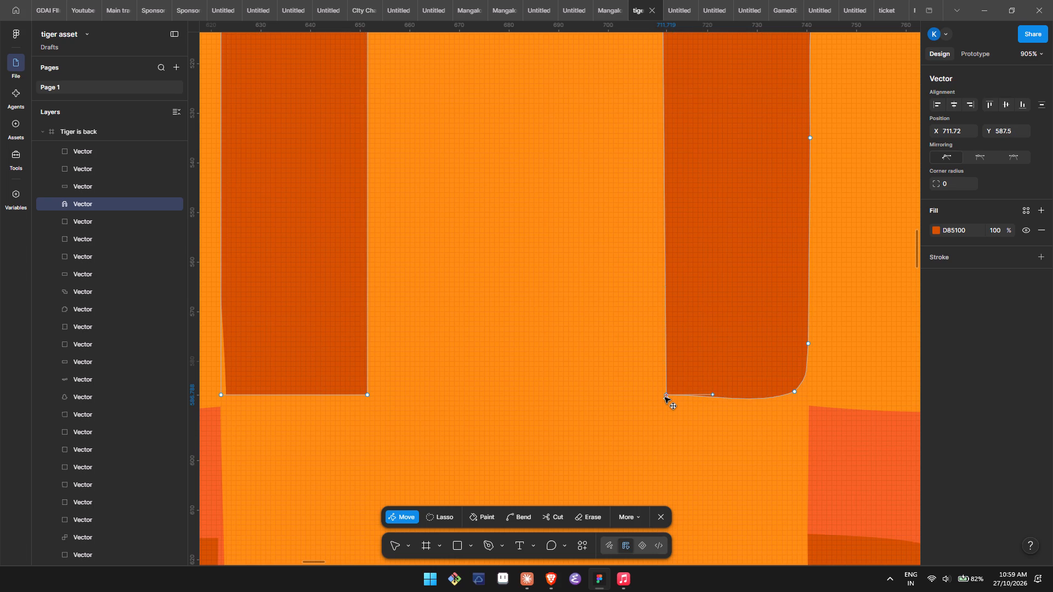
click(665, 396)
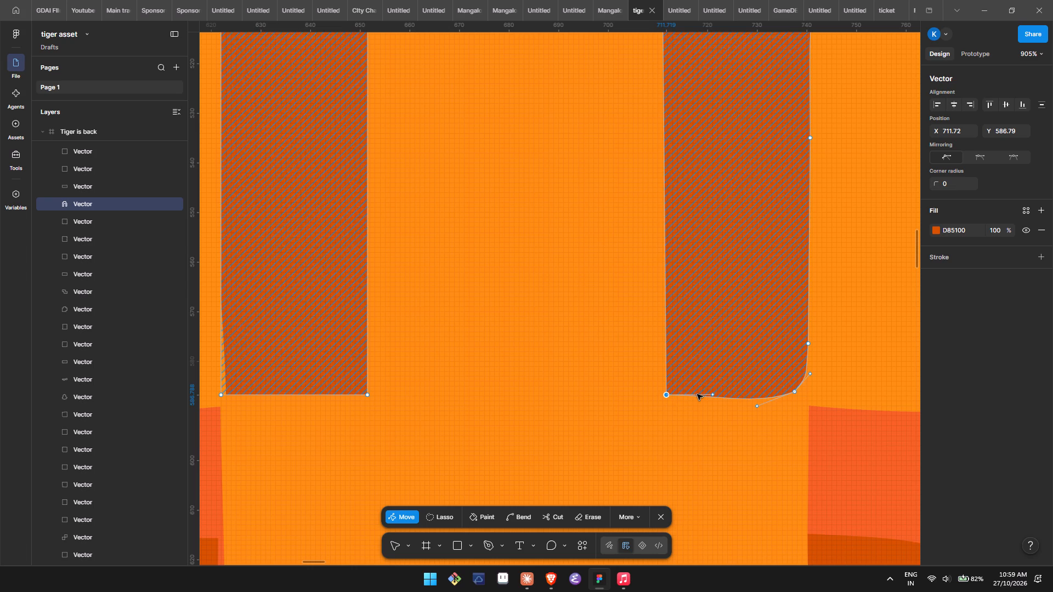
Straighten the right leg's bottom edge by collapsing the curve handles at both of its end anchors.
drag(711, 394, 667, 394)
click(667, 394)
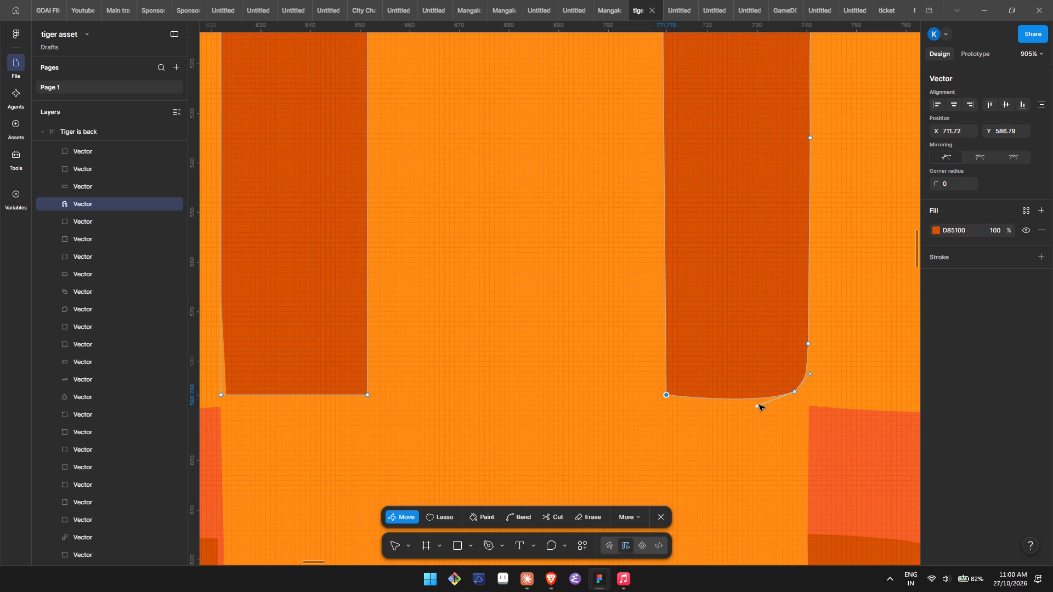
drag(759, 405, 797, 397)
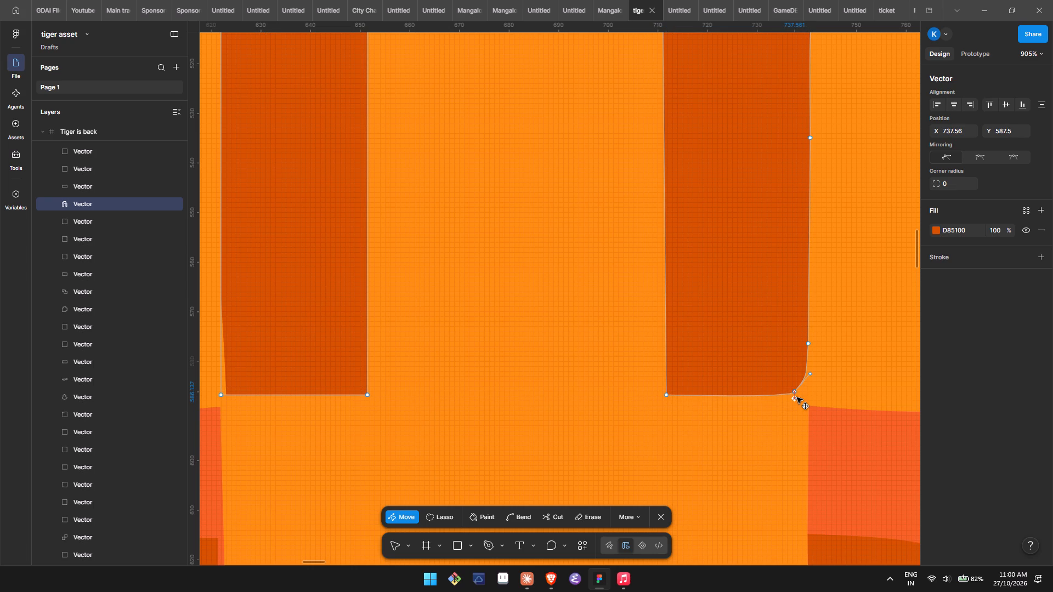
drag(797, 397, 797, 392)
click(797, 392)
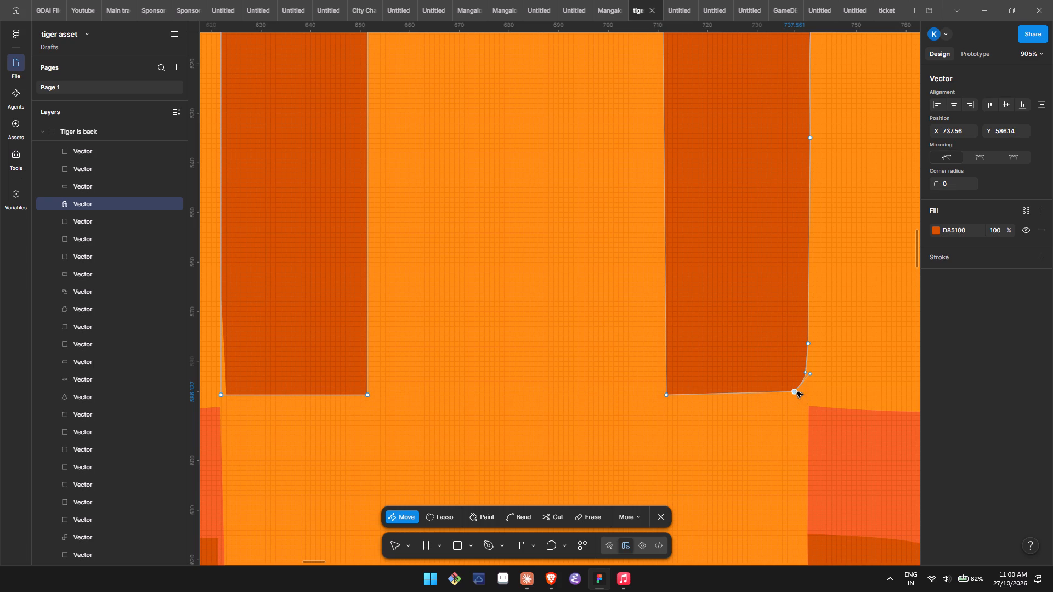
Square the right leg's rounded outer bottom corner by collapsing its curve handles and merging its two anchors at X 740.32, Y 586.79.
drag(807, 371, 803, 382)
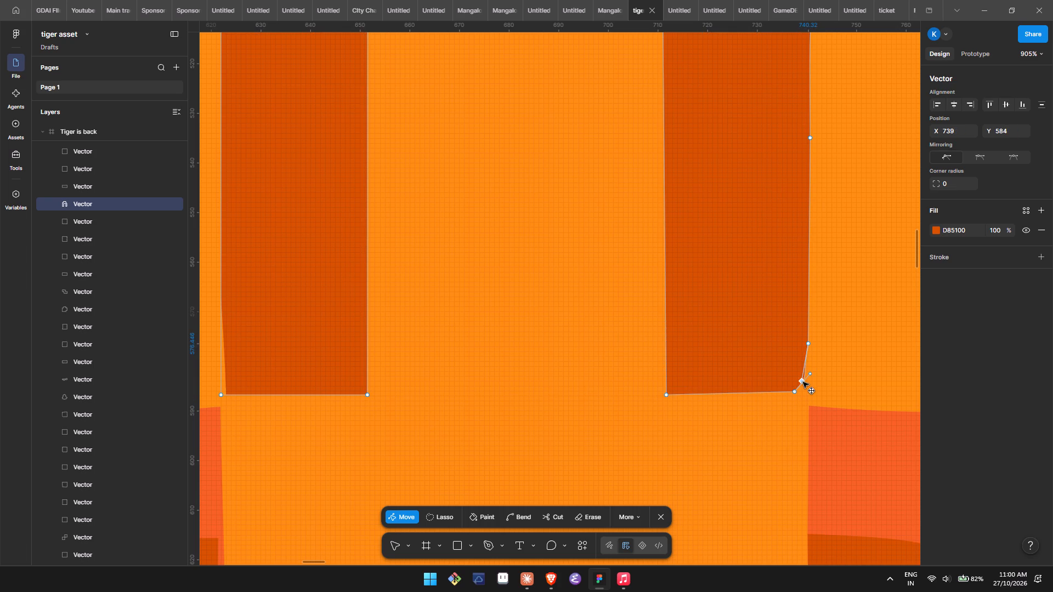
drag(803, 382, 809, 344)
click(809, 344)
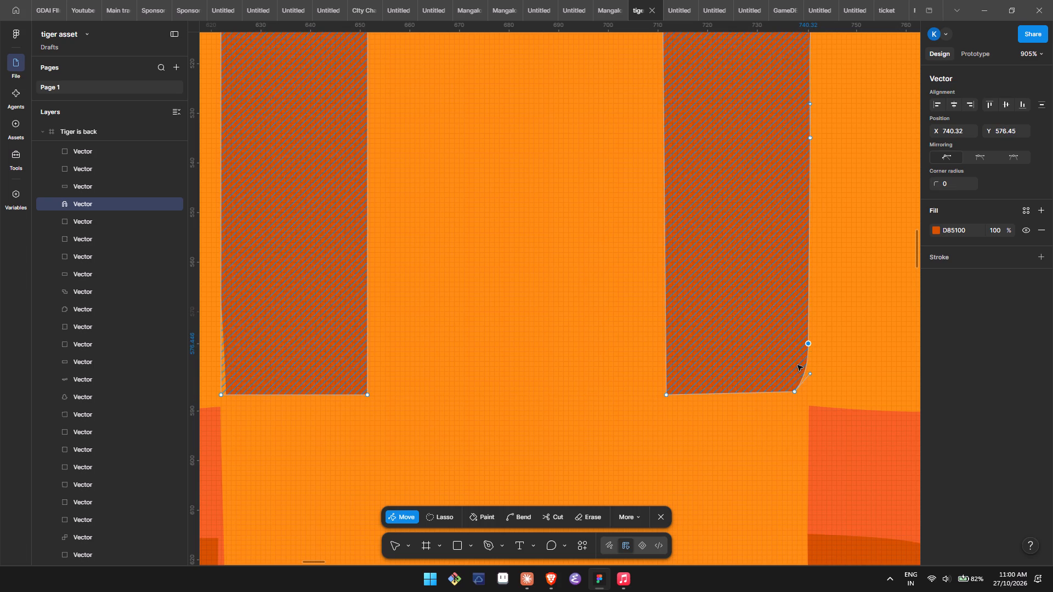
drag(808, 373, 795, 390)
drag(795, 390, 812, 390)
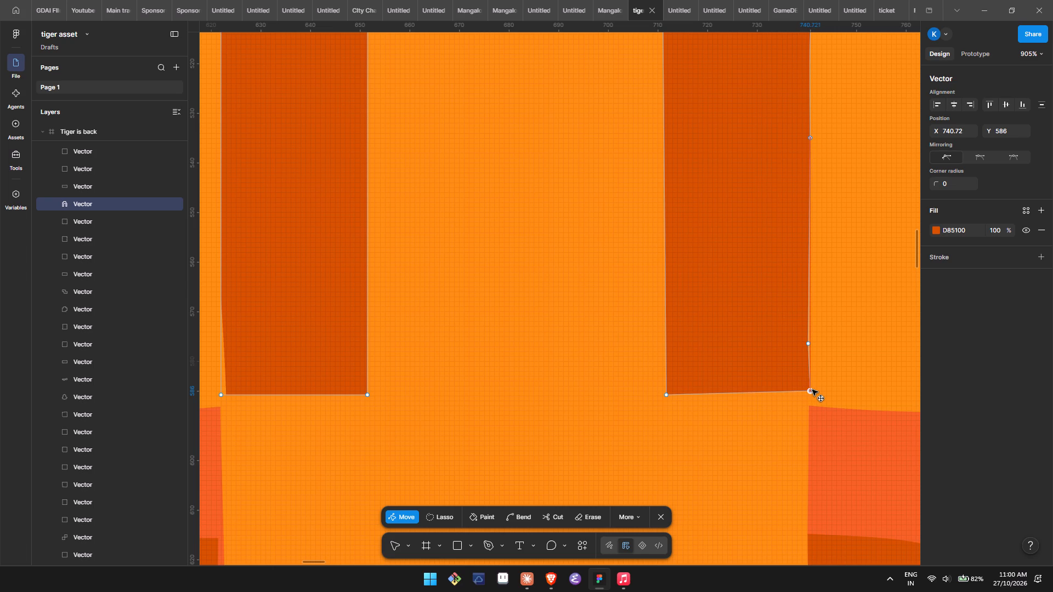
drag(812, 390, 808, 398)
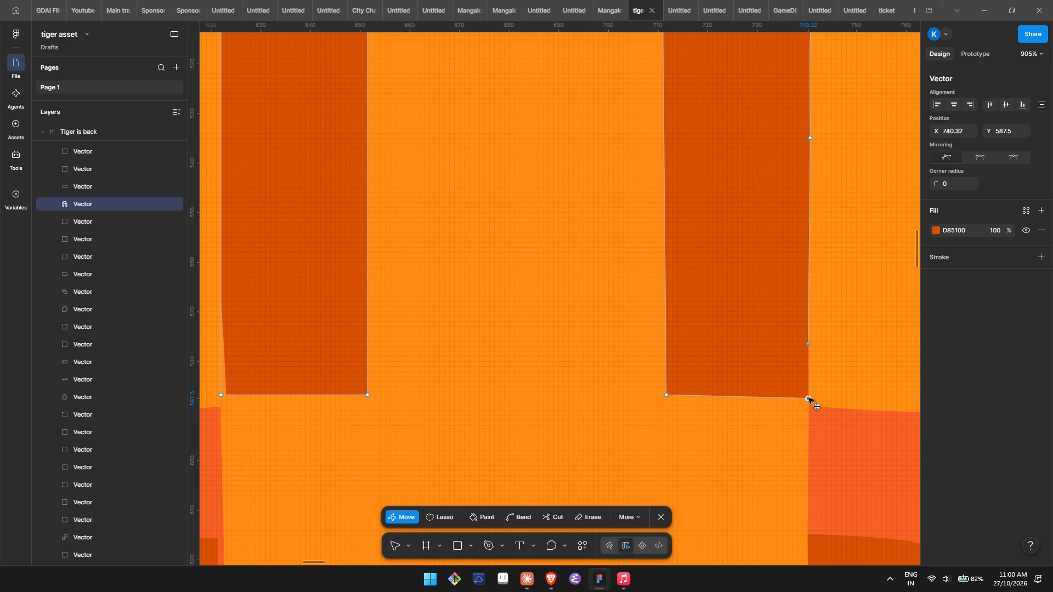
drag(808, 398, 808, 397)
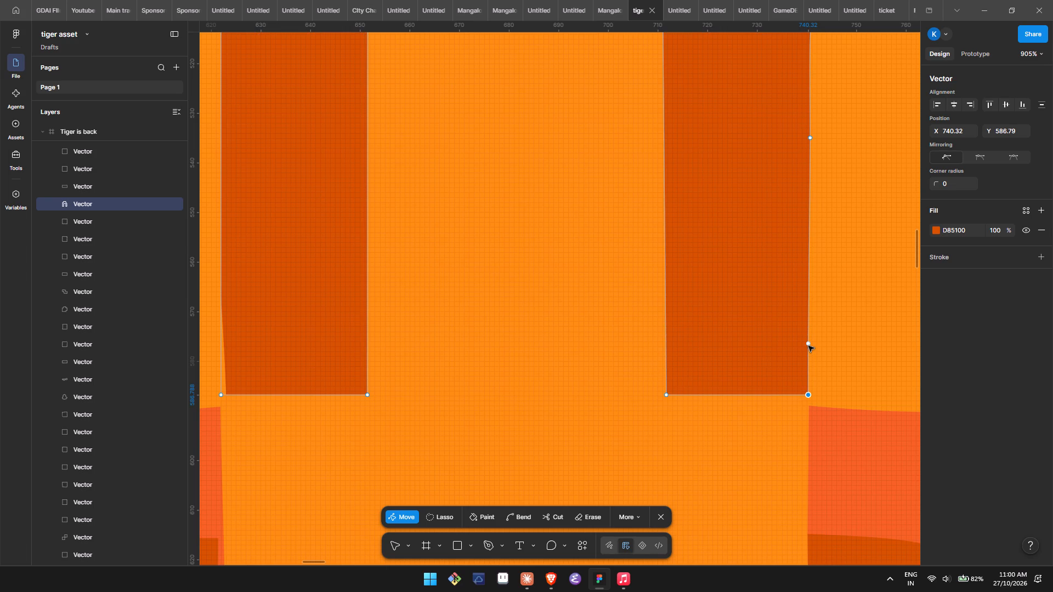
drag(808, 346, 808, 394)
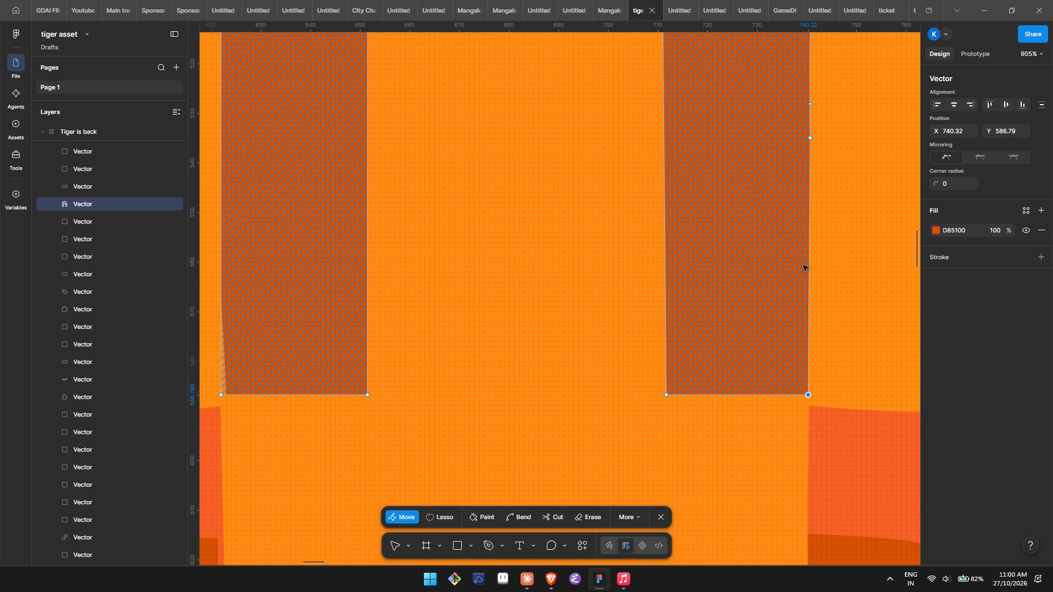
Make the right leg's inner edge vertical by moving its inner bottom anchor to X 711, Y 586.79.
scroll(803, 265, up, 1)
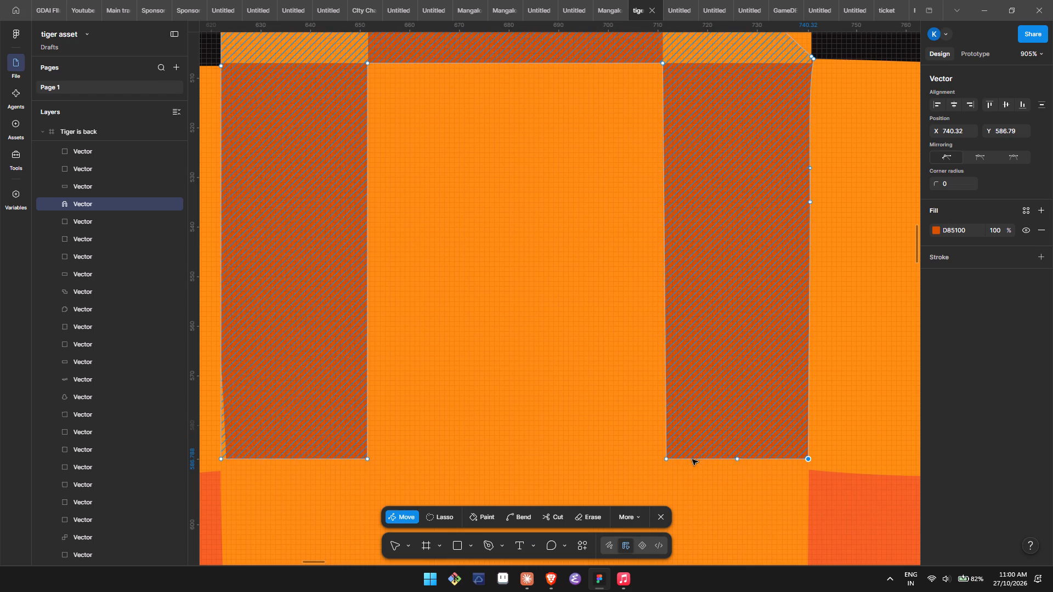
drag(667, 458, 663, 459)
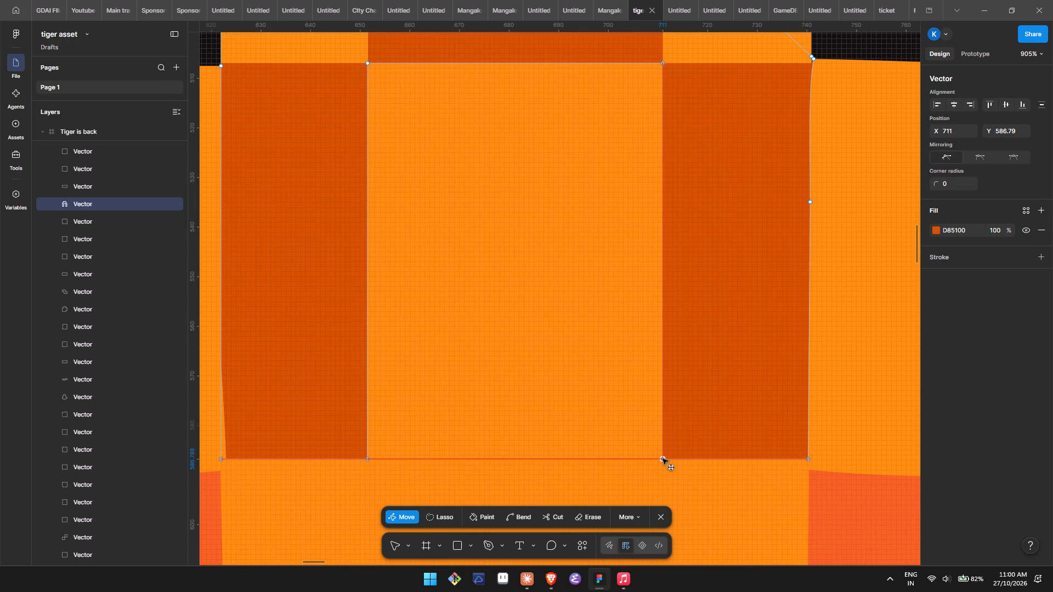
drag(663, 459, 656, 457)
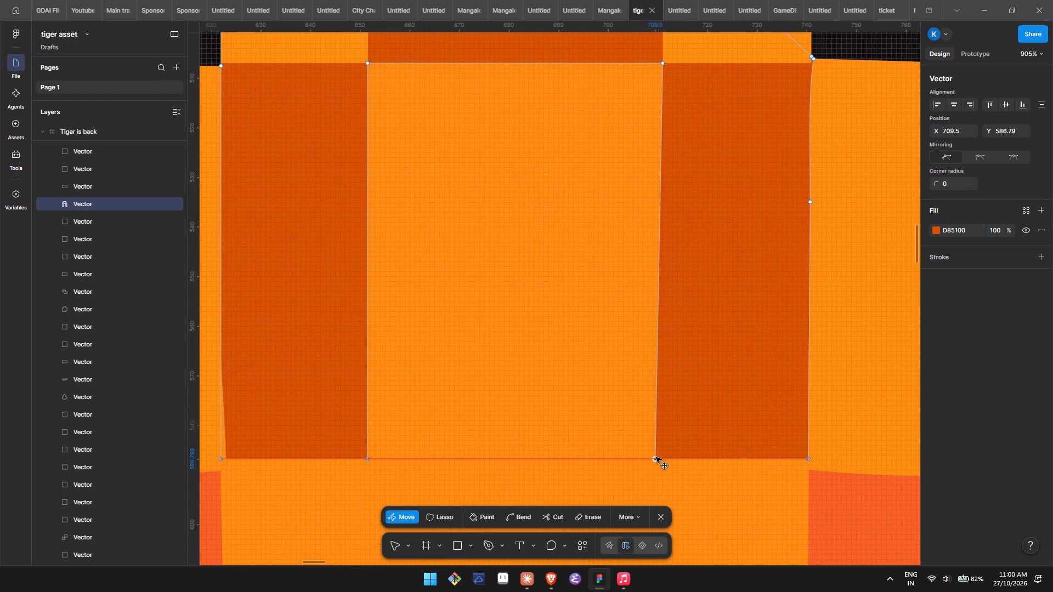
drag(656, 457, 666, 456)
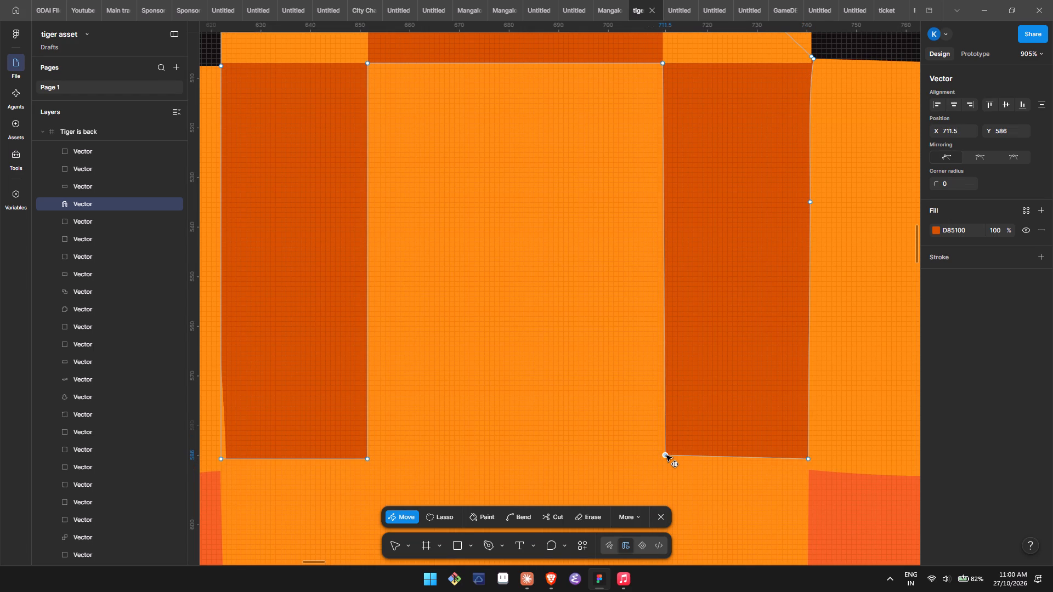
drag(666, 456, 662, 455)
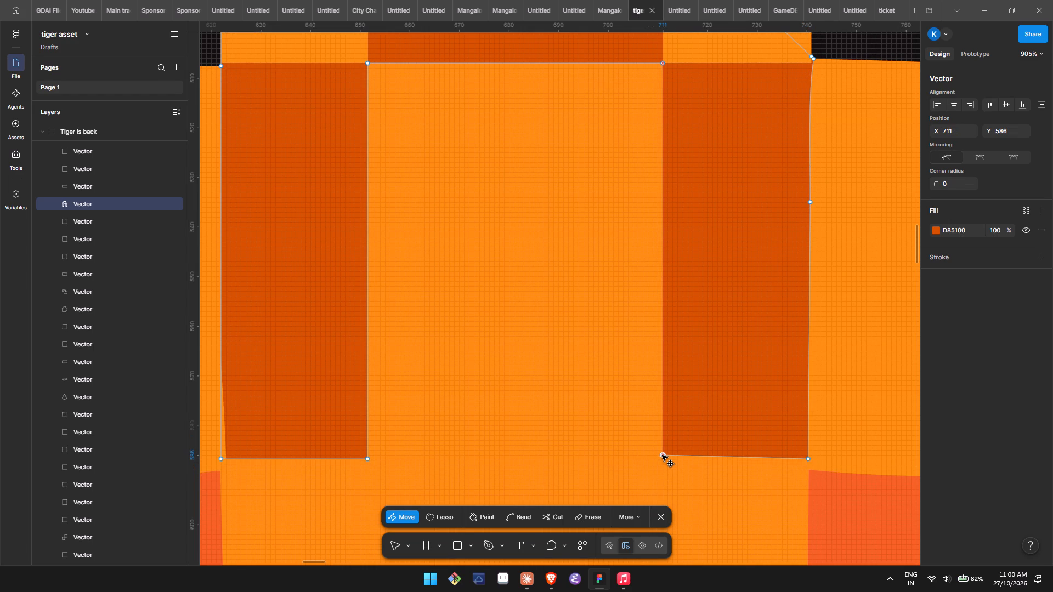
drag(662, 455, 662, 458)
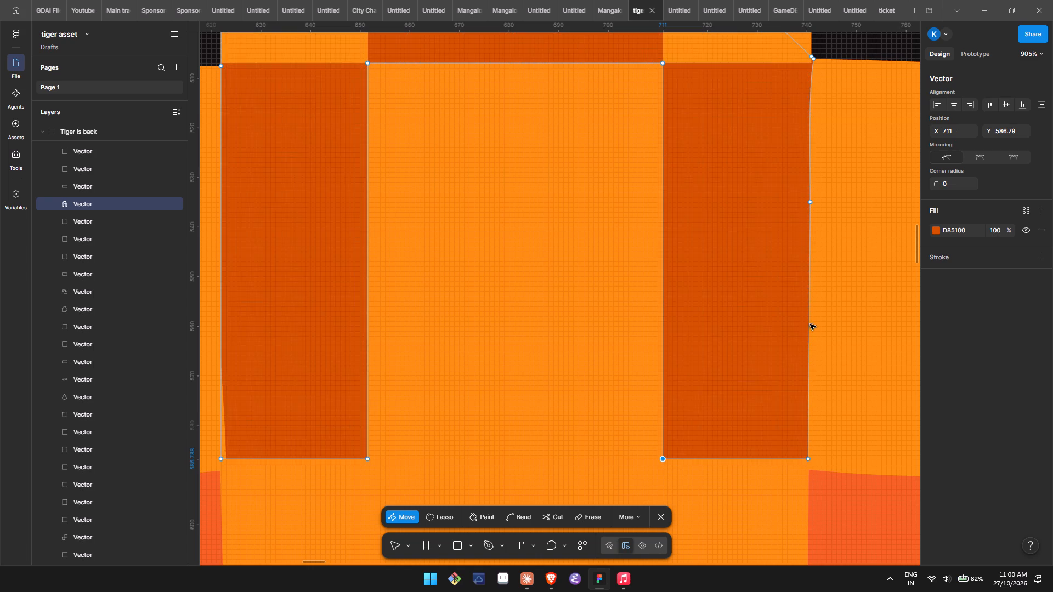
Collapse the curve handles on the right leg's outer edge at the middle anchor and the top outer anchor.
click(808, 201)
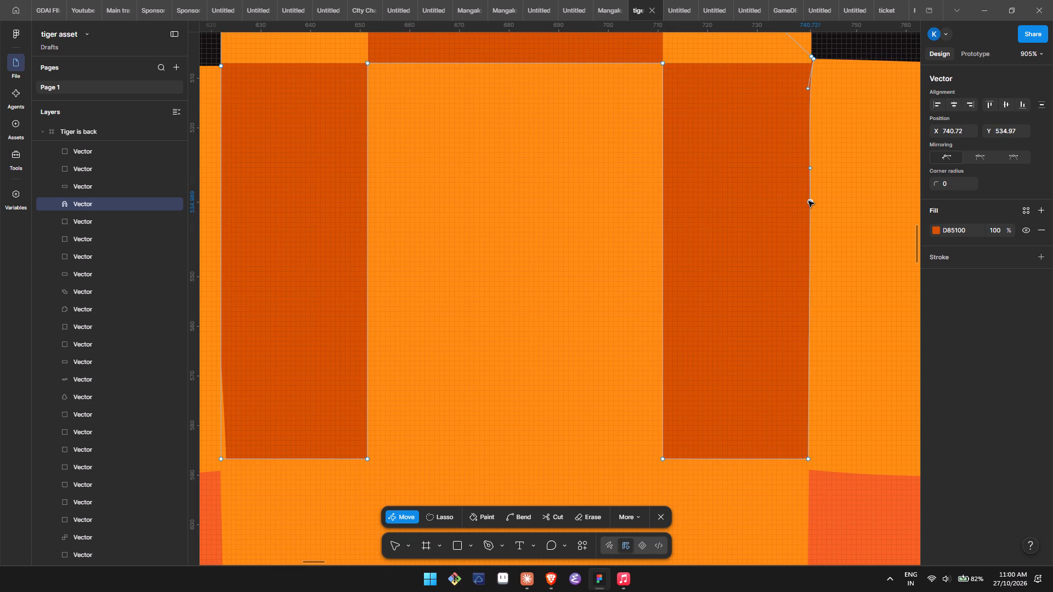
drag(809, 168, 809, 178)
drag(809, 178, 809, 204)
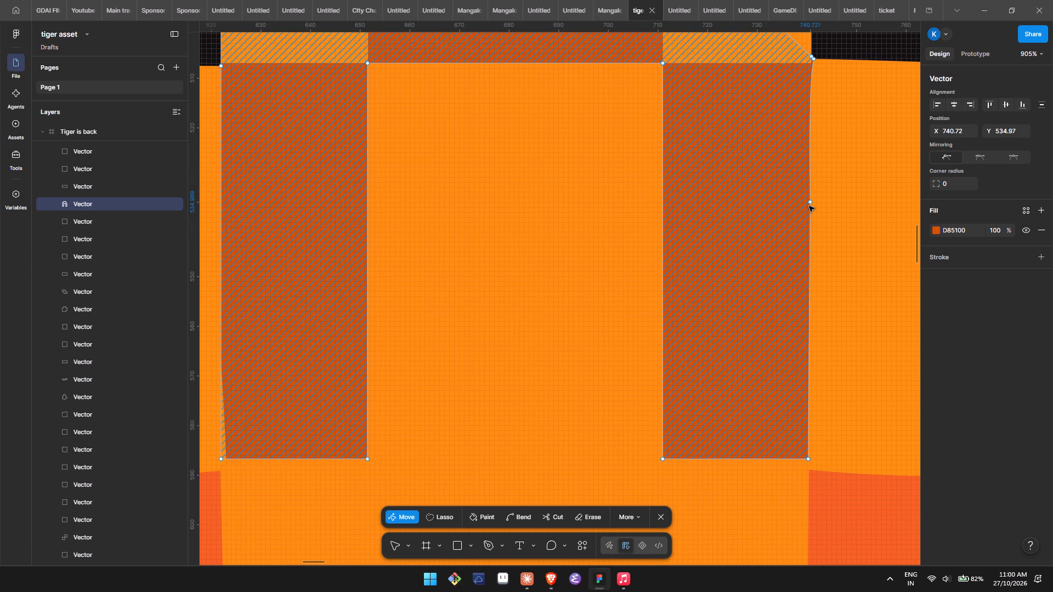
click(811, 202)
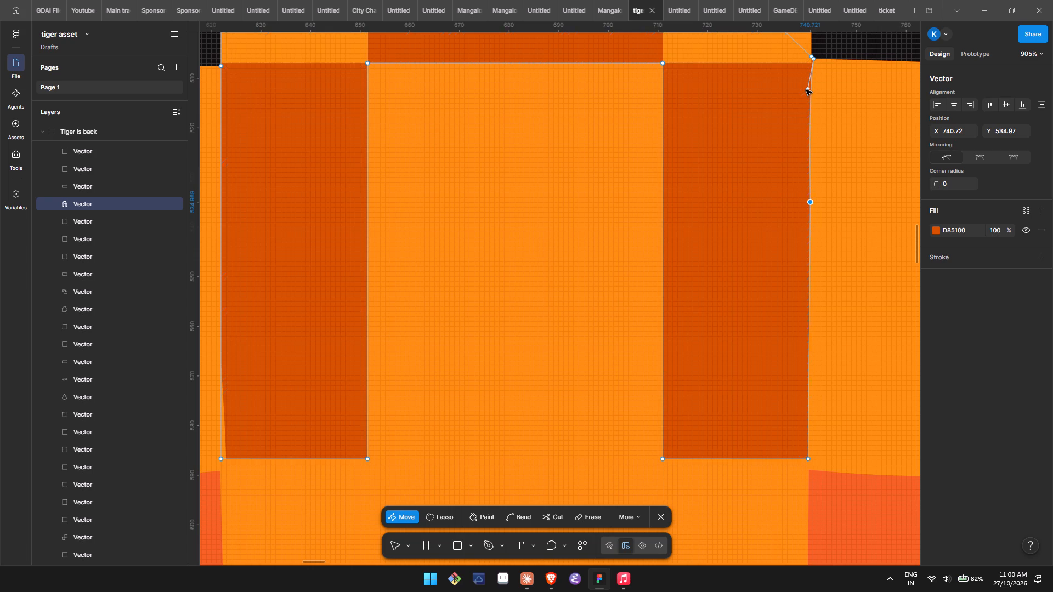
drag(806, 88, 812, 61)
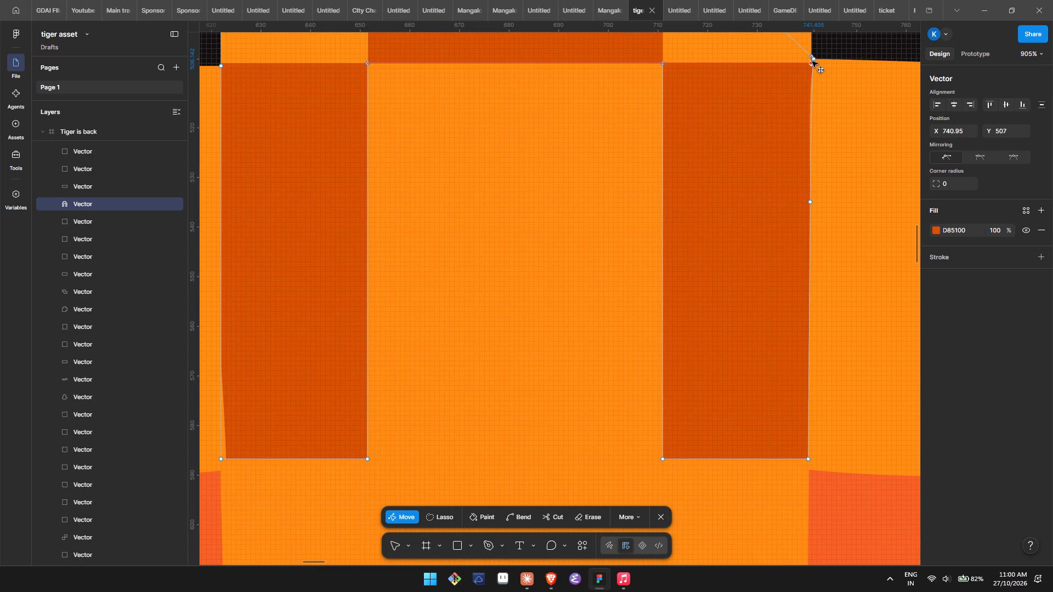
drag(812, 61, 814, 60)
Merge the two anchors at the right leg's outer top corner and place the merged anchor at X 741, Y 507.
scroll(814, 60, up, 2)
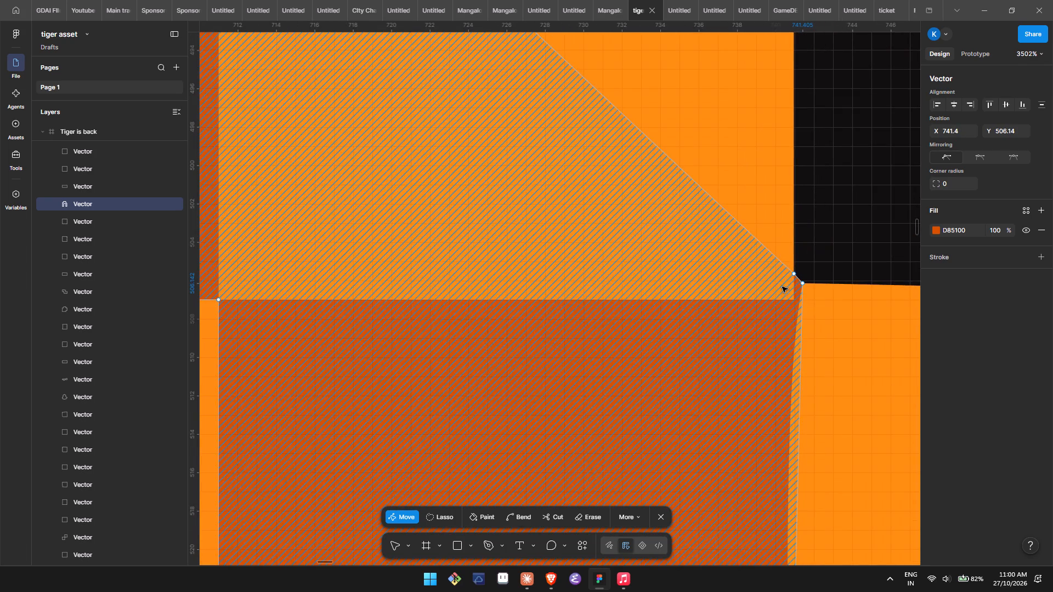
drag(793, 276, 804, 284)
double_click(804, 284)
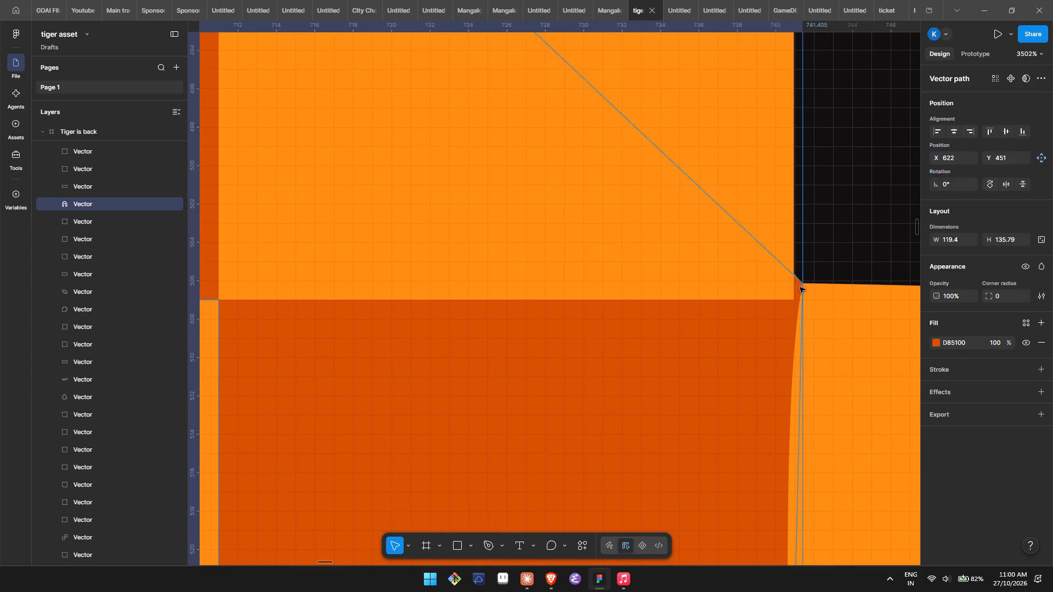
triple_click(797, 288)
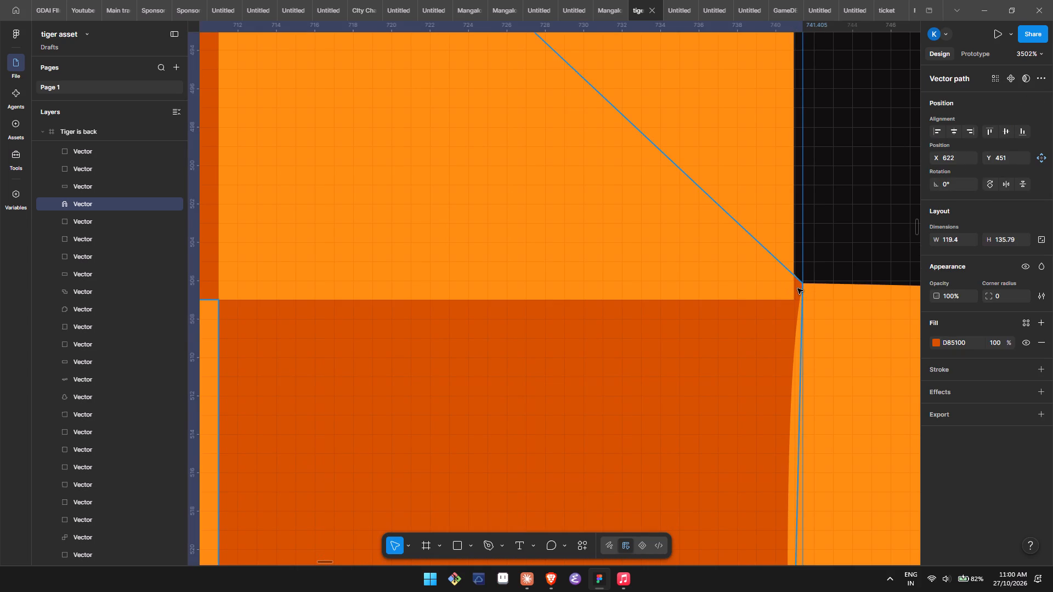
double_click(794, 290)
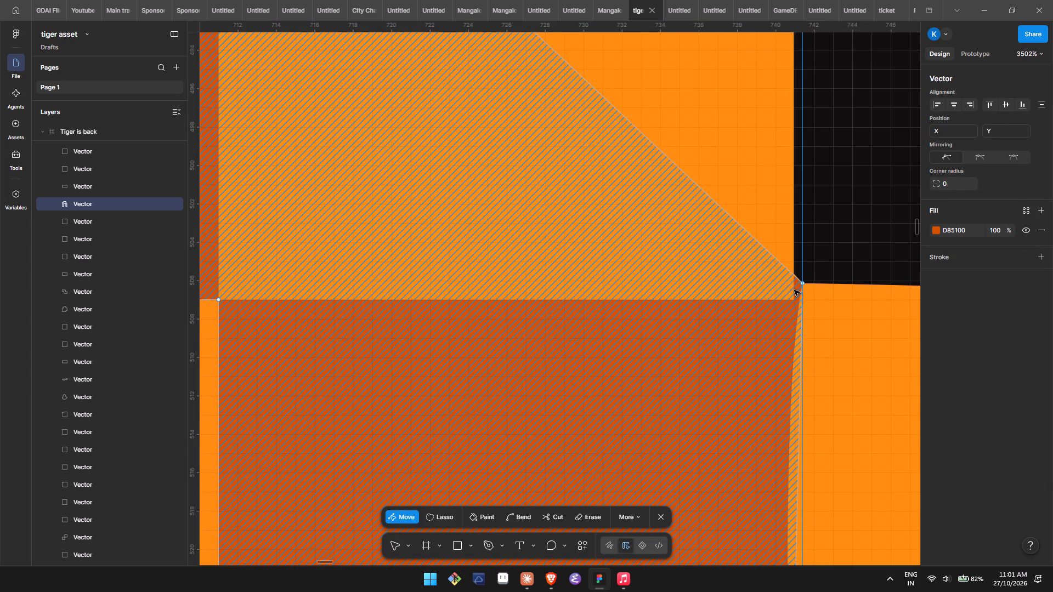
click(732, 403)
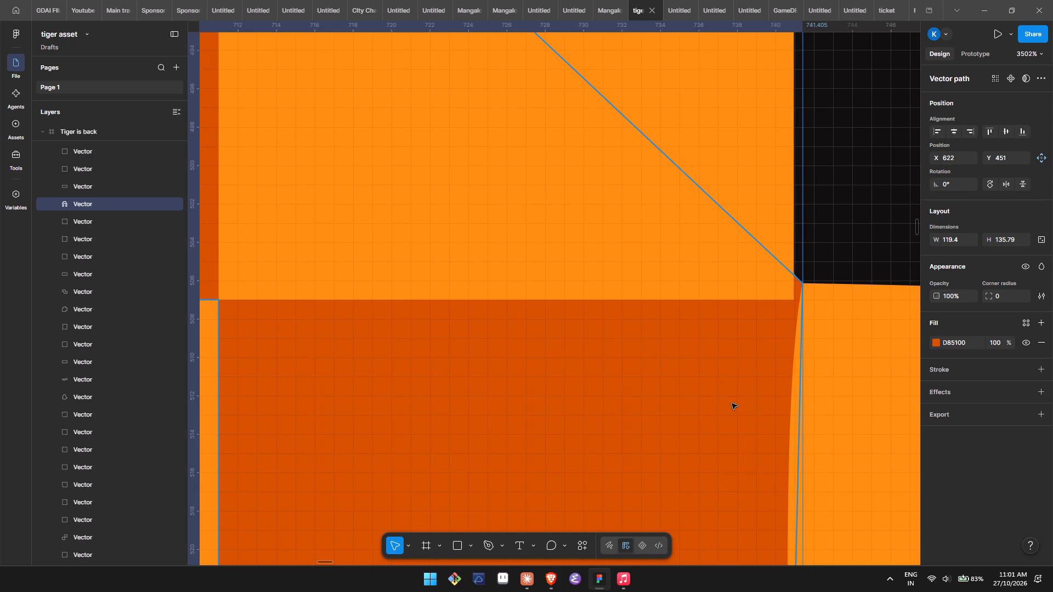
double_click(732, 403)
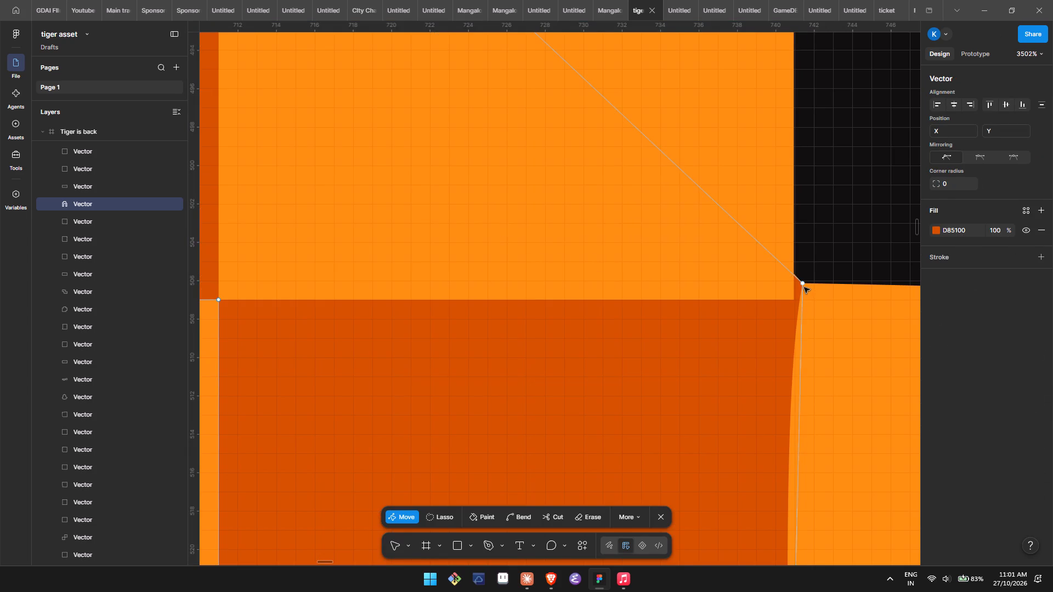
drag(802, 284, 793, 300)
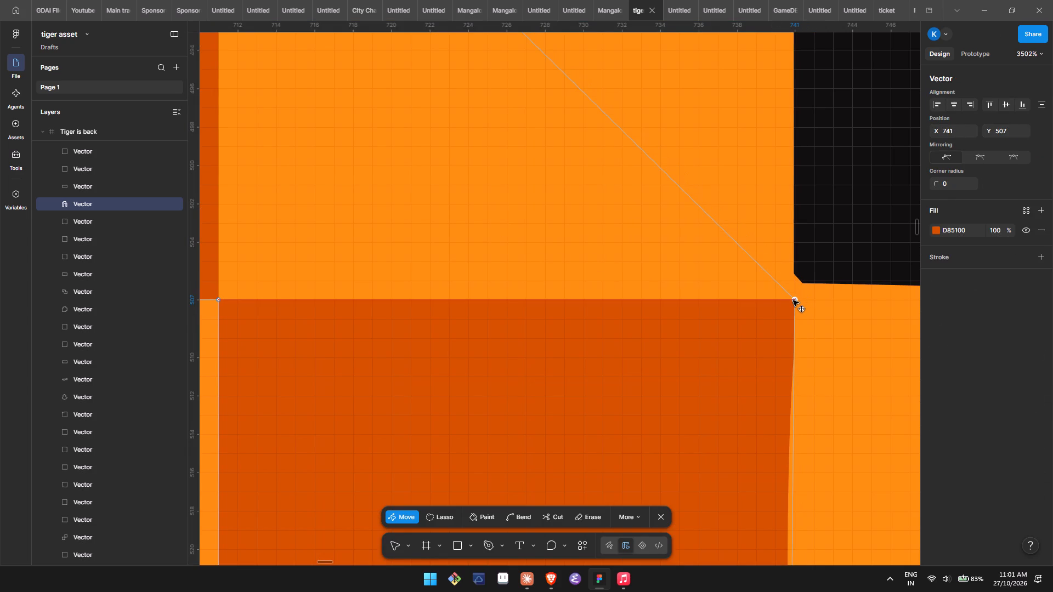
drag(793, 300, 794, 300)
scroll(794, 300, down, 1)
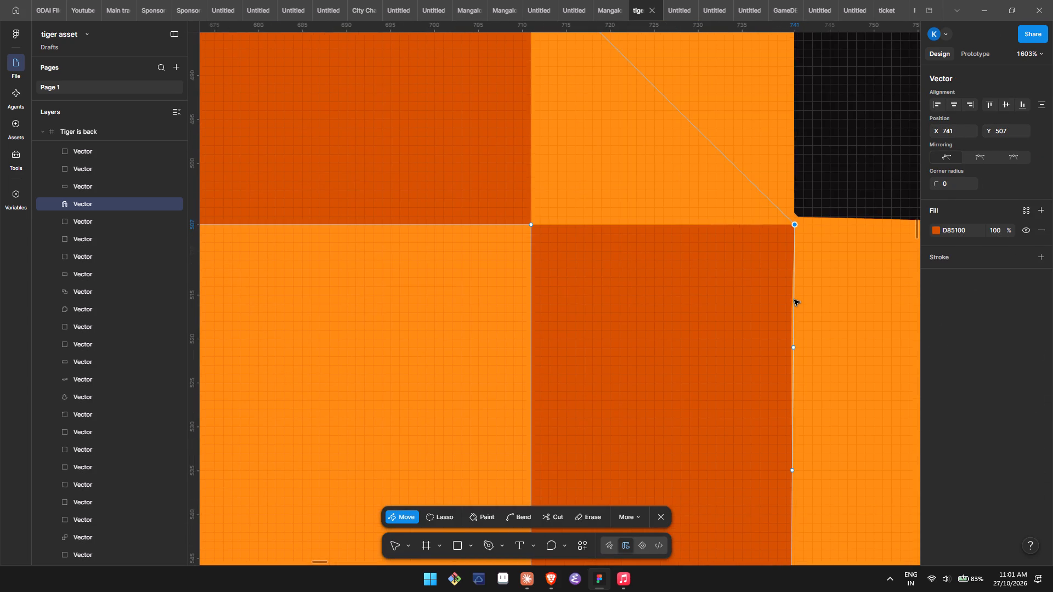
scroll(793, 337, down, 1)
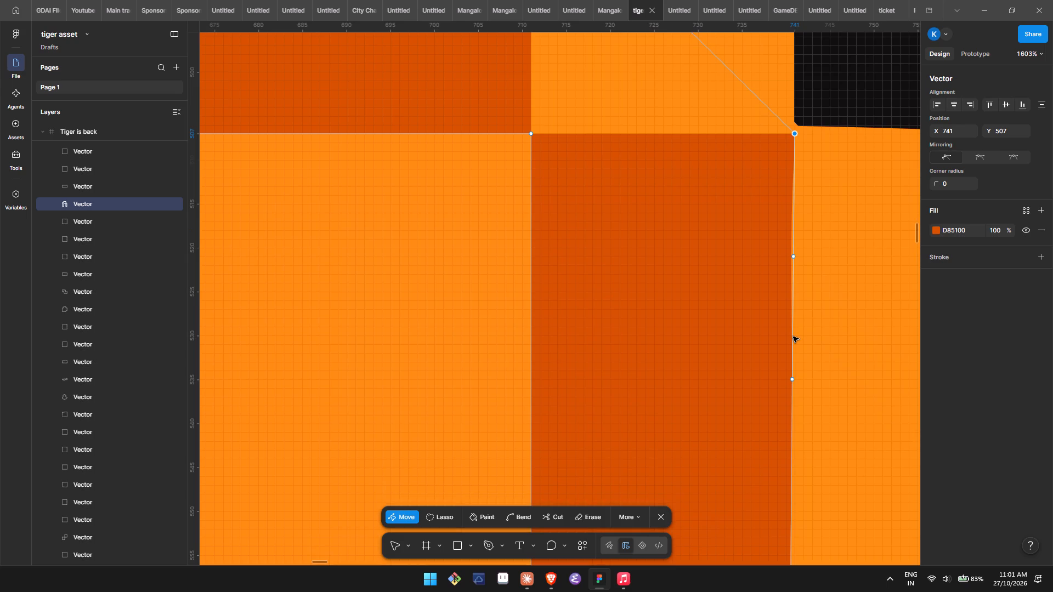
Slide the middle anchor on the right leg's outer edge down beside the bottom outer corner, at X 740.32, Y 586.
scroll(793, 337, down, 2)
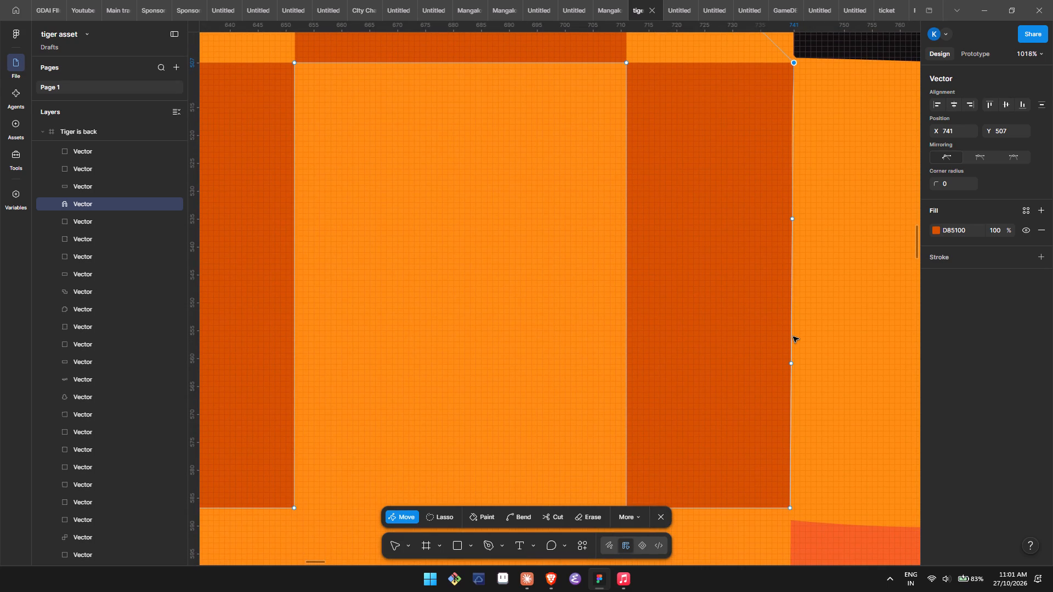
scroll(793, 337, left, 1)
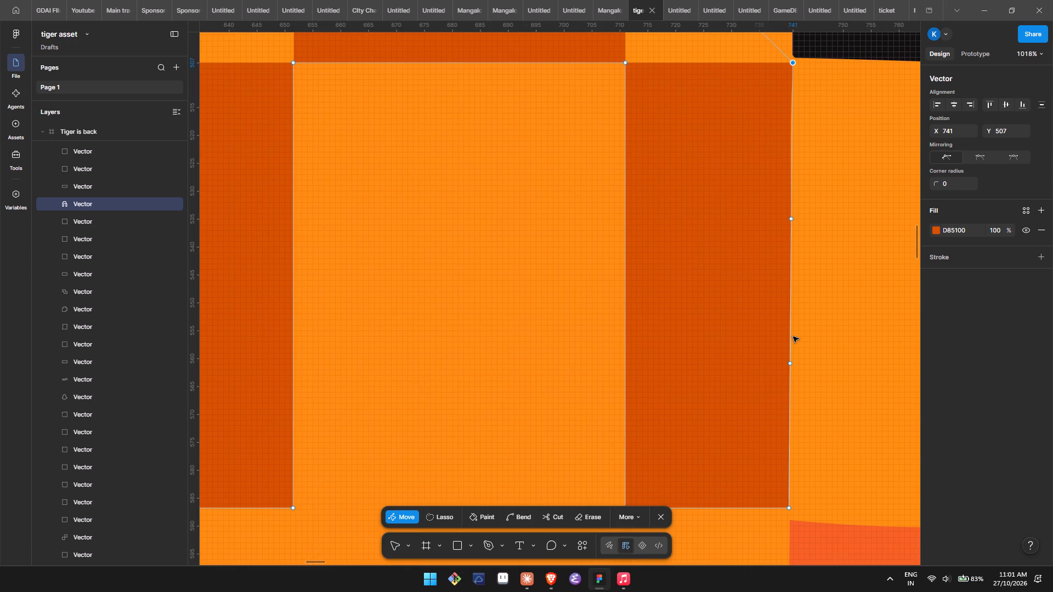
scroll(793, 337, left, 1)
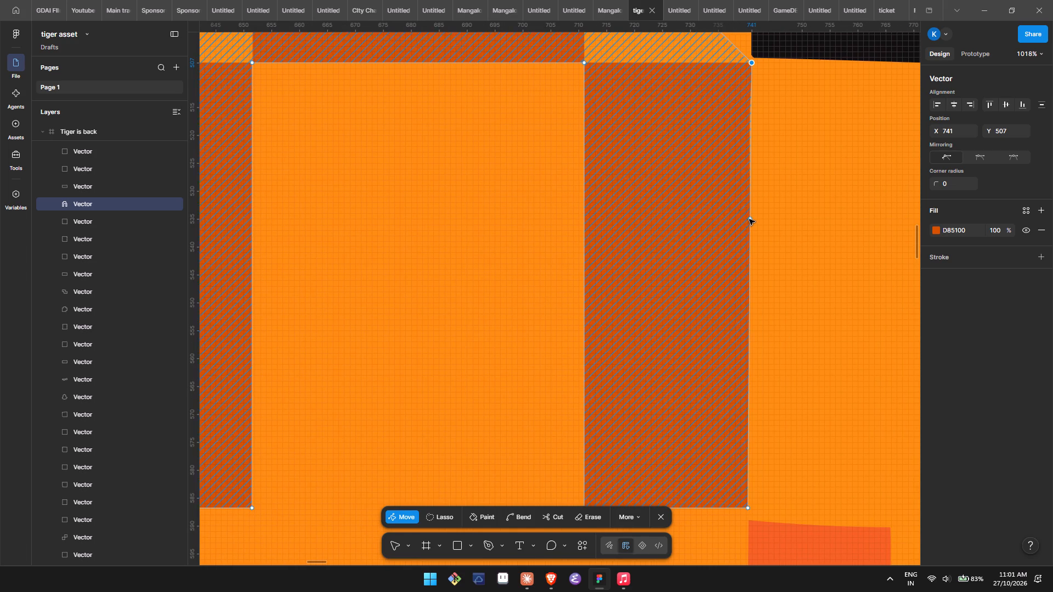
drag(748, 218, 748, 491)
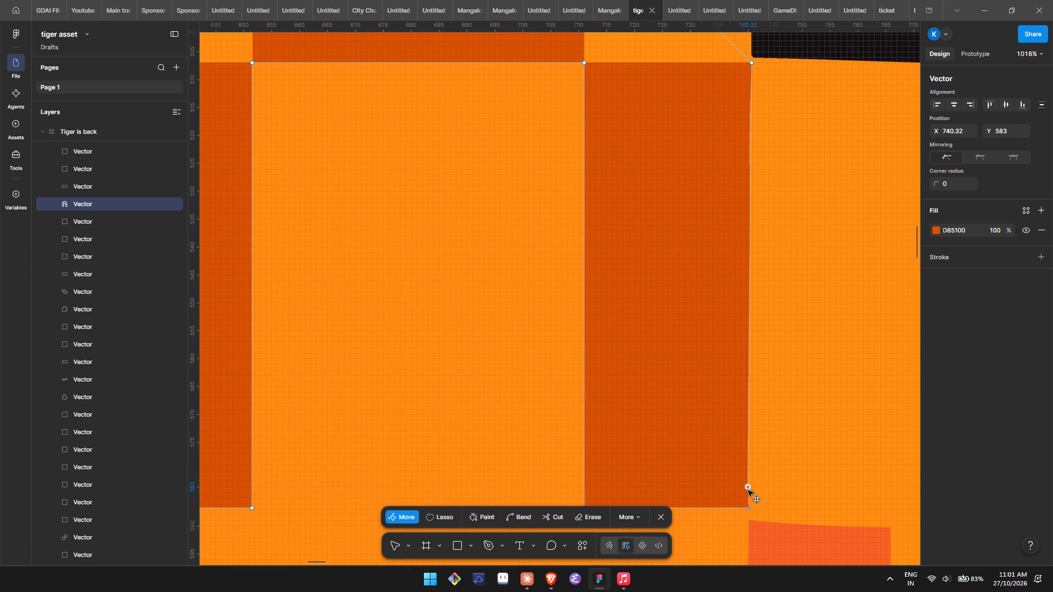
drag(748, 491, 748, 505)
Open the black block above and outside the right leg for vector editing and merge its two inner top anchors at X 740.91, Y 475.56.
scroll(767, 425, left, 1)
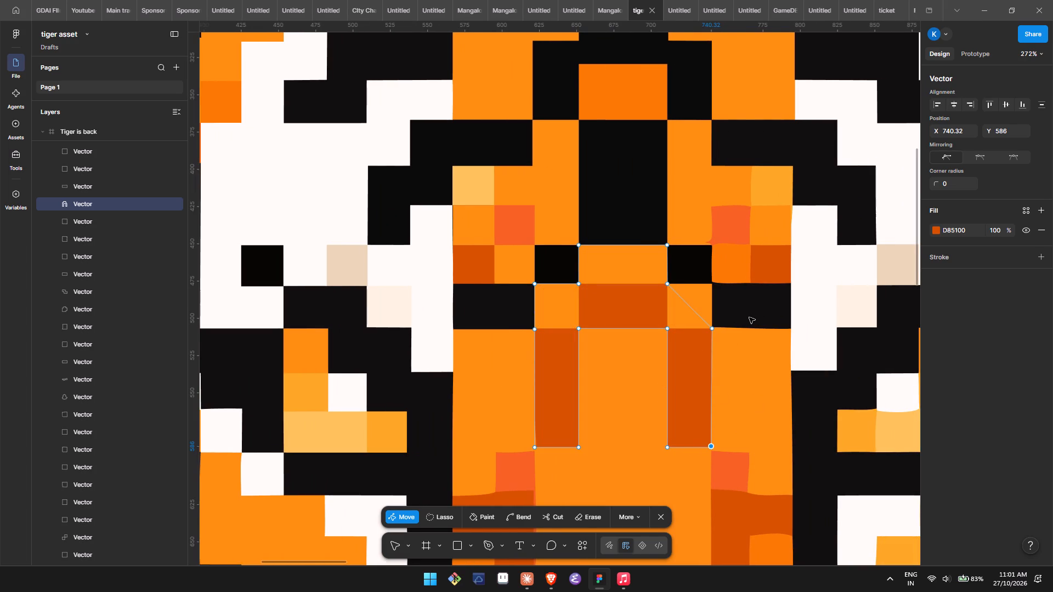
double_click(749, 317)
double_click(749, 317)
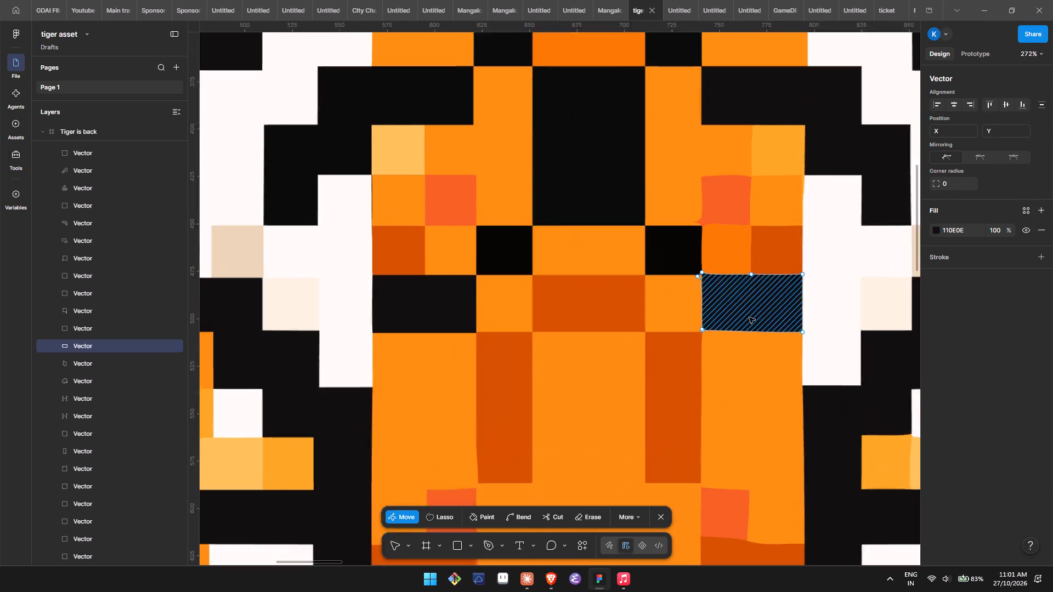
scroll(749, 317, up, 1)
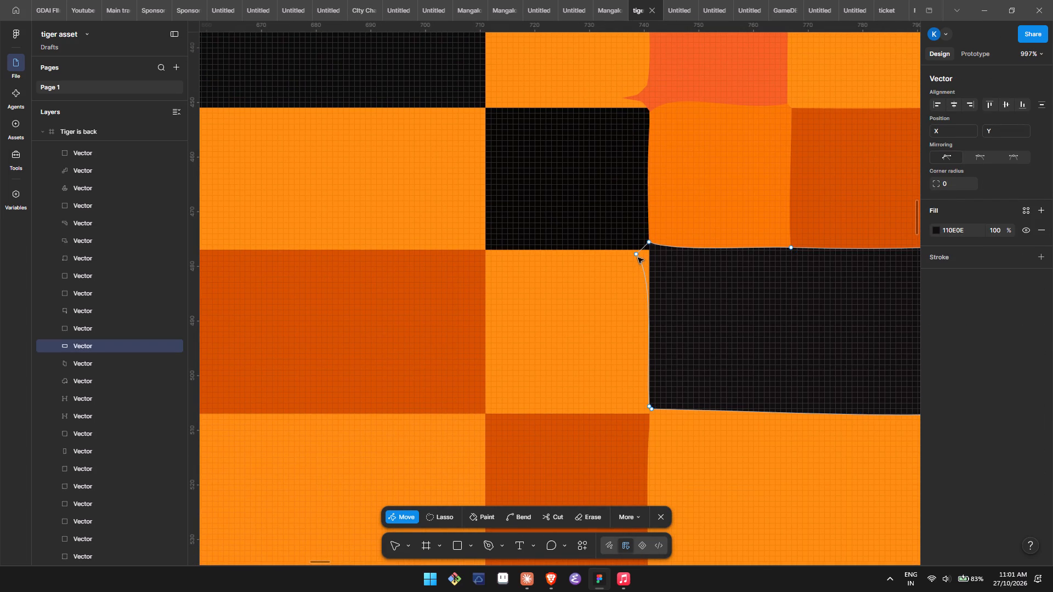
drag(637, 253, 649, 240)
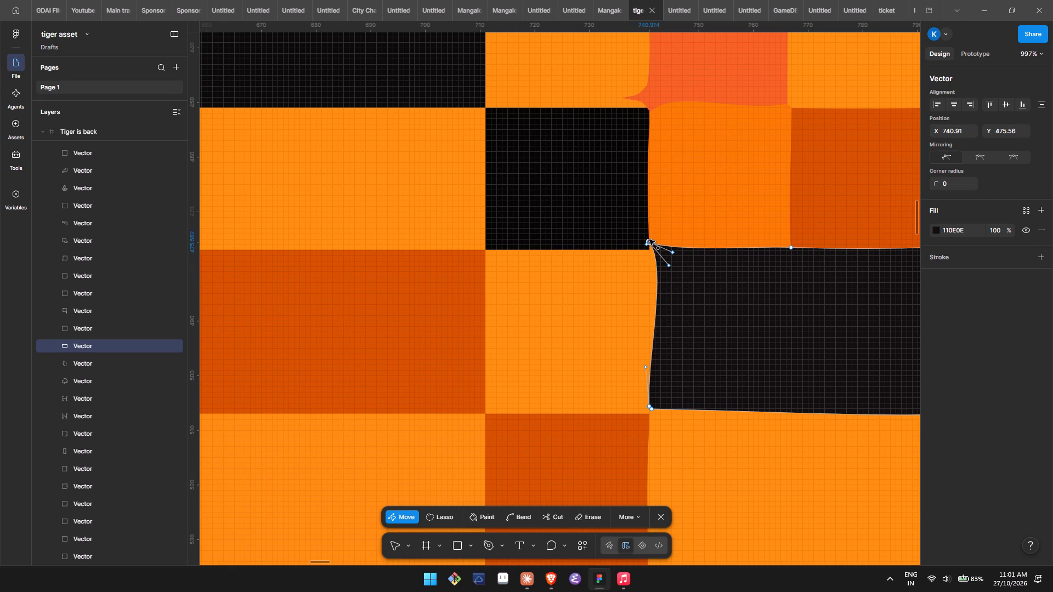
drag(649, 240, 649, 241)
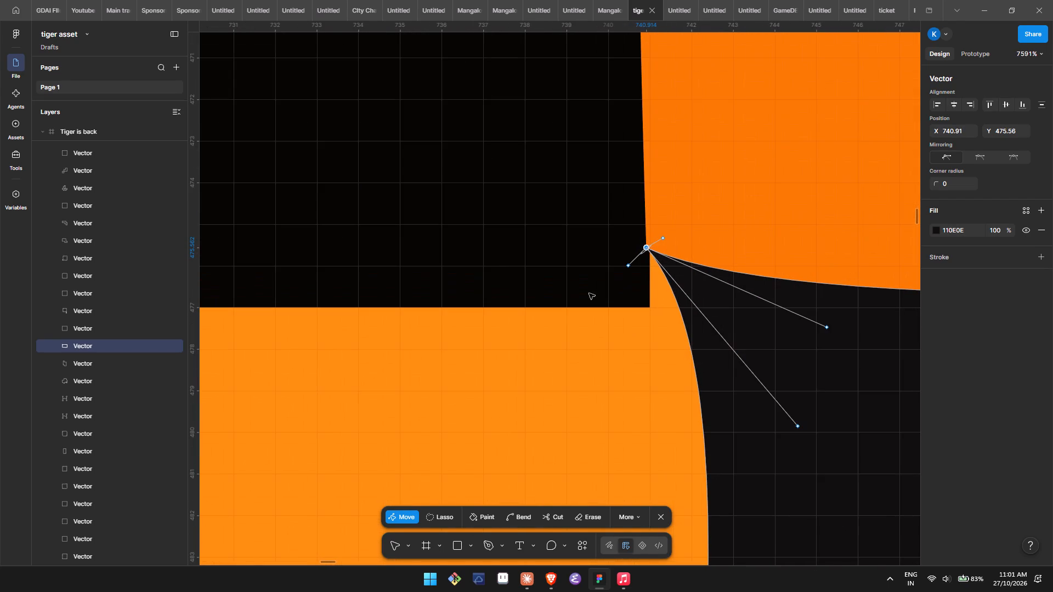
Collapse the curve handles at the black block's inner top corner and move its anchor to X 741, Y 477.
drag(630, 264, 654, 245)
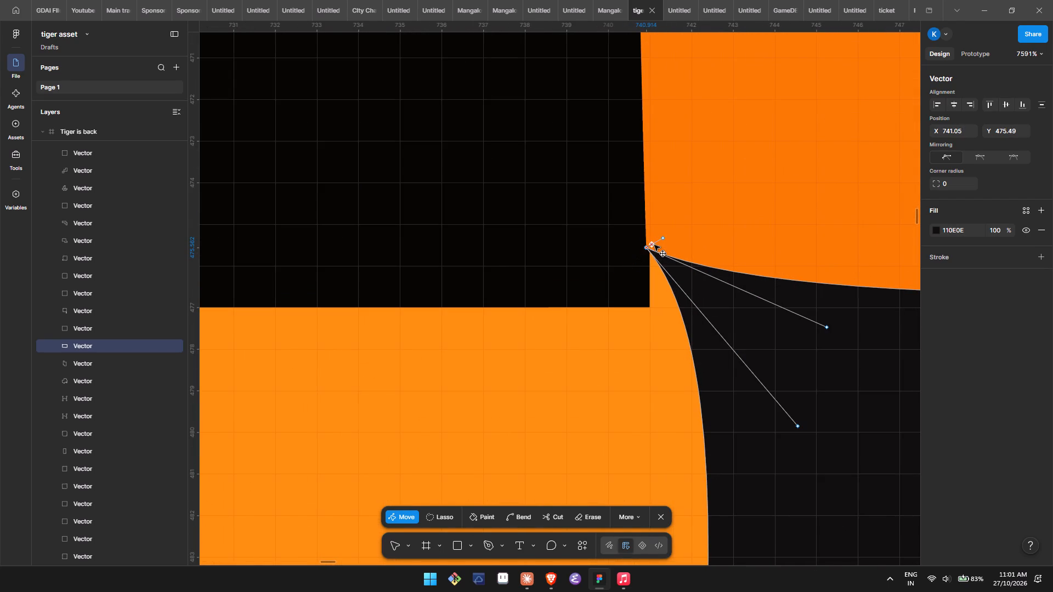
drag(654, 245, 647, 249)
click(647, 249)
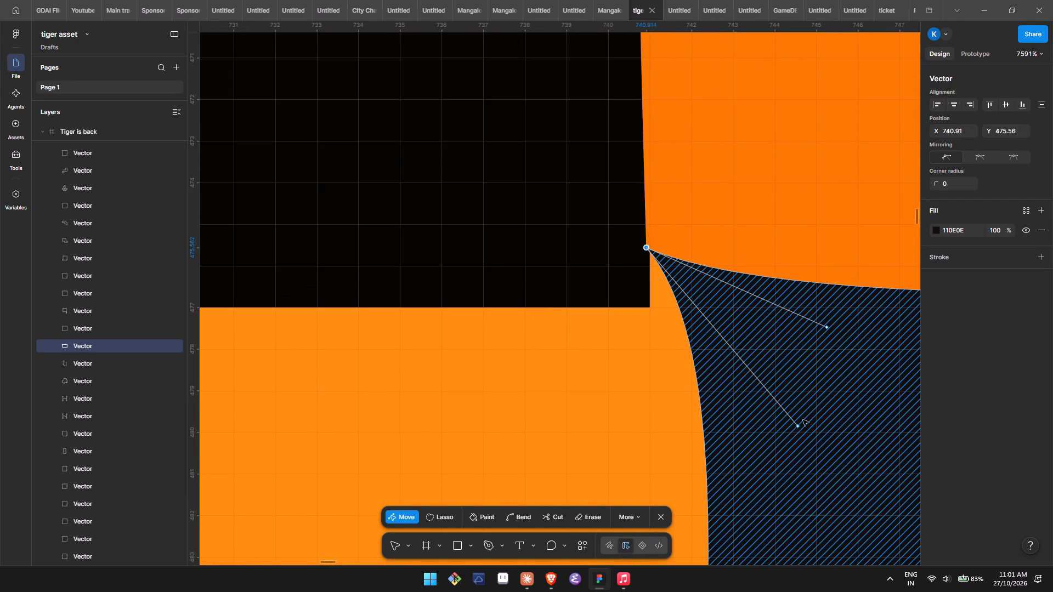
drag(796, 426, 669, 271)
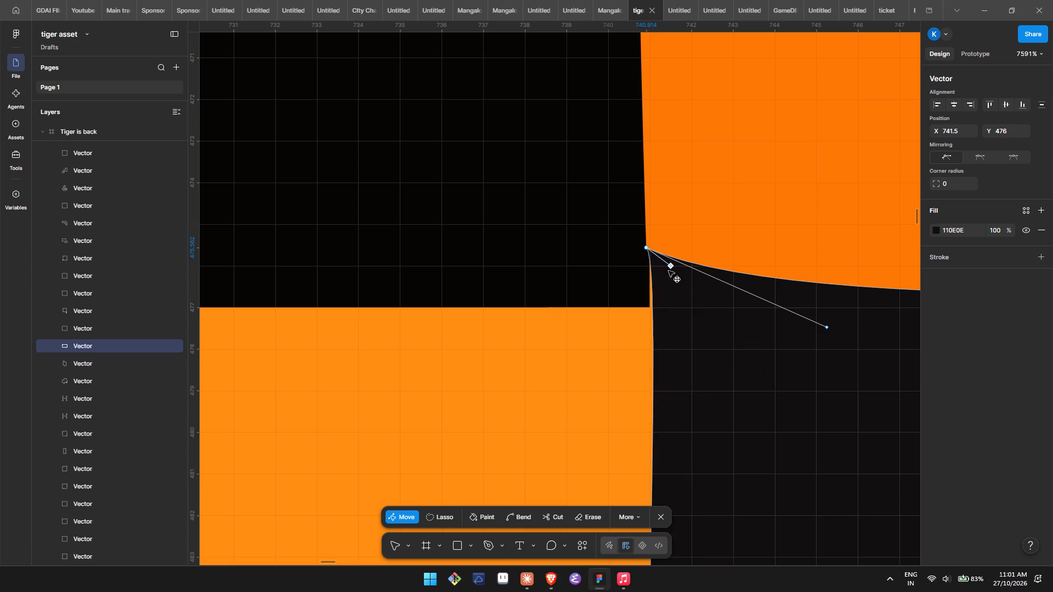
drag(669, 271, 645, 248)
click(645, 248)
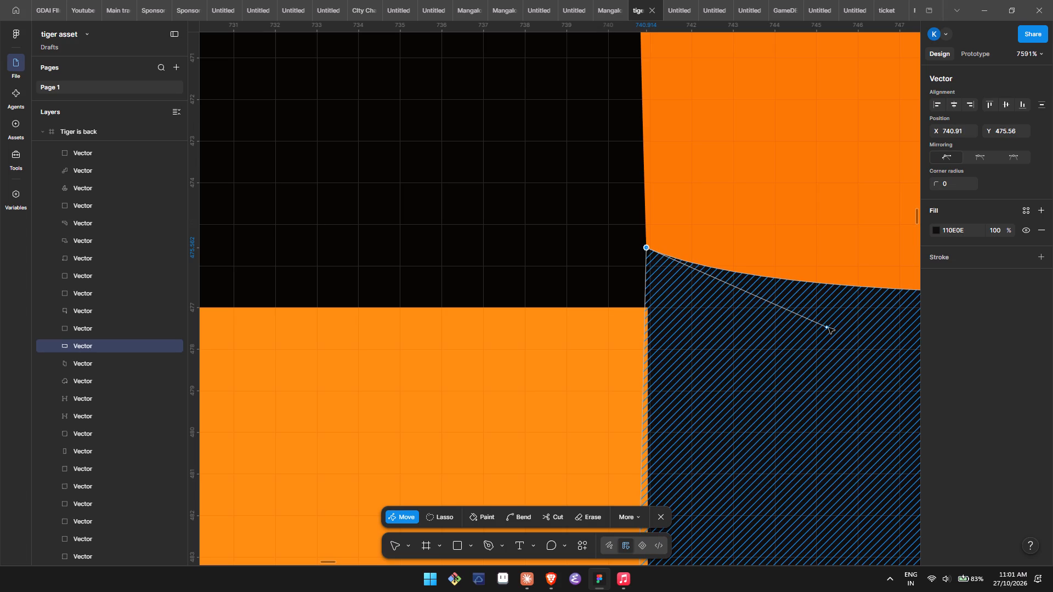
drag(827, 327, 656, 248)
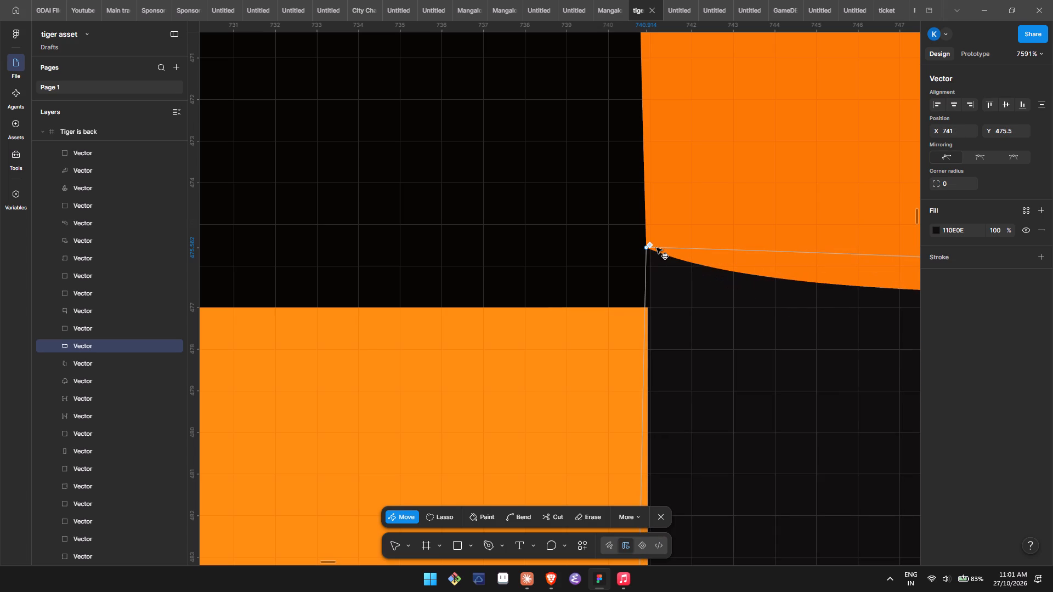
drag(656, 248, 646, 249)
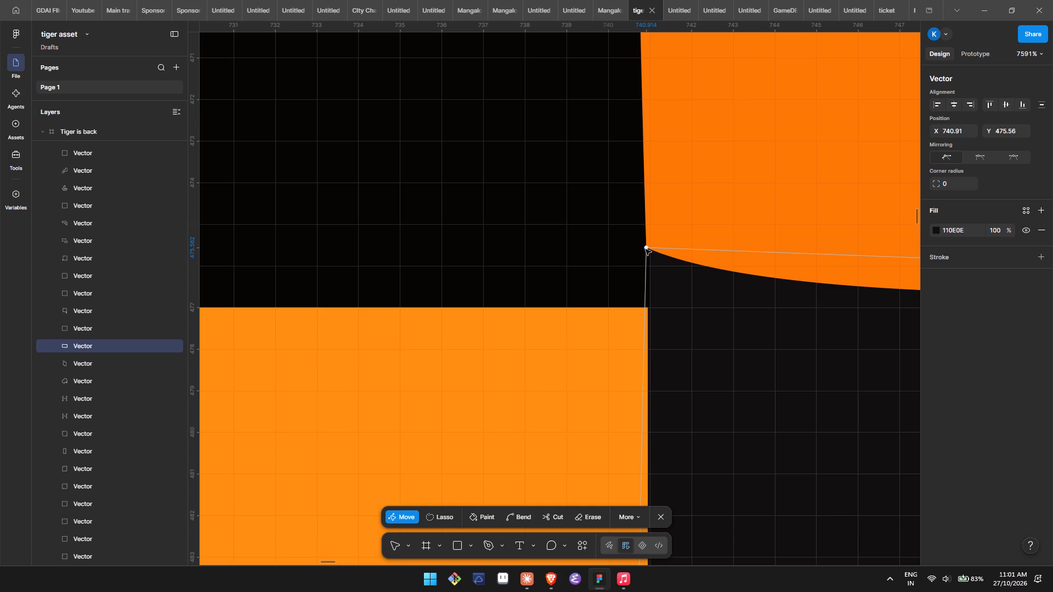
drag(646, 248, 649, 299)
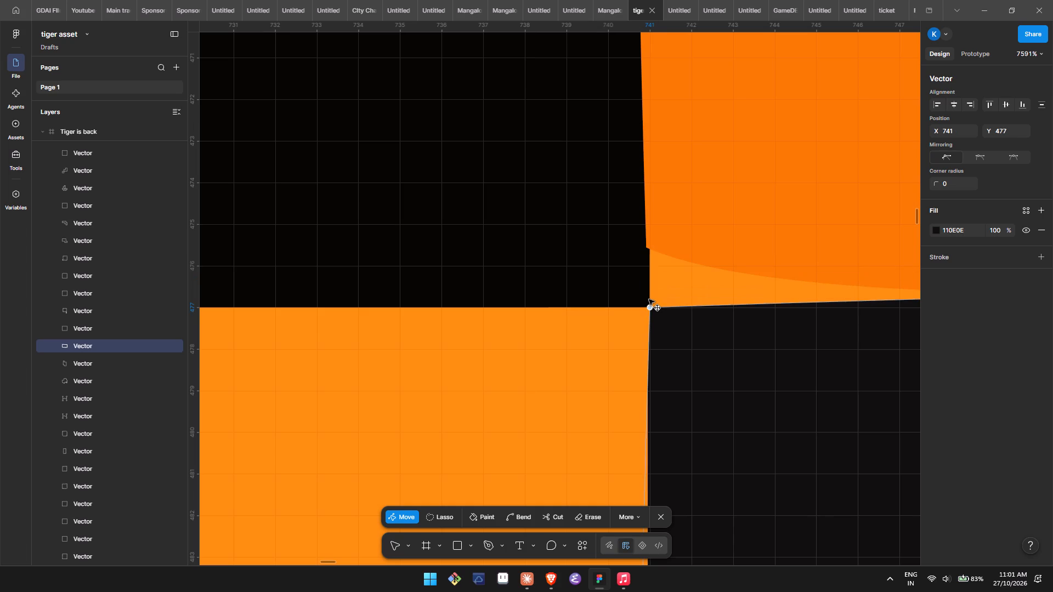
drag(649, 299, 643, 306)
drag(643, 306, 643, 306)
Collapse the curve handles of the black block's middle top-edge anchor and merge it into the inner top corner at X 741, Y 477.
scroll(643, 306, left, 1)
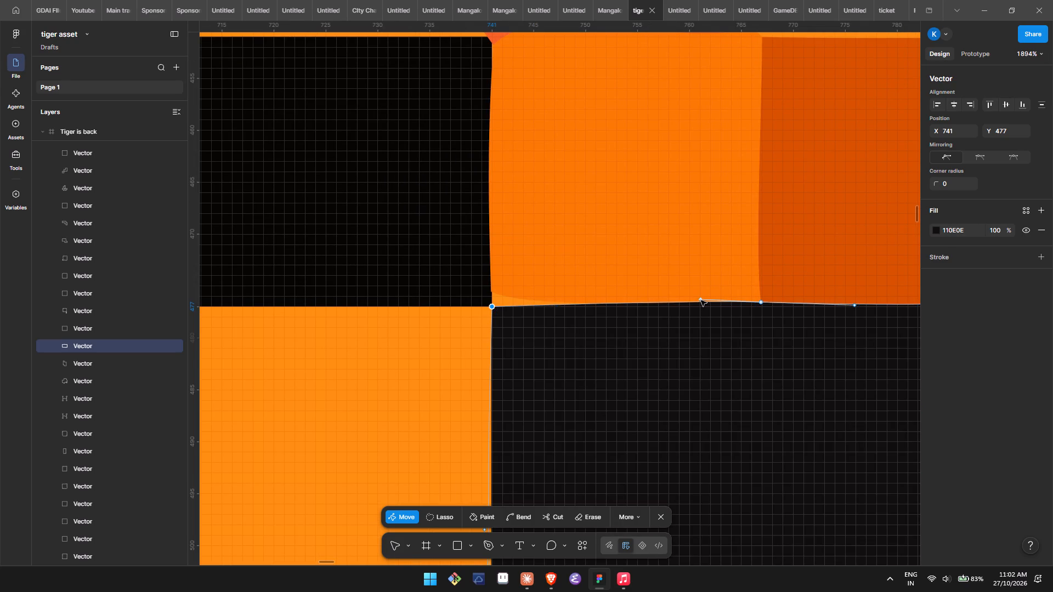
drag(701, 300, 762, 302)
click(762, 302)
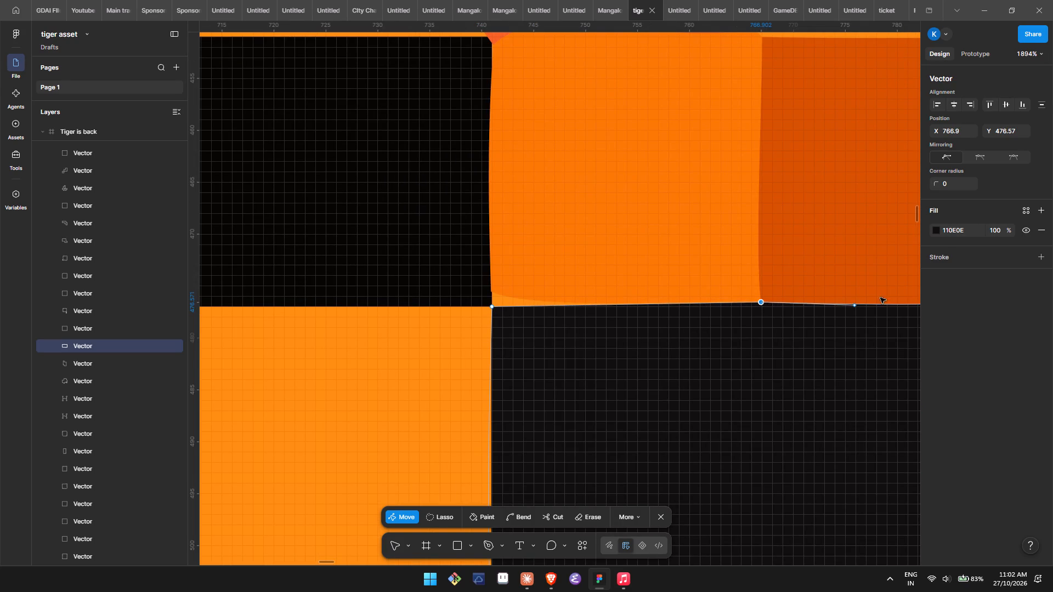
drag(853, 306, 766, 298)
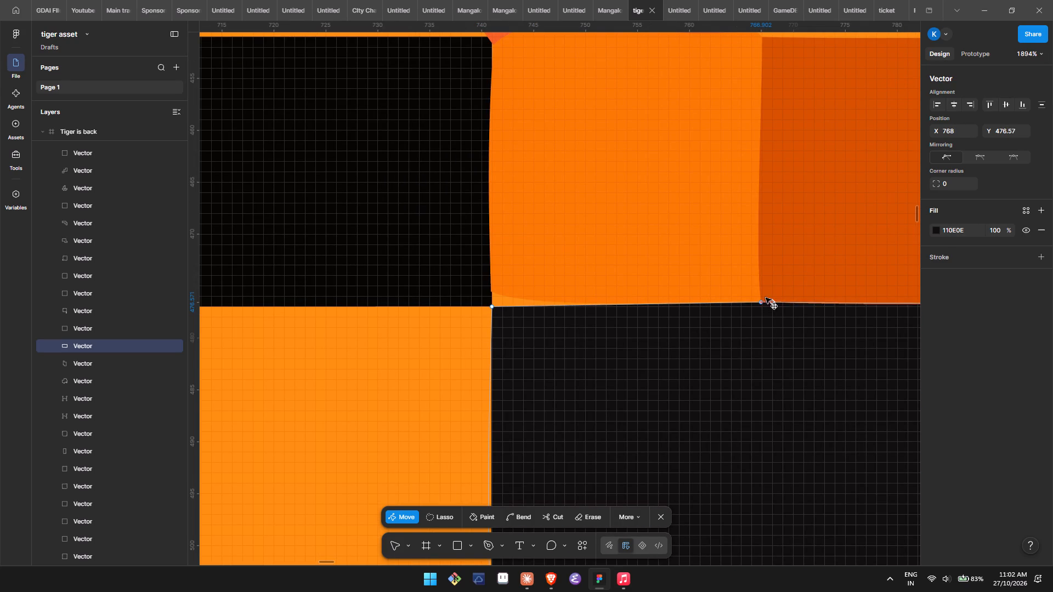
drag(766, 298, 761, 303)
drag(761, 303, 551, 313)
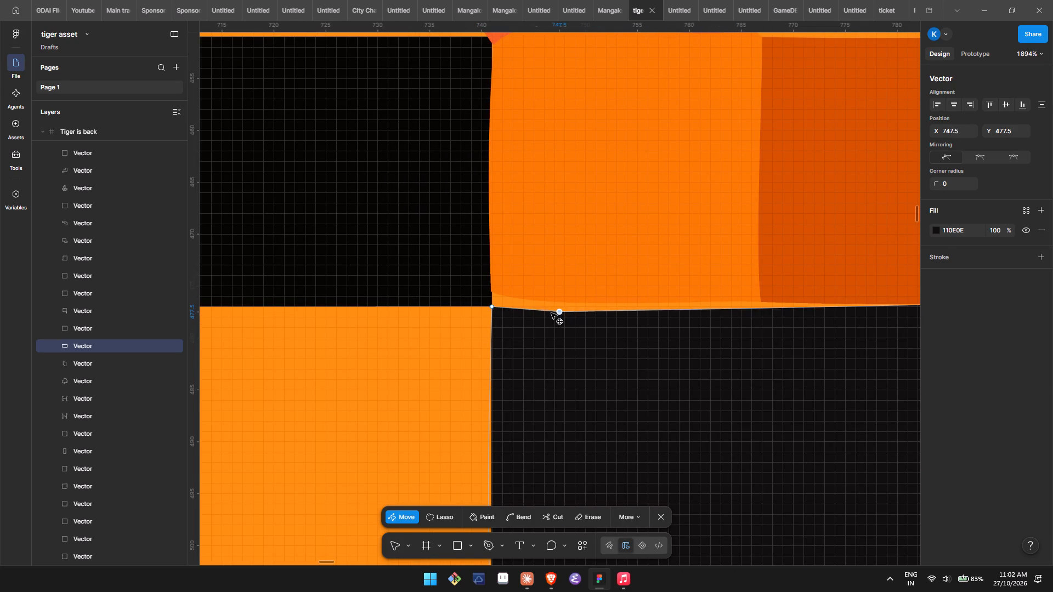
drag(551, 313, 491, 306)
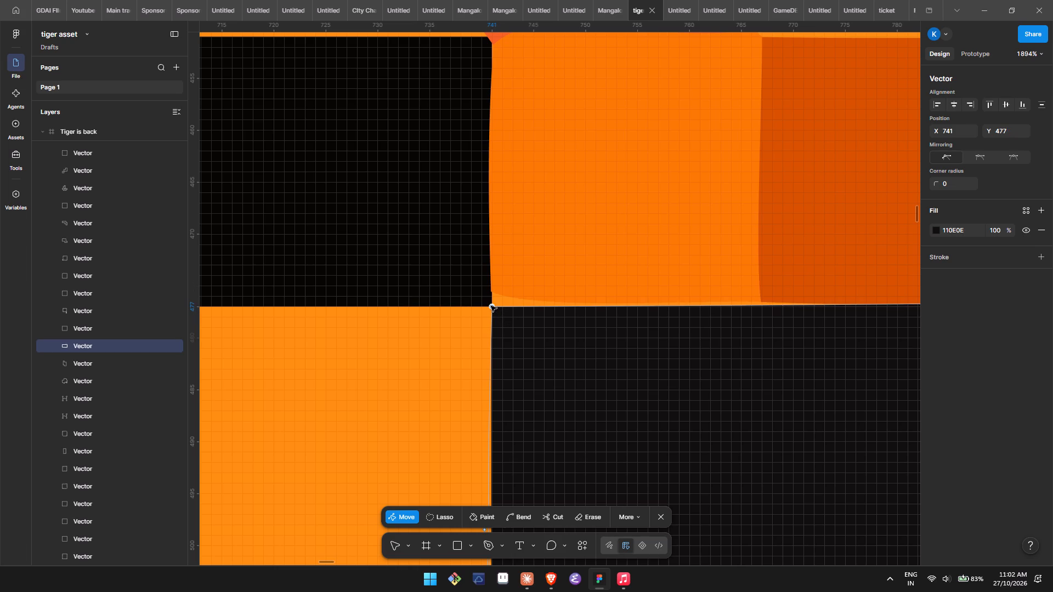
click(491, 306)
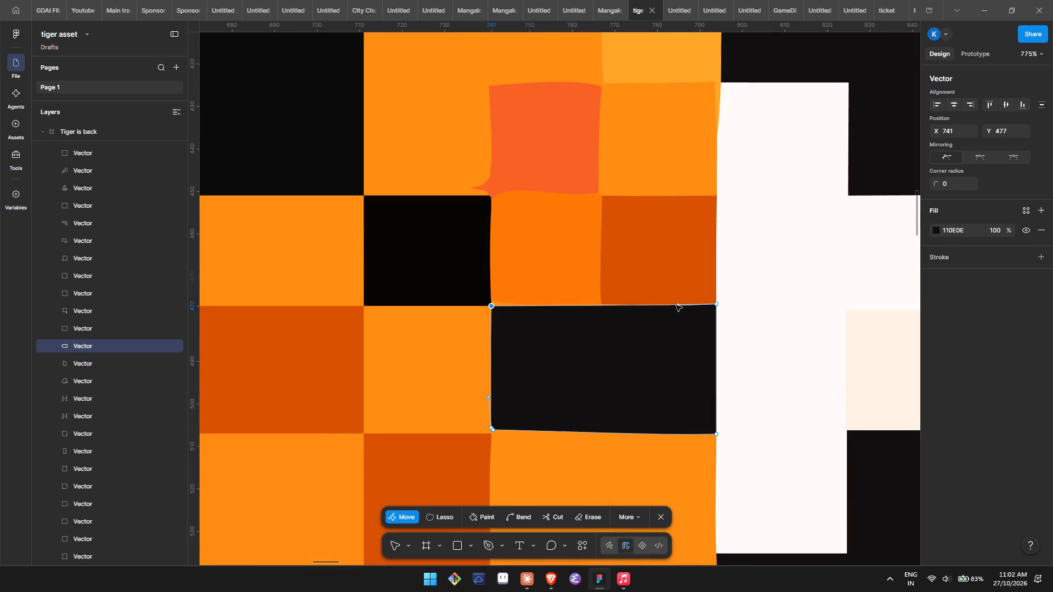
Level the black block's top edge by collapsing its remaining handle and placing the outer top anchor at X 793.93, Y 477.
drag(677, 305, 715, 305)
click(715, 305)
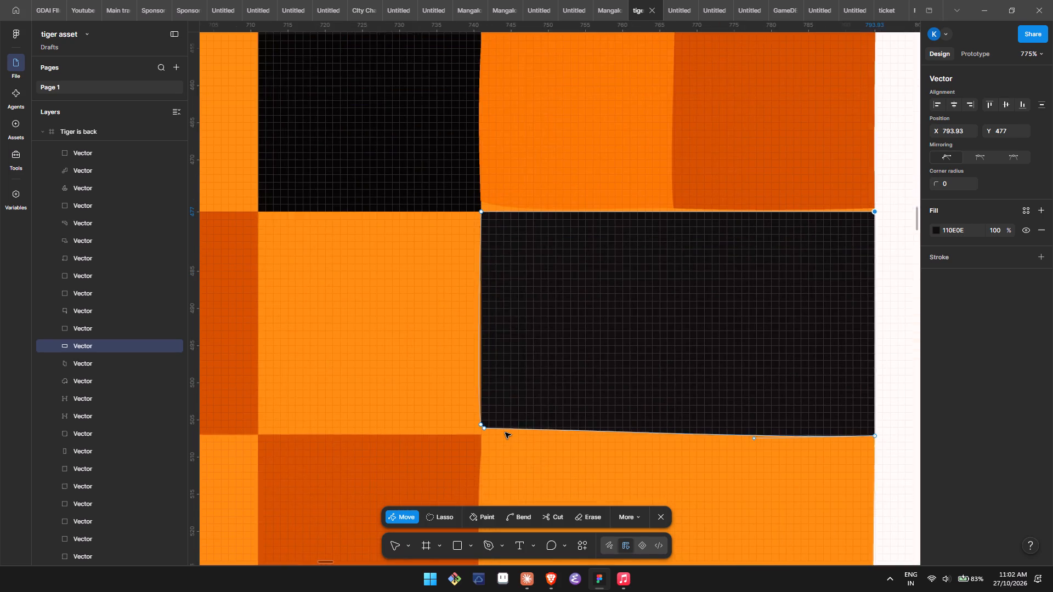
Square the black block's inner bottom corner, with its two anchors merged at X 741, Y 507 and both curve handles collapsed.
scroll(505, 432, right, 1)
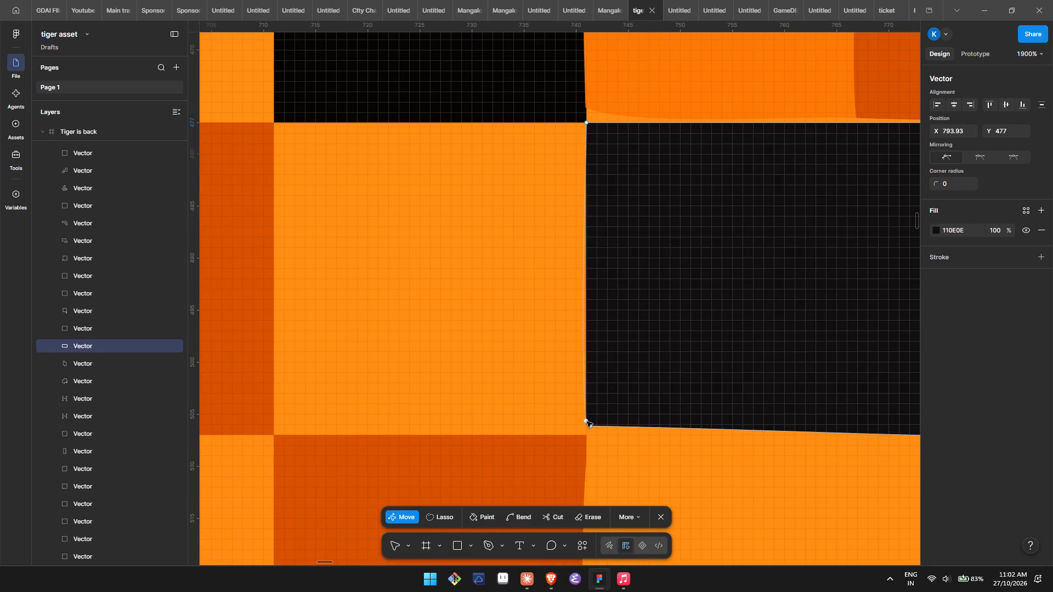
drag(587, 422, 589, 426)
click(589, 426)
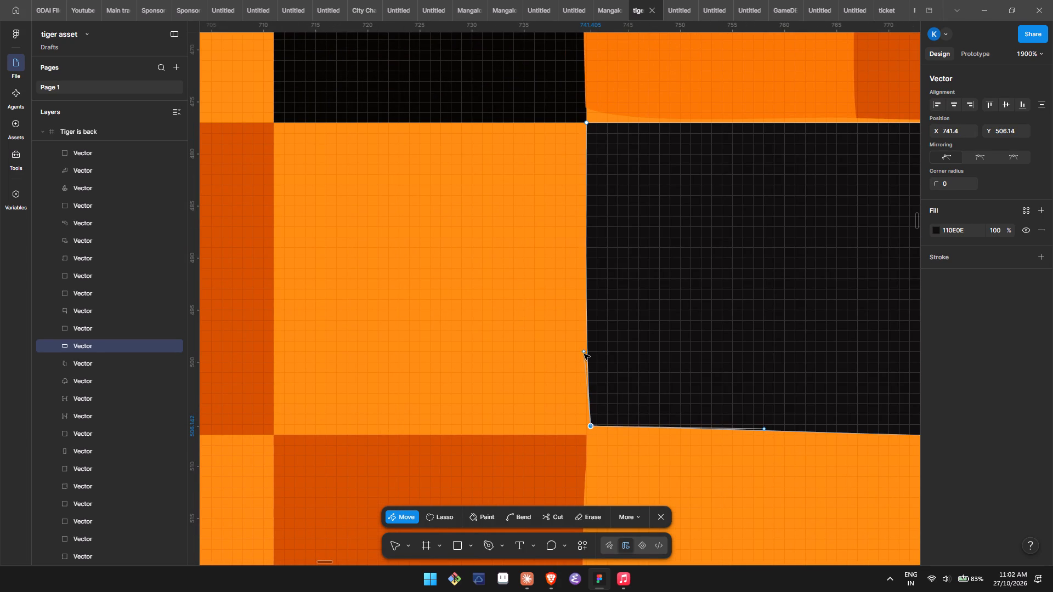
drag(584, 351, 587, 430)
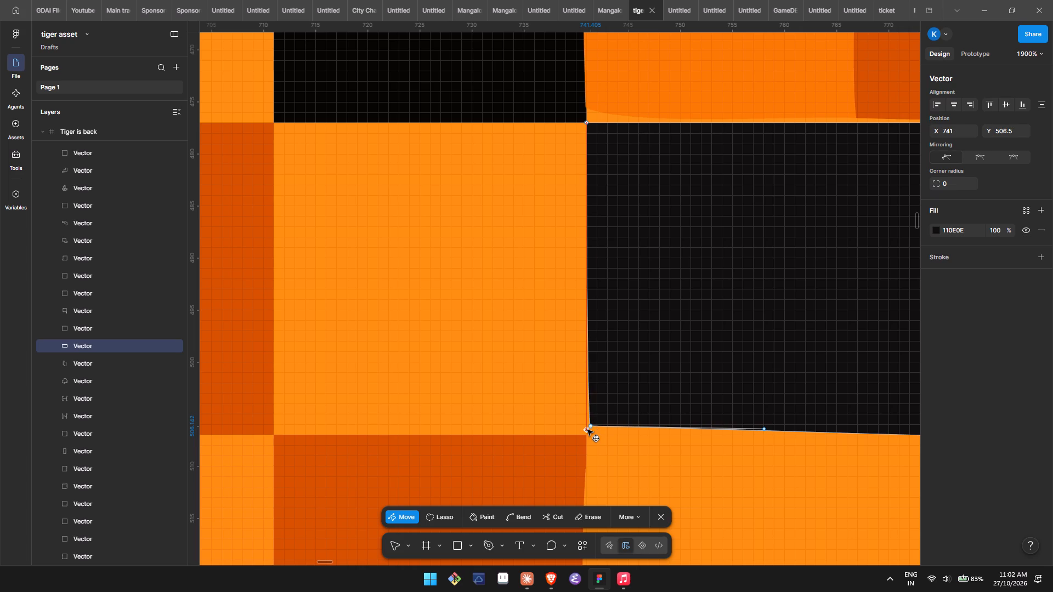
drag(587, 430, 591, 426)
click(591, 426)
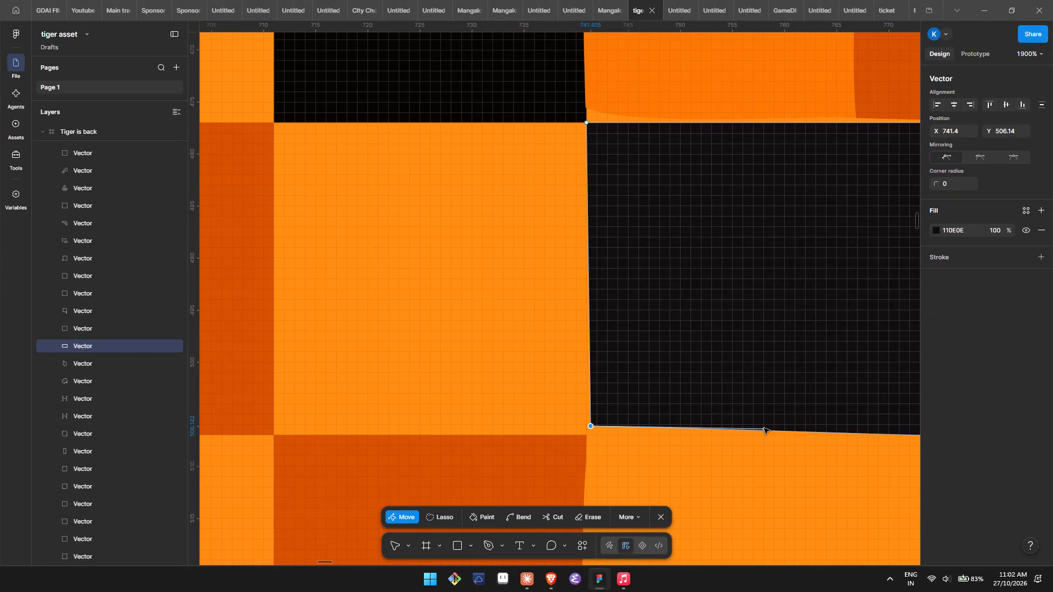
drag(764, 429, 591, 426)
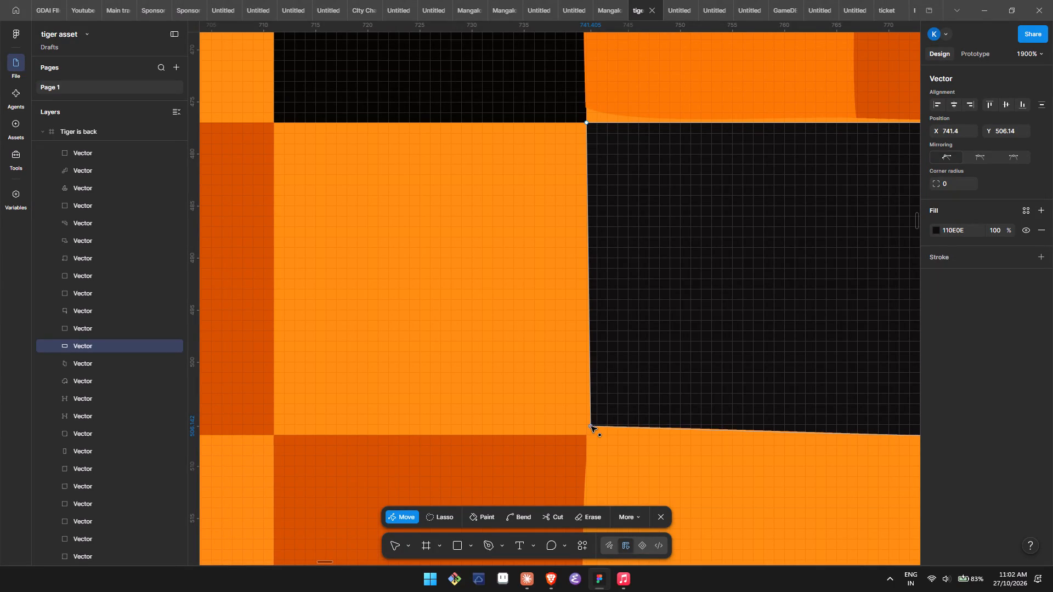
drag(591, 426, 589, 428)
drag(589, 426, 588, 435)
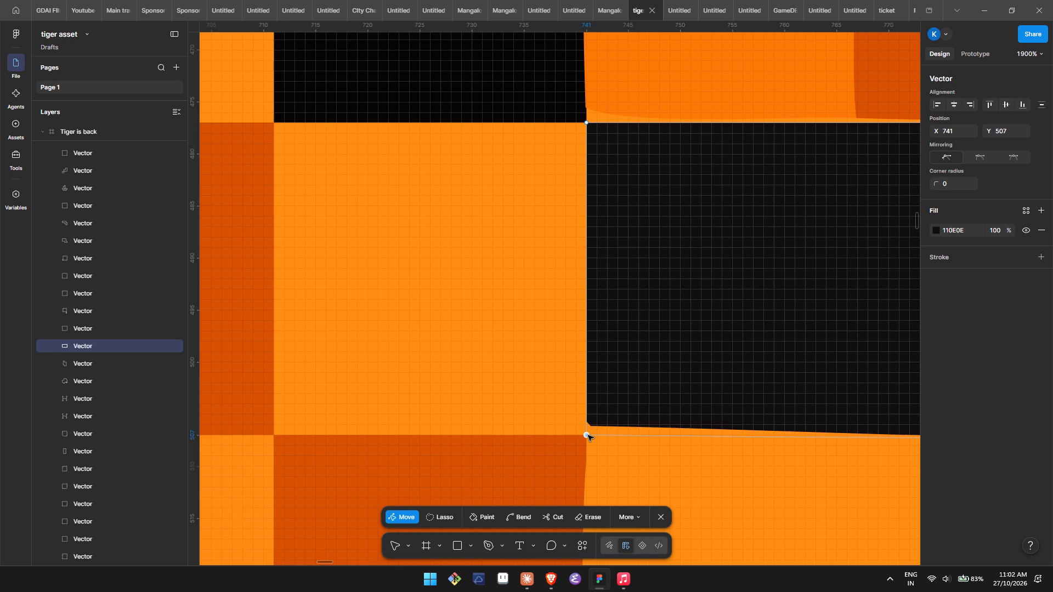
Collapse the curve handle on the black block's bottom edge into the outer bottom anchor.
scroll(588, 435, left, 1)
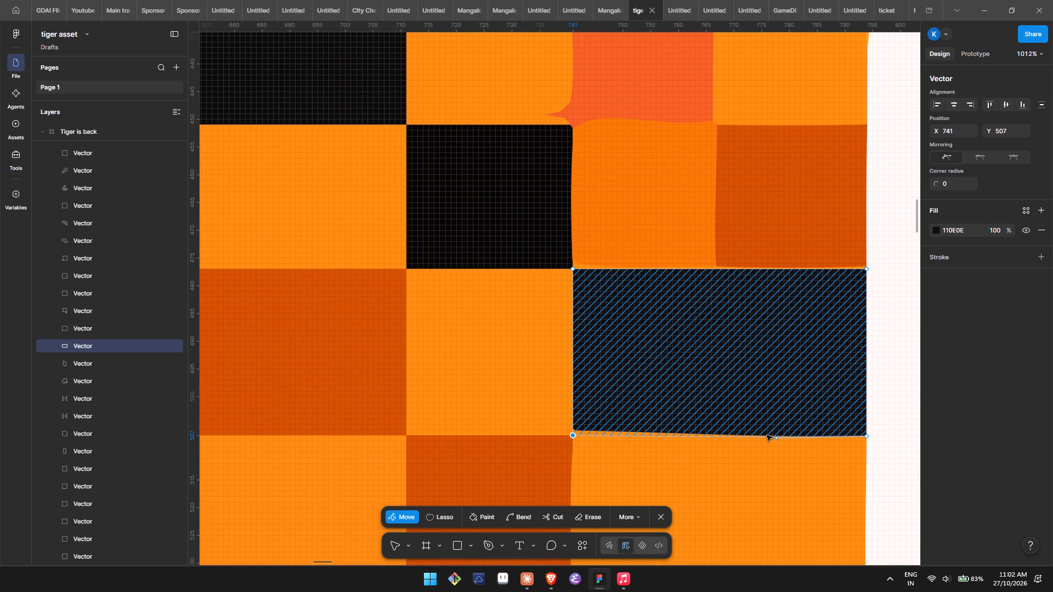
drag(777, 439, 890, 434)
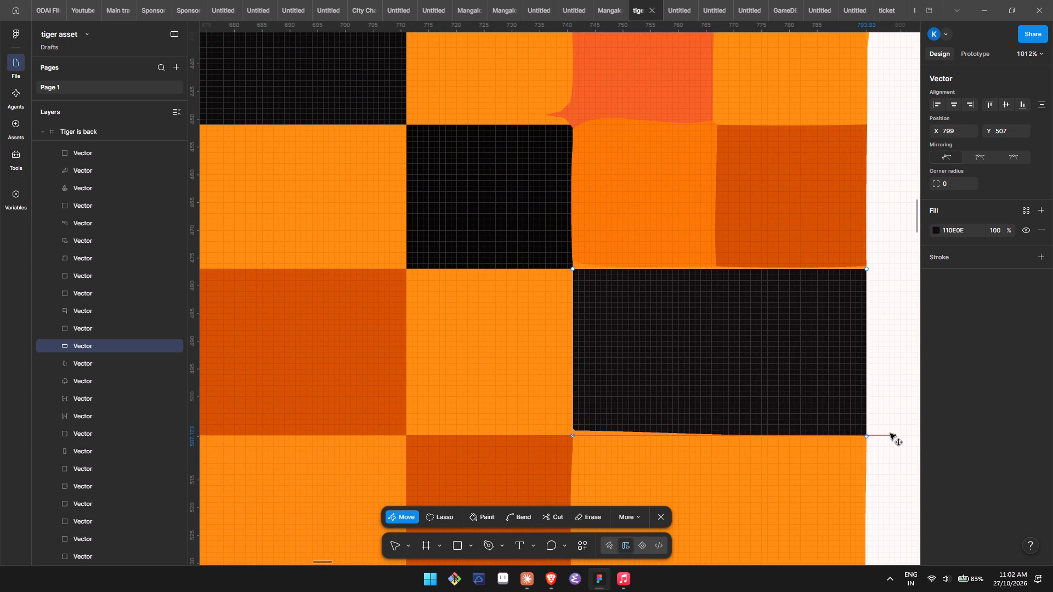
drag(890, 434, 867, 436)
click(867, 436)
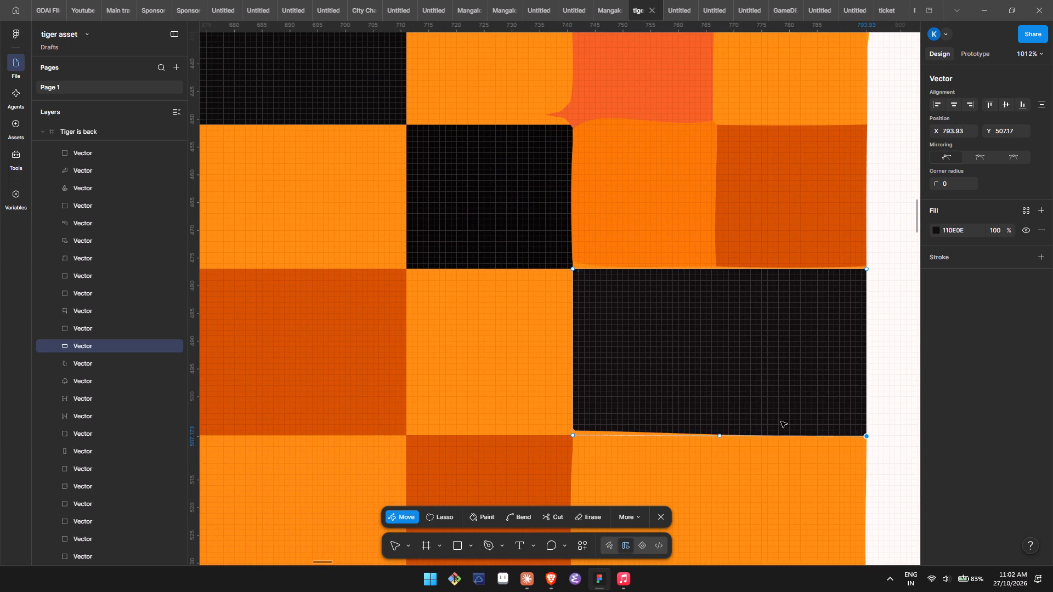
Move the inner top corner anchor of the orange block below the black block to X 741, Y 507.
double_click(632, 448)
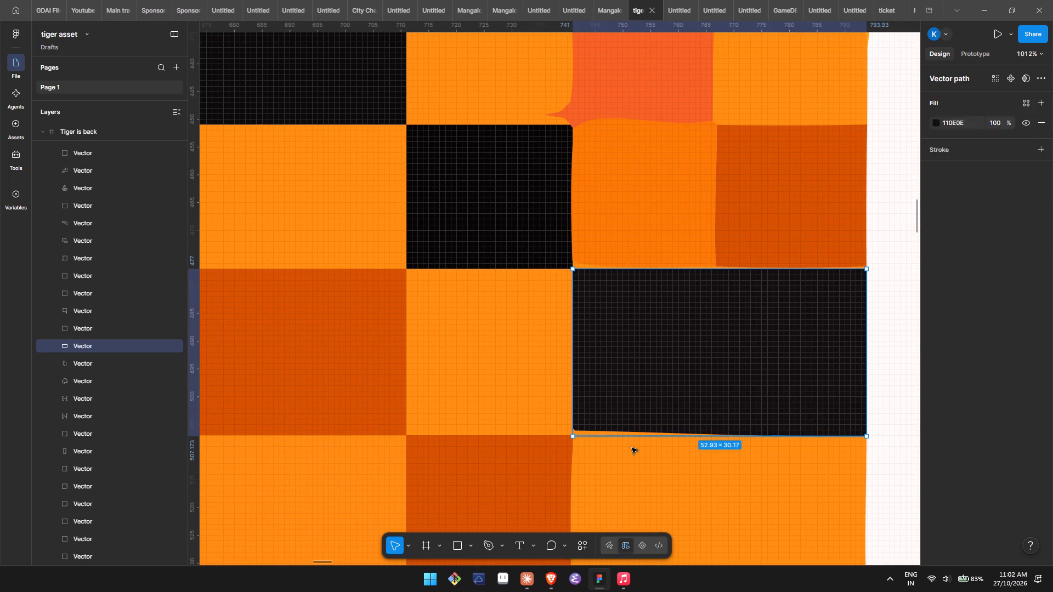
double_click(632, 448)
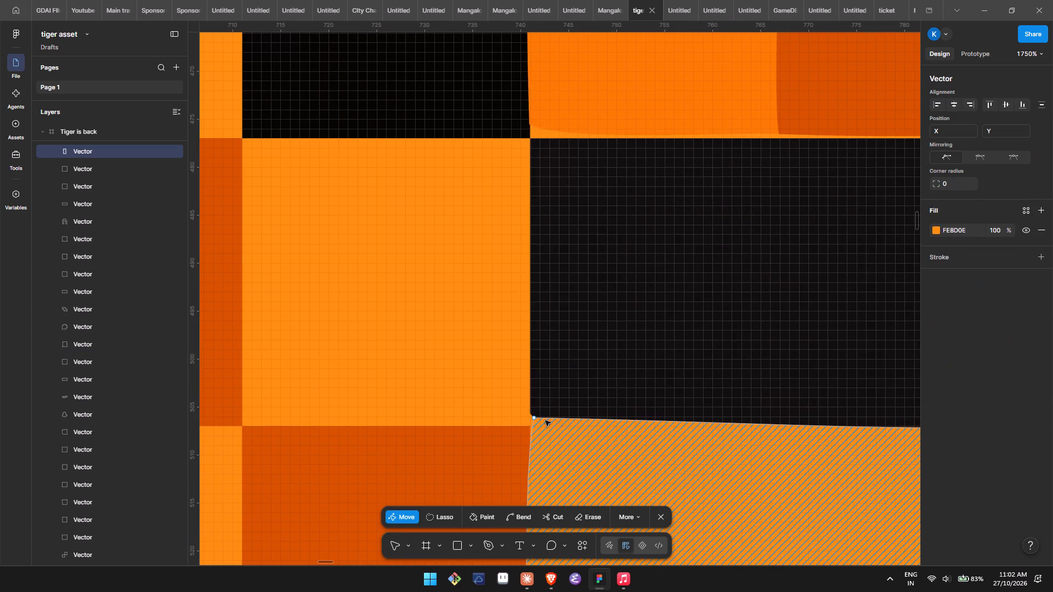
drag(535, 417, 529, 428)
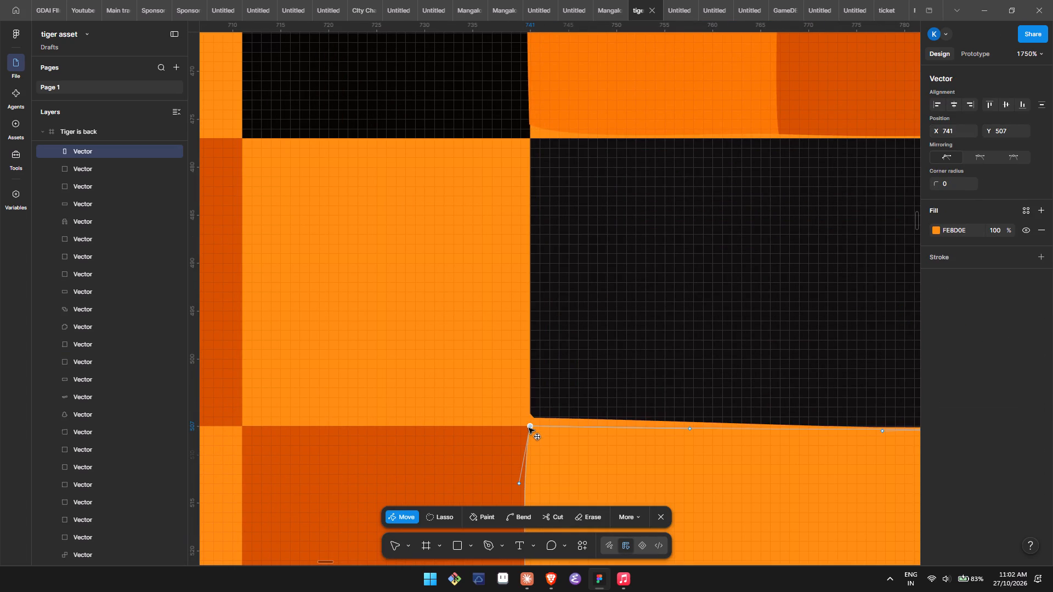
drag(529, 428, 529, 428)
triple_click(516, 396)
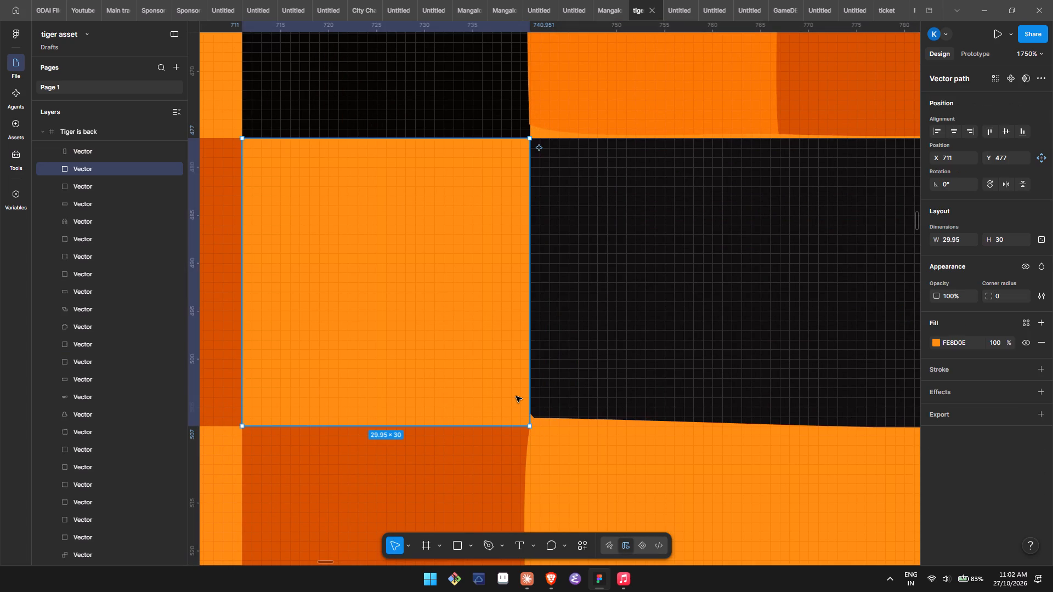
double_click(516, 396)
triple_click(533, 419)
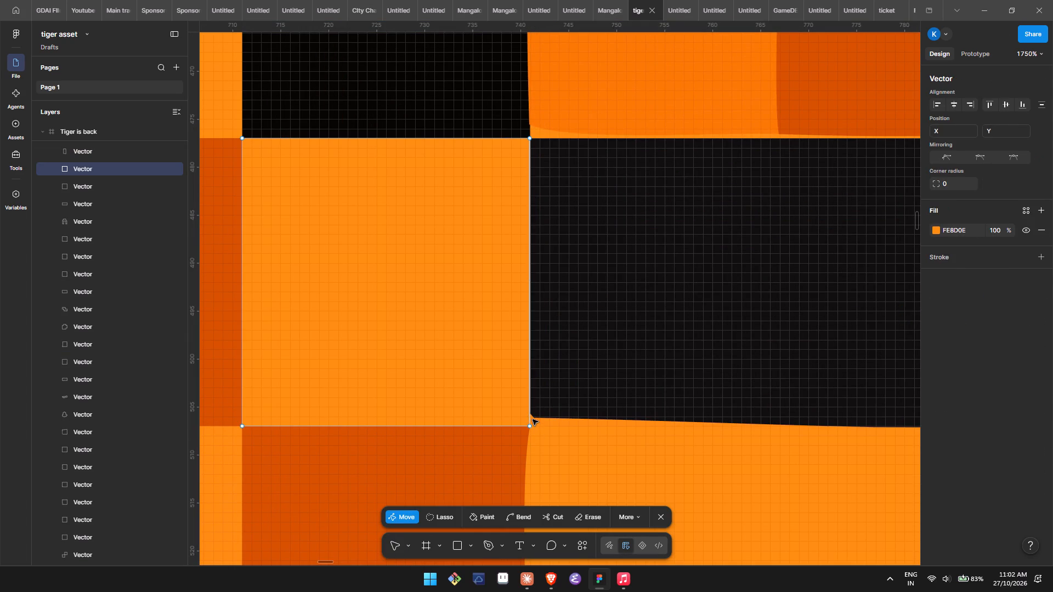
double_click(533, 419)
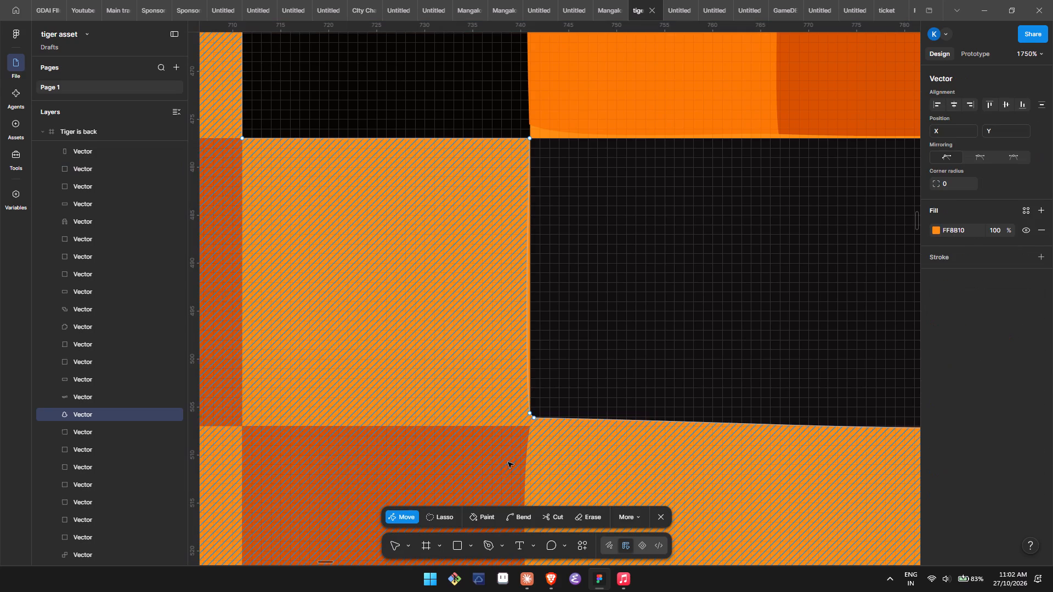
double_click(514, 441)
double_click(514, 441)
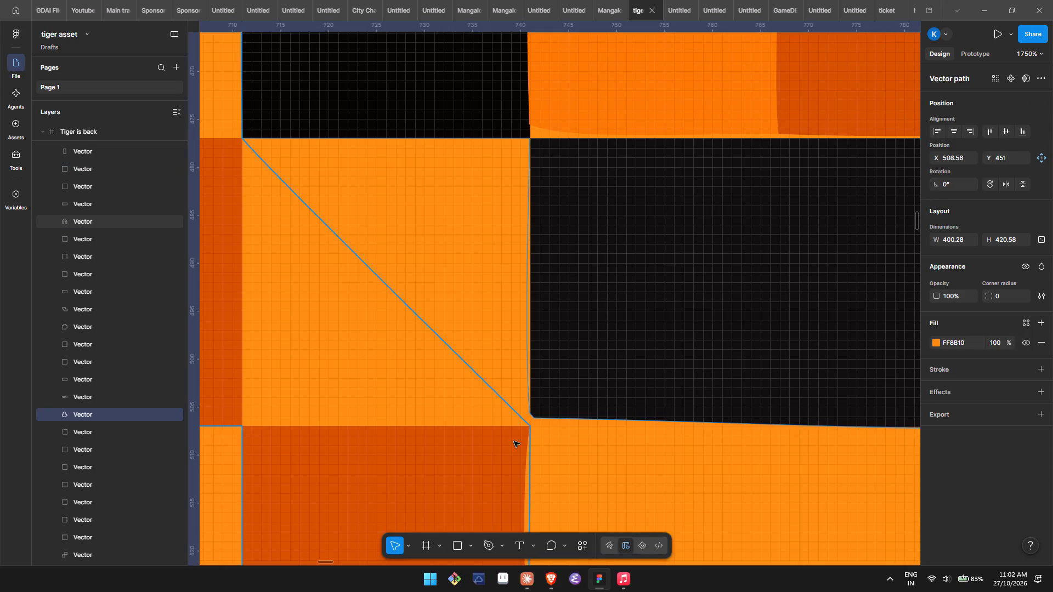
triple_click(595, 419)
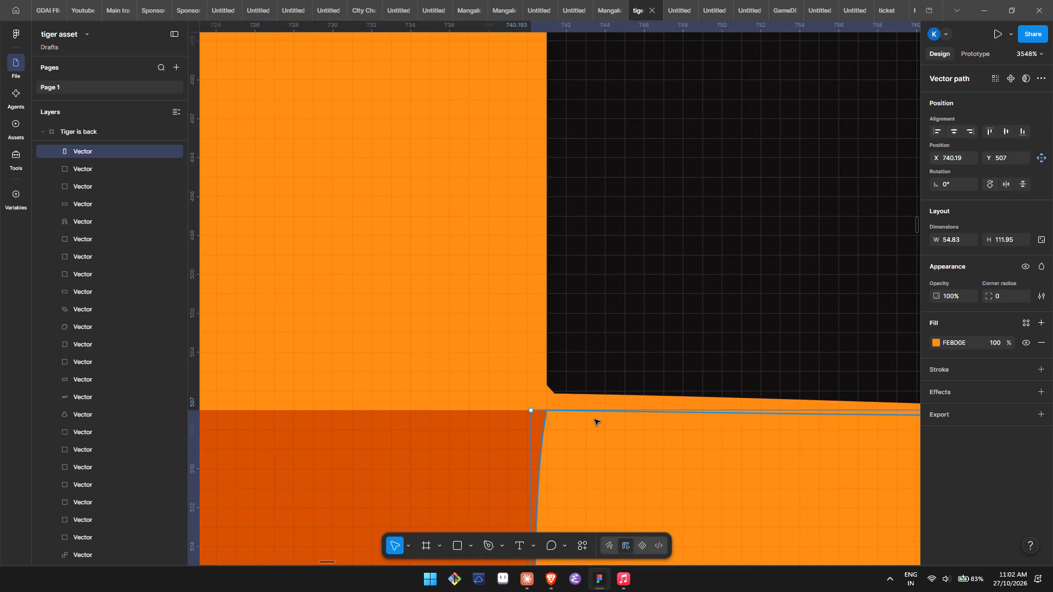
Open the large FF8810 orange shape for vector editing and move its chamfered-corner anchor below the black block to X 741, Y 507.
click(576, 405)
double_click(576, 405)
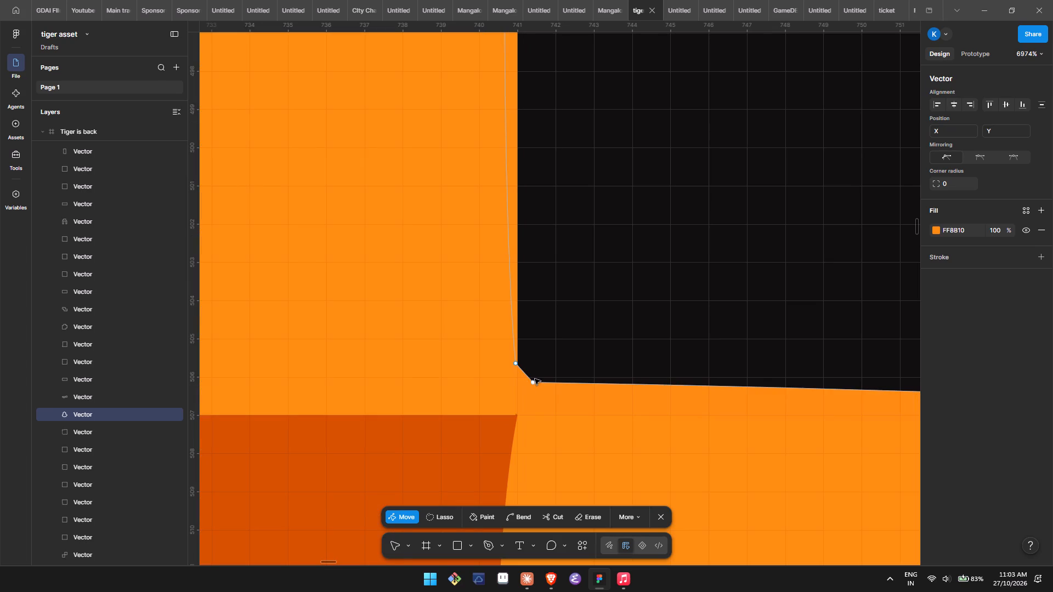
drag(534, 383, 522, 406)
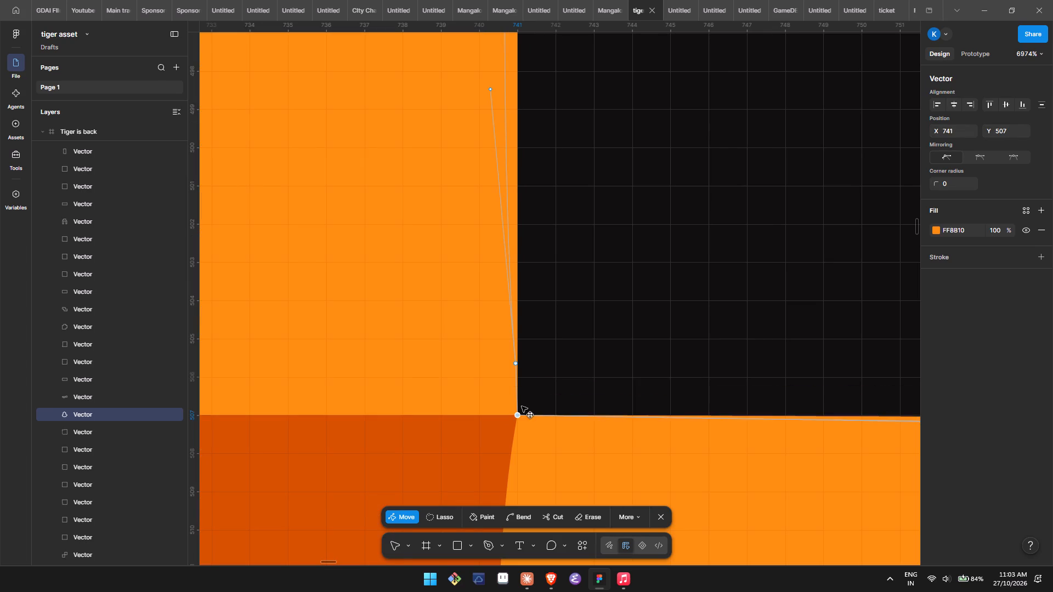
drag(522, 406, 522, 407)
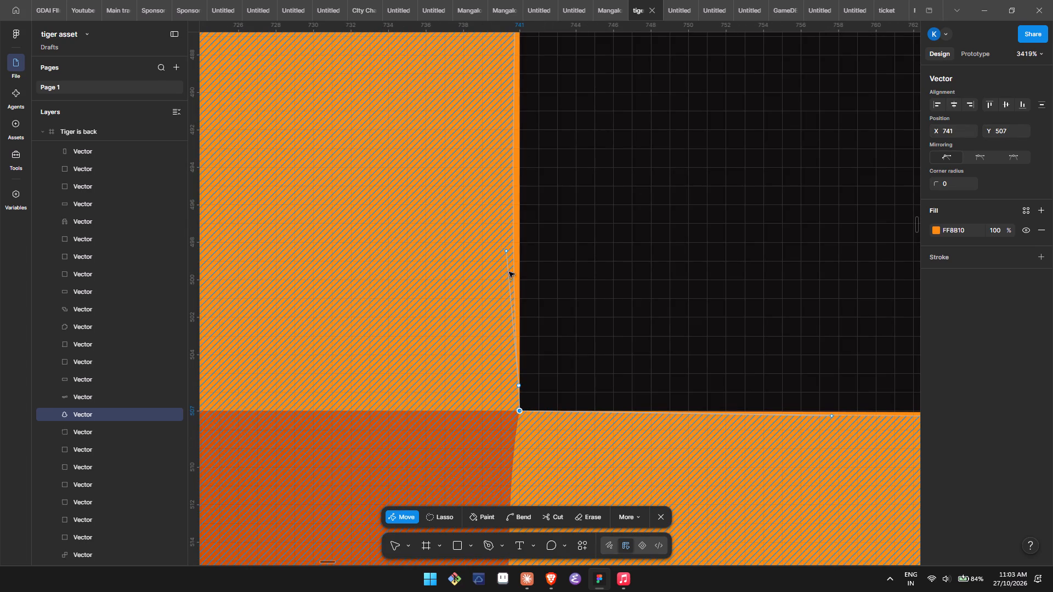
Collapse the curve handle of the orange shape's other chamfer anchor and merge that anchor into the corner at X 741, Y 507.
drag(507, 252, 518, 338)
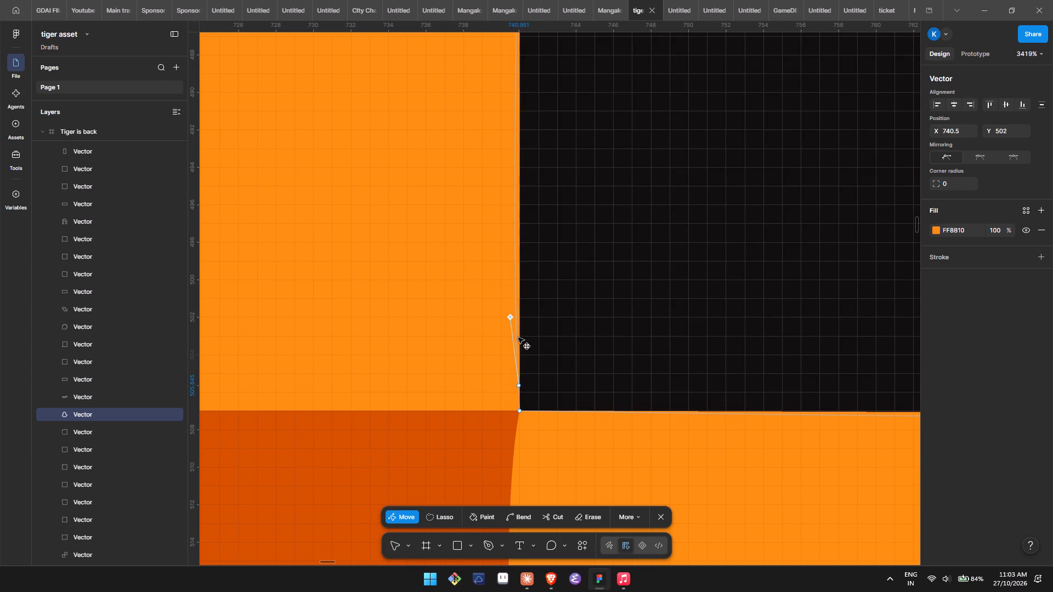
drag(518, 338, 518, 387)
click(518, 387)
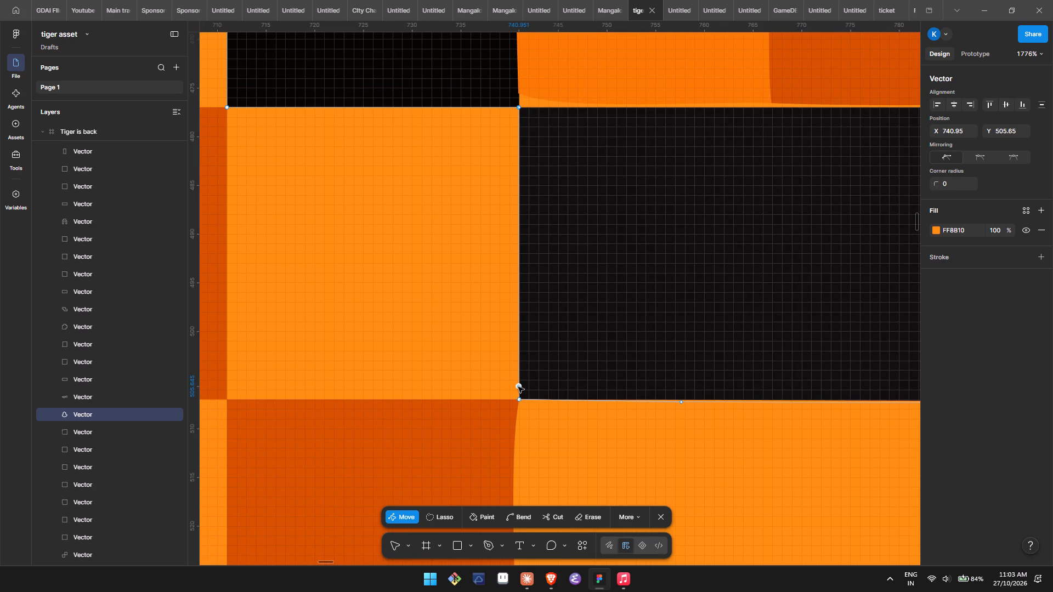
scroll(518, 387, left, 4)
scroll(518, 387, right, 2)
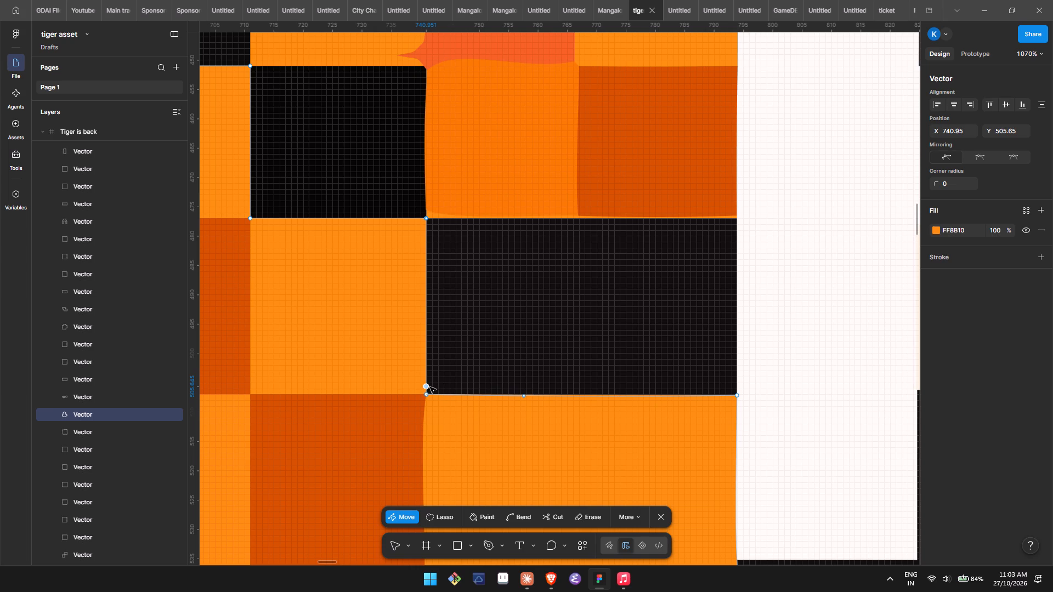
drag(427, 387, 427, 394)
click(427, 394)
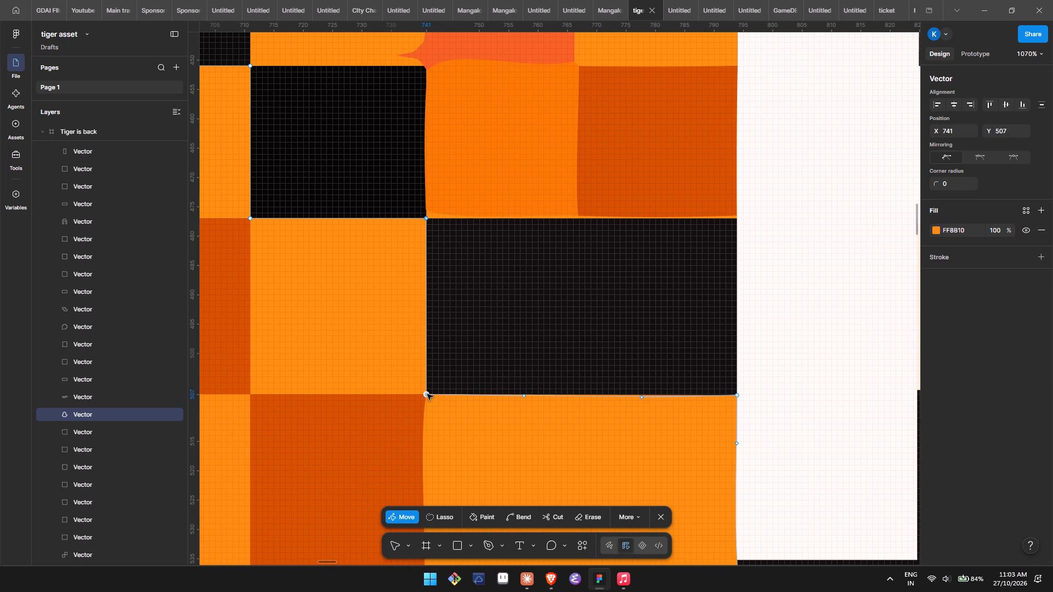
Collapse the corner's curve handle on the orange shape's edge beneath the black block into the anchor at X 741, Y 507.
drag(523, 397, 422, 394)
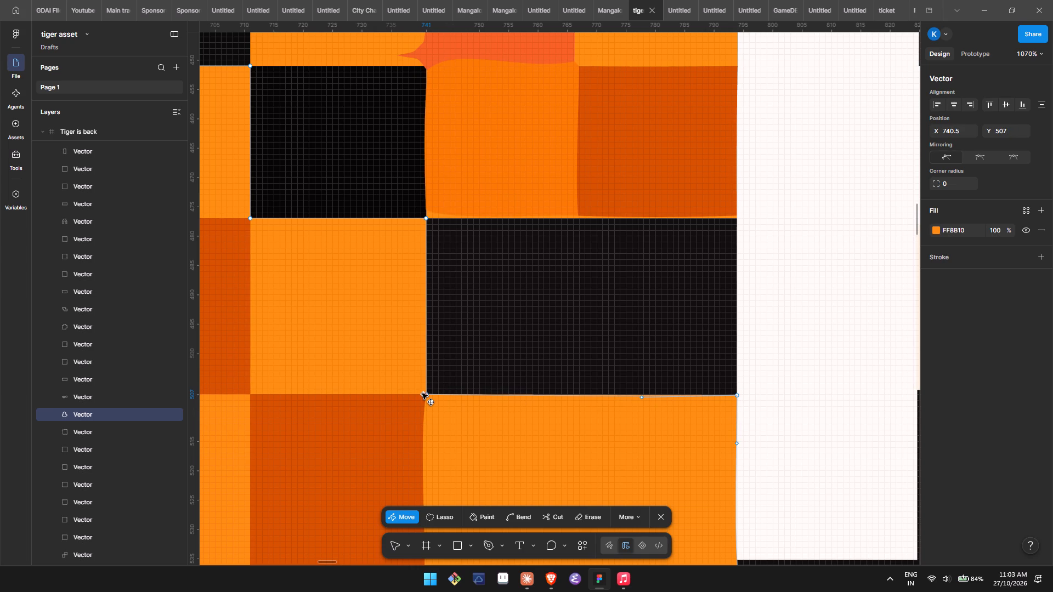
drag(422, 394, 428, 394)
click(428, 394)
click(644, 398)
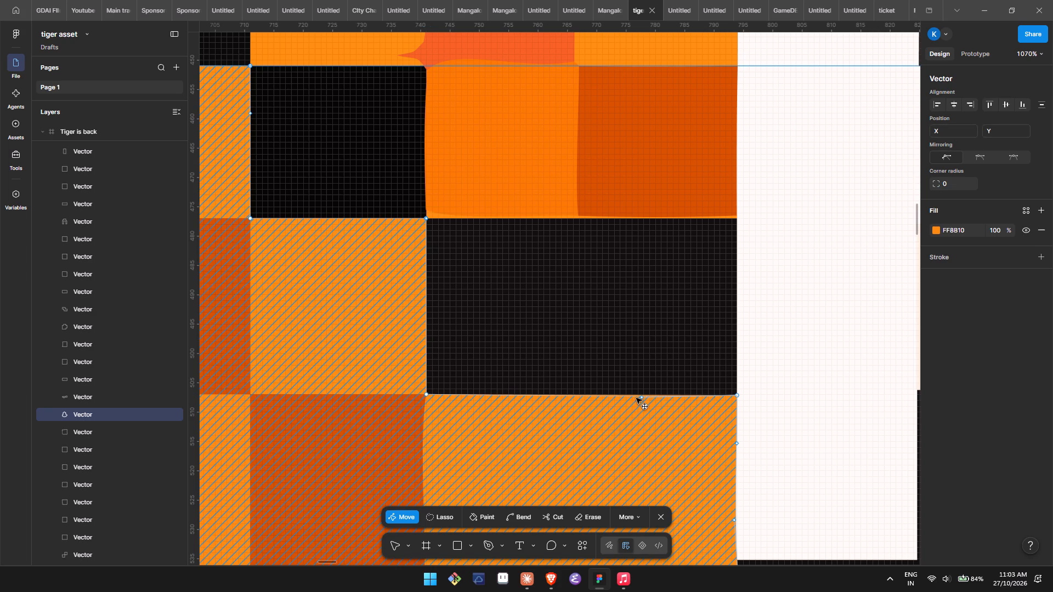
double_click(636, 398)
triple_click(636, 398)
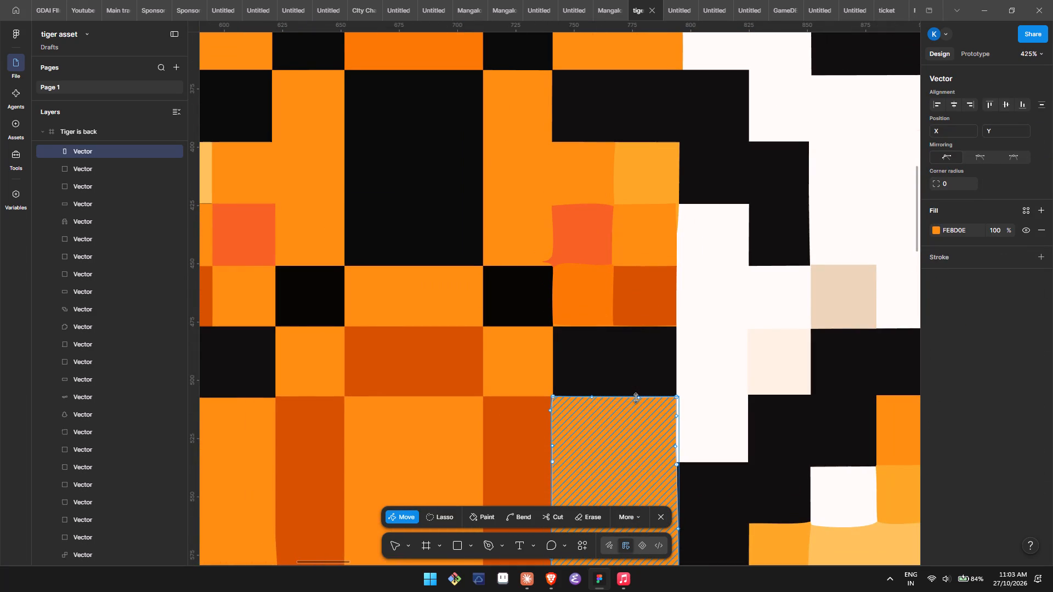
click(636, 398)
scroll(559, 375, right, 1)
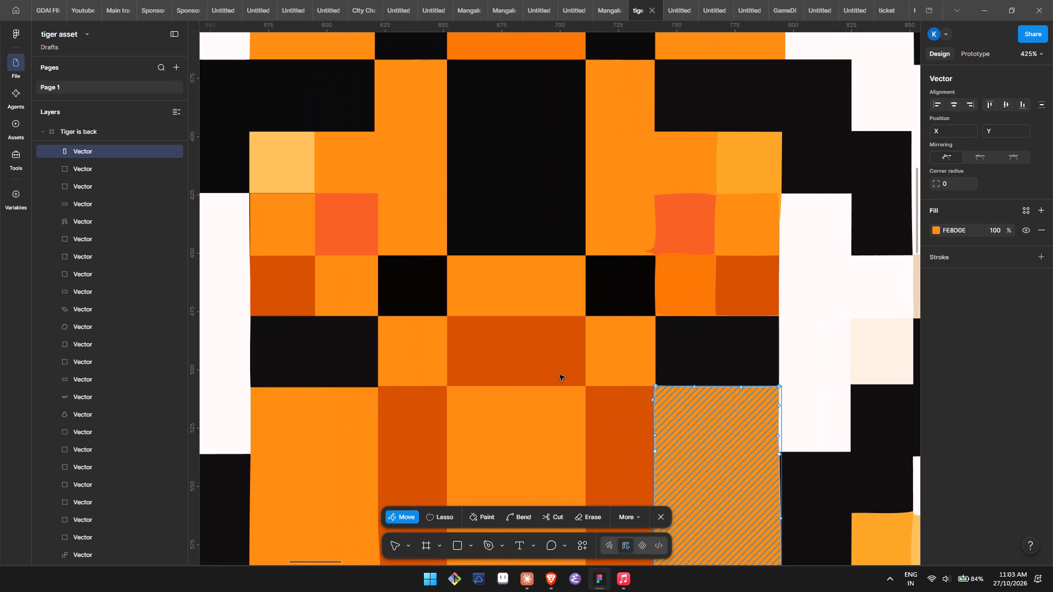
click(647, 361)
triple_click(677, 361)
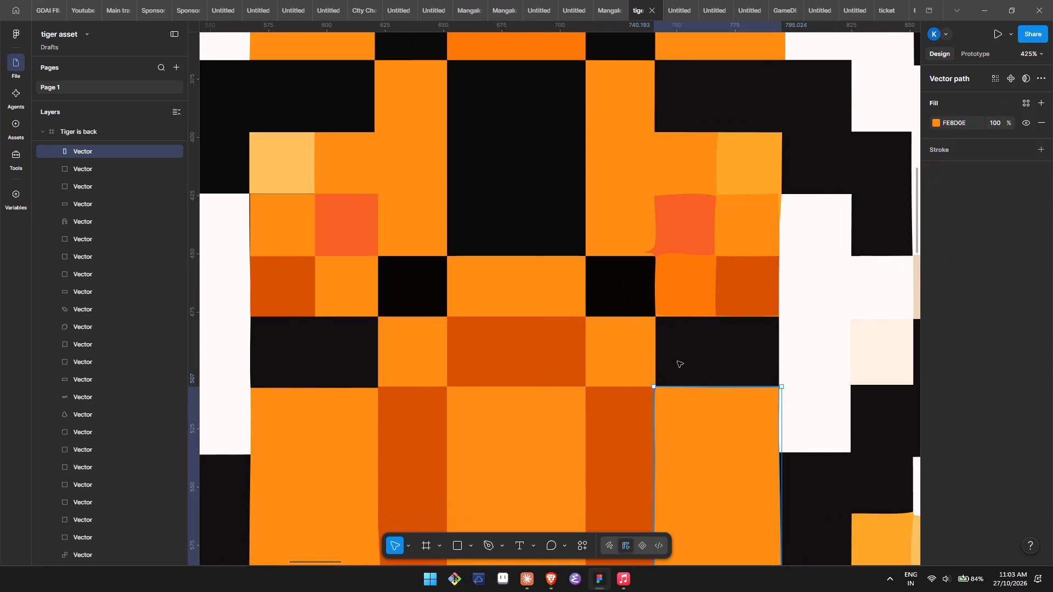
Open the small black square above the orange square for vector editing and pick its corner anchor at X 741, Y 451.
double_click(642, 285)
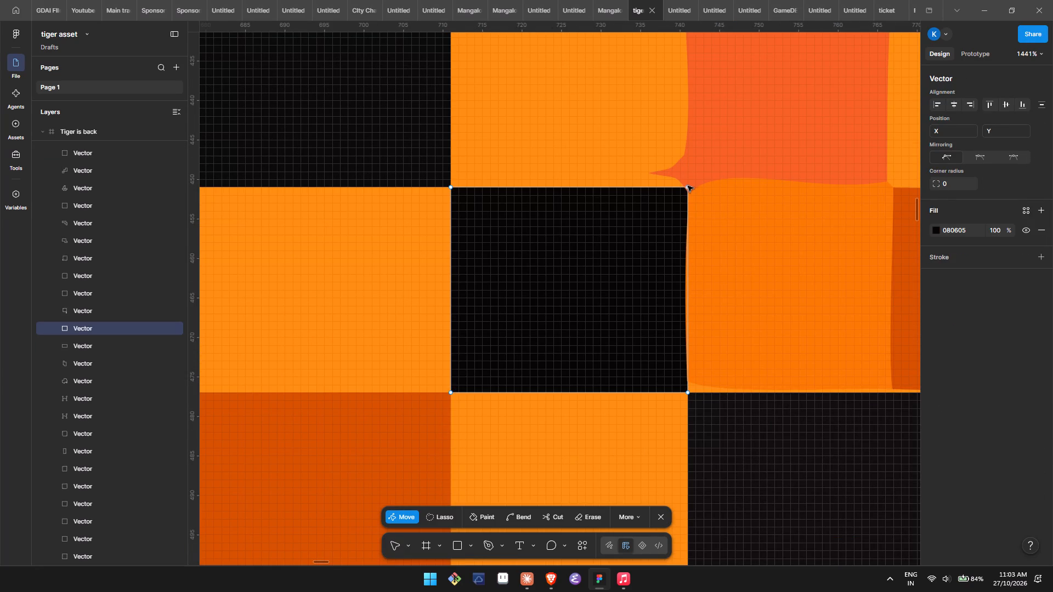
click(688, 185)
click(688, 185)
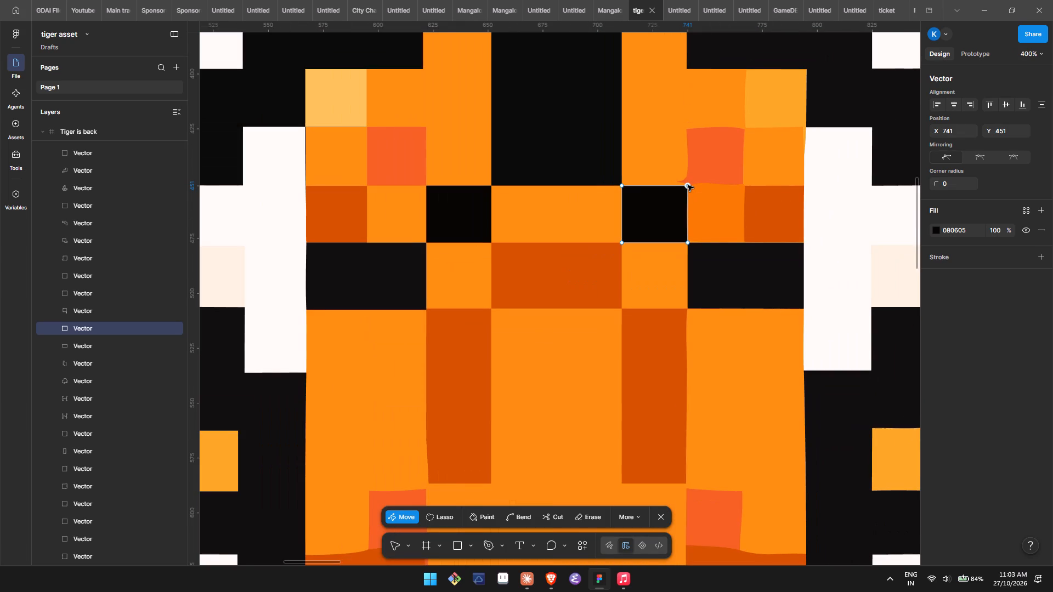
Select the large FF8810 orange shape behind the dark orange stripes.
scroll(519, 340, down, 1)
triple_click(438, 391)
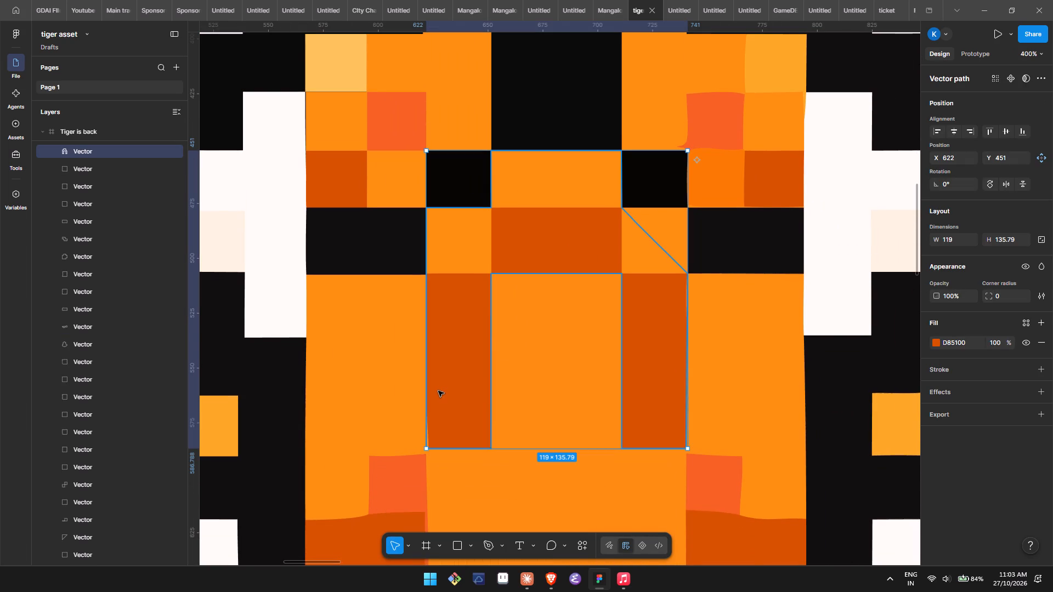
click(559, 374)
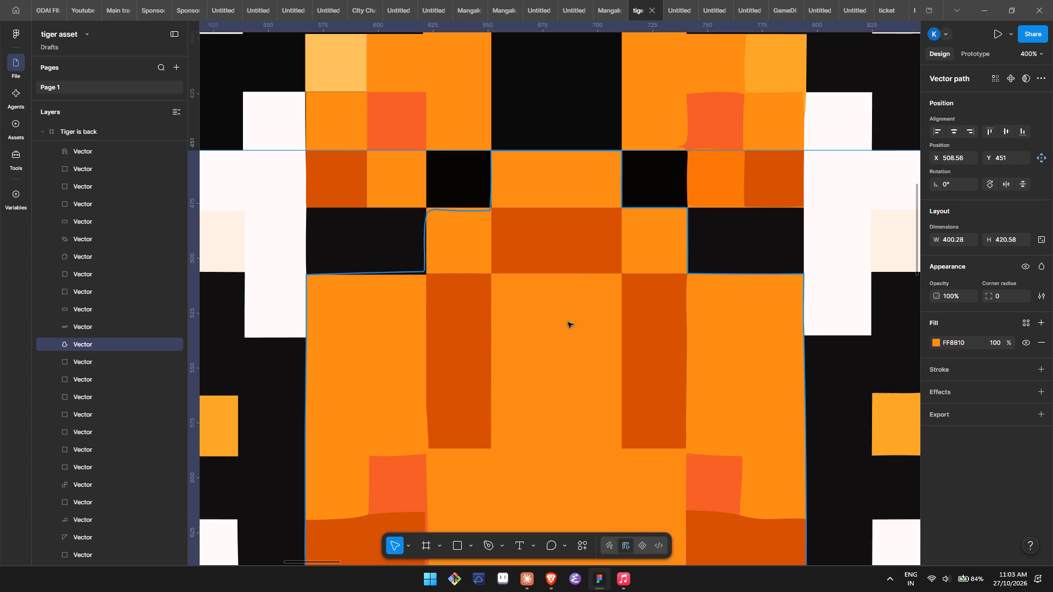
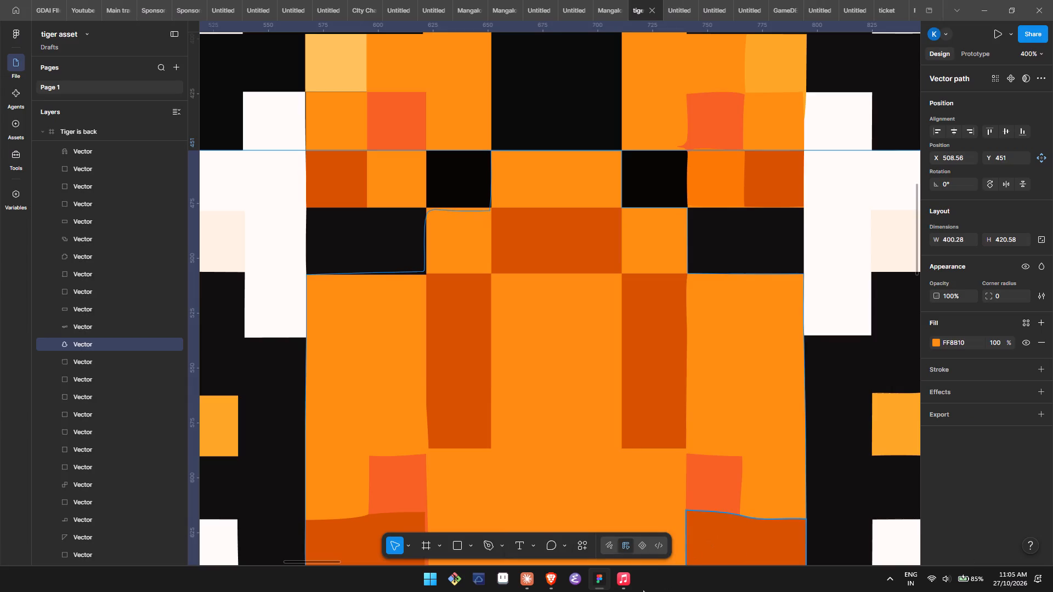
Switch to Apple Music, resume playback of the current song and minimise the player.
click(621, 586)
click(671, 525)
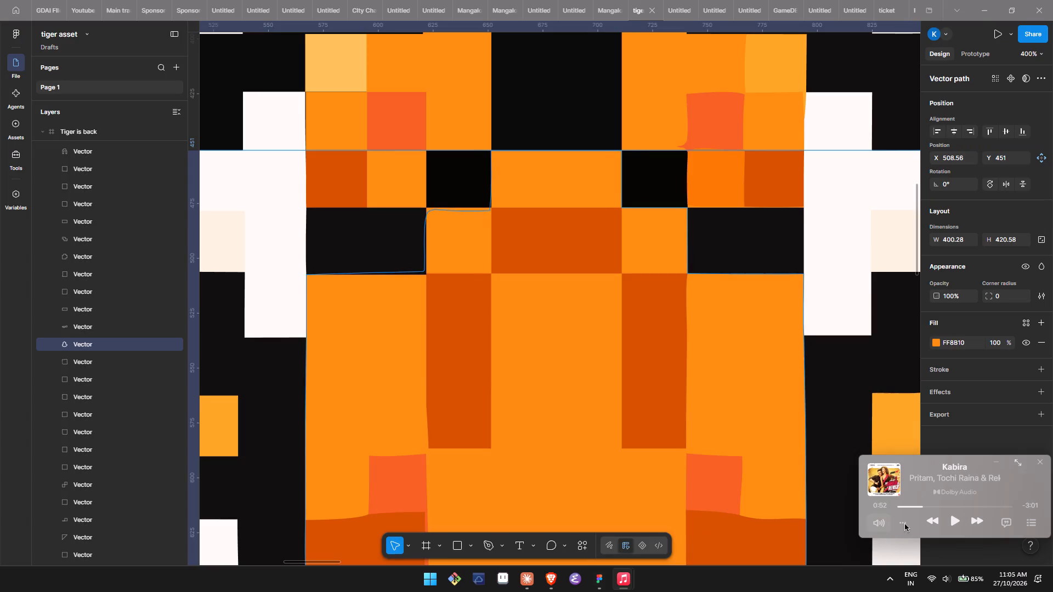
click(960, 516)
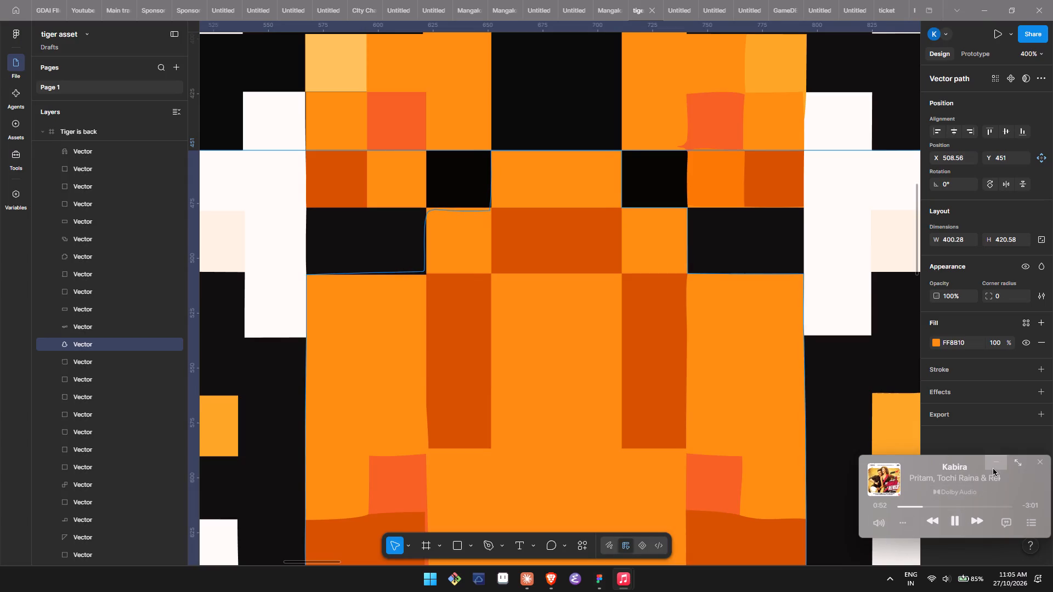
click(993, 469)
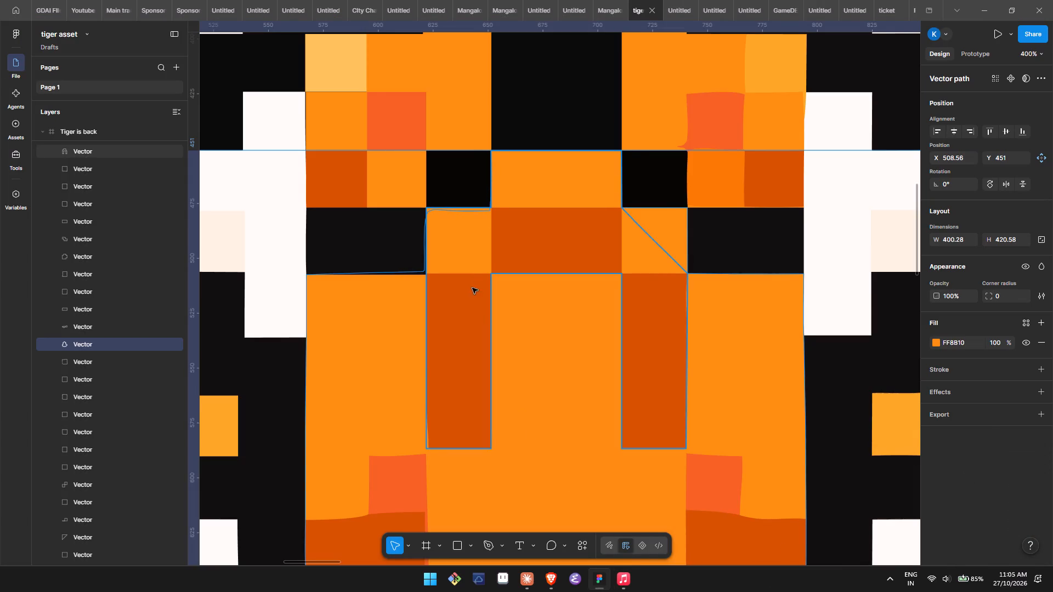
Open the FE8D0E orange block below the left black block for vector editing and move its upper stripe-side corner to X 621.91, Y 507.55.
double_click(460, 235)
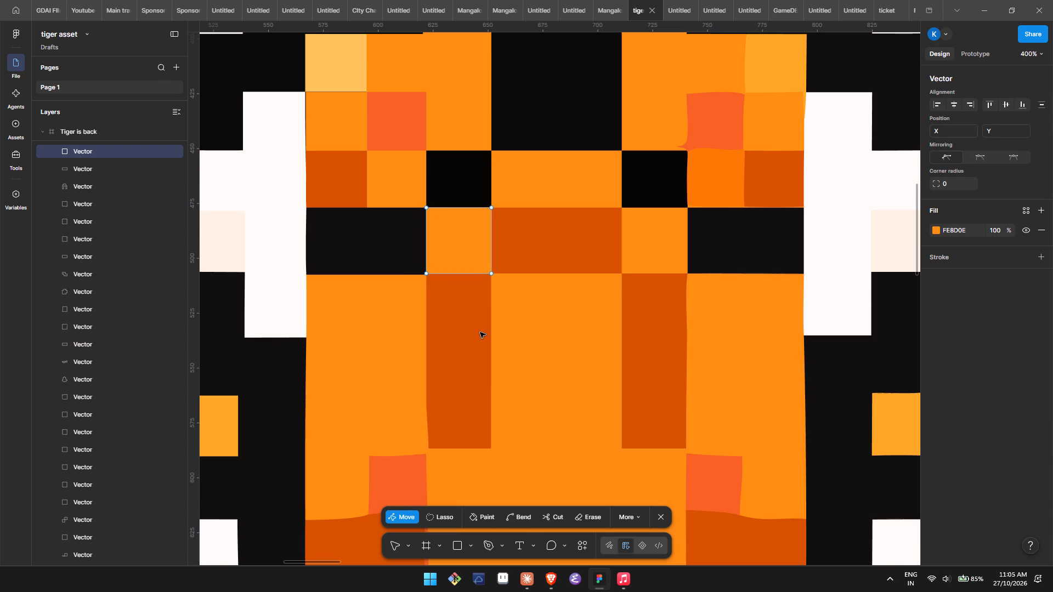
double_click(480, 332)
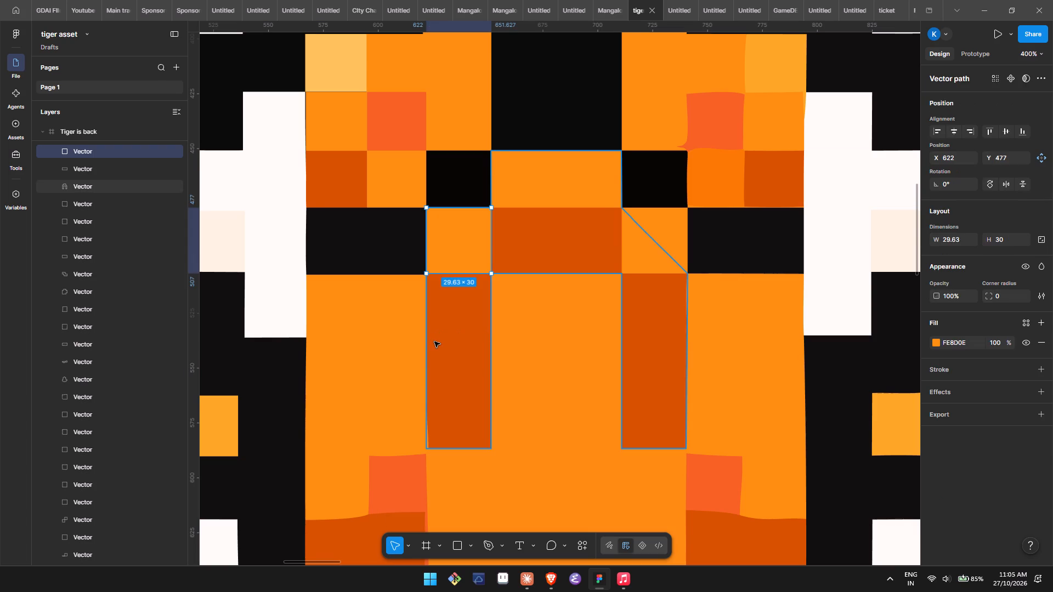
double_click(347, 385)
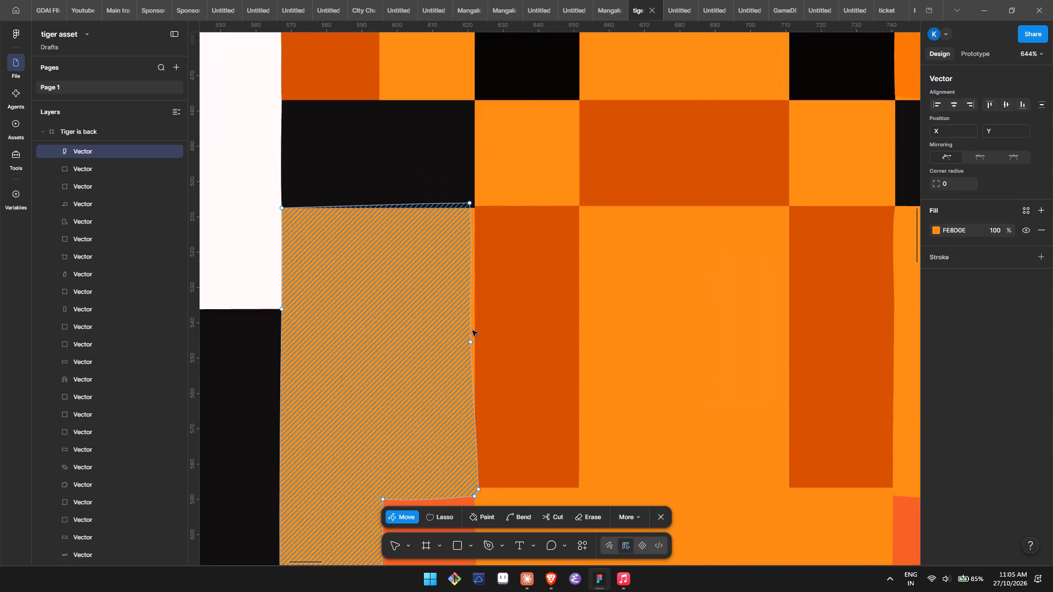
drag(470, 203, 473, 209)
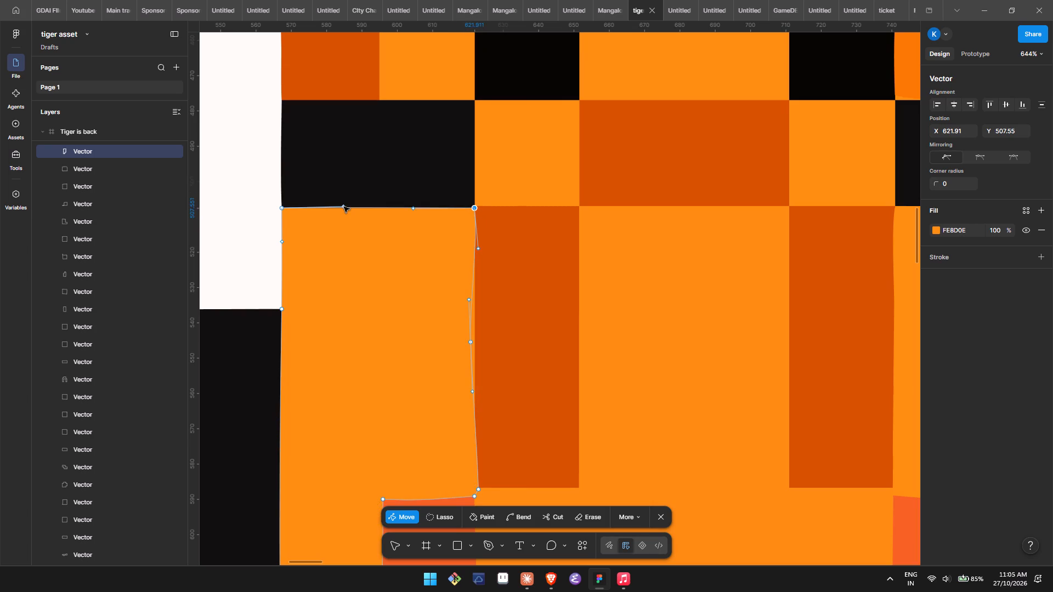
Collapse the top-edge curve handle of the orange block's outer upper corner into its anchor beside the white area.
drag(344, 207, 282, 210)
click(282, 210)
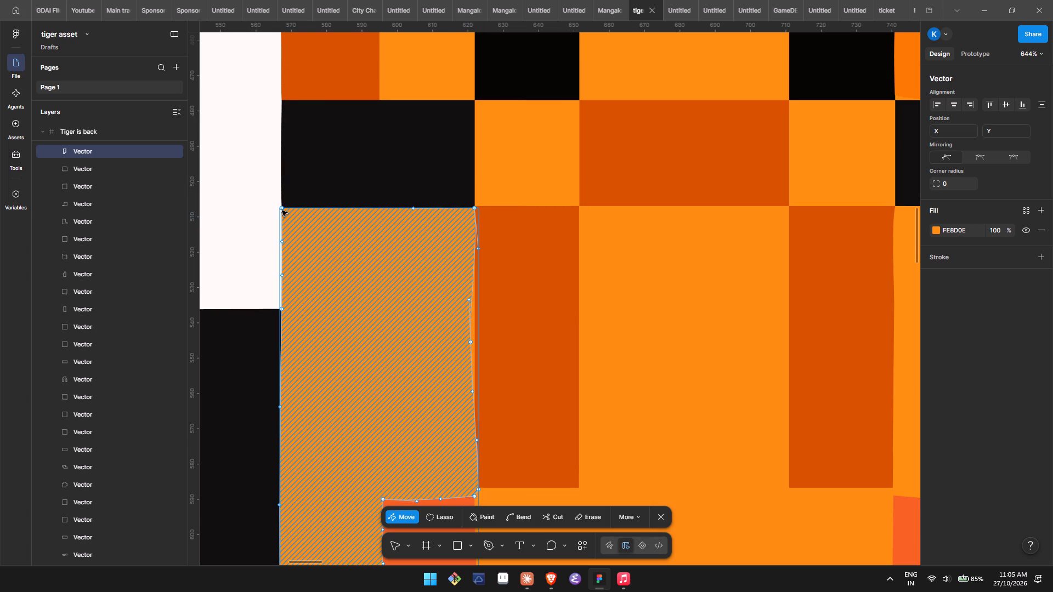
click(415, 214)
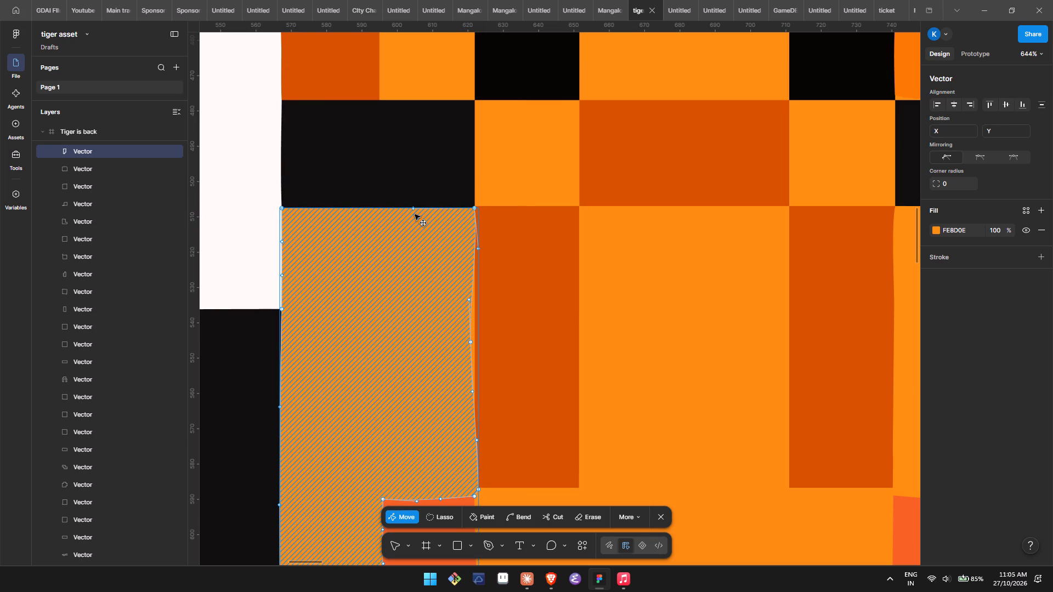
double_click(415, 214)
double_click(415, 214)
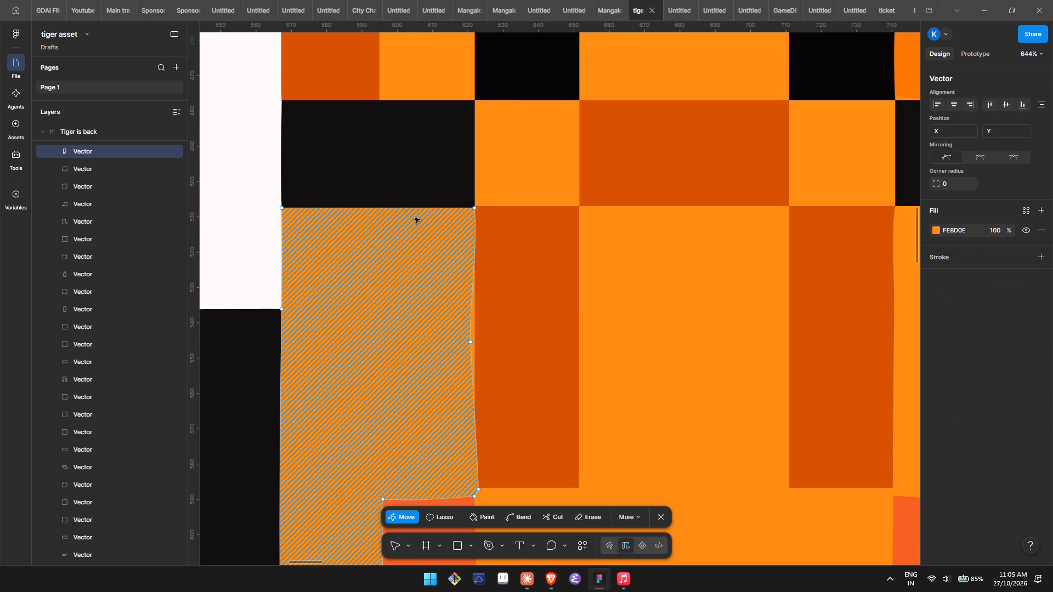
Collapse both curve handles of the orange block's upper corner at X 621.91, Y 507.55 into the anchor.
click(475, 207)
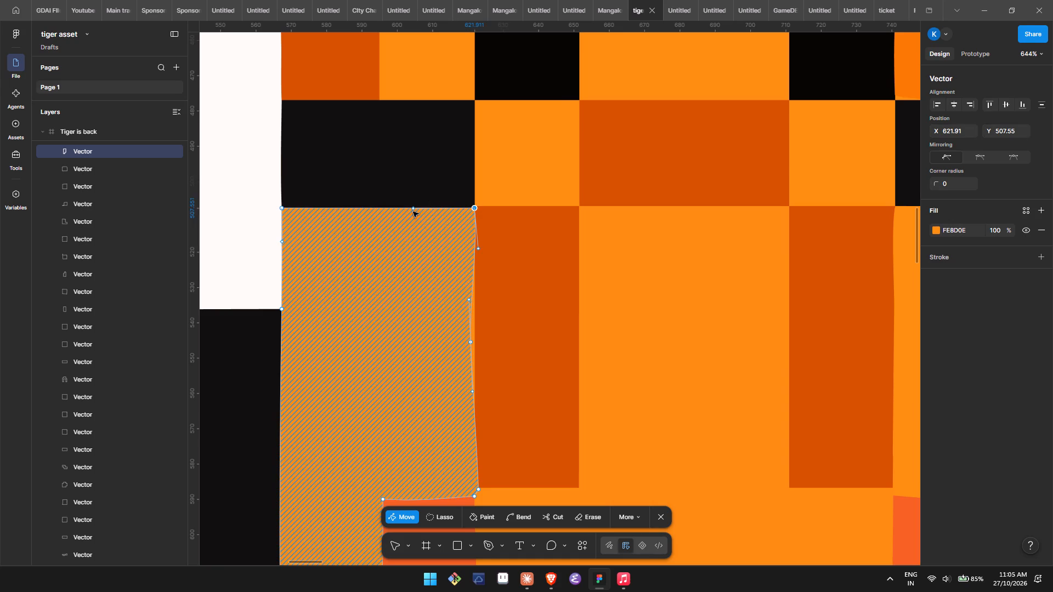
drag(412, 209, 423, 206)
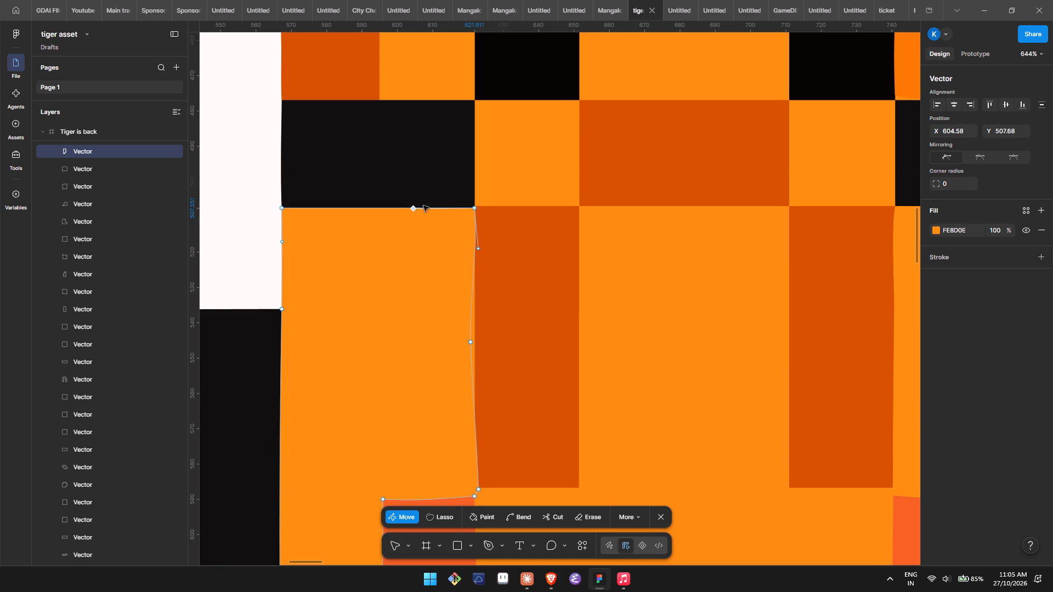
drag(423, 206, 475, 208)
click(475, 208)
drag(479, 248, 475, 210)
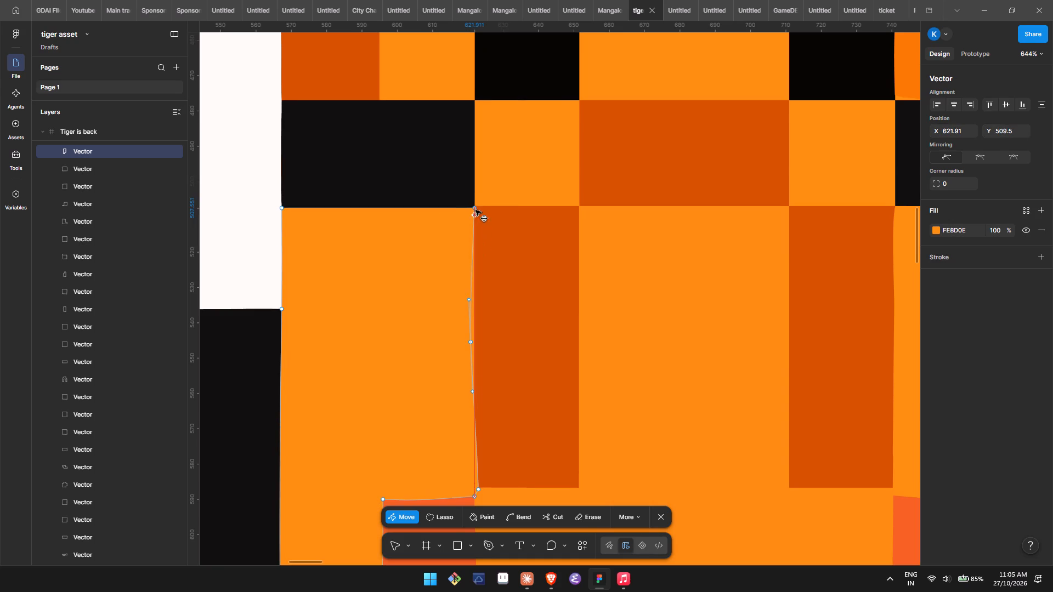
drag(475, 210, 475, 207)
click(475, 207)
Collapse the upper curve handle of the middle anchor on the orange block's stripe-side edge into that anchor at X 620.82, Y 545.51.
scroll(475, 207, down, 1)
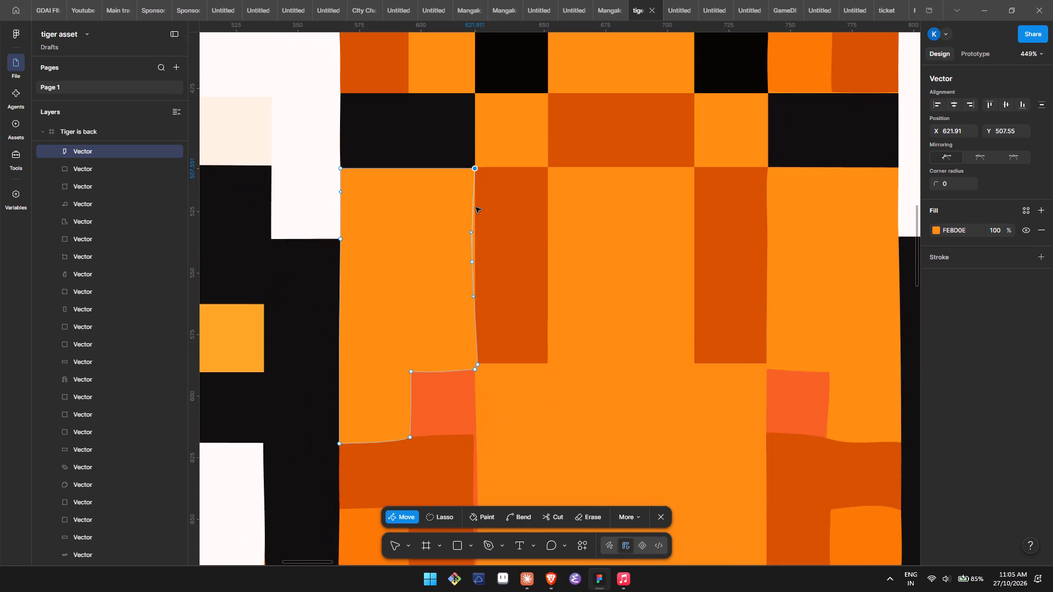
click(467, 249)
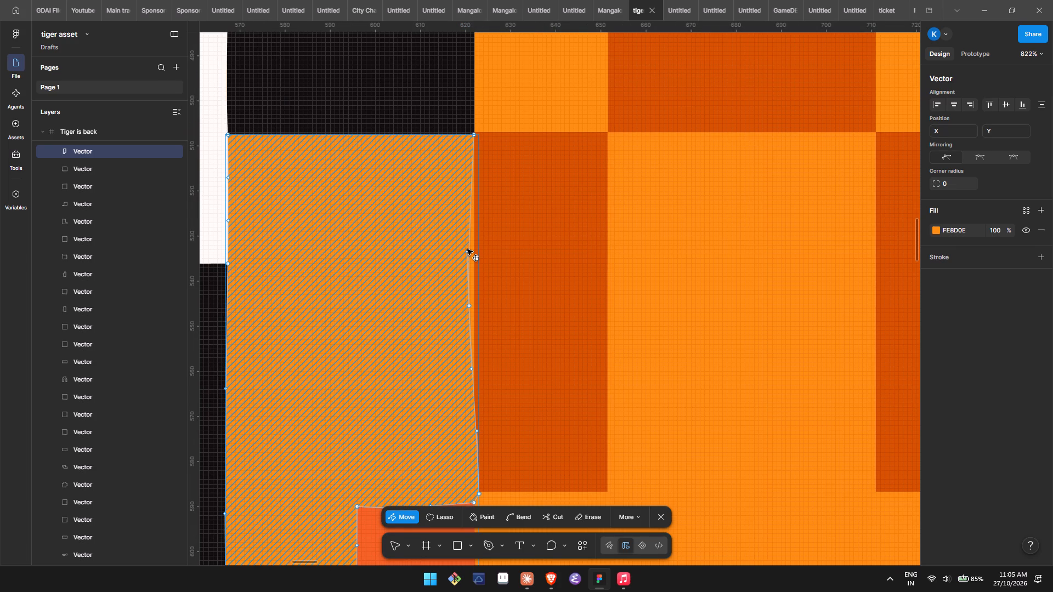
click(466, 253)
drag(466, 253, 469, 304)
click(469, 304)
click(469, 304)
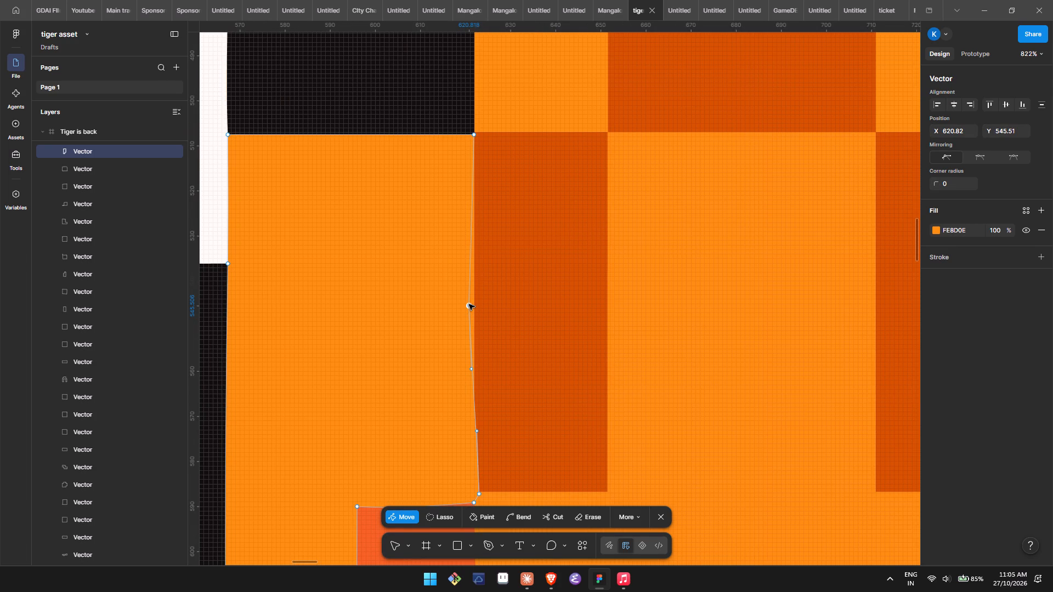
drag(469, 304, 464, 333)
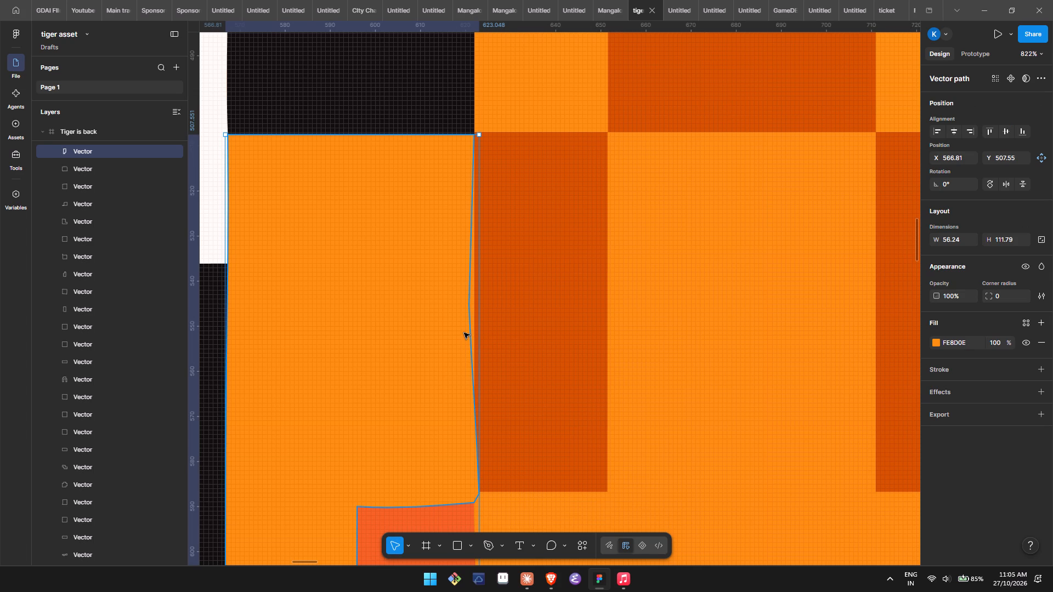
double_click(444, 325)
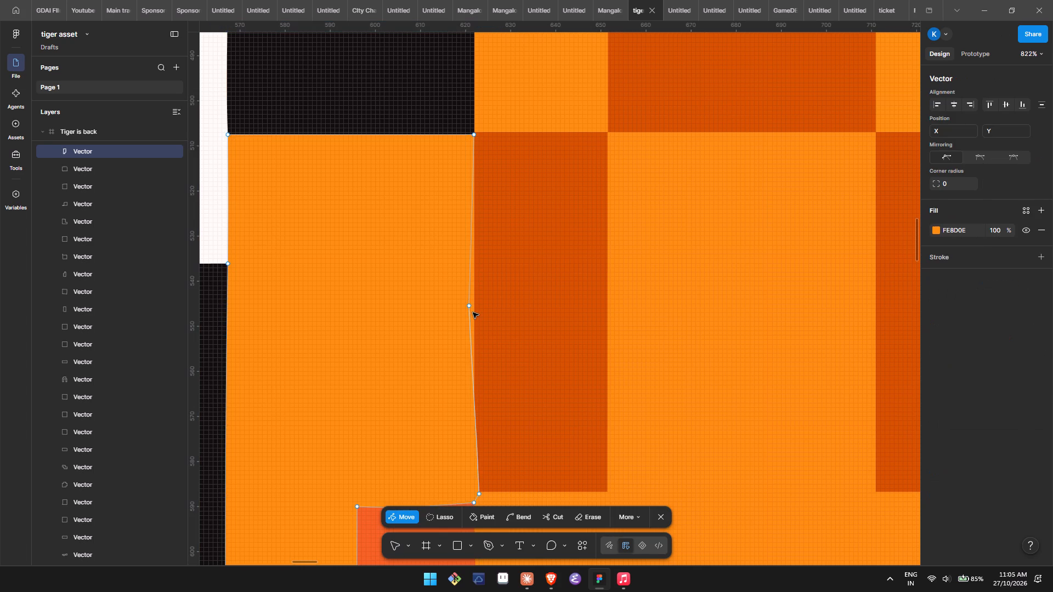
Merge the edge's middle anchor into the corner at X 621.91, Y 507.55 and collapse the remaining curve handle there.
drag(470, 308, 473, 136)
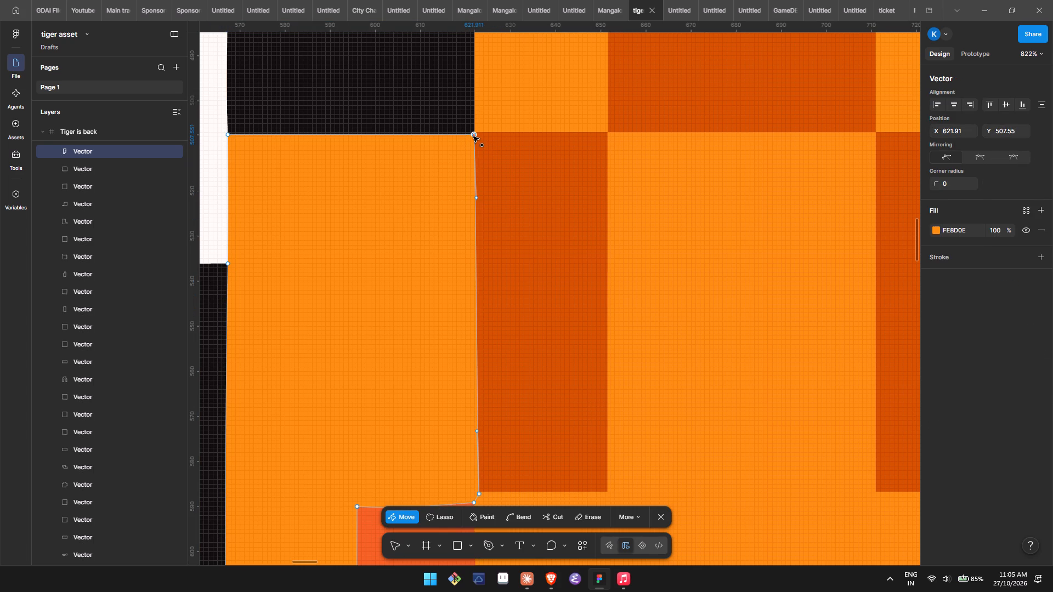
drag(473, 136, 473, 135)
click(476, 196)
drag(476, 196, 473, 136)
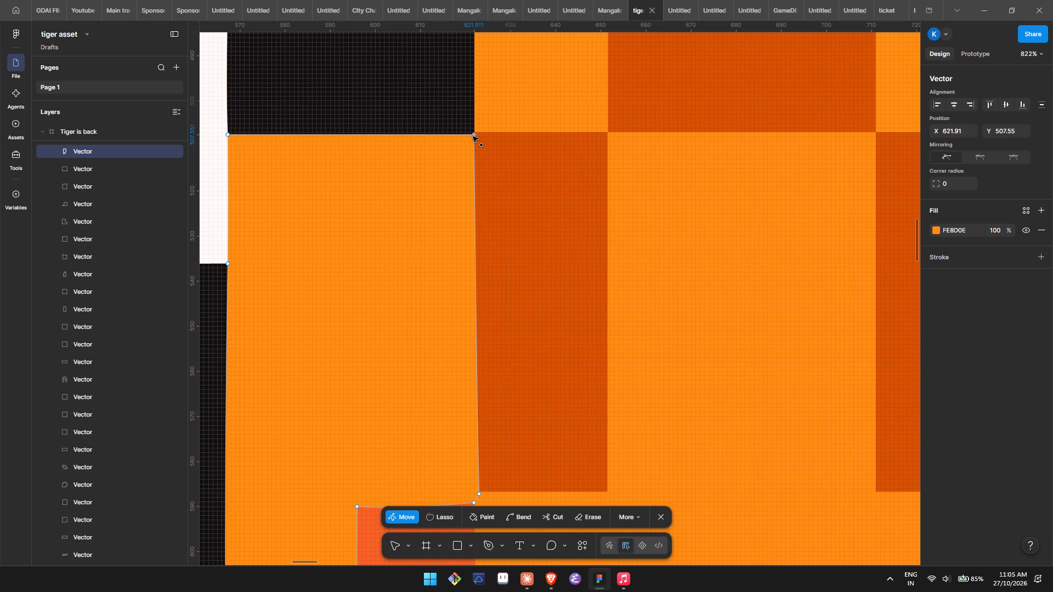
drag(473, 136, 473, 136)
click(473, 136)
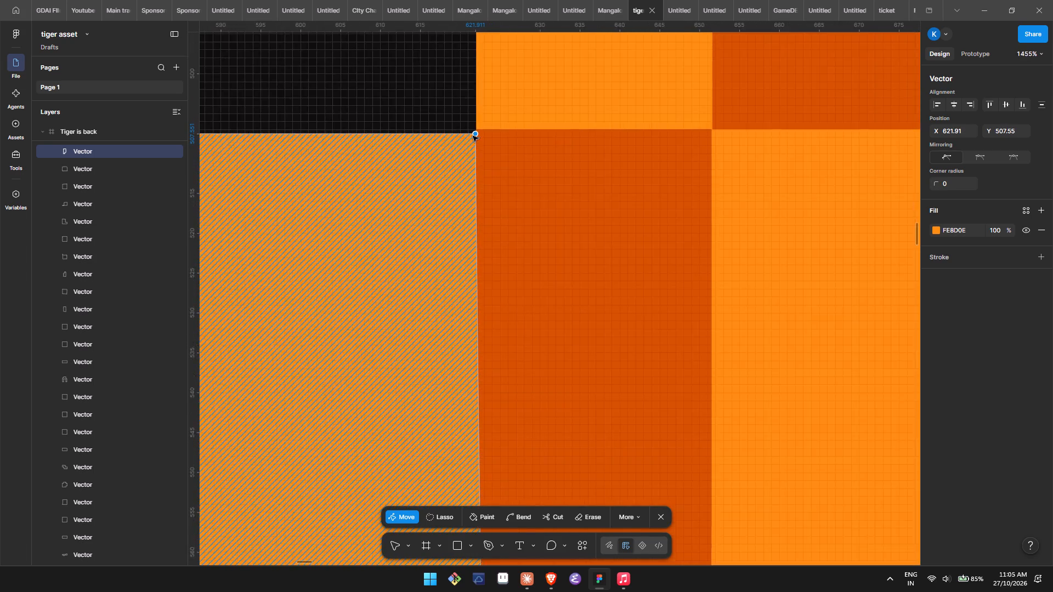
Collapse the curve handle at the lower end of the stripe-side edge and align that anchor to X 621.91, Y 587.
scroll(473, 136, down, 2)
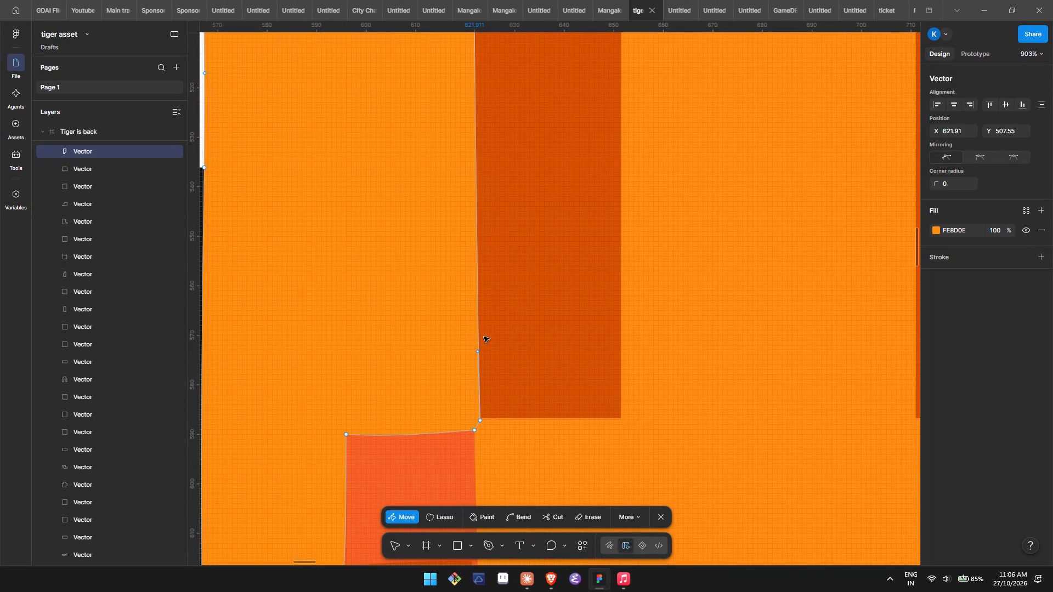
drag(478, 351, 480, 419)
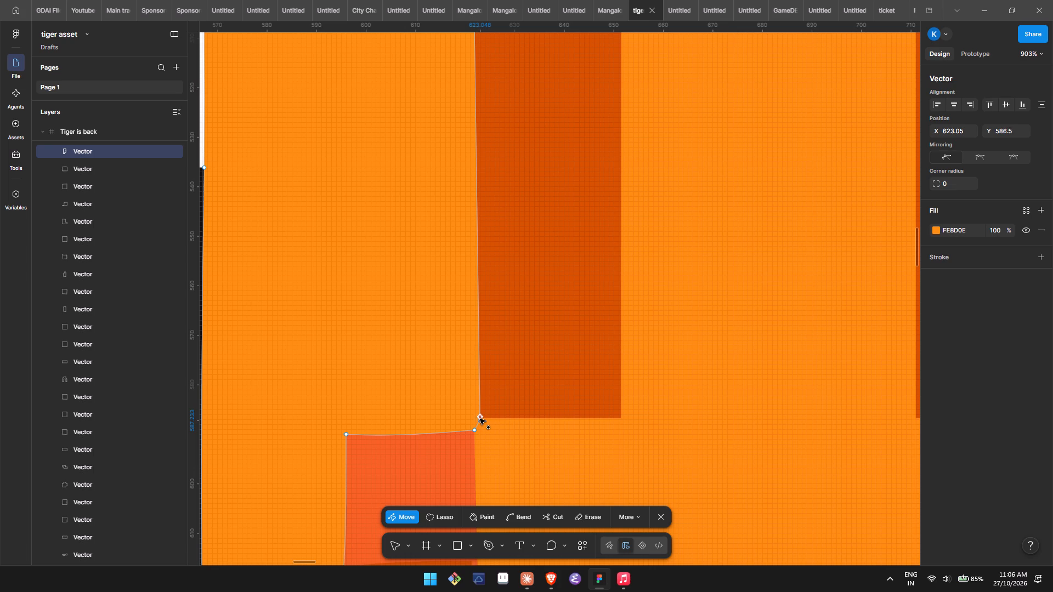
drag(480, 419, 480, 419)
click(480, 419)
click(480, 419)
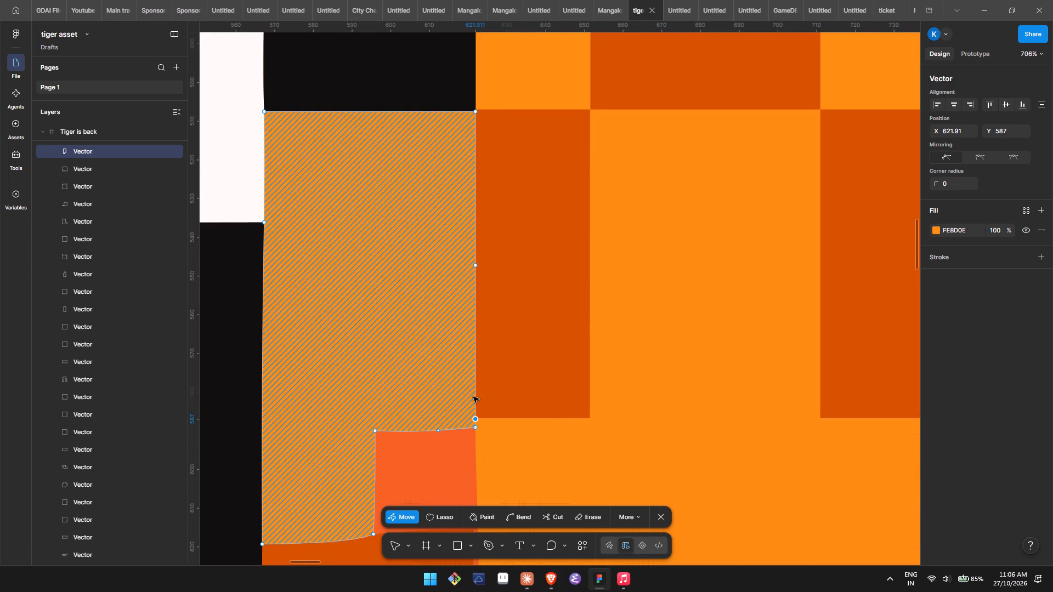
Open the matching FE8D0E block below the right black block and collapse its side-edge curve handle into the corner at X 741, Y 507.
scroll(473, 397, left, 1)
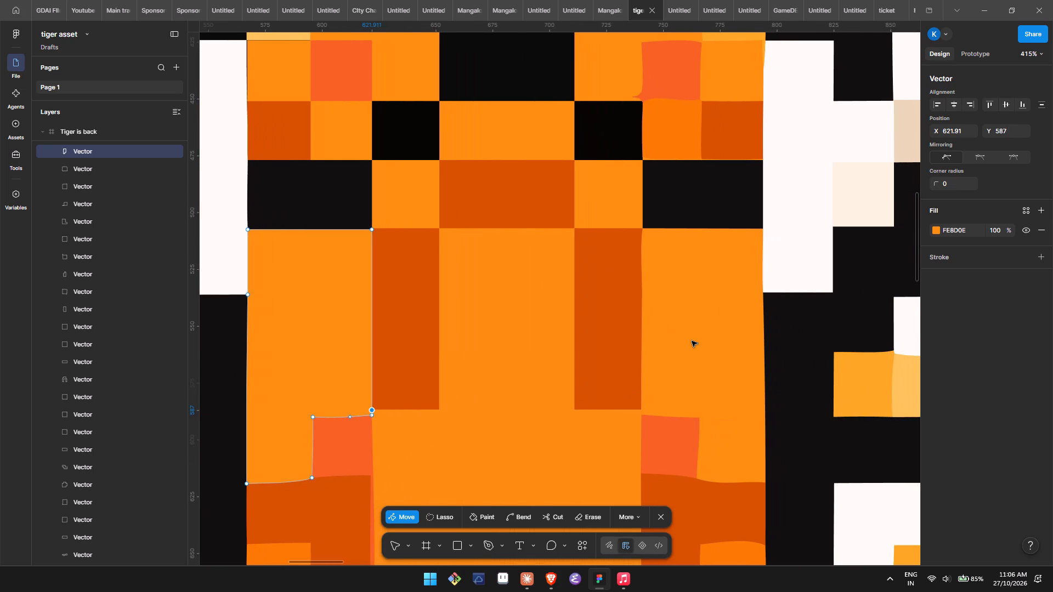
double_click(692, 341)
double_click(692, 341)
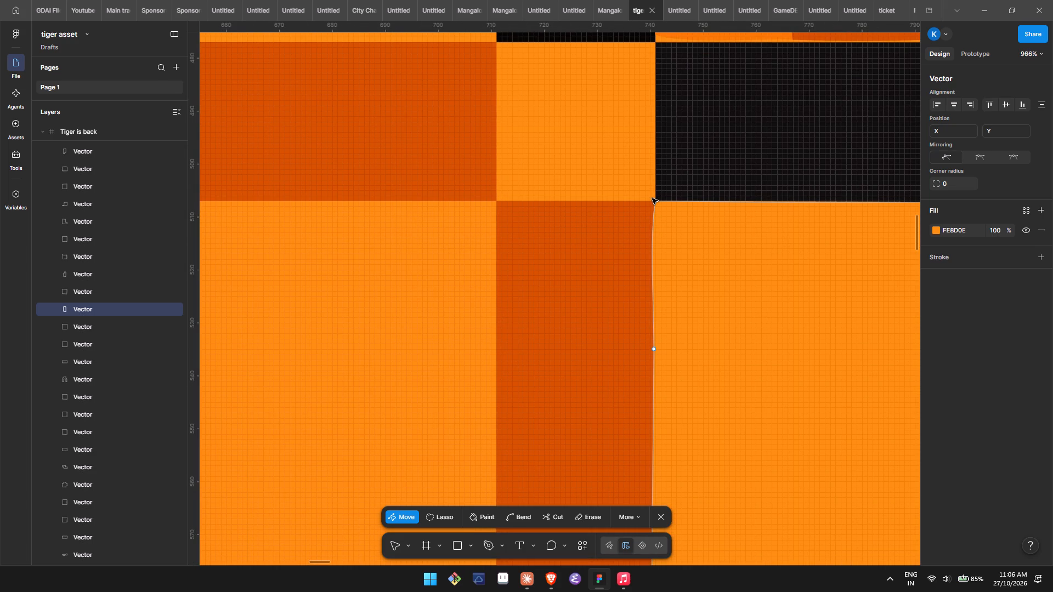
click(657, 202)
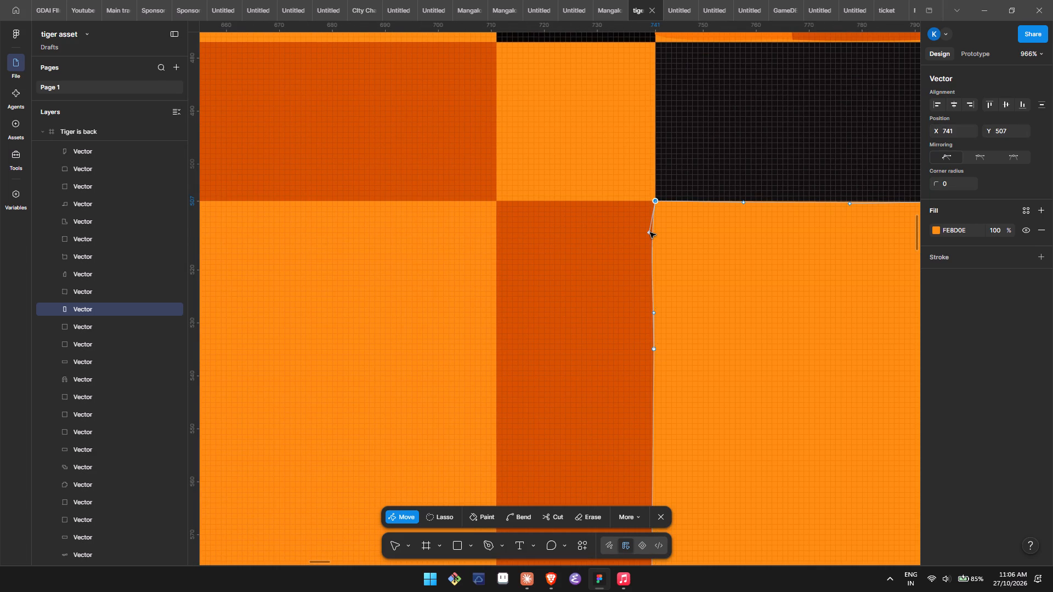
drag(649, 232, 657, 202)
click(657, 202)
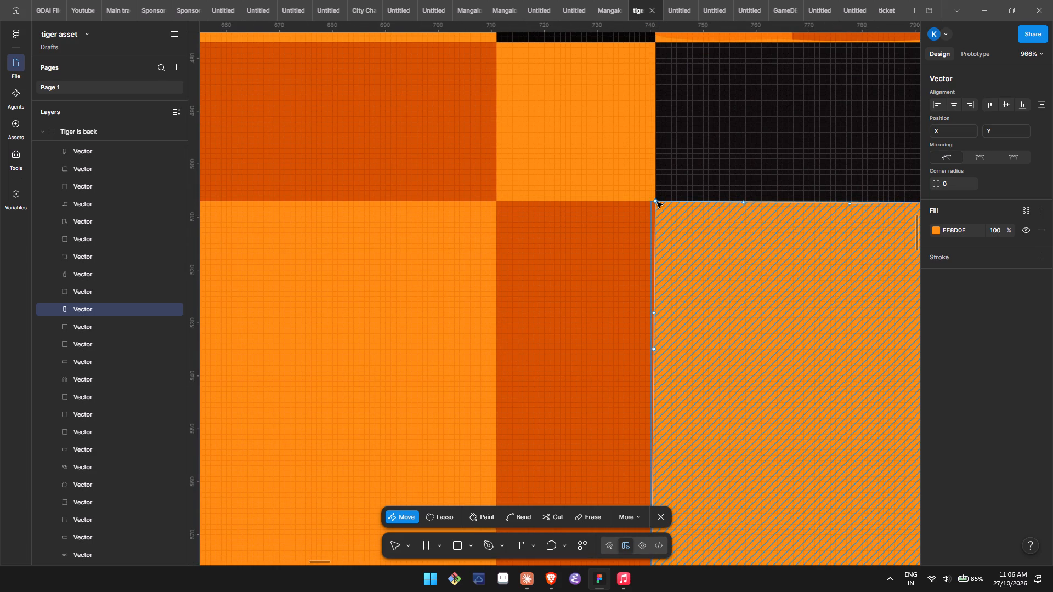
Collapse the upper curve handle of the FE8D0E block's stripe-side edge anchor into that anchor at X 740.72, Y 534.97.
double_click(687, 311)
double_click(687, 311)
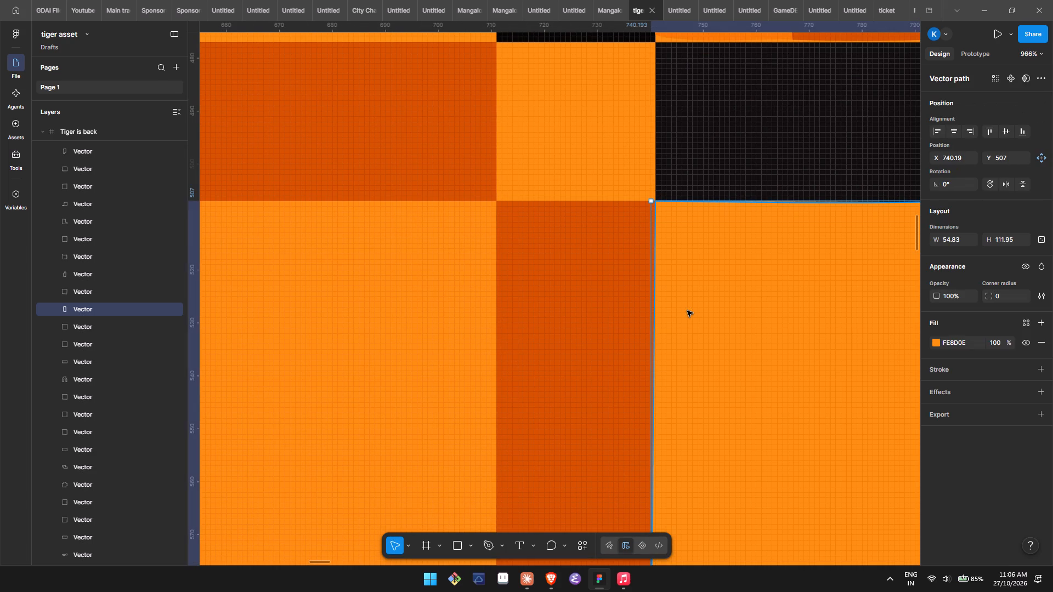
click(654, 350)
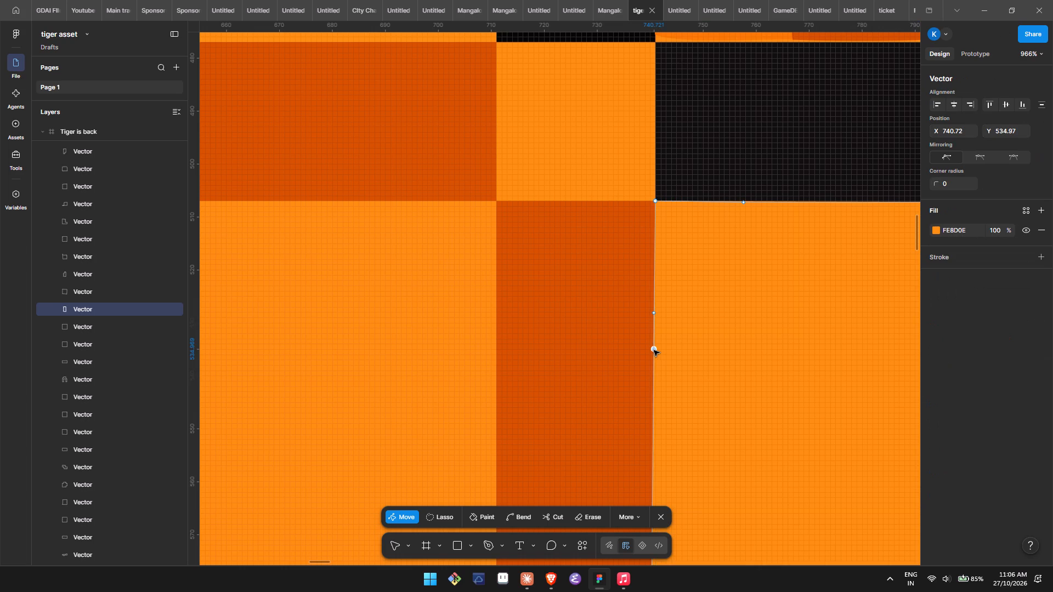
drag(654, 314, 656, 357)
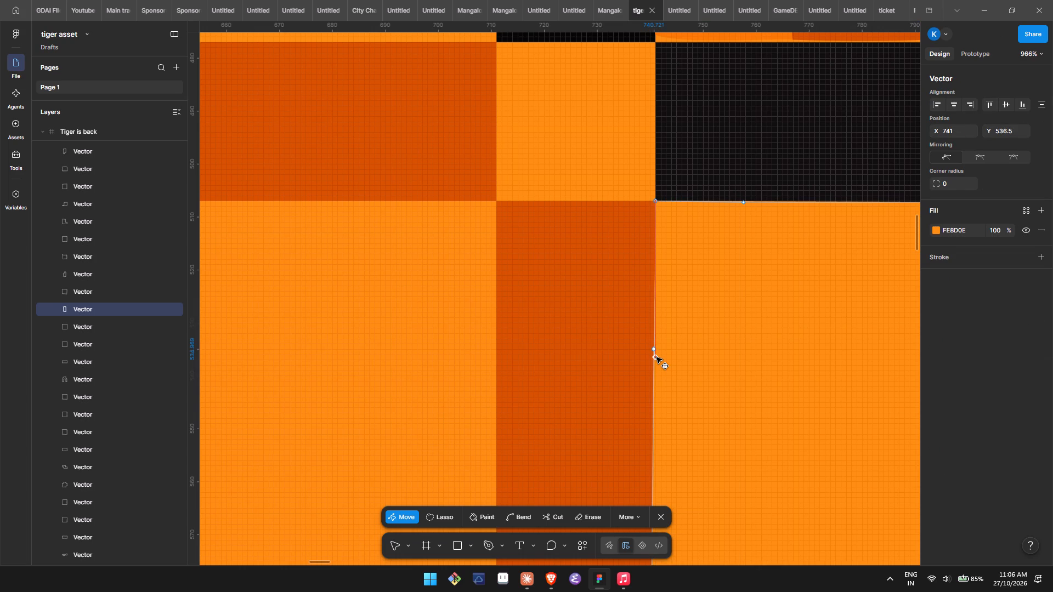
drag(656, 357, 655, 351)
click(655, 351)
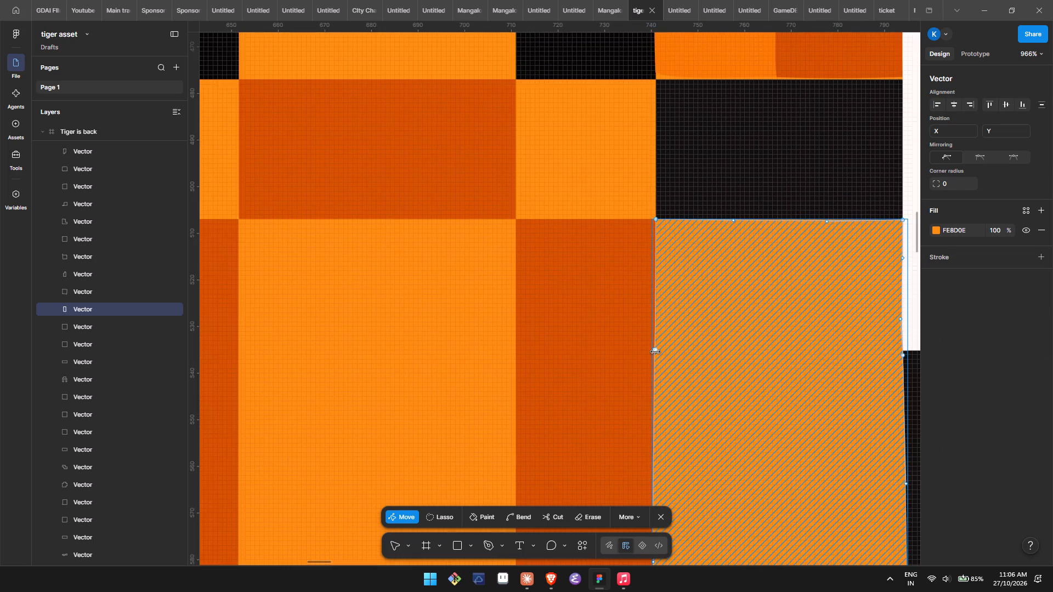
triple_click(655, 351)
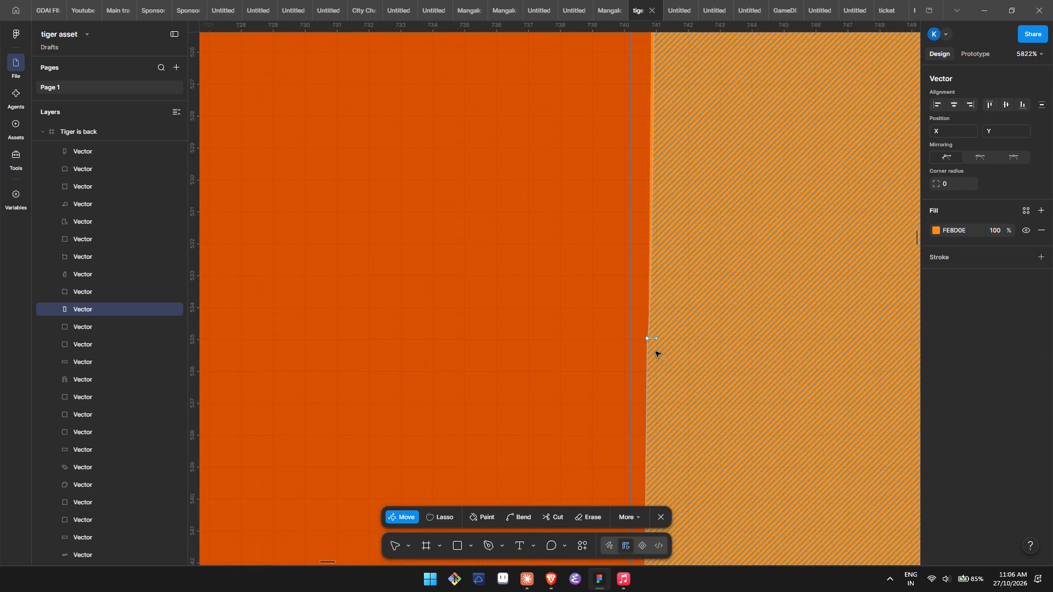
double_click(655, 351)
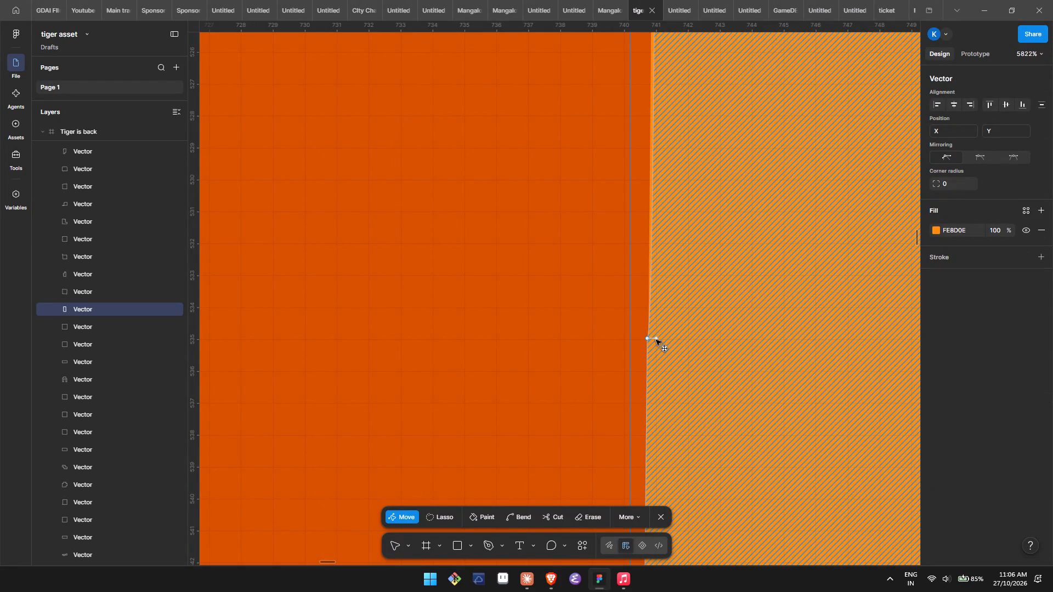
click(656, 340)
drag(656, 340, 649, 339)
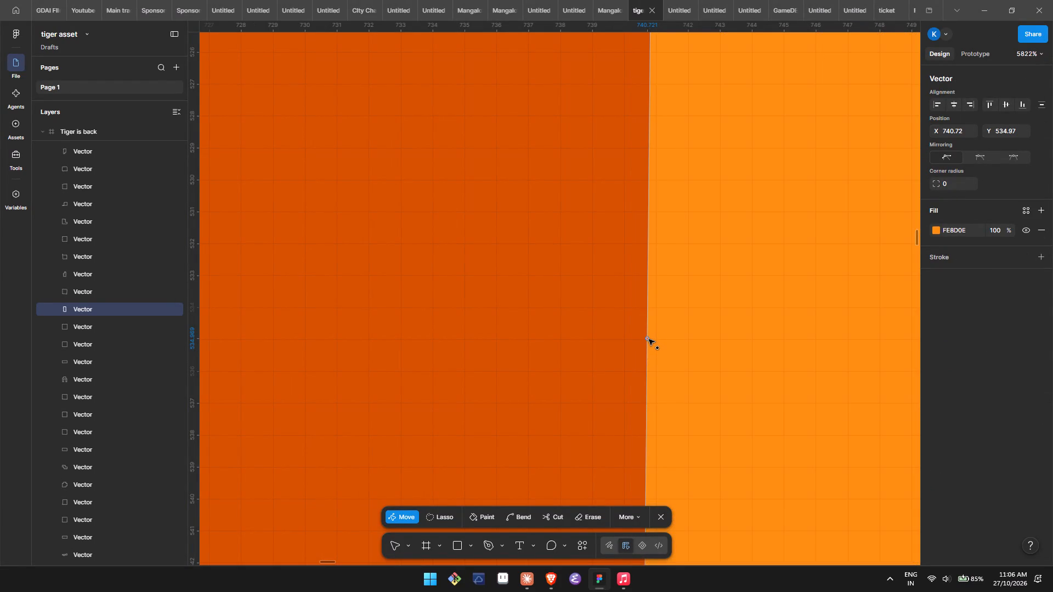
Move that stripe-side edge anchor to X 741, Y 535, in line with the corner above it.
scroll(649, 339, down, 1)
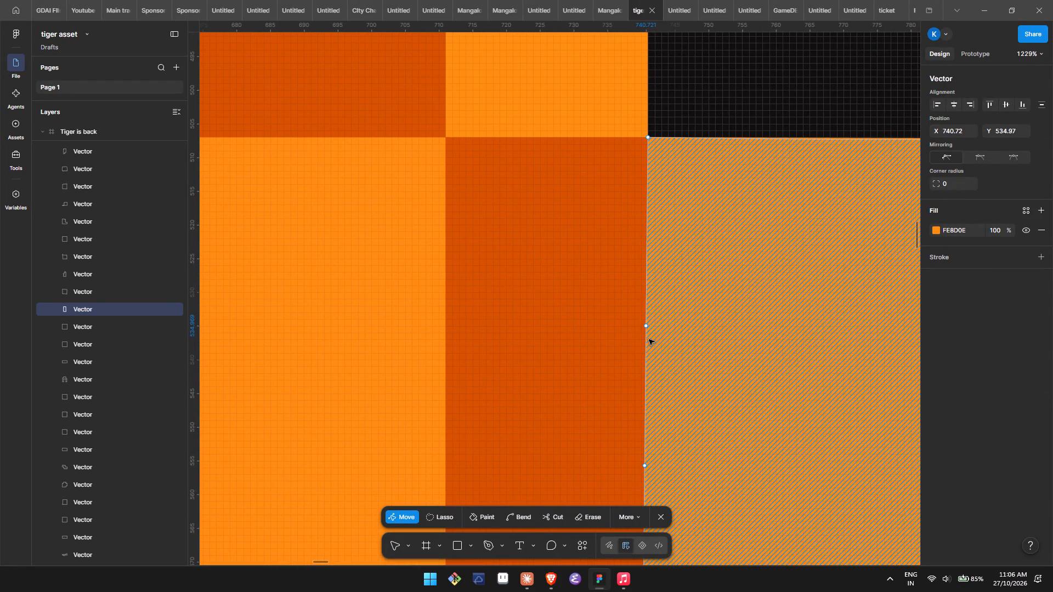
click(646, 325)
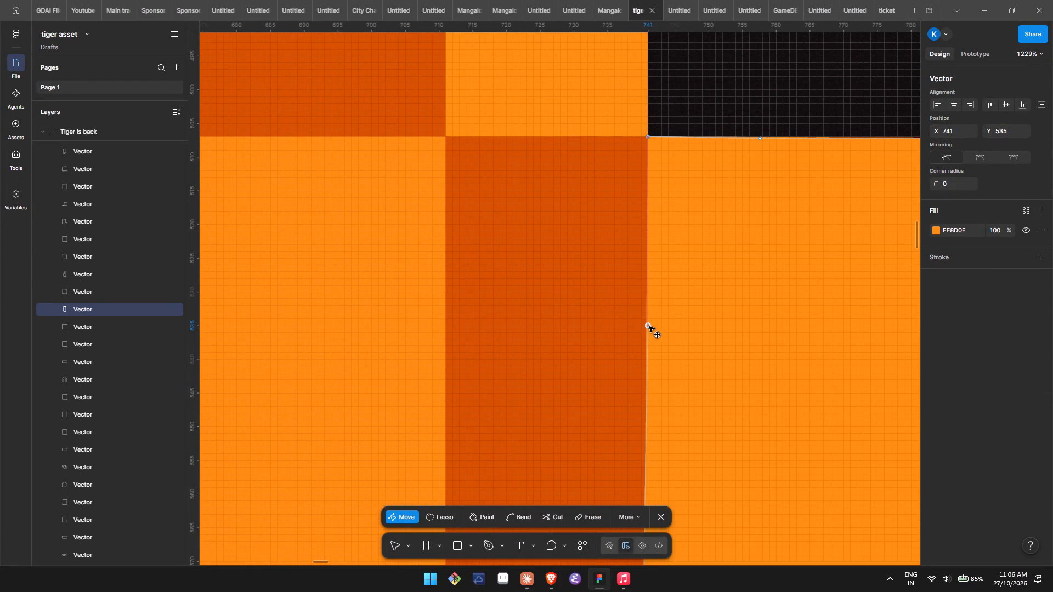
Merge the two lower anchors beside the stripe's bottom end and bring the merged anchor up into the one at X 741, Y 535.
scroll(650, 325, down, 1)
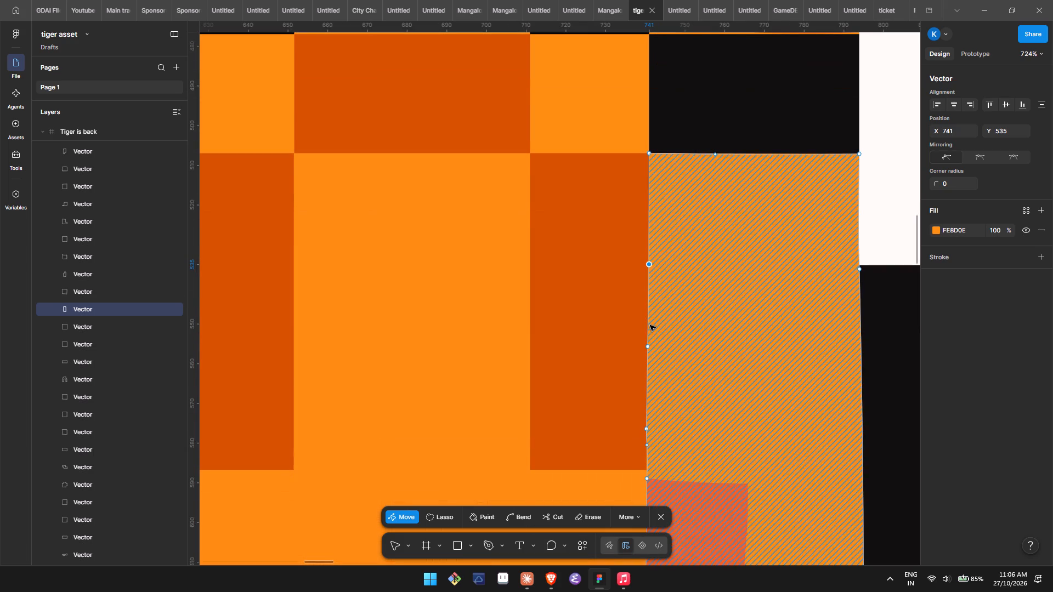
drag(644, 427, 646, 438)
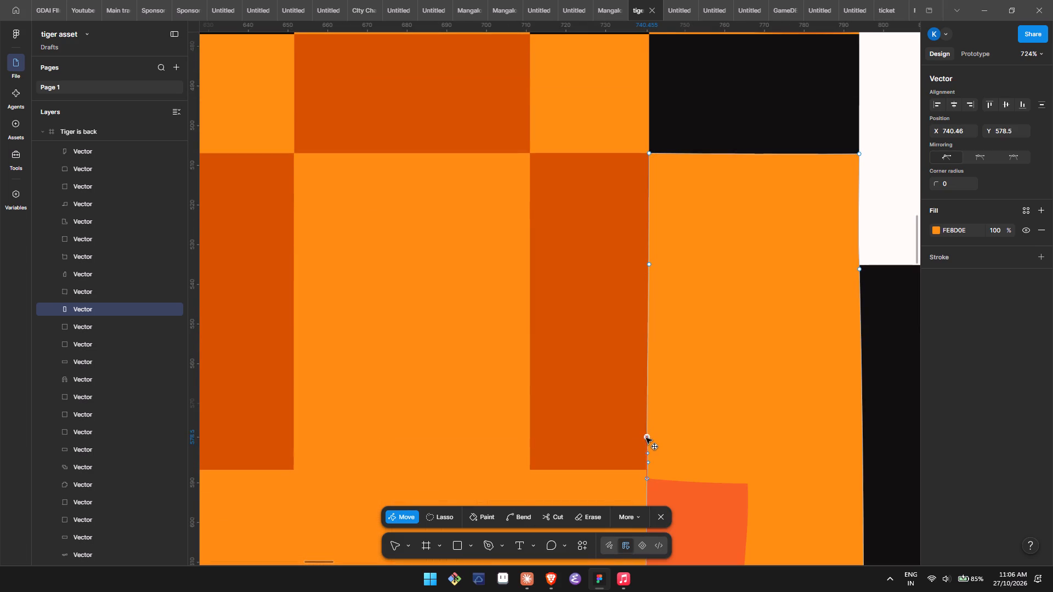
drag(646, 438, 646, 481)
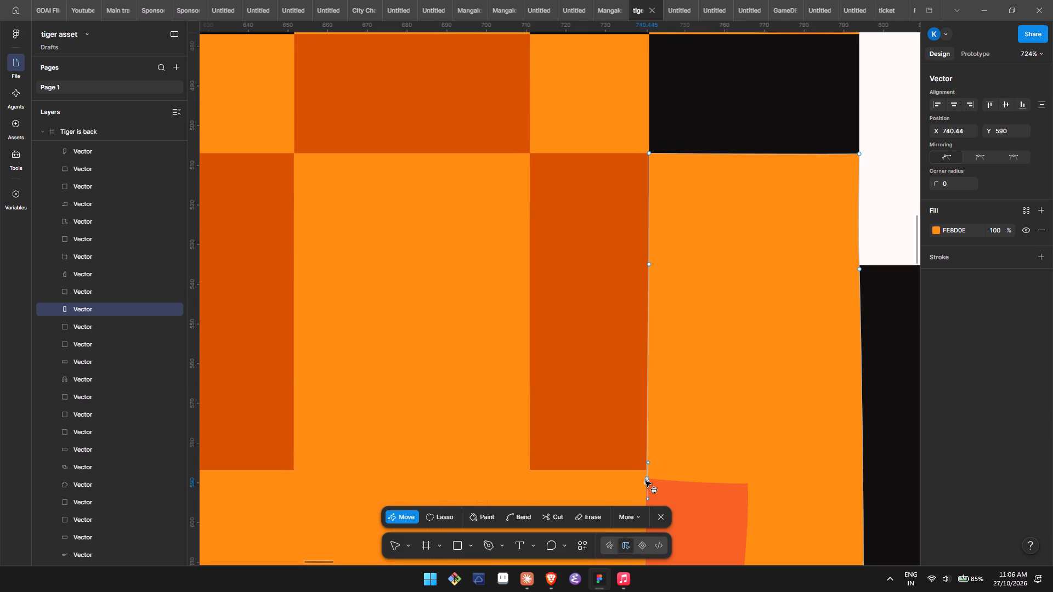
drag(646, 481, 647, 477)
drag(647, 477, 650, 273)
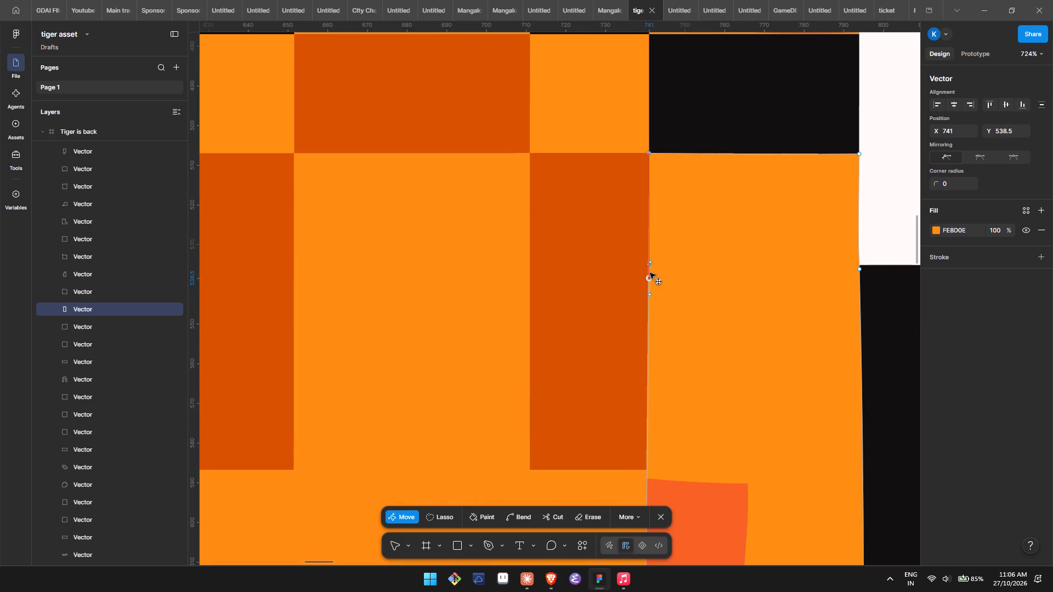
drag(650, 273, 650, 263)
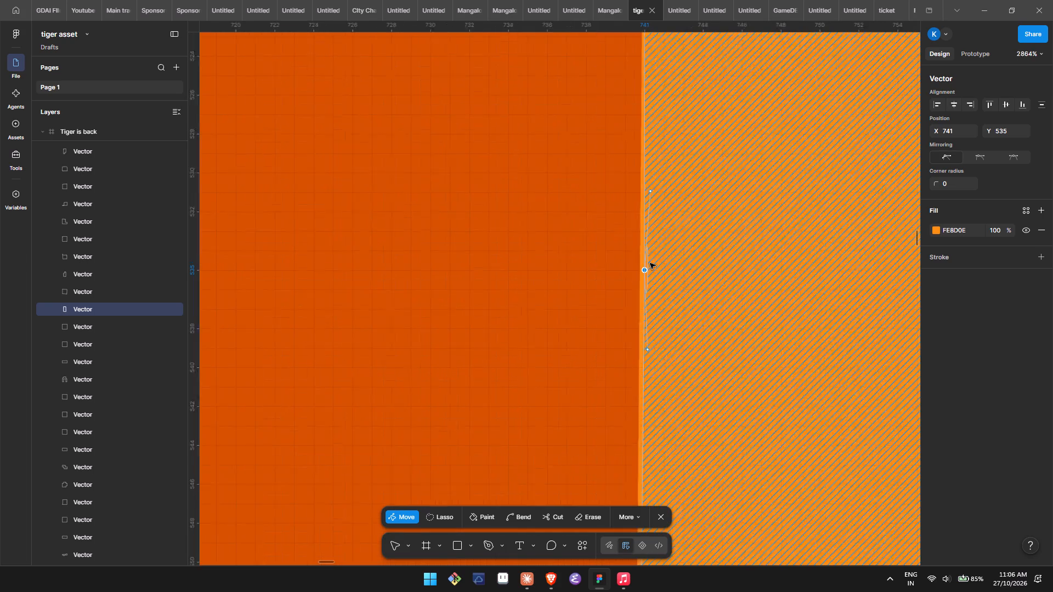
Collapse the curve handles of the merged anchor into its position at X 741, Y 535.
scroll(622, 259, left, 1)
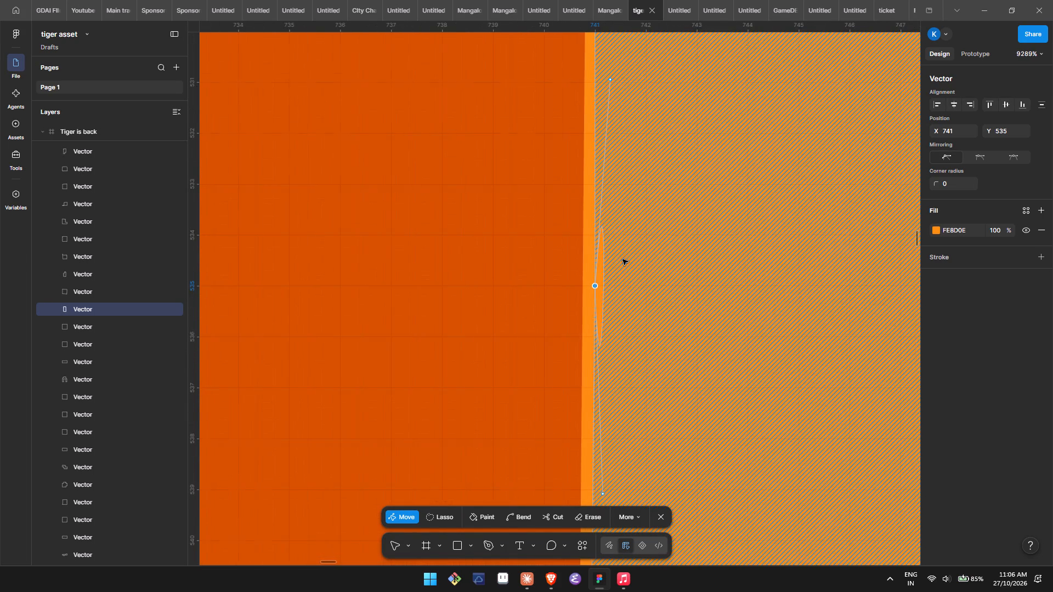
scroll(622, 259, up, 1)
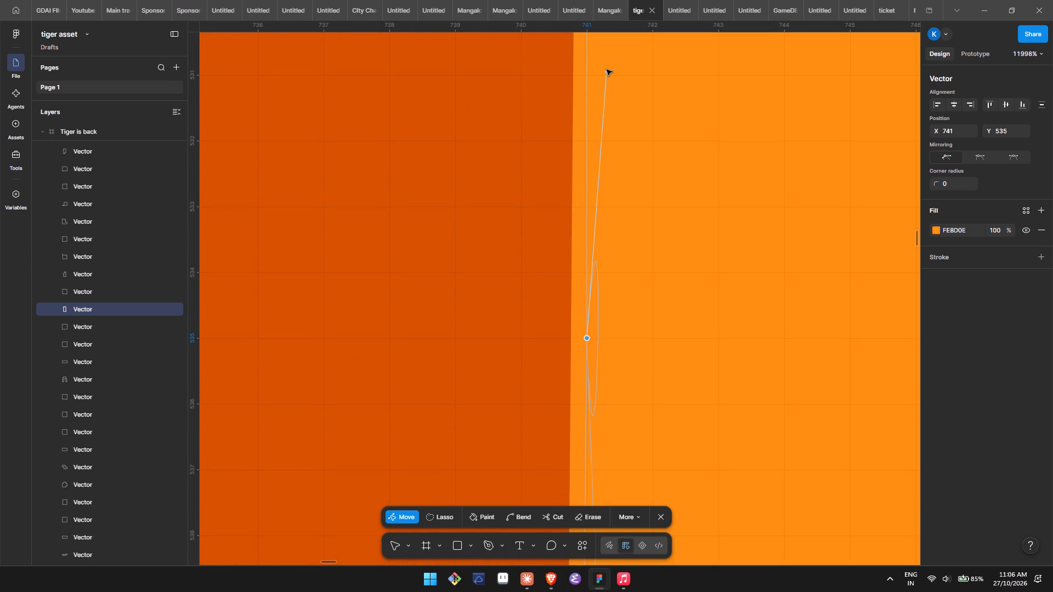
drag(607, 70, 589, 341)
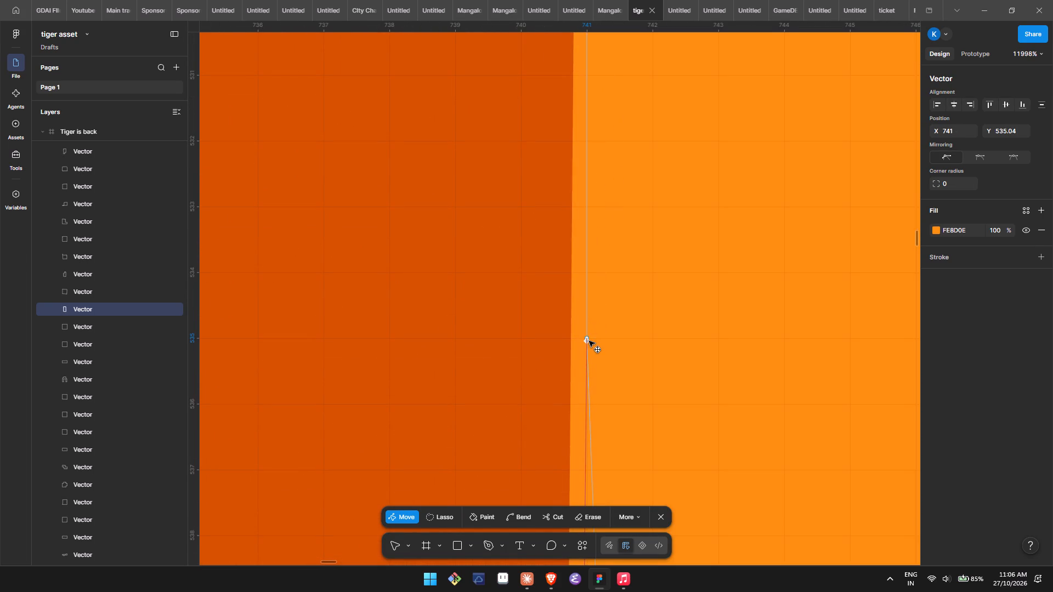
drag(589, 341, 586, 338)
click(586, 338)
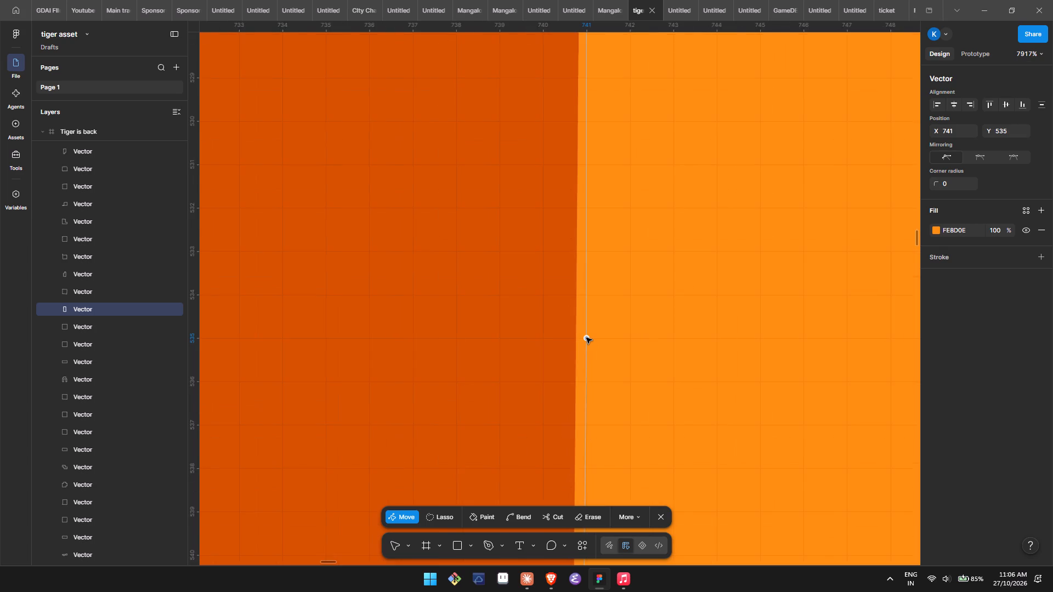
click(586, 338)
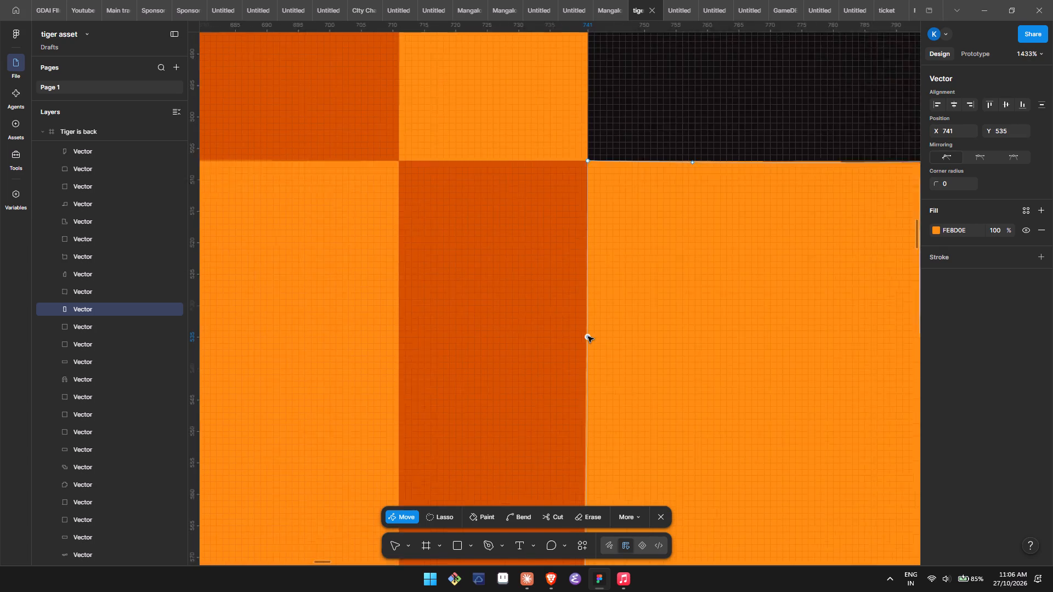
Open the D85100 stripe shape and check the positions of the right stripe's outer top and bottom corner anchors.
scroll(579, 337, down, 2)
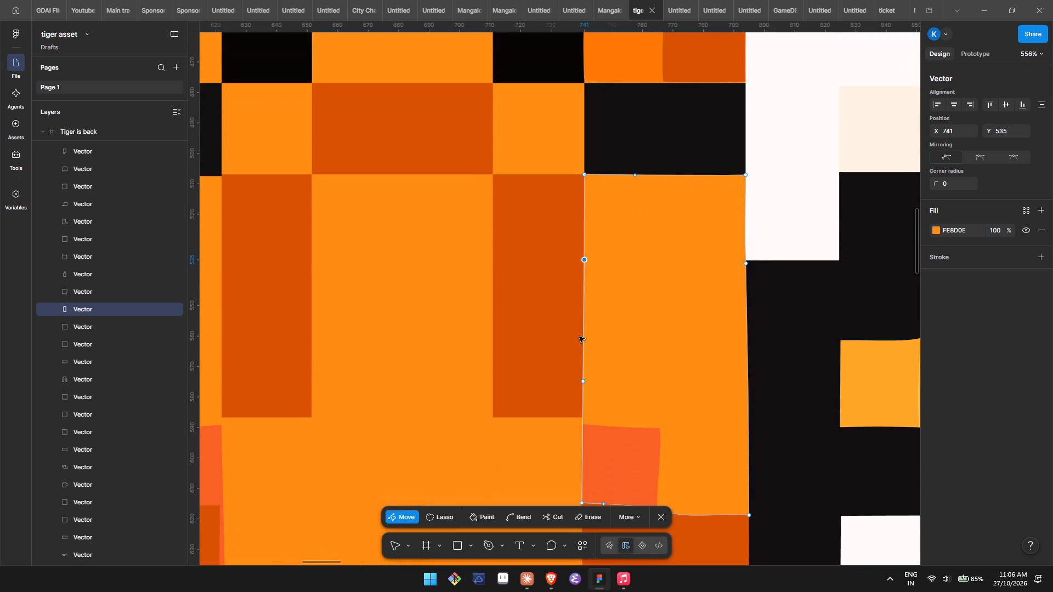
click(579, 337)
triple_click(557, 324)
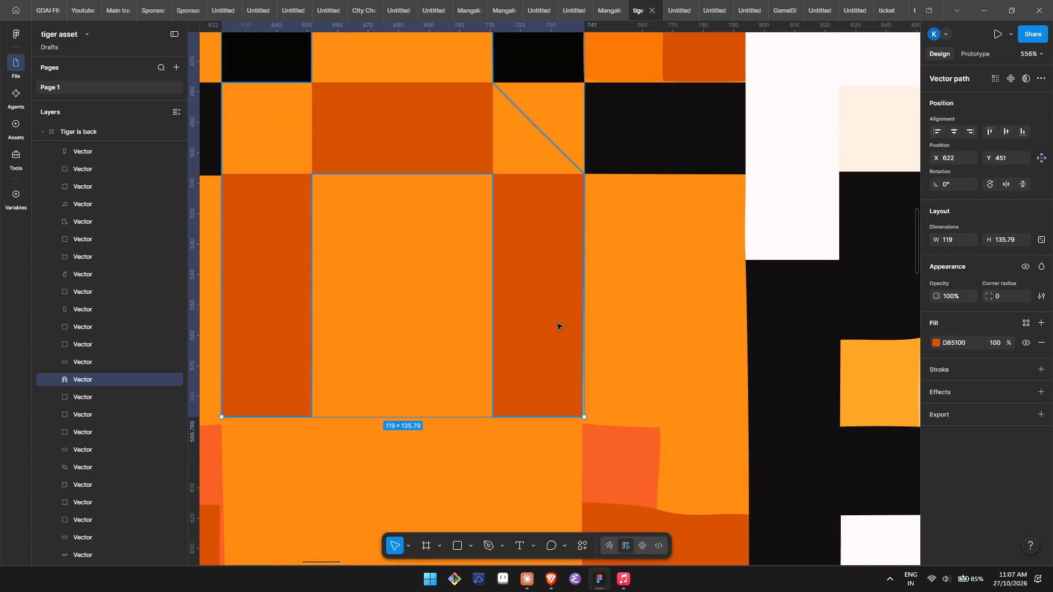
double_click(557, 324)
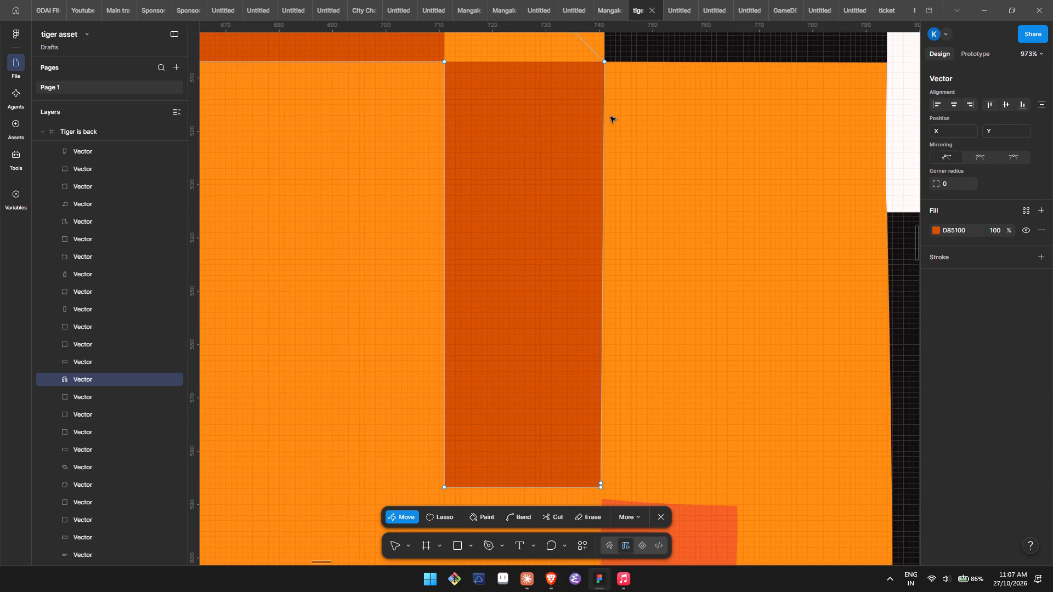
click(605, 62)
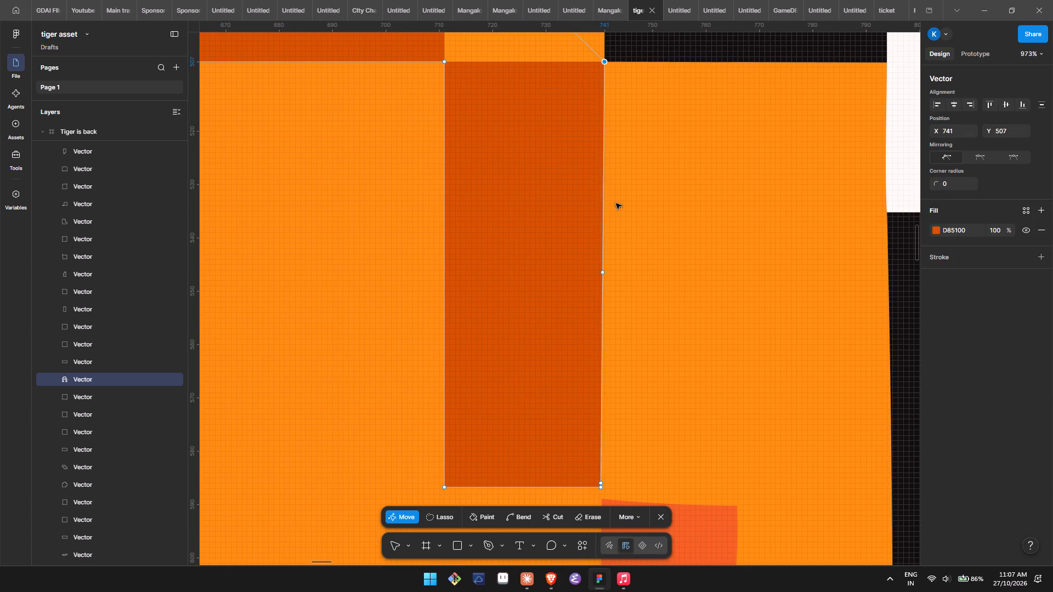
click(599, 484)
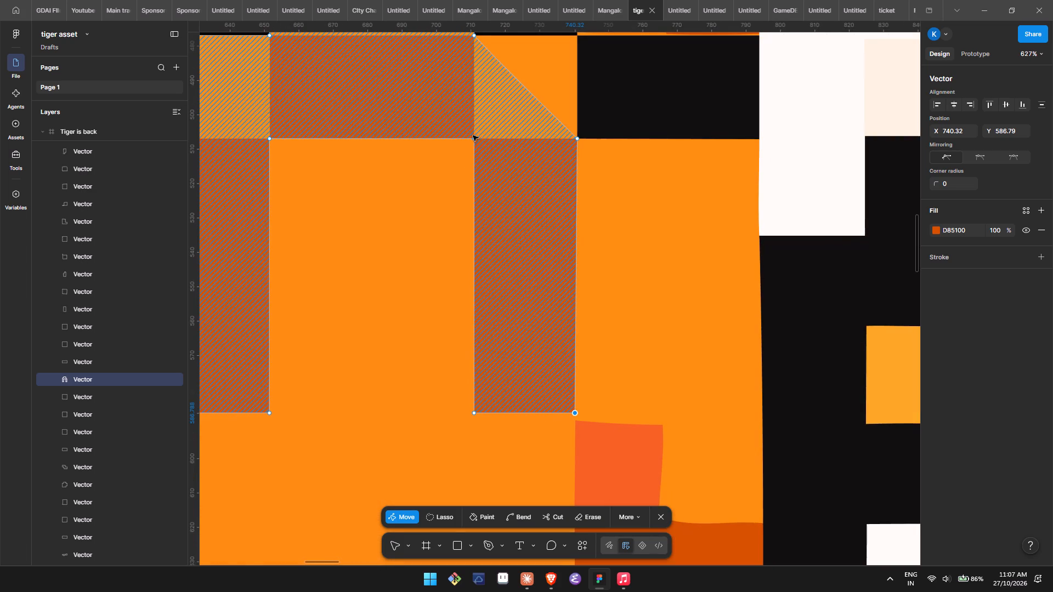
click(474, 140)
double_click(372, 283)
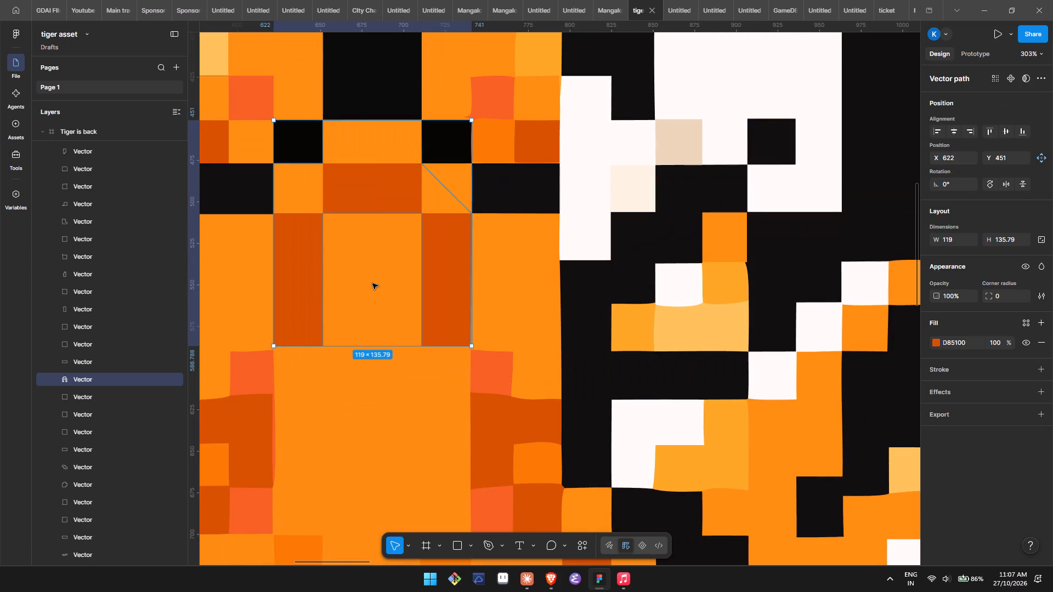
Examine the right 110E0E black block and the surrounding face blocks for edges that still need aligning.
double_click(517, 181)
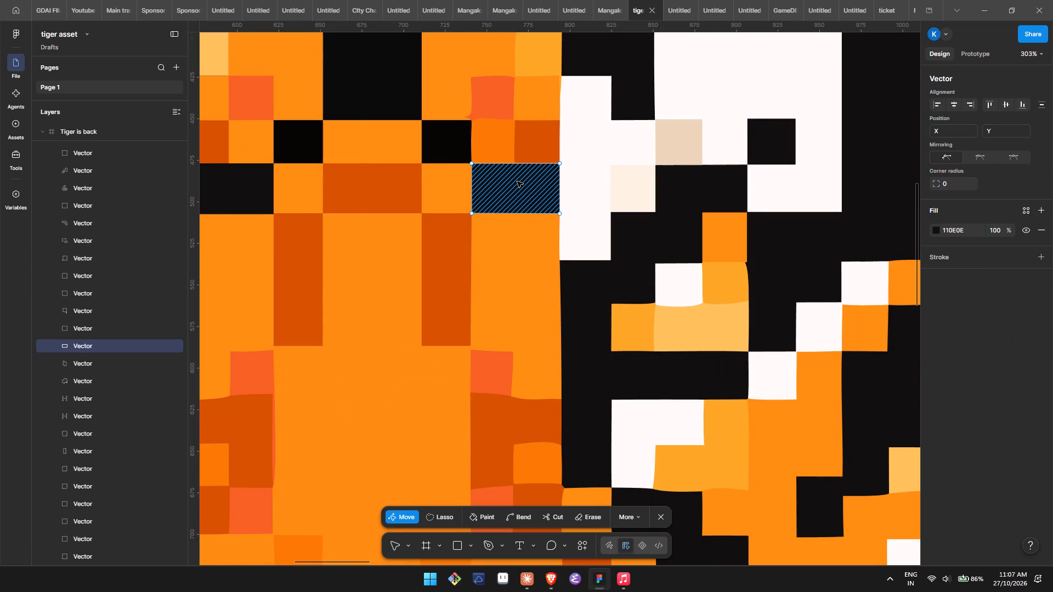
scroll(517, 181, right, 2)
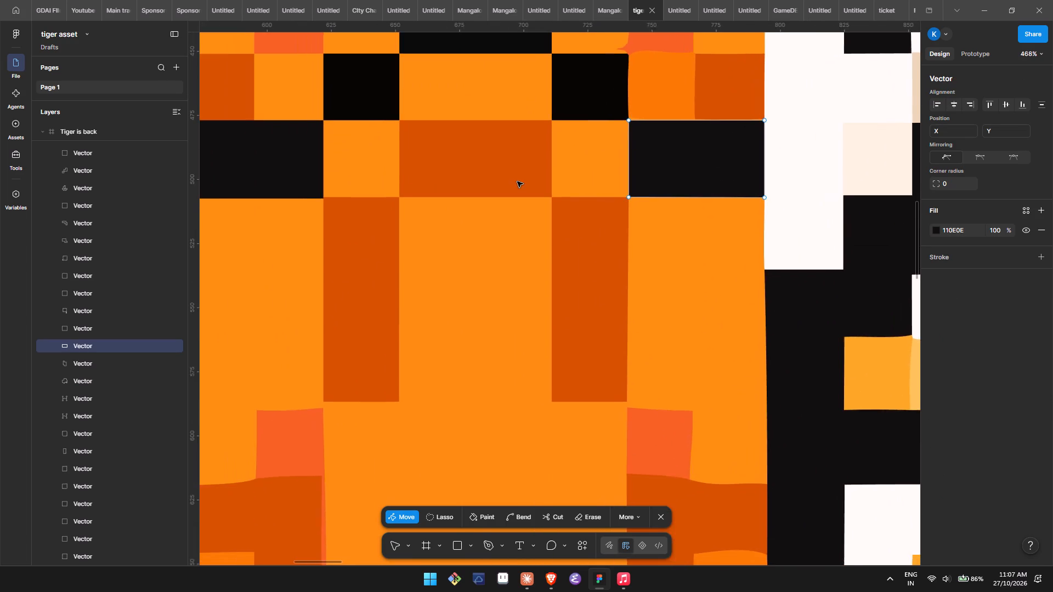
scroll(517, 181, right, 1)
scroll(461, 344, up, 1)
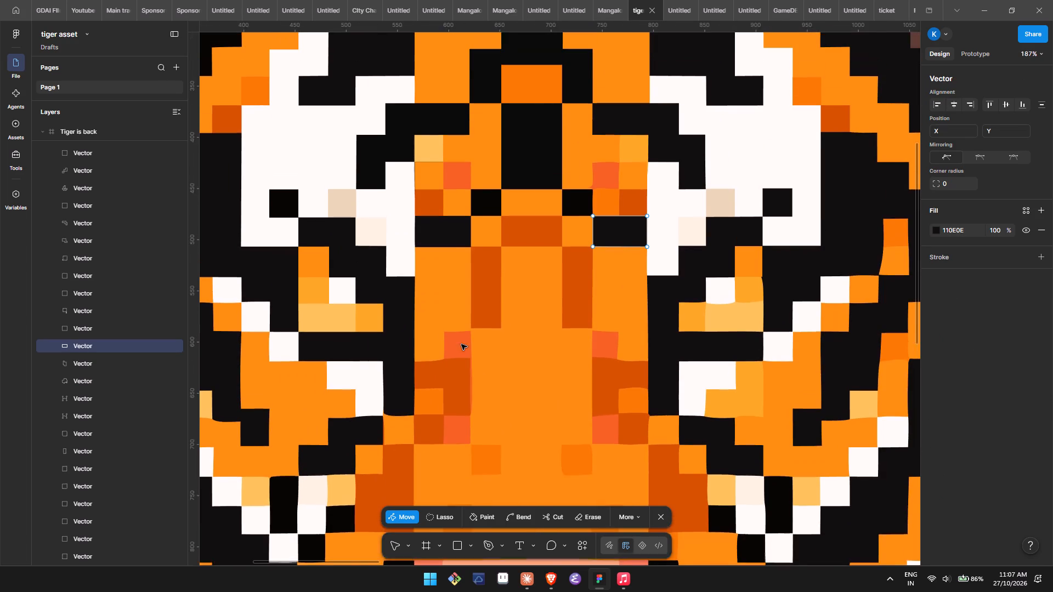
scroll(461, 344, up, 1)
scroll(461, 344, right, 1)
scroll(461, 344, up, 1)
scroll(461, 344, right, 1)
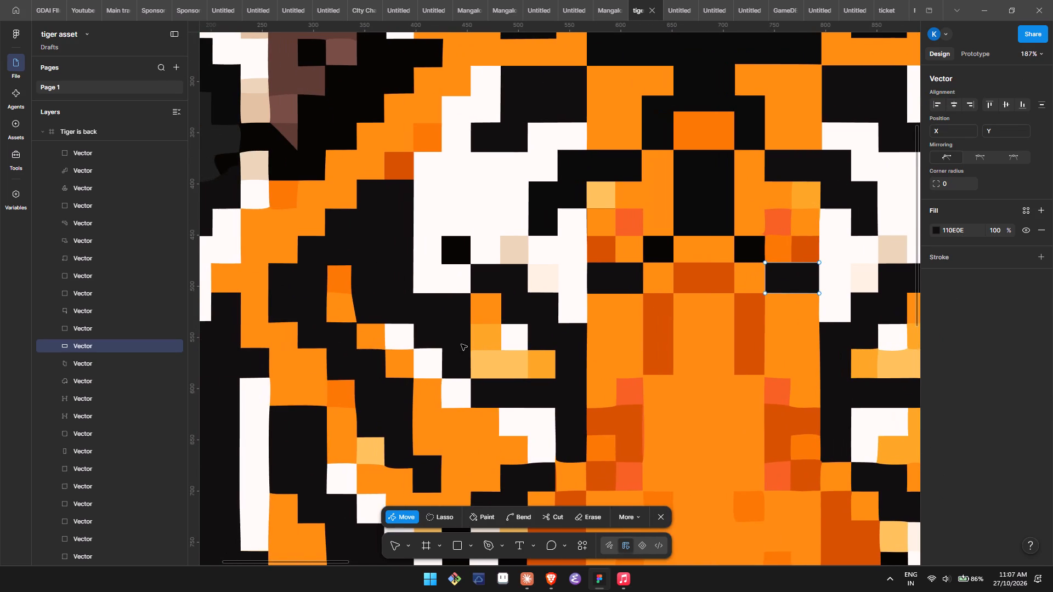
scroll(461, 344, up, 1)
triple_click(559, 282)
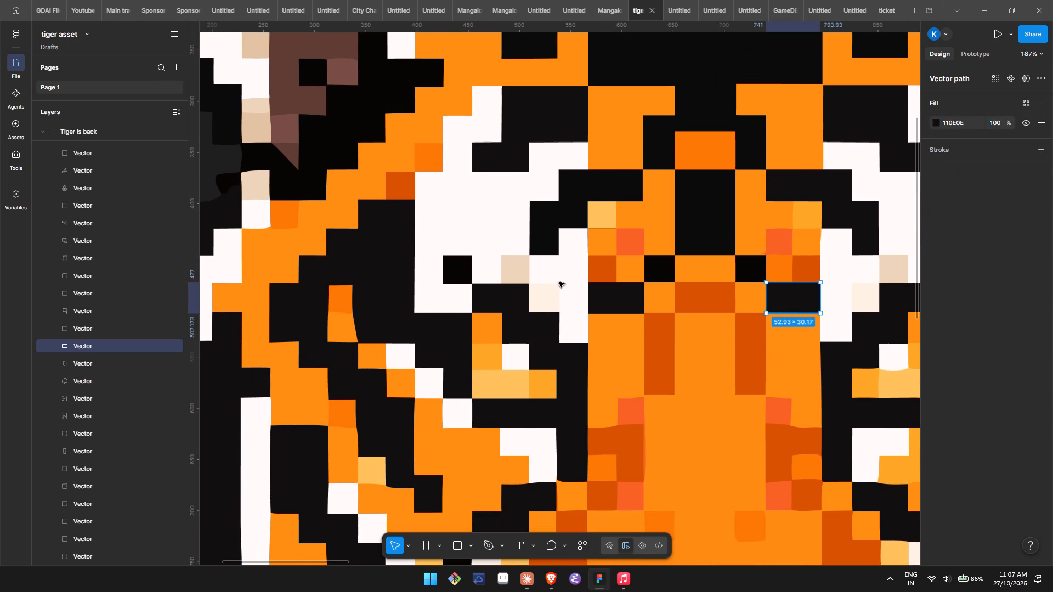
Open the FEFBF5 white block beside the left black block and examine its orange-side edge down to the bottom corner.
triple_click(586, 258)
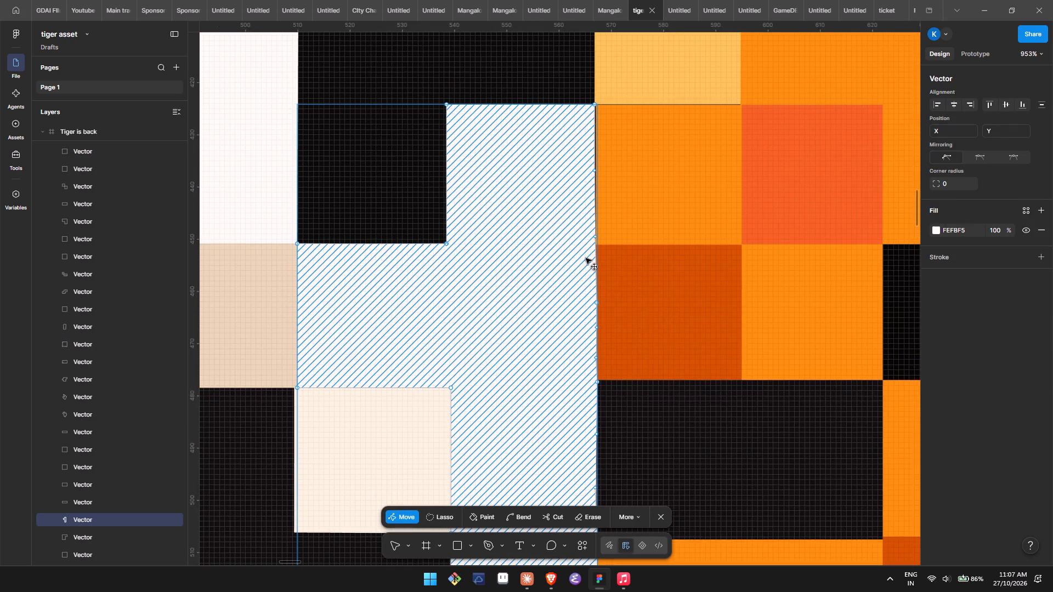
scroll(586, 258, left, 1)
scroll(526, 125, down, 2)
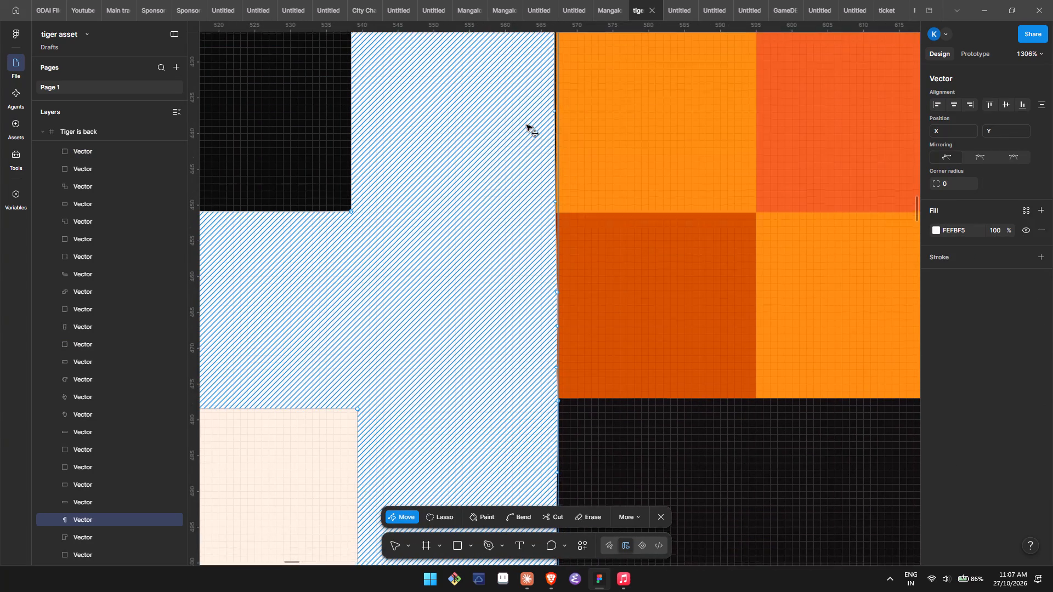
scroll(526, 125, down, 1)
scroll(523, 294, down, 3)
scroll(536, 432, down, 3)
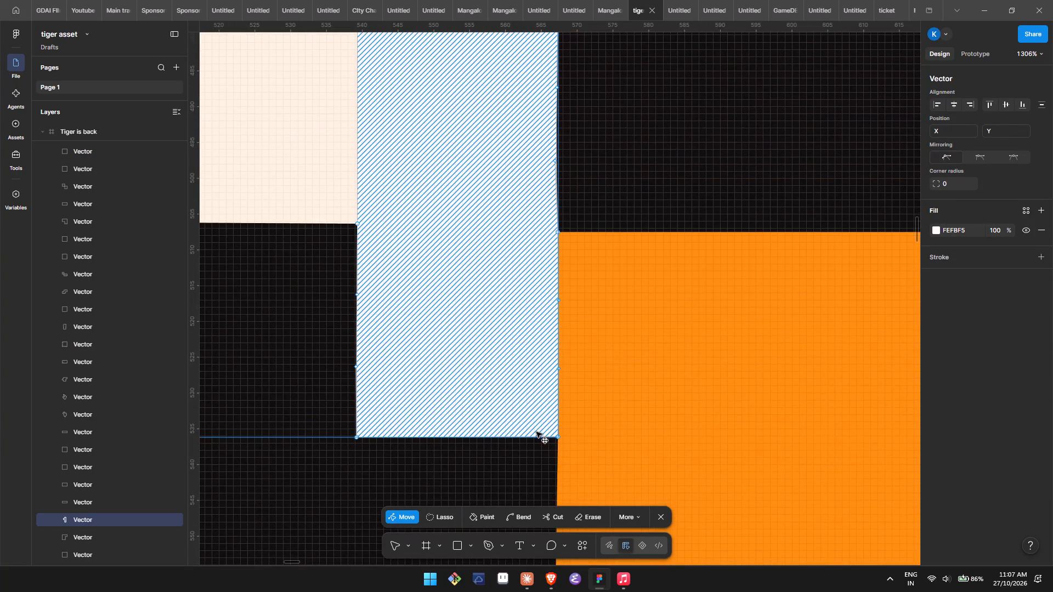
scroll(568, 419, down, 1)
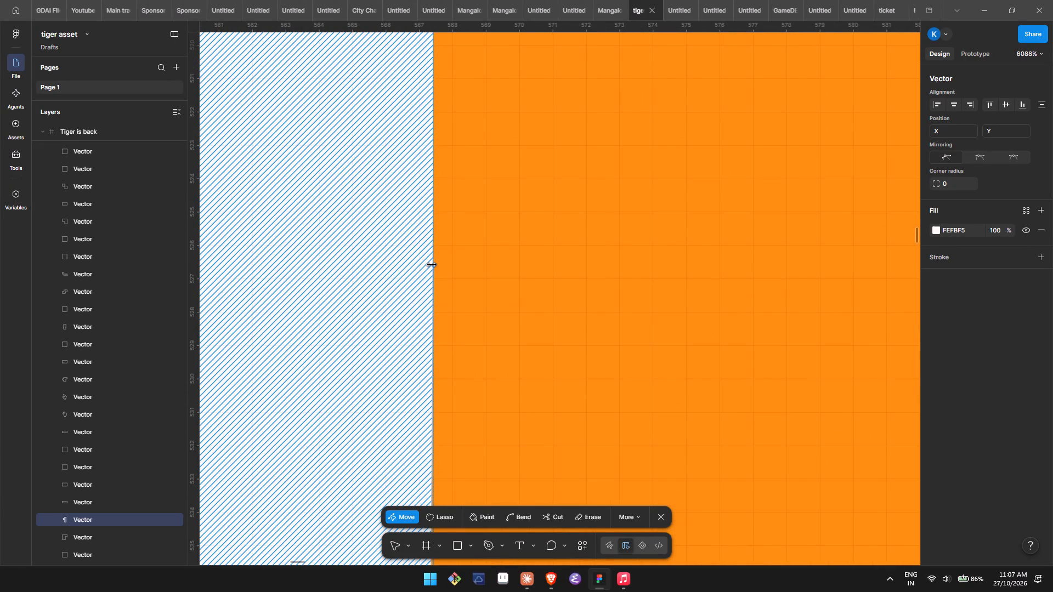
click(432, 265)
double_click(417, 266)
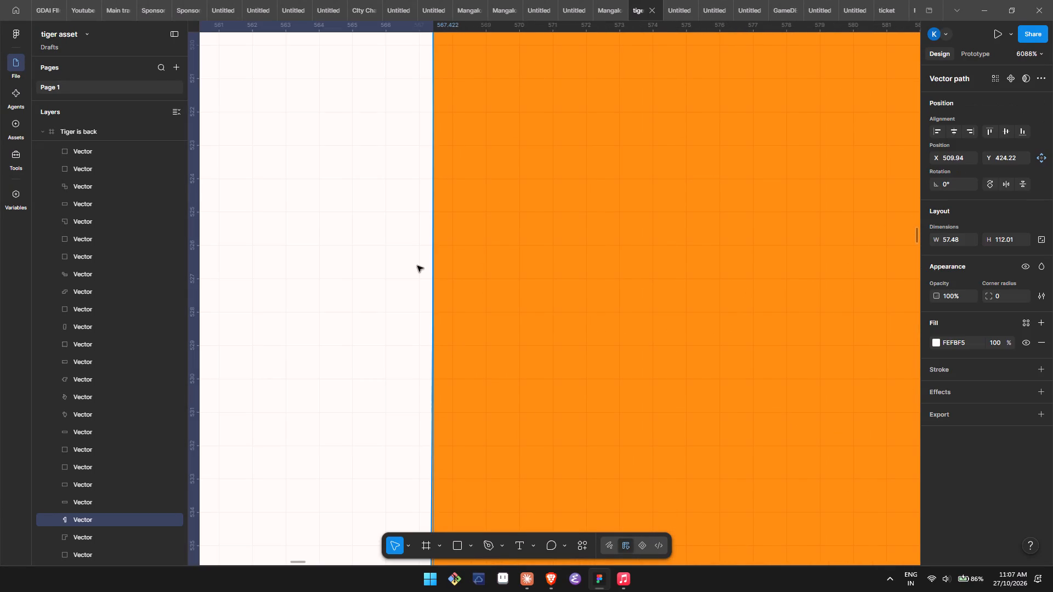
In the FEFBF5 white block's path, collapse the curve handle of the bottom orange-side corner anchor into its position at X 567.36, Y 536.16.
double_click(417, 266)
scroll(357, 397, down, 2)
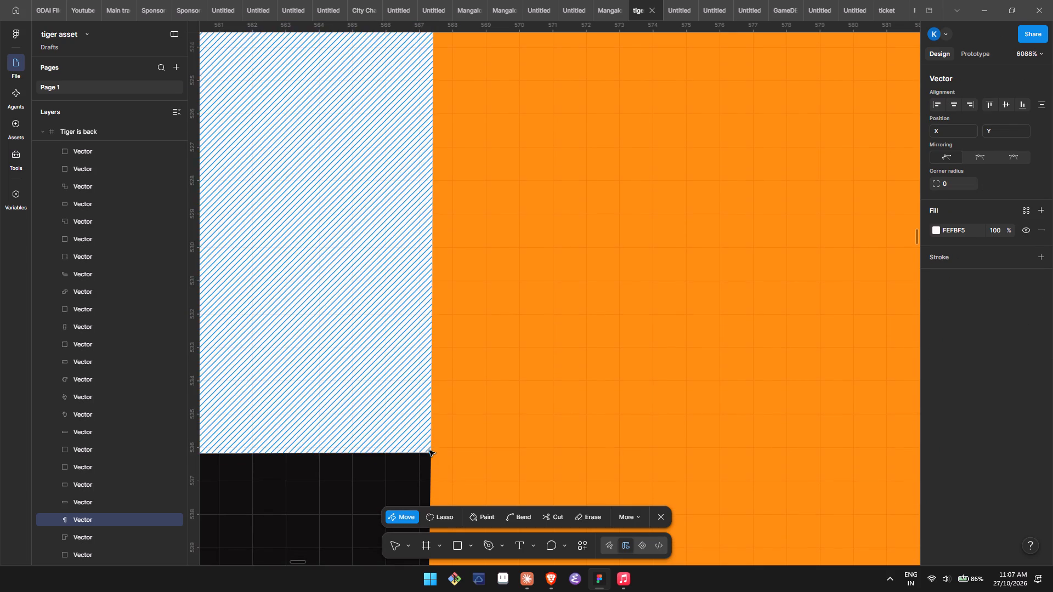
click(431, 451)
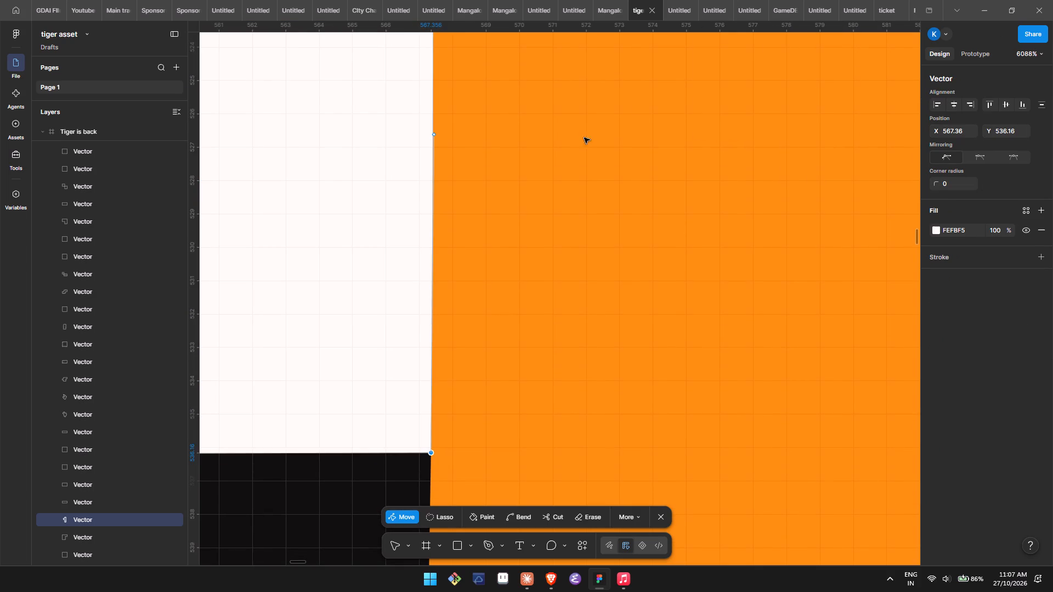
drag(434, 132, 438, 243)
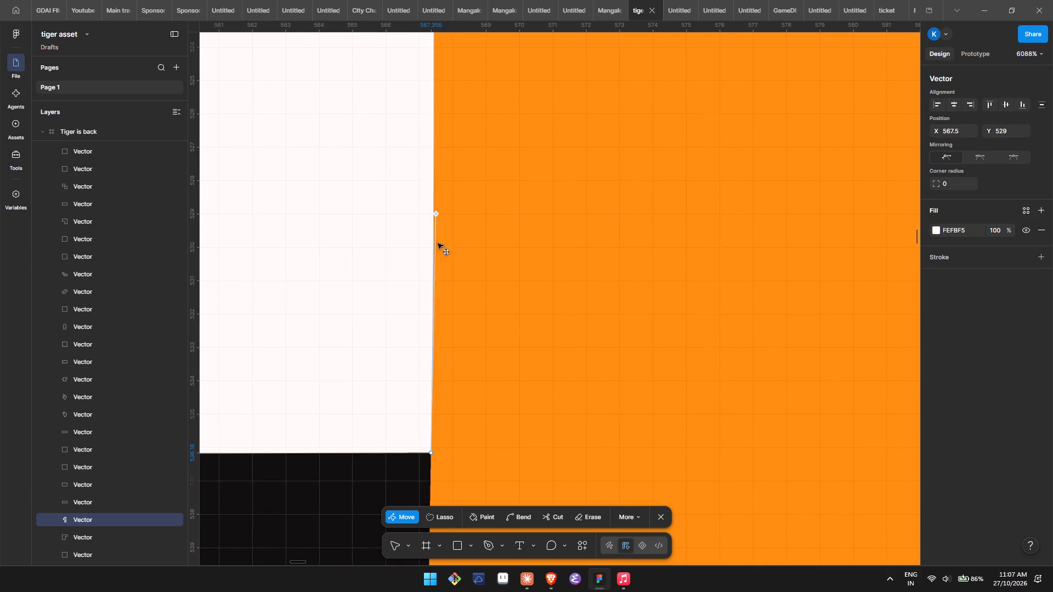
drag(438, 243, 432, 449)
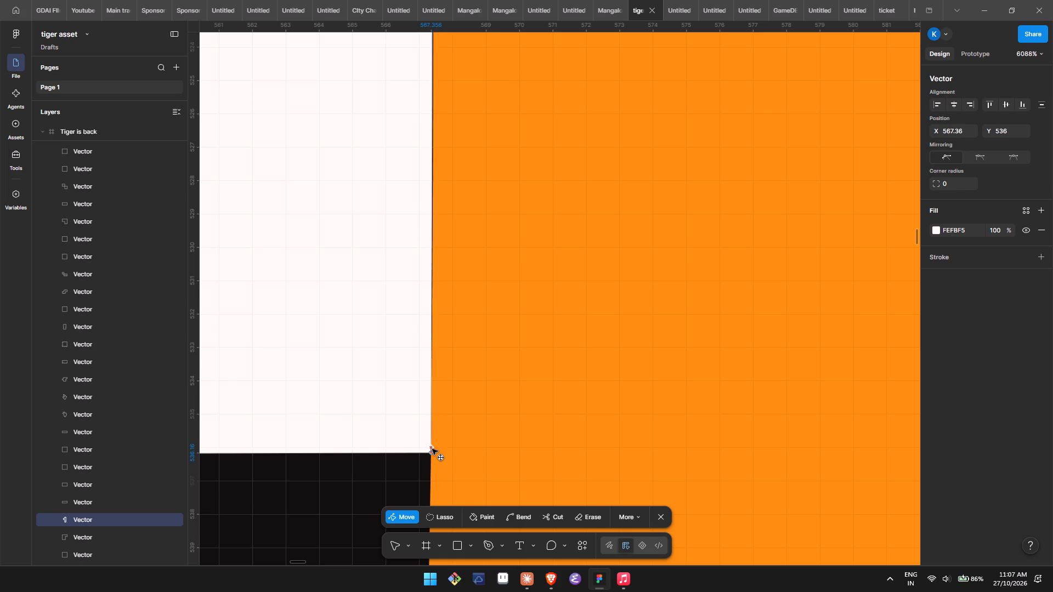
drag(432, 449, 432, 451)
Collapse the lower curve handle of the white block's edge anchor beside the black-orange boundary into its position at X 567.35, Y 507.55.
scroll(432, 382, up, 1)
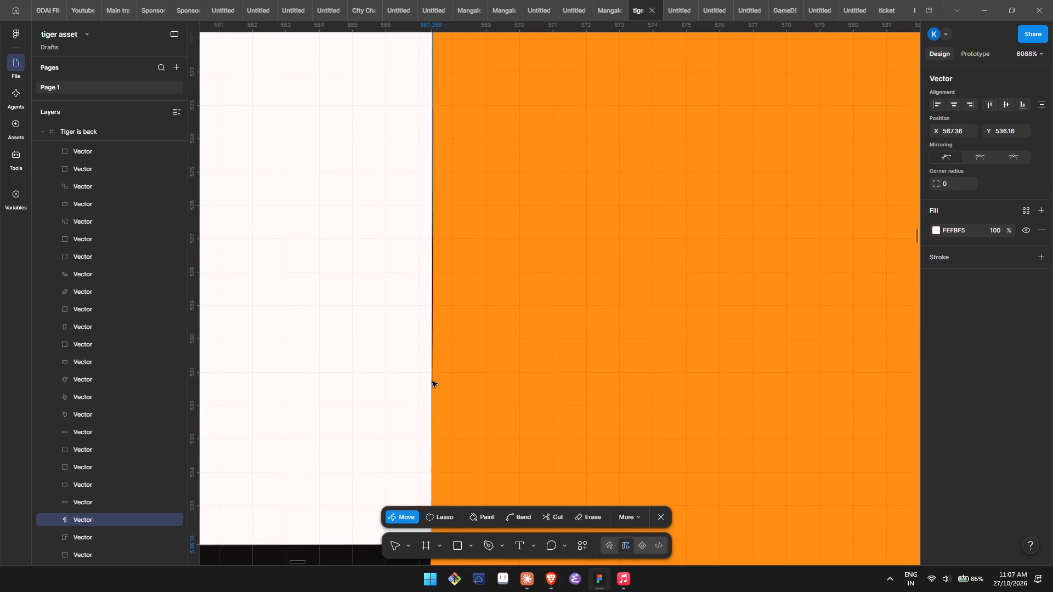
scroll(432, 382, up, 4)
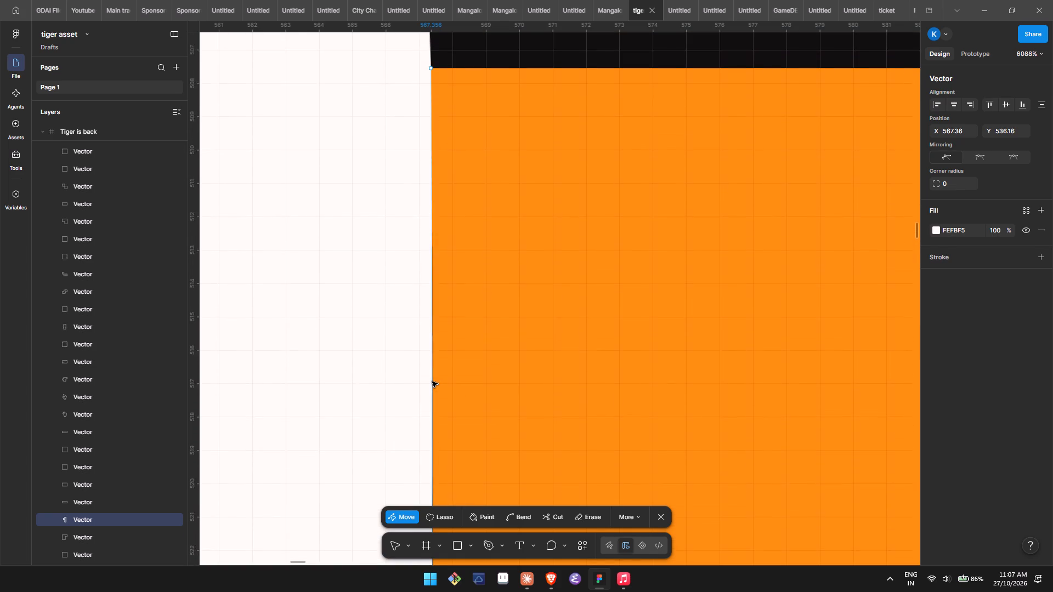
scroll(432, 382, up, 1)
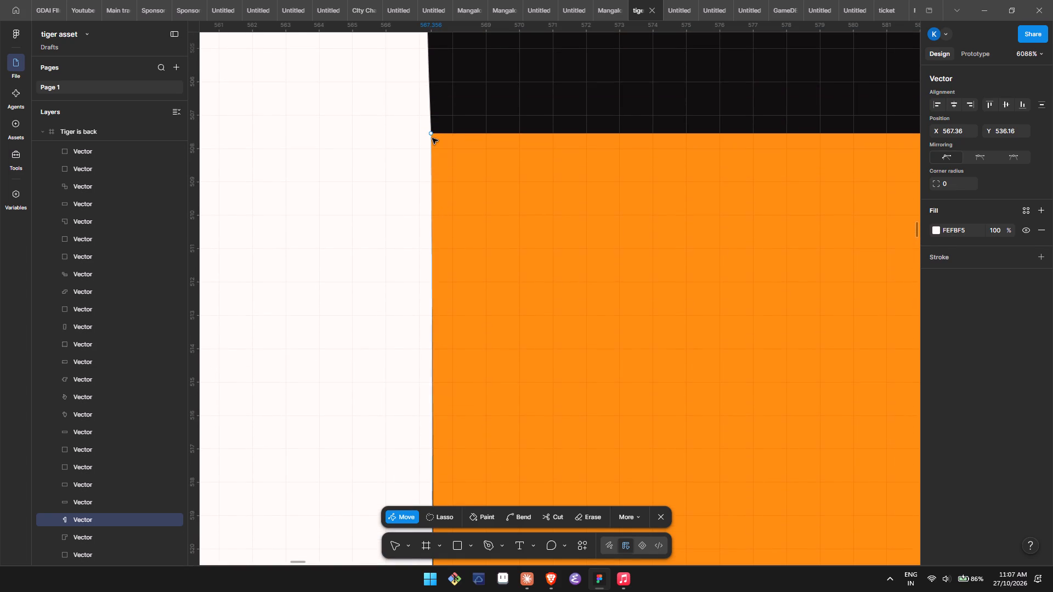
click(432, 134)
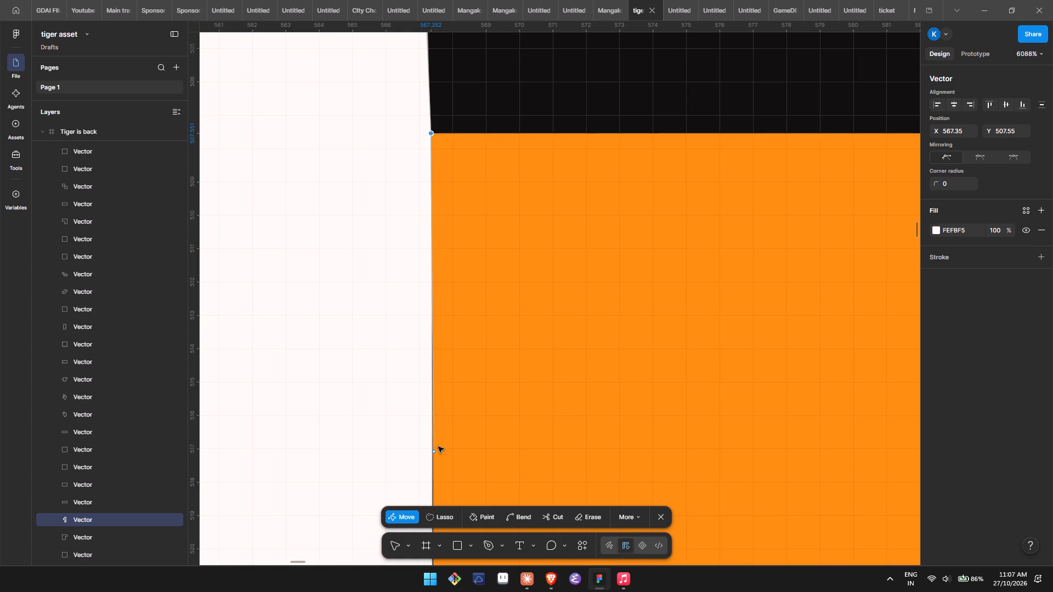
drag(434, 448, 440, 138)
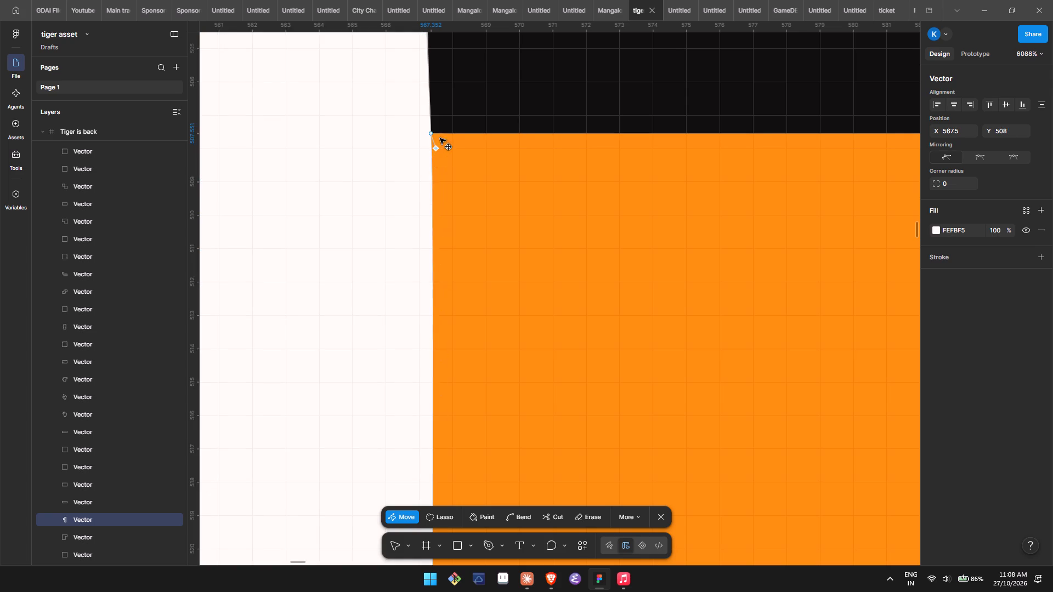
drag(440, 138, 428, 134)
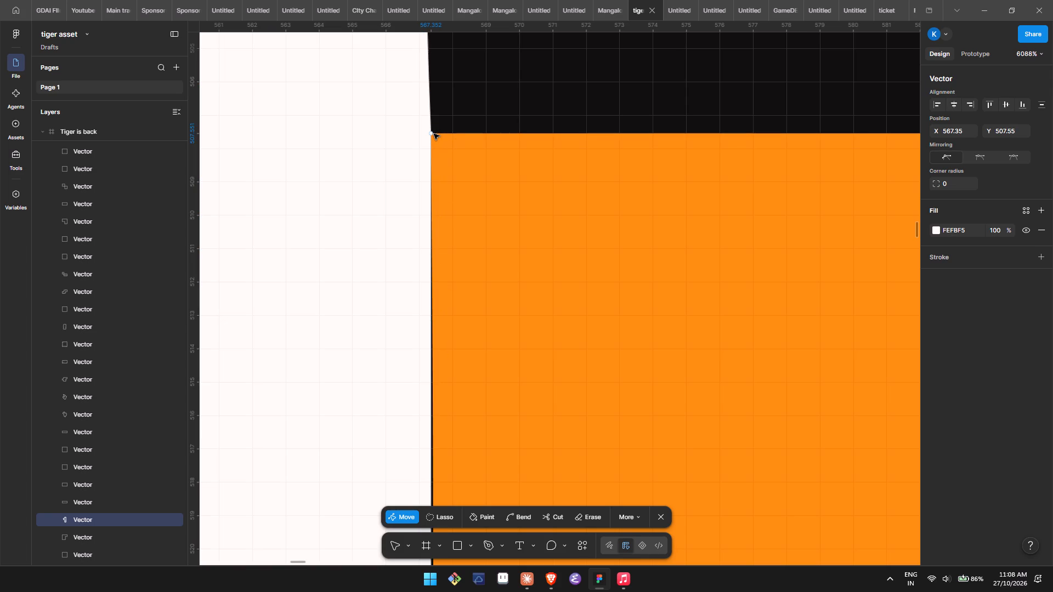
Collapse the upper curve handle of the same edge anchor into its position at X 567.35, Y 507.55.
click(434, 134)
scroll(434, 134, up, 3)
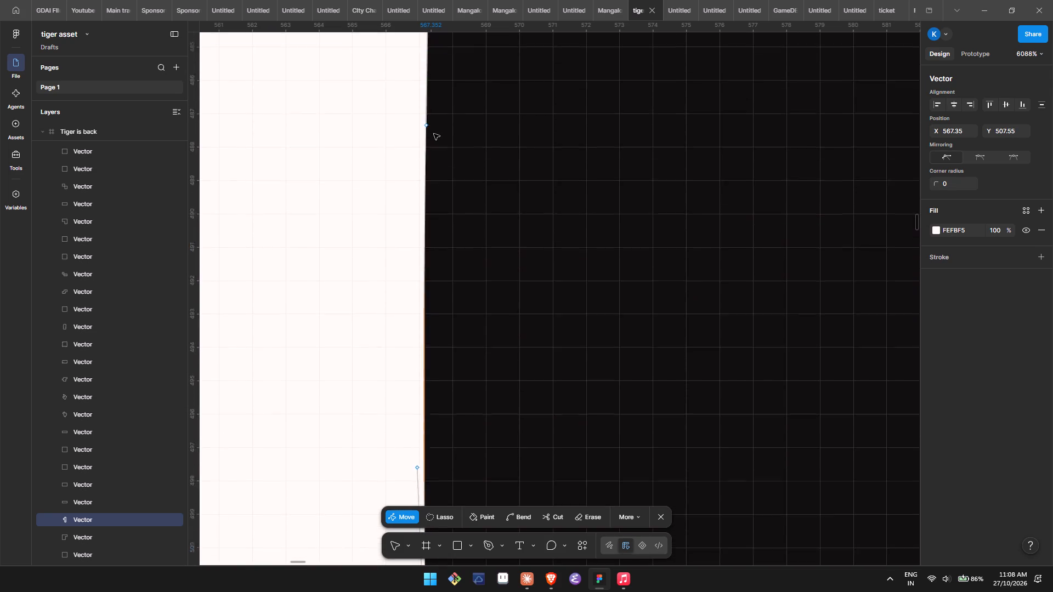
scroll(434, 134, down, 3)
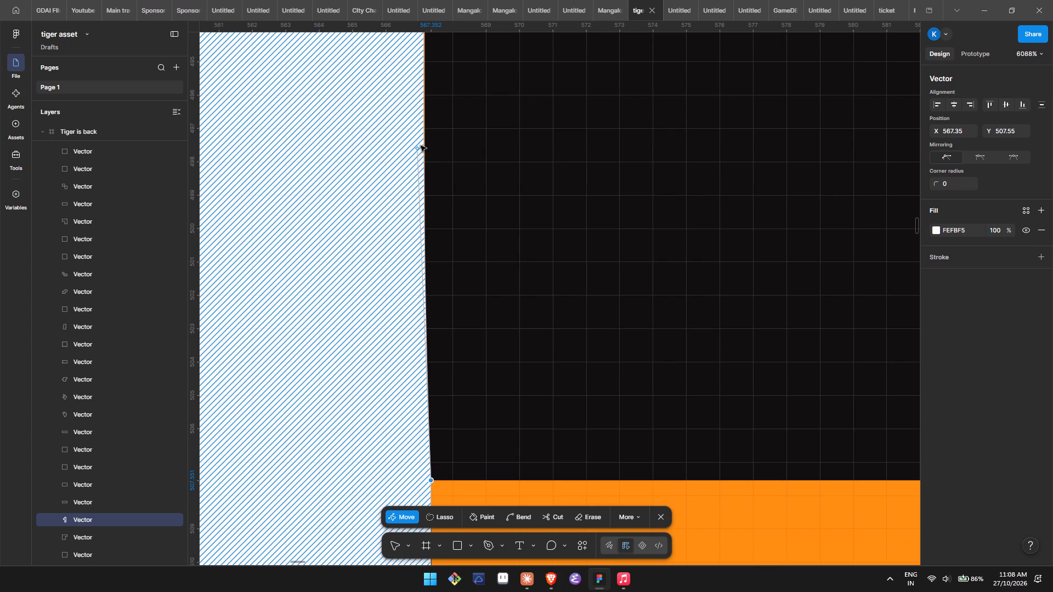
drag(418, 149, 421, 257)
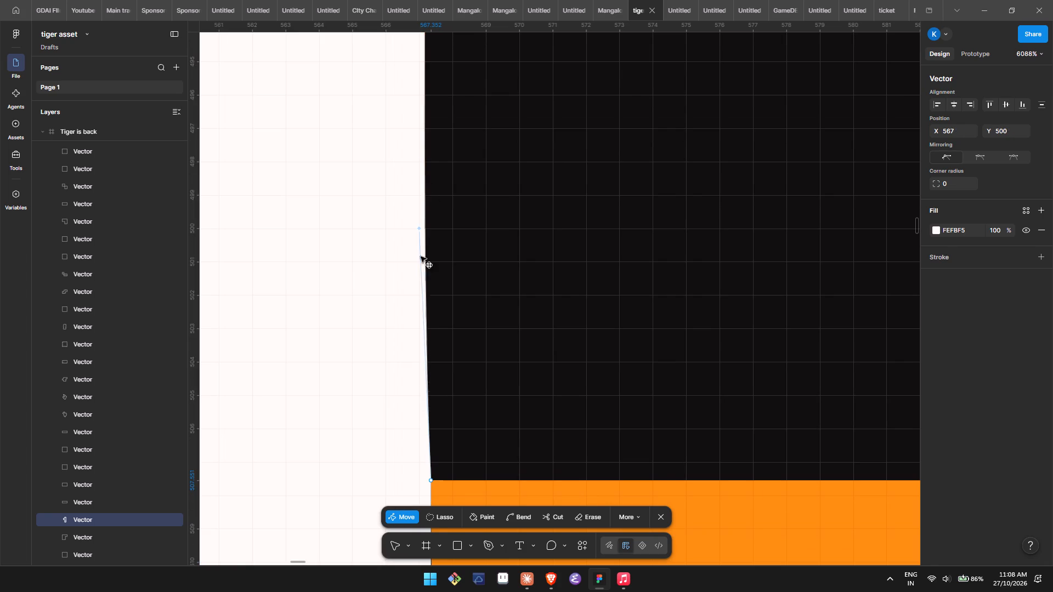
drag(421, 257, 428, 477)
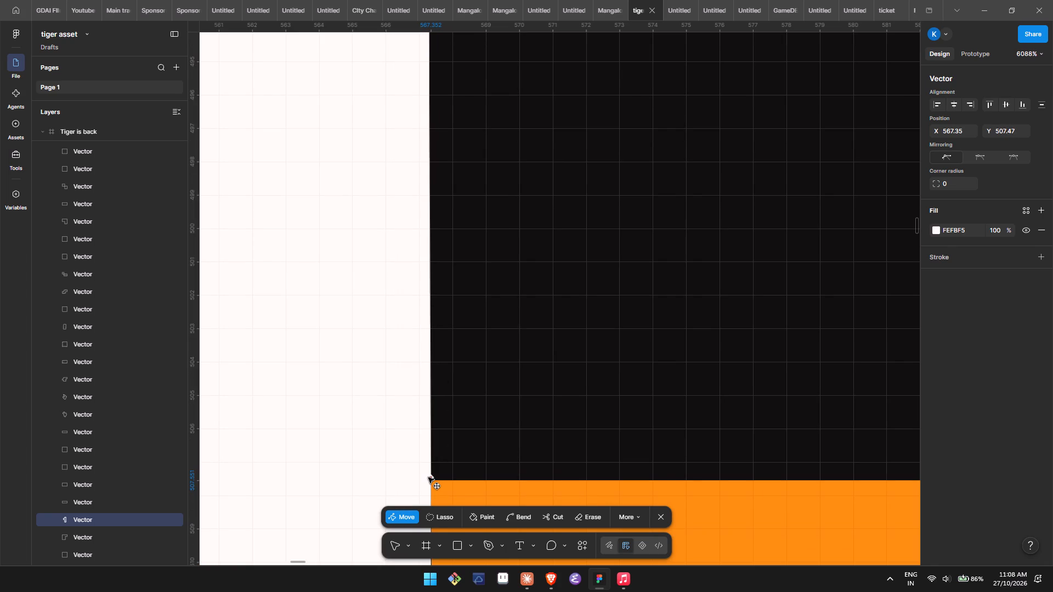
drag(428, 477, 432, 481)
Collapse the lower curve handle of the white block's edge anchor near the dark orange block's bottom into X 567.35, Y 477.37.
scroll(432, 477, up, 6)
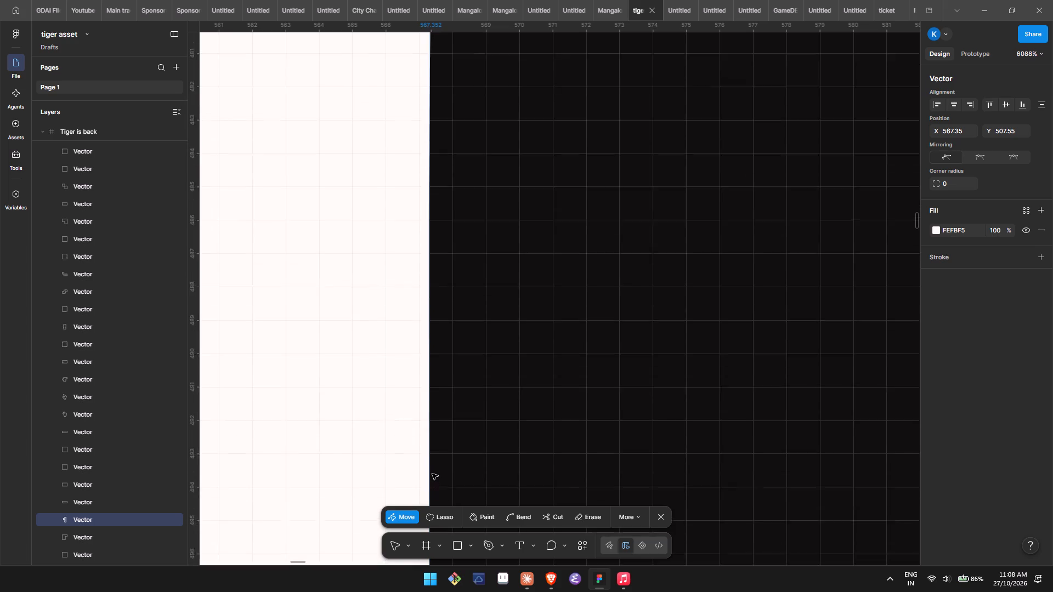
scroll(432, 474, up, 2)
click(432, 192)
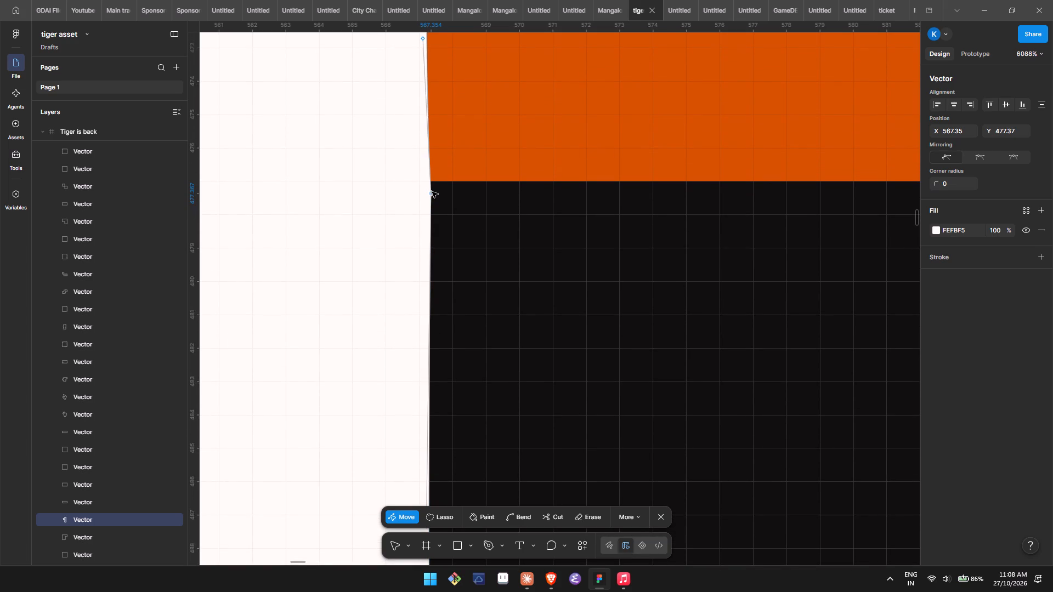
scroll(432, 192, down, 3)
scroll(432, 209, up, 1)
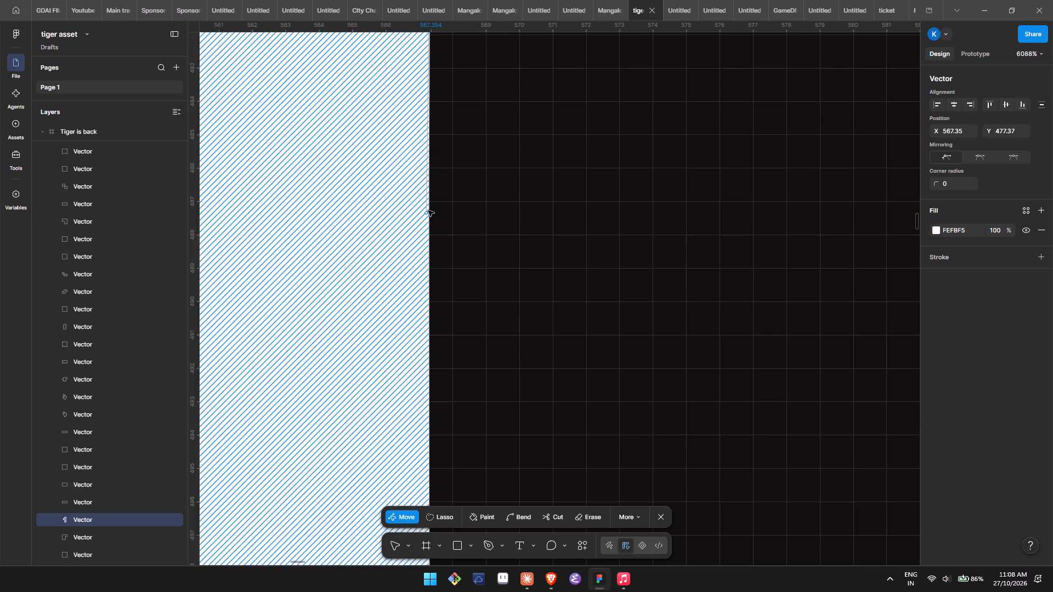
drag(427, 215, 428, 81)
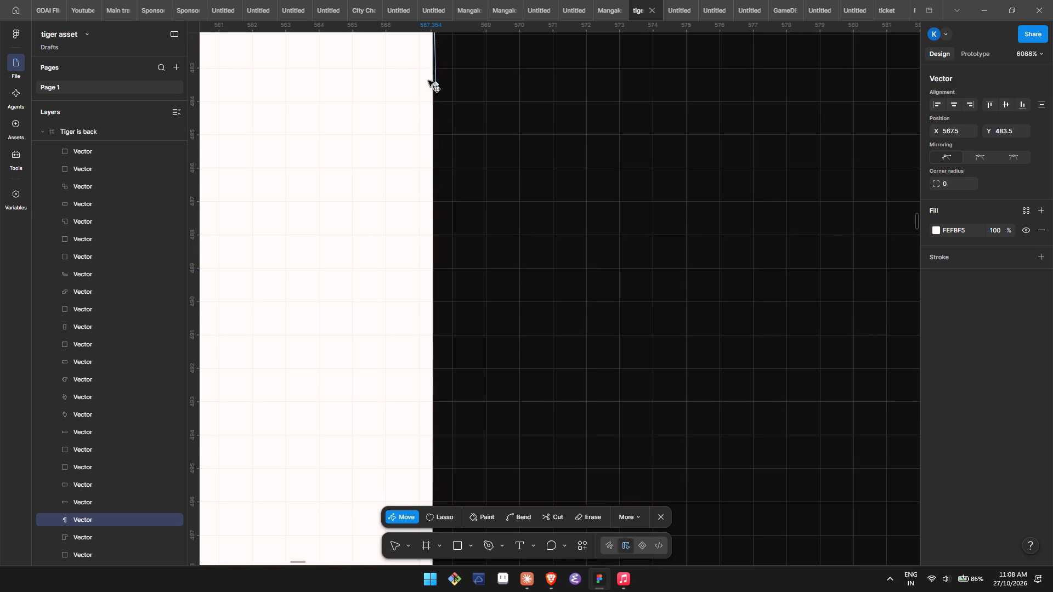
drag(428, 81, 417, 136)
scroll(417, 136, up, 1)
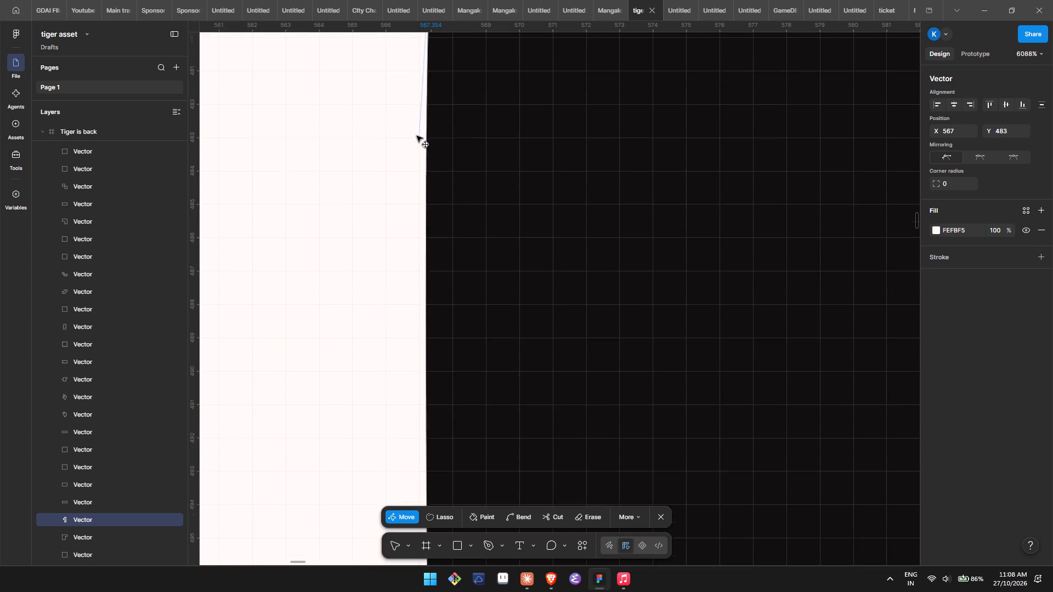
drag(417, 136, 432, 121)
scroll(417, 136, up, 2)
right_drag(421, 141, 428, 144)
click(432, 121)
Collapse the upper curve handle of that edge anchor into its position at X 567.35, Y 477.37.
scroll(432, 121, up, 1)
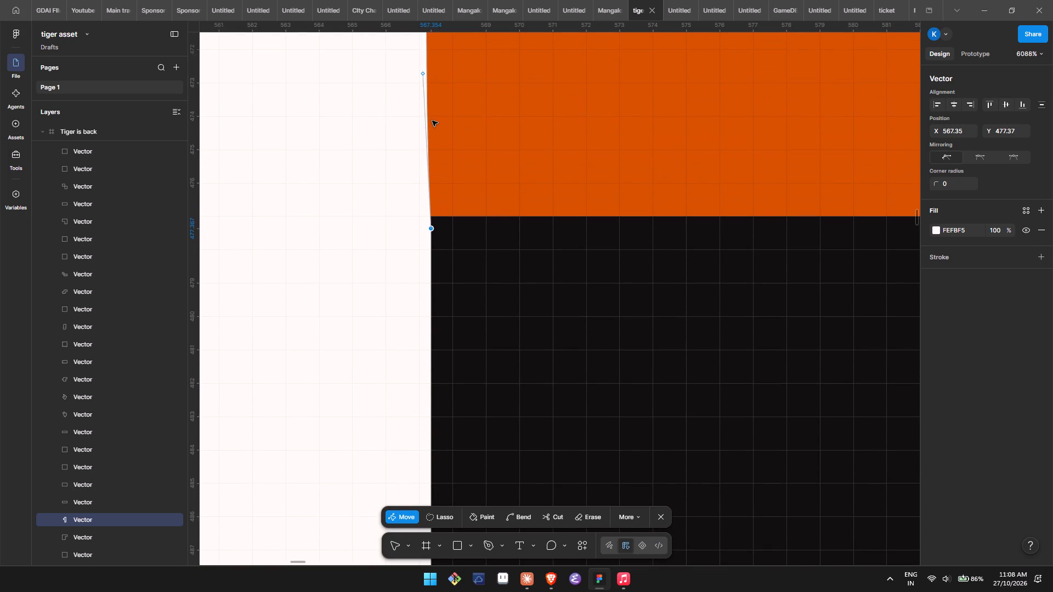
drag(427, 75, 432, 214)
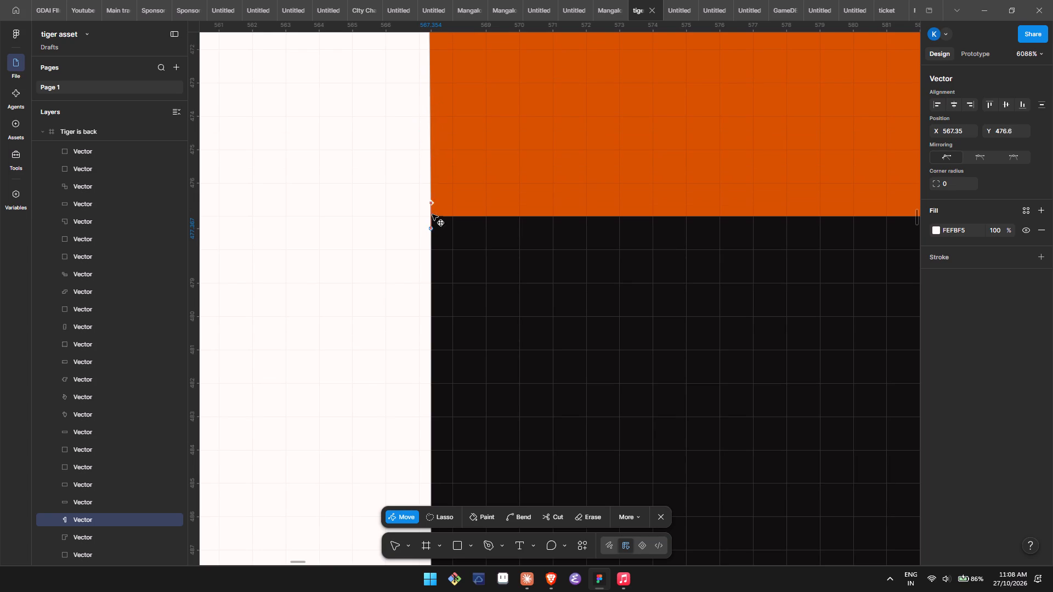
drag(432, 214, 432, 228)
Collapse the lower curve handle of the white block's edge anchor beside the dark orange block into its position at X 567.25, Y 462.19.
scroll(432, 228, up, 4)
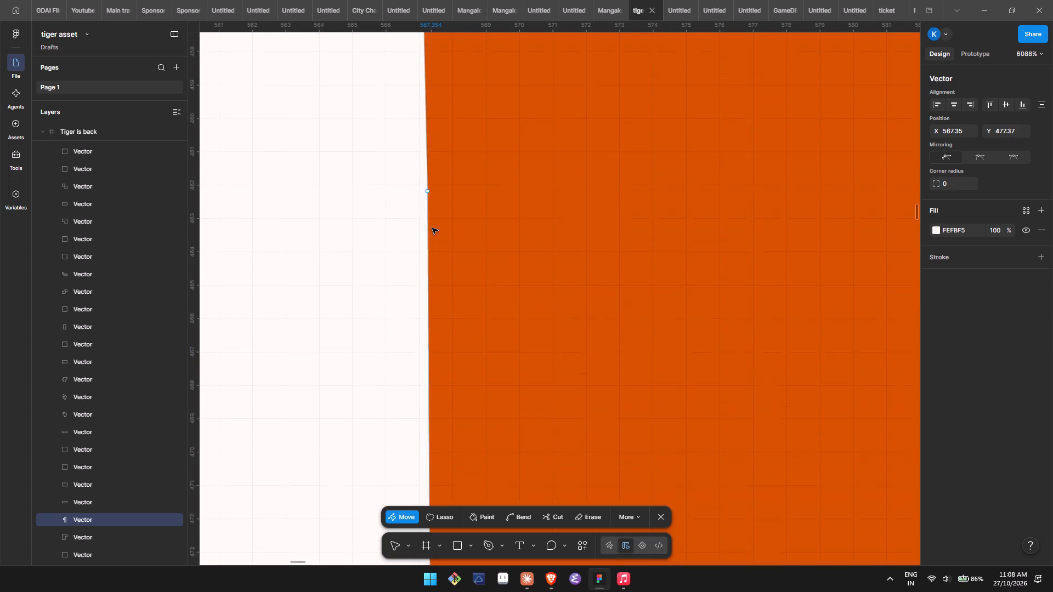
click(427, 268)
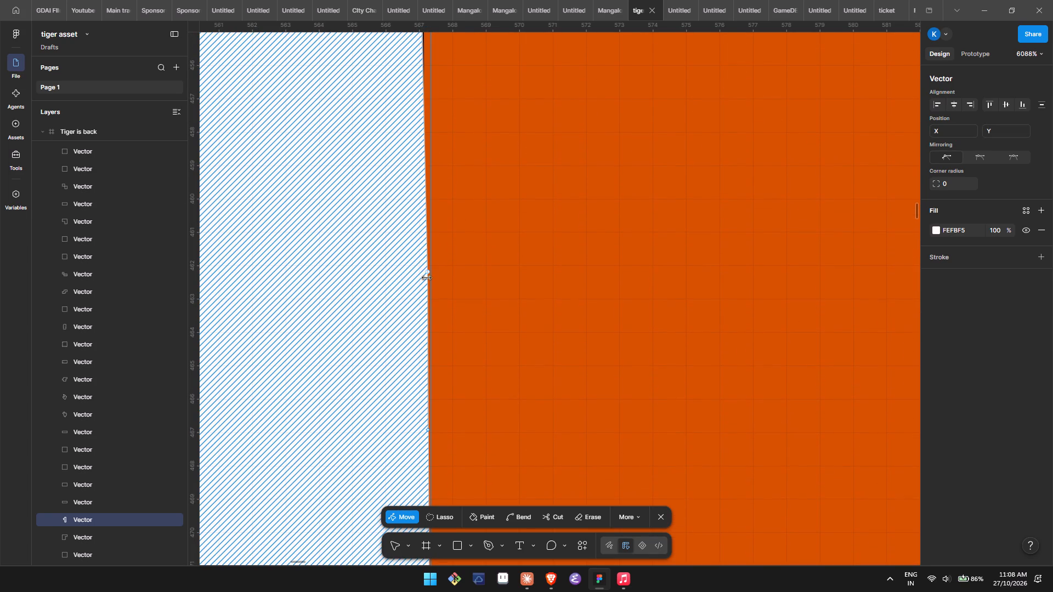
double_click(423, 270)
double_click(419, 270)
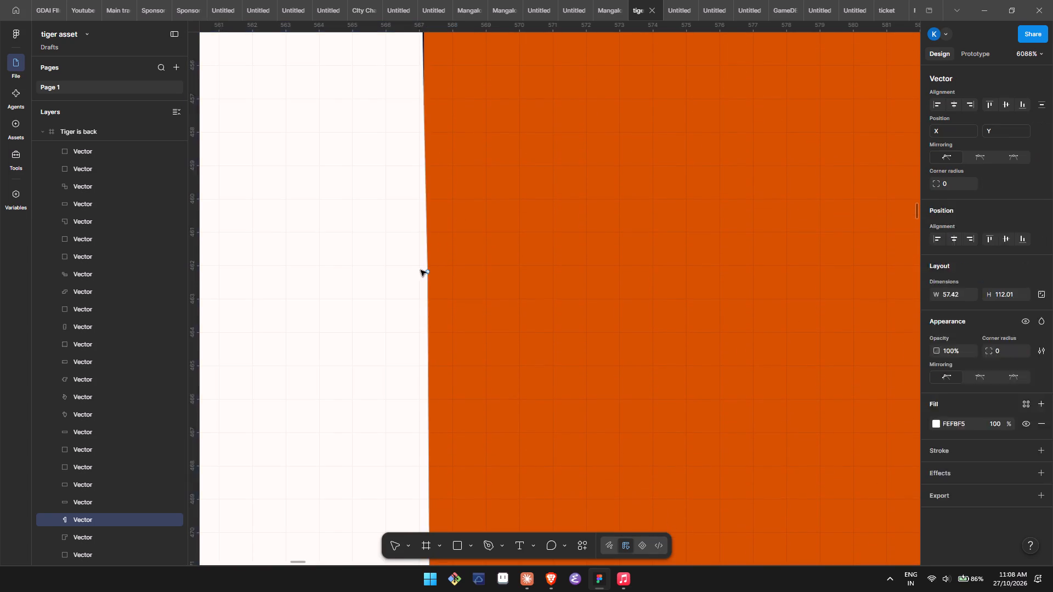
click(430, 270)
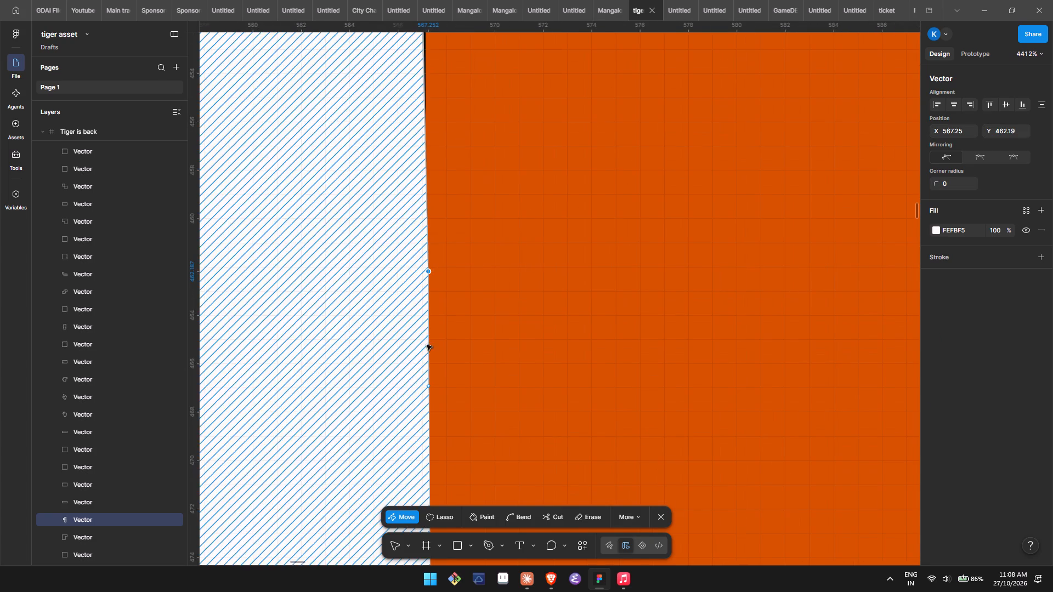
drag(432, 387, 428, 270)
click(428, 270)
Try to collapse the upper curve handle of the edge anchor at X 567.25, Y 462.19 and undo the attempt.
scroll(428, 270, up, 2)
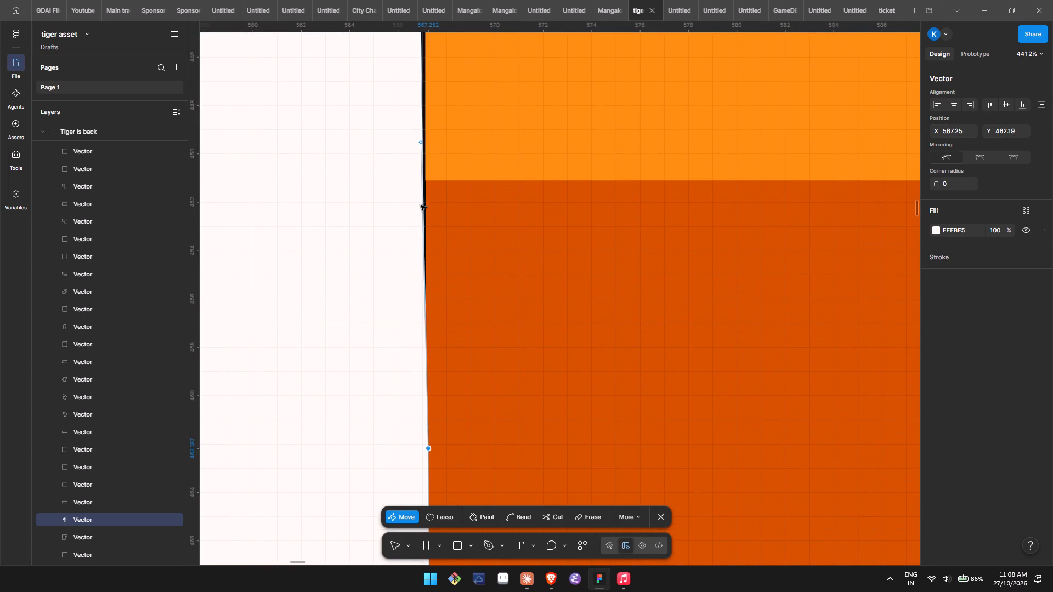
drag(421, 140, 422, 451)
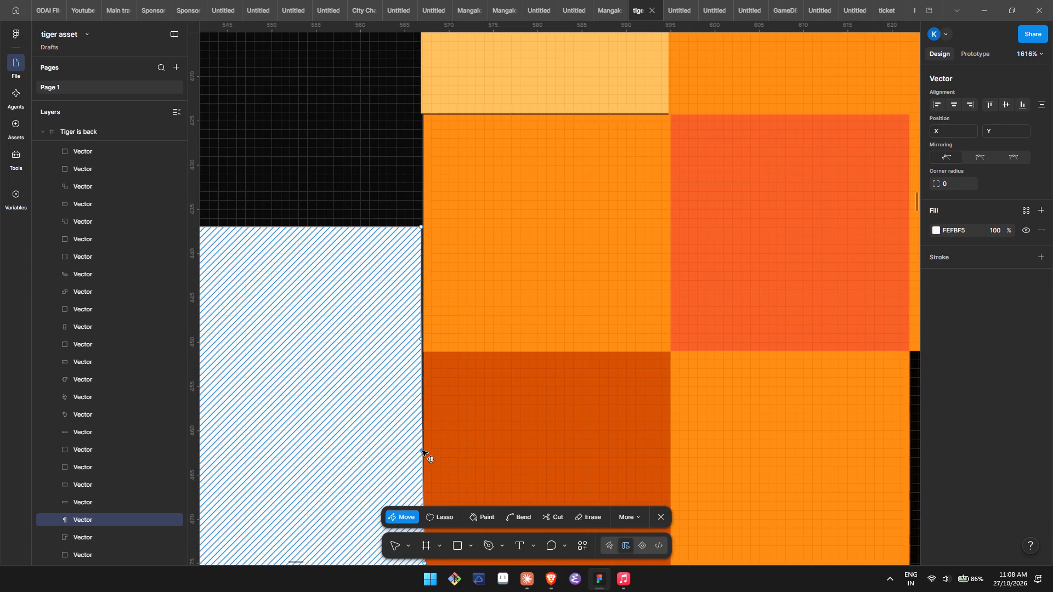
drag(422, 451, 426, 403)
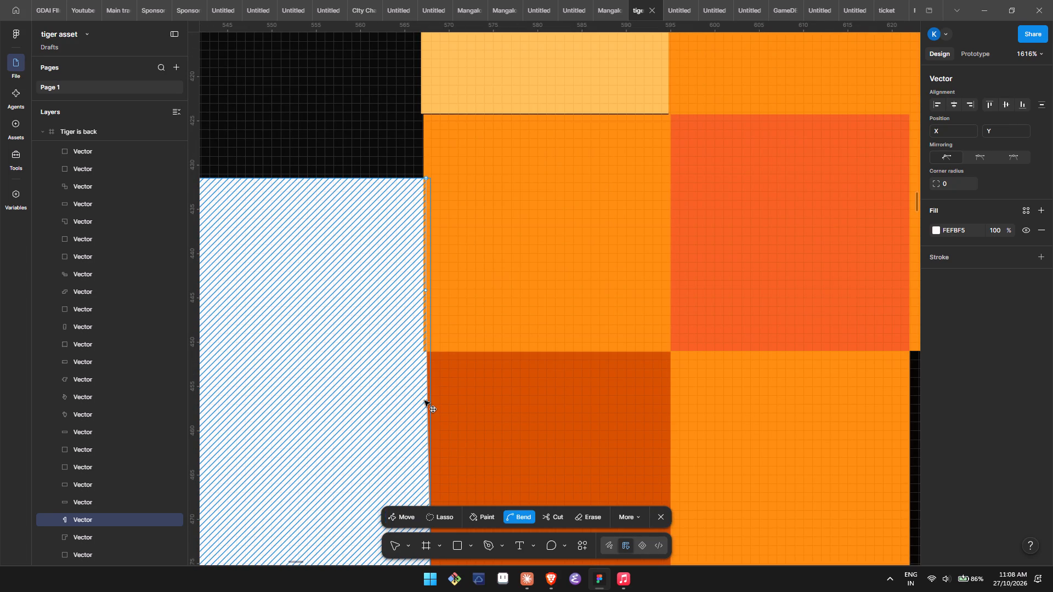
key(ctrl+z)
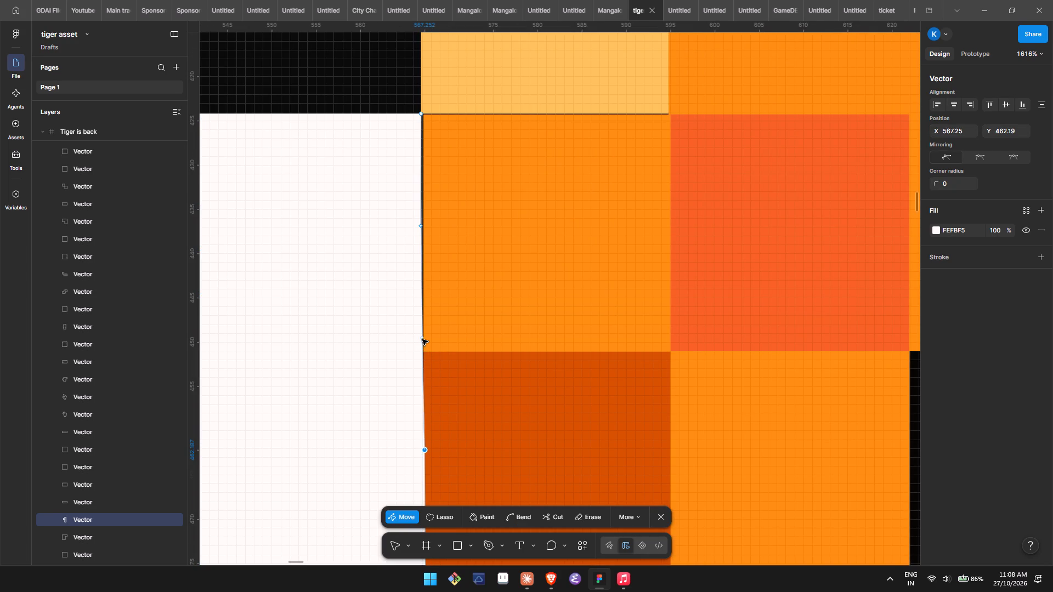
Collapse the upper curve handle of the edge anchor into its position at X 567.25, Y 462.19.
drag(422, 339, 424, 448)
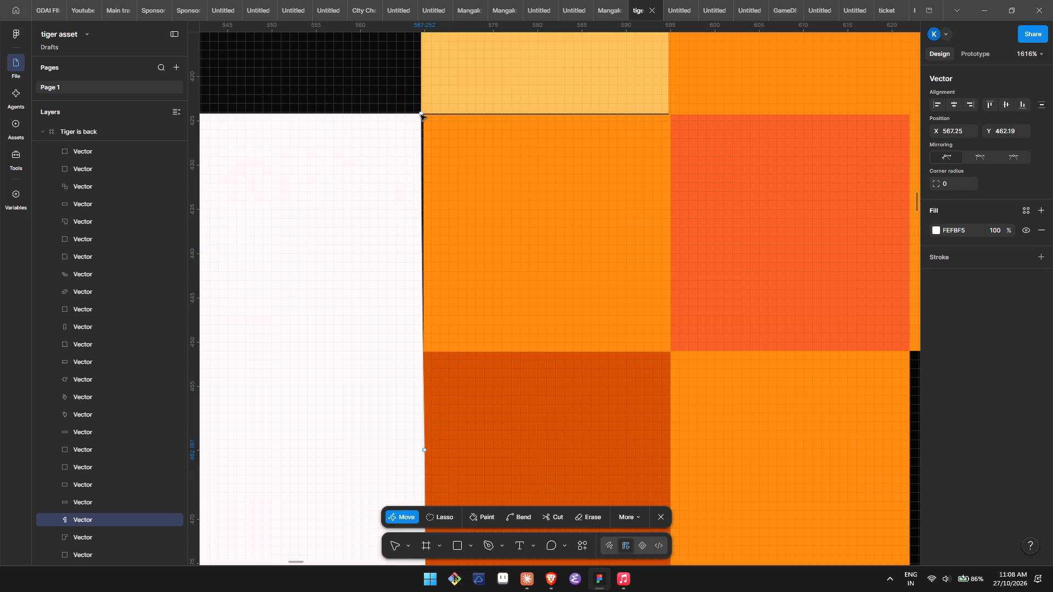
Collapse the lower curve handle of the white block's top-right corner anchor into its position at X 566.85, Y 424.22.
click(421, 115)
scroll(428, 209, up, 2)
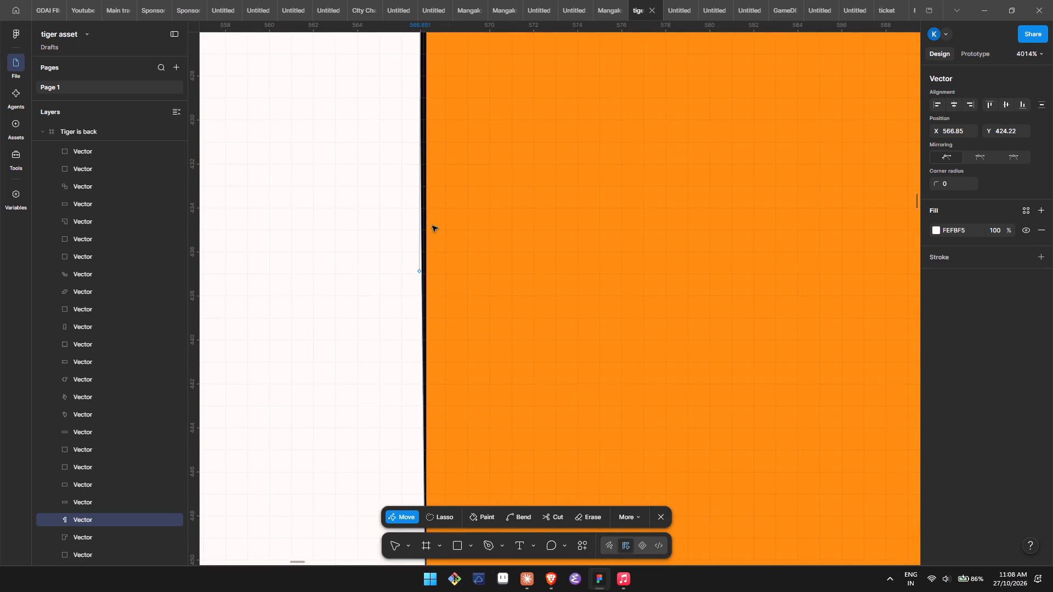
scroll(432, 266, up, 4)
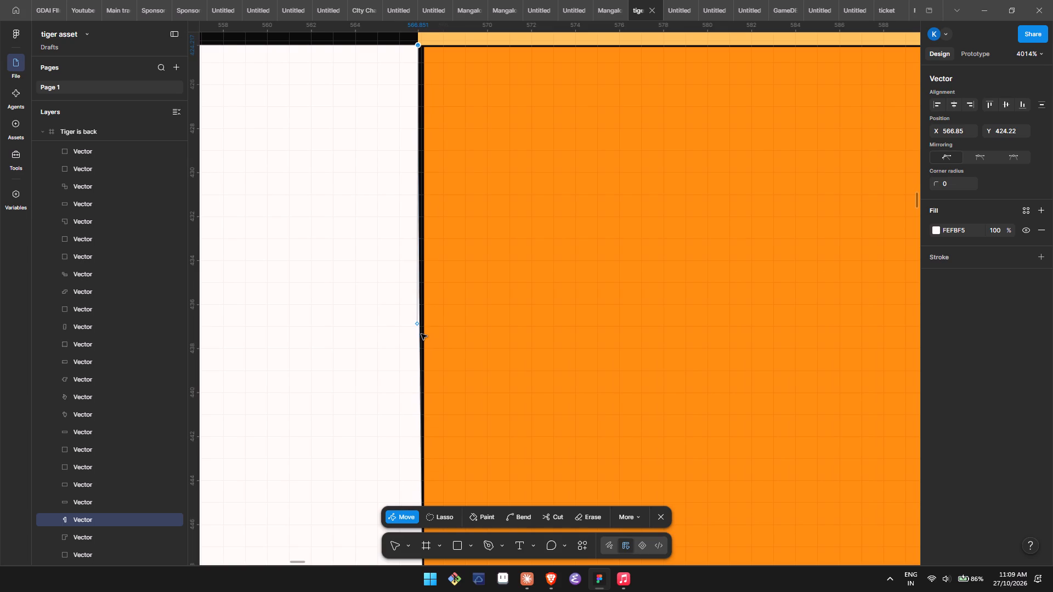
click(421, 334)
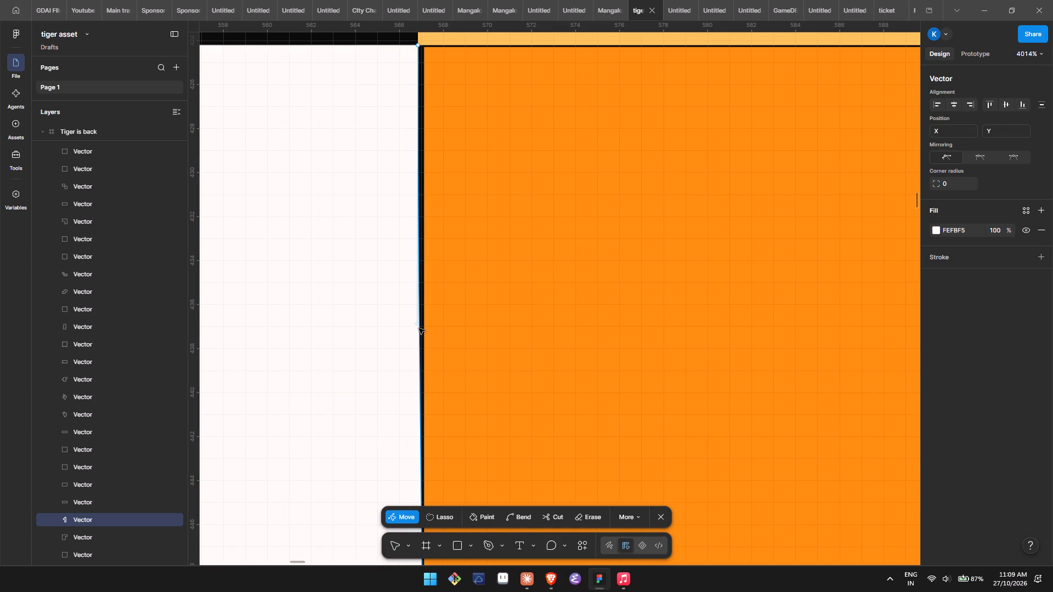
click(420, 319)
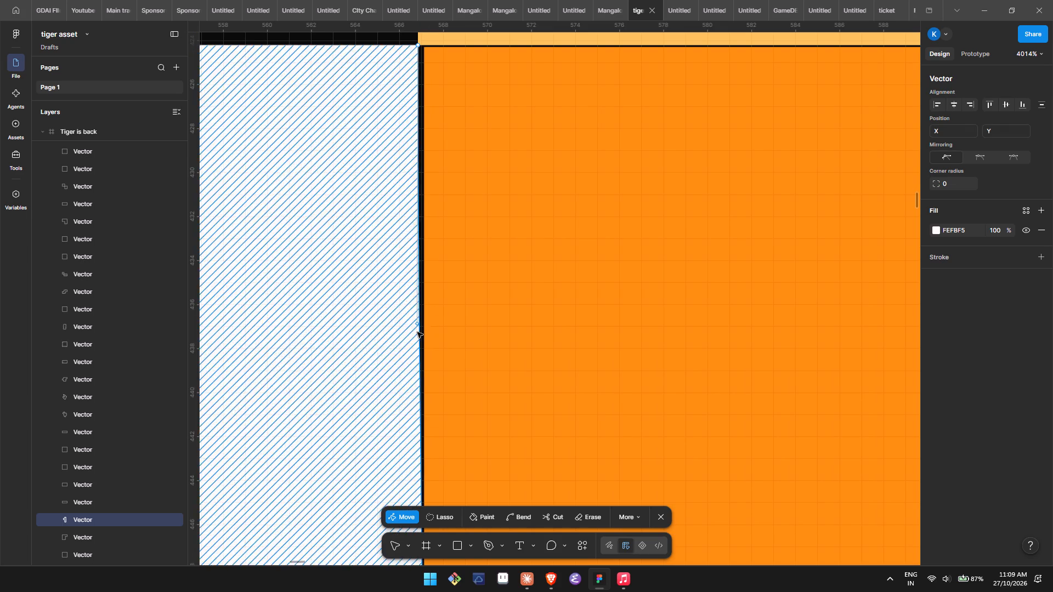
drag(417, 325, 427, 54)
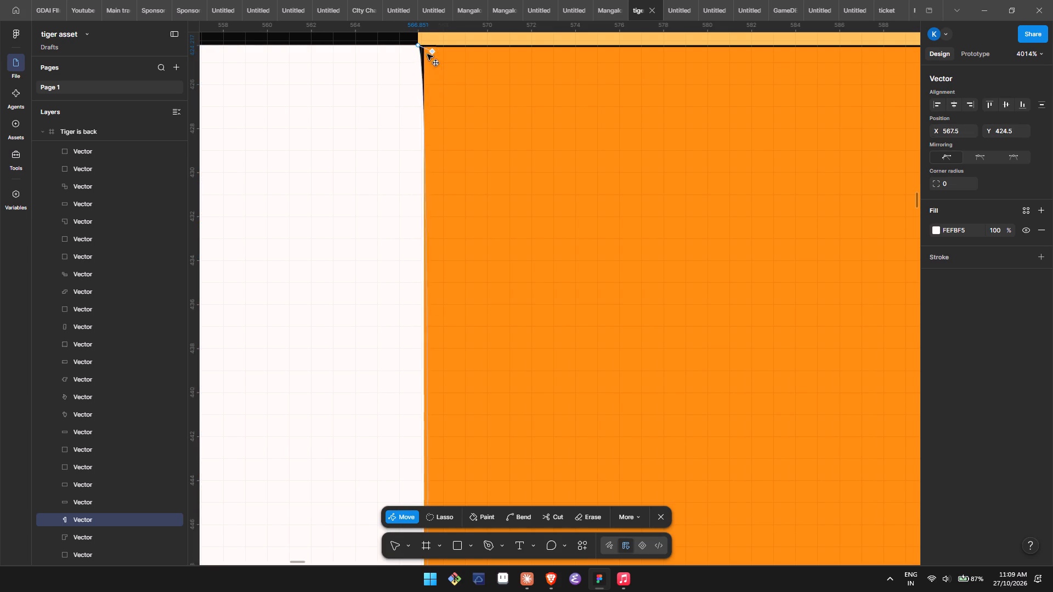
drag(427, 54, 417, 47)
Move the white block's top-right corner anchor horizontally to X 567.25, Y 424.22.
drag(417, 47, 421, 47)
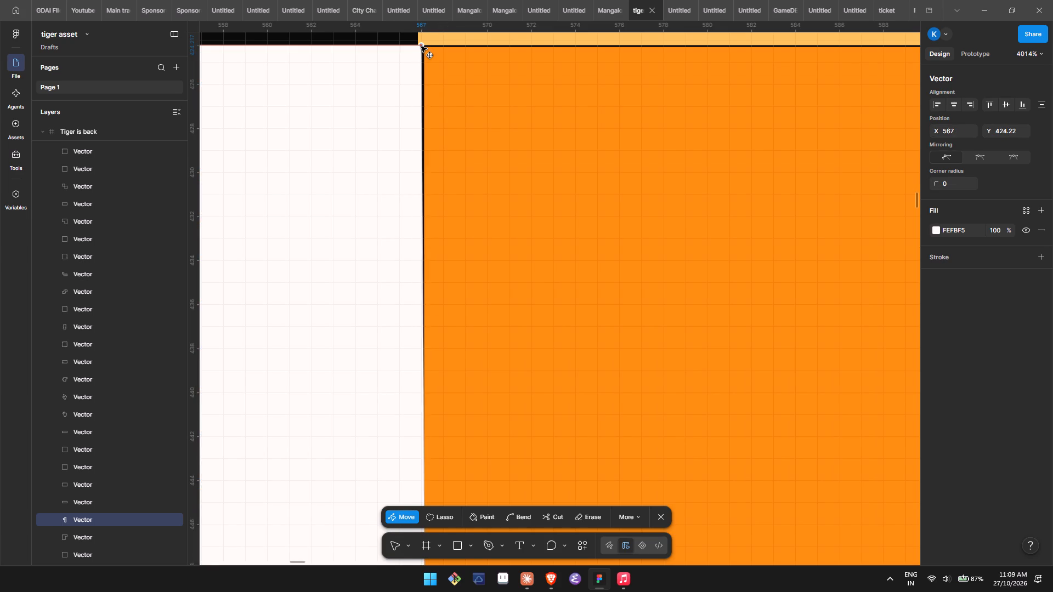
drag(421, 47, 427, 47)
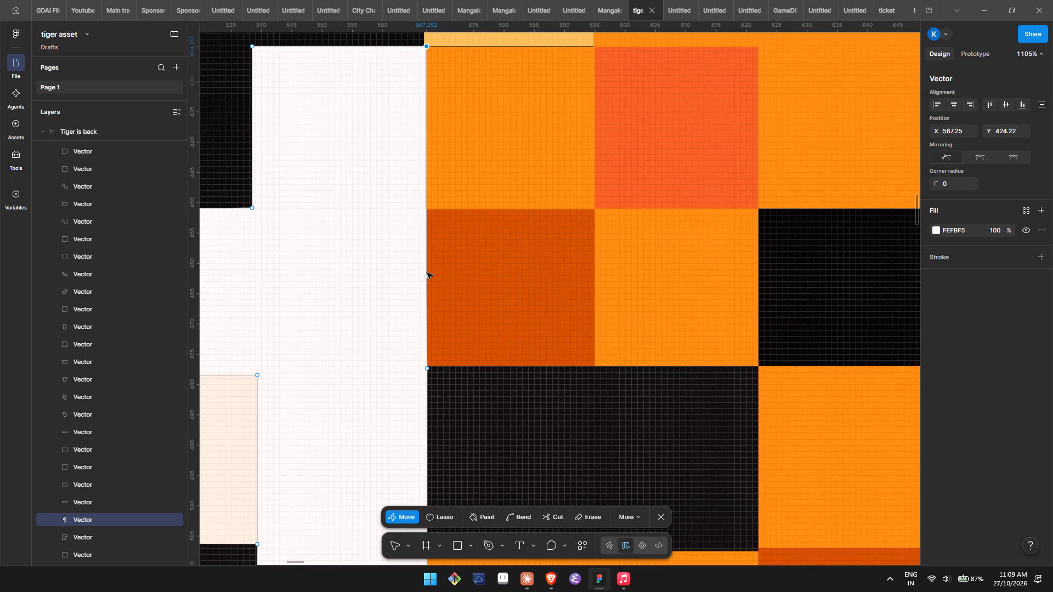
Move the white block's intermediate right-edge anchors down successively onto its bottom-right corner anchor at X 567.36, Y 536.16.
drag(427, 273, 427, 367)
scroll(427, 367, down, 3)
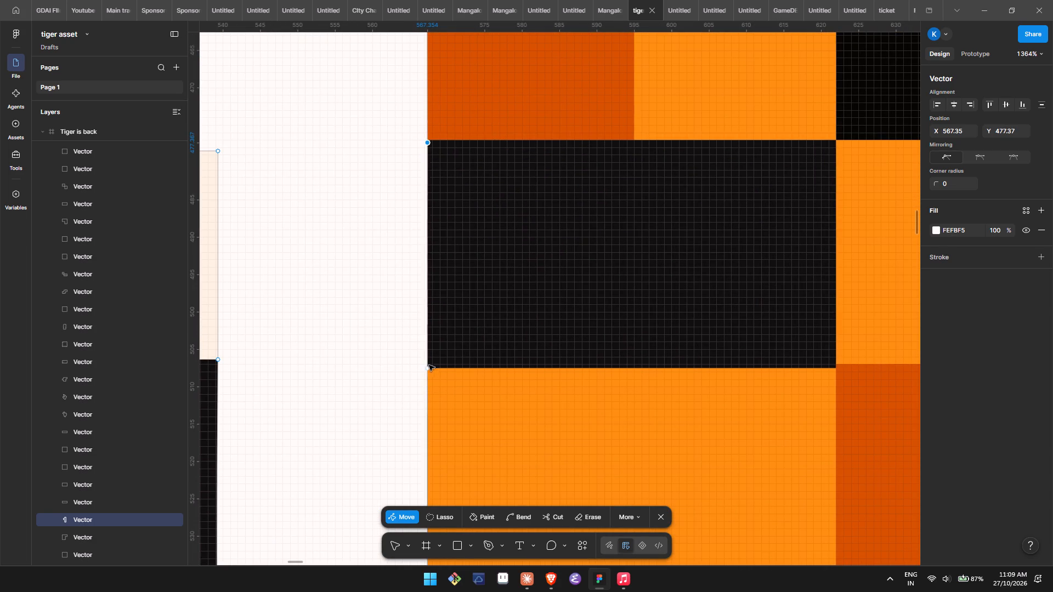
scroll(427, 140, down, 1)
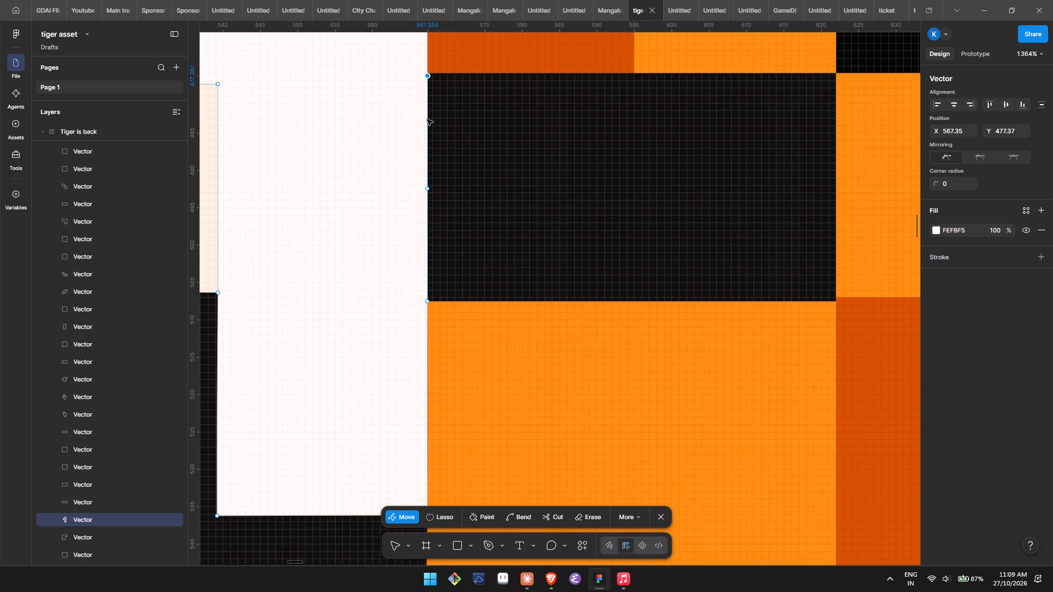
drag(421, 69, 421, 206)
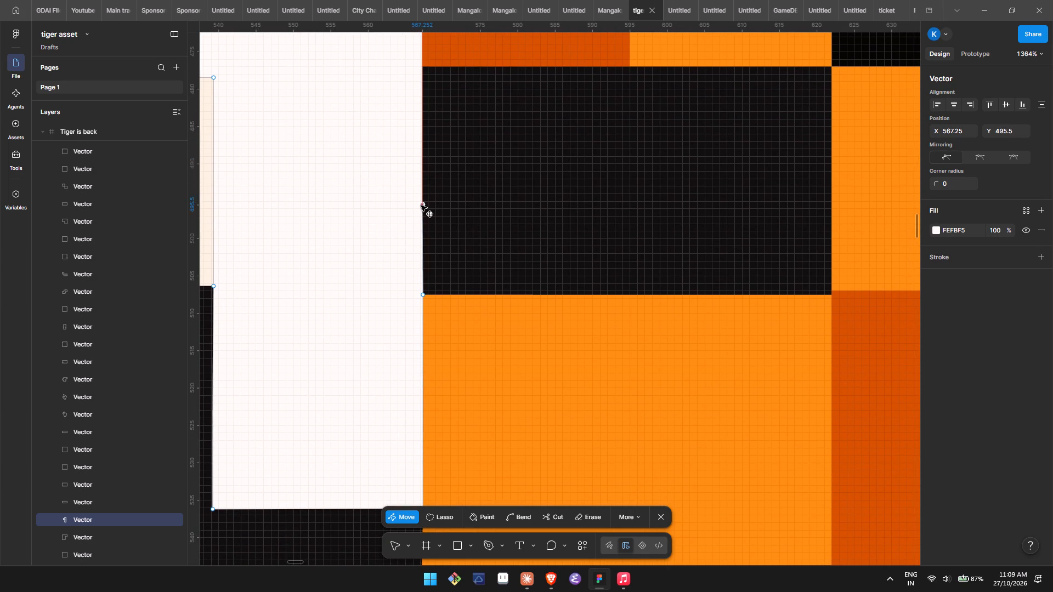
drag(421, 206, 420, 253)
scroll(421, 206, down, 2)
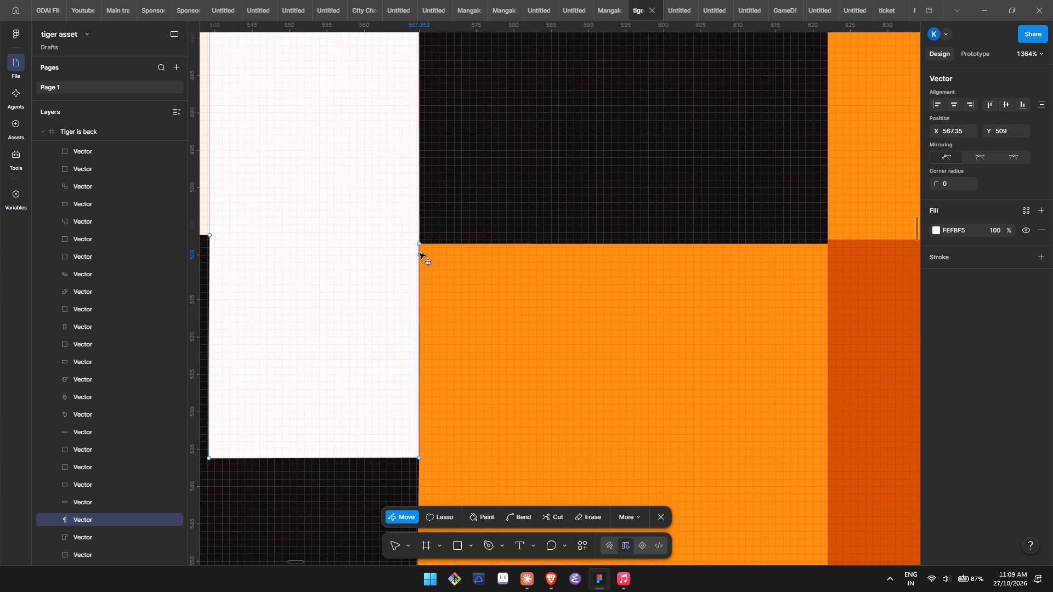
drag(420, 253, 417, 244)
drag(417, 244, 404, 420)
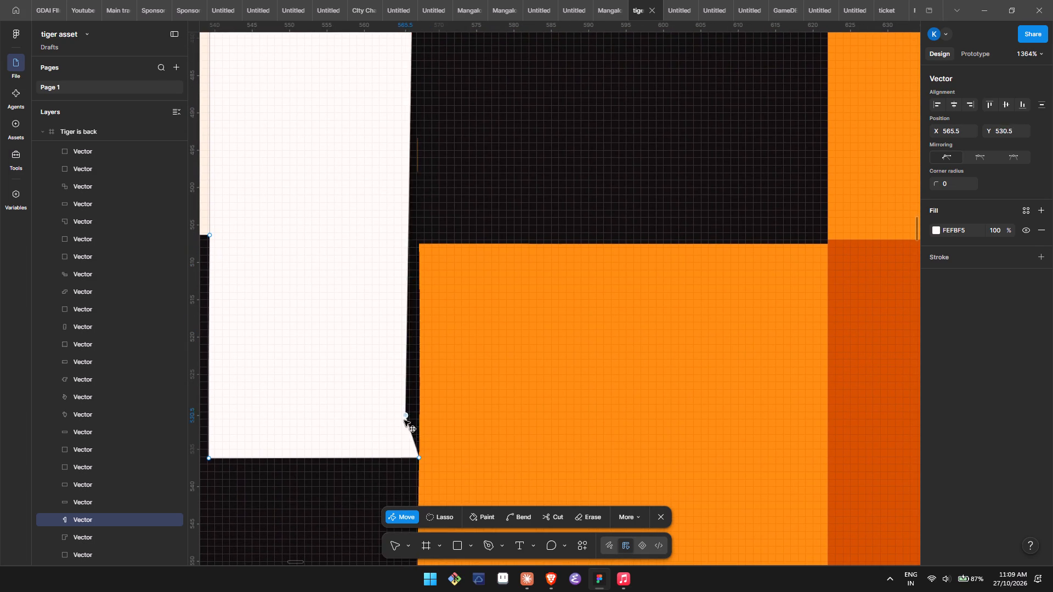
drag(404, 420, 421, 457)
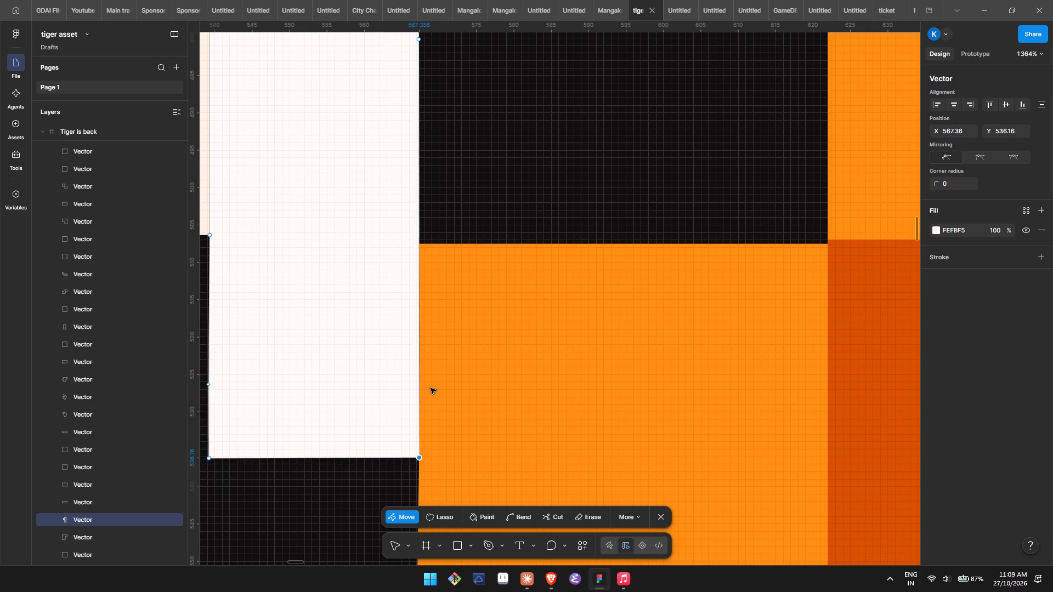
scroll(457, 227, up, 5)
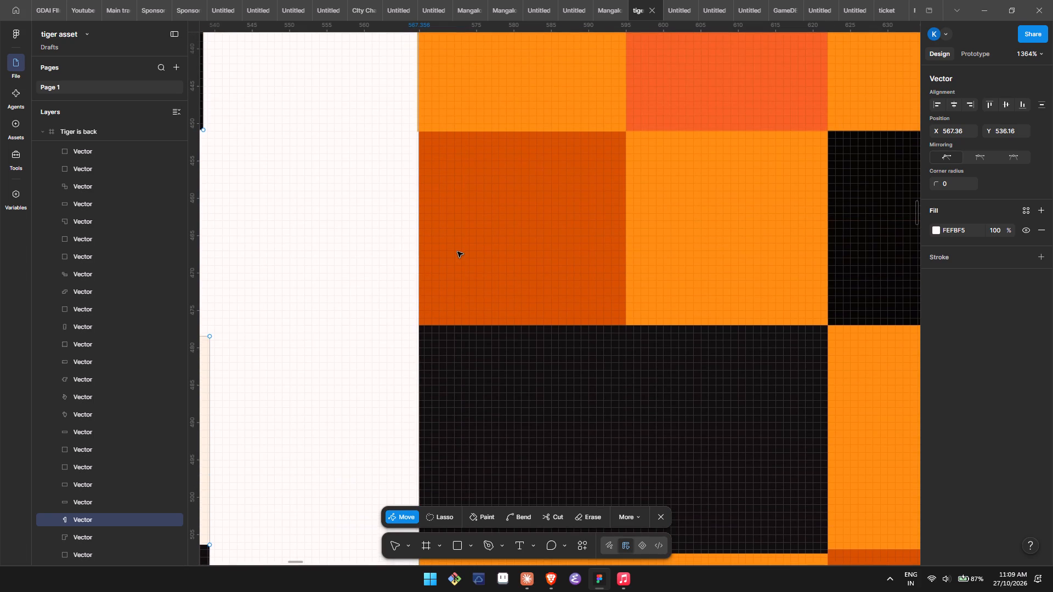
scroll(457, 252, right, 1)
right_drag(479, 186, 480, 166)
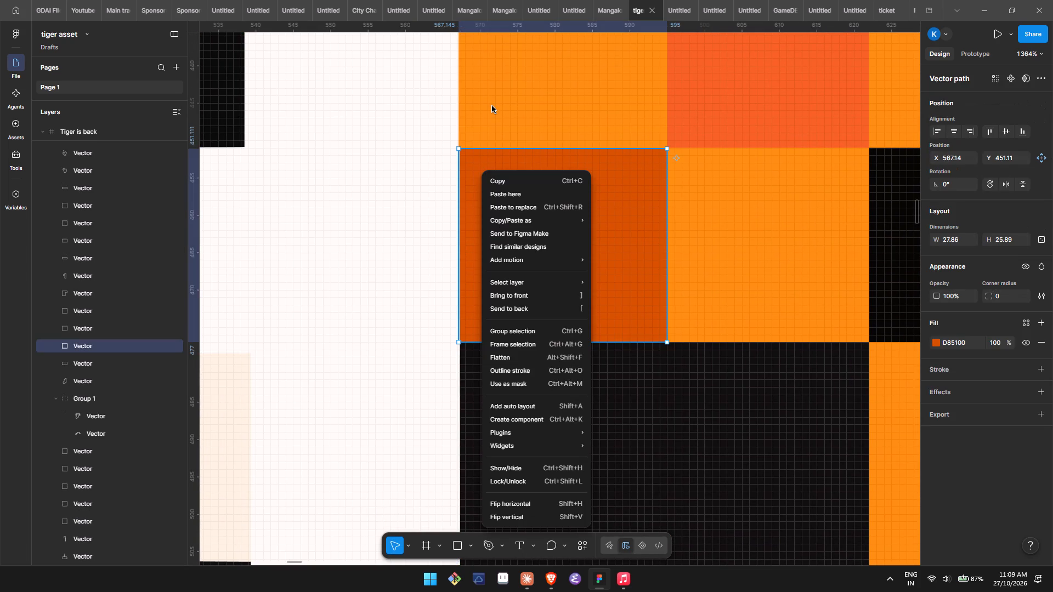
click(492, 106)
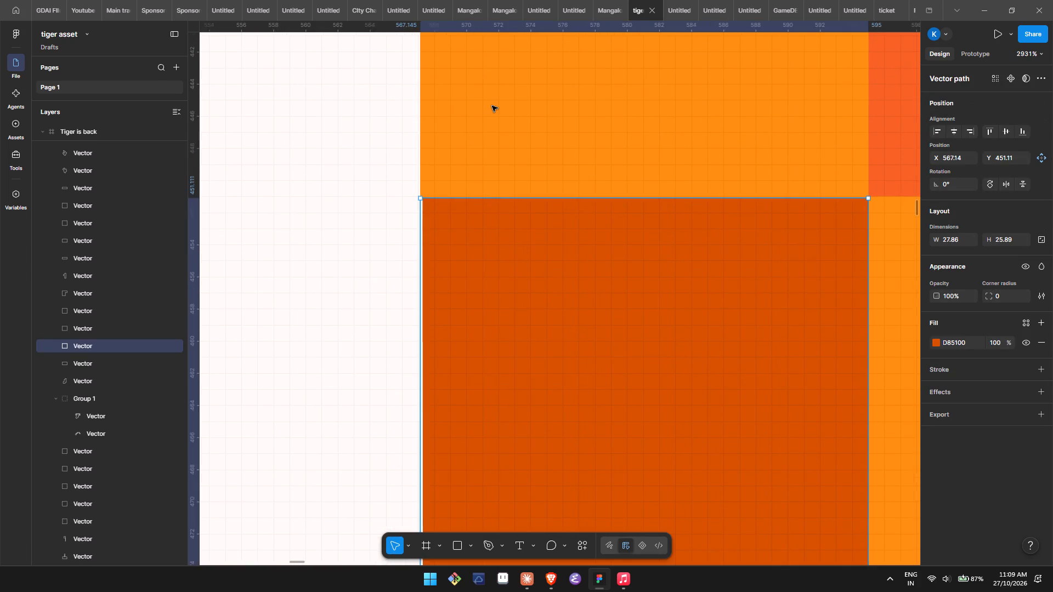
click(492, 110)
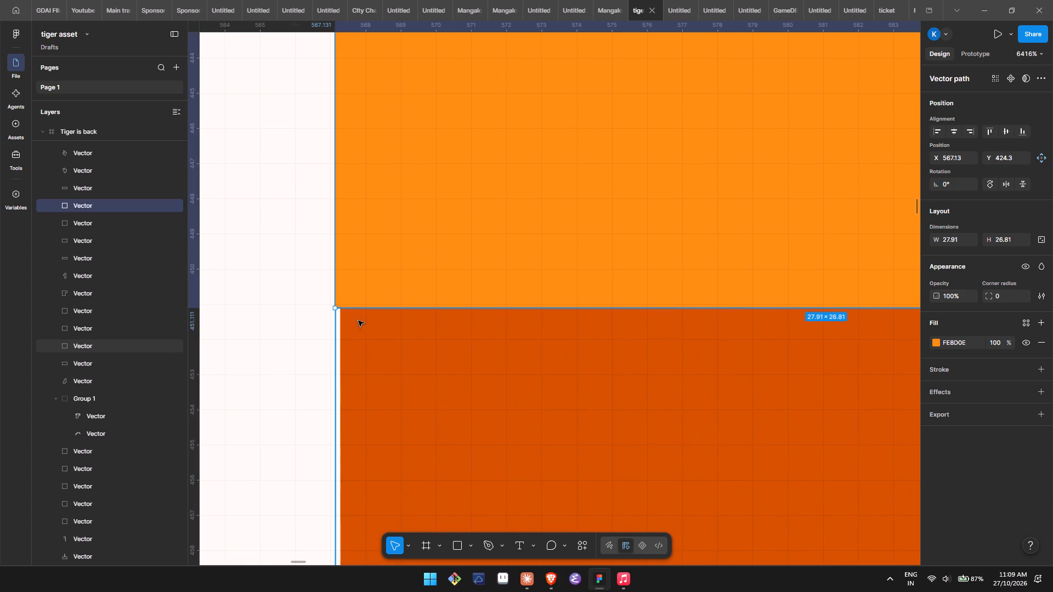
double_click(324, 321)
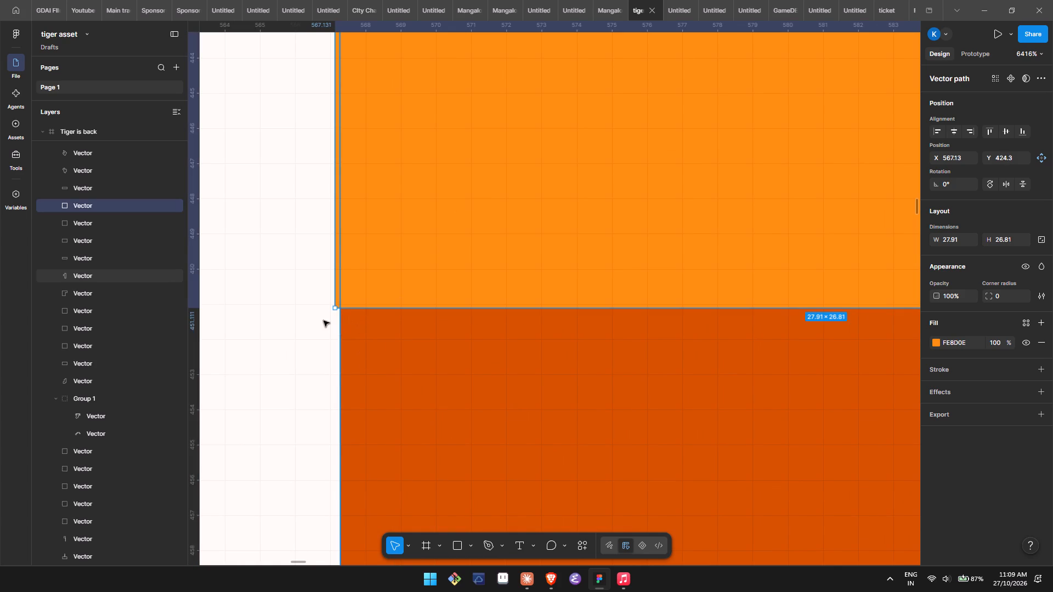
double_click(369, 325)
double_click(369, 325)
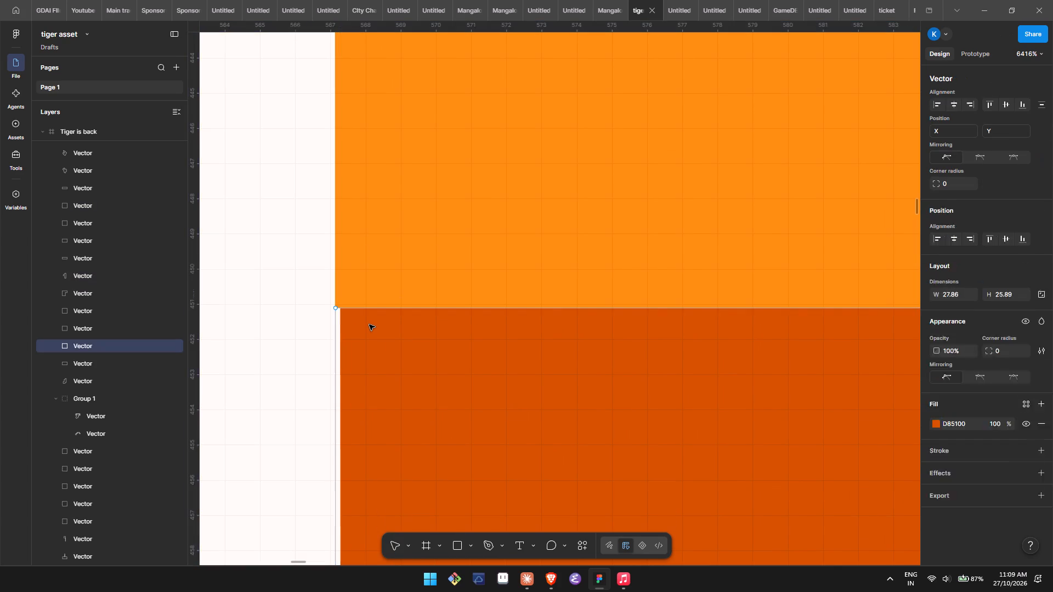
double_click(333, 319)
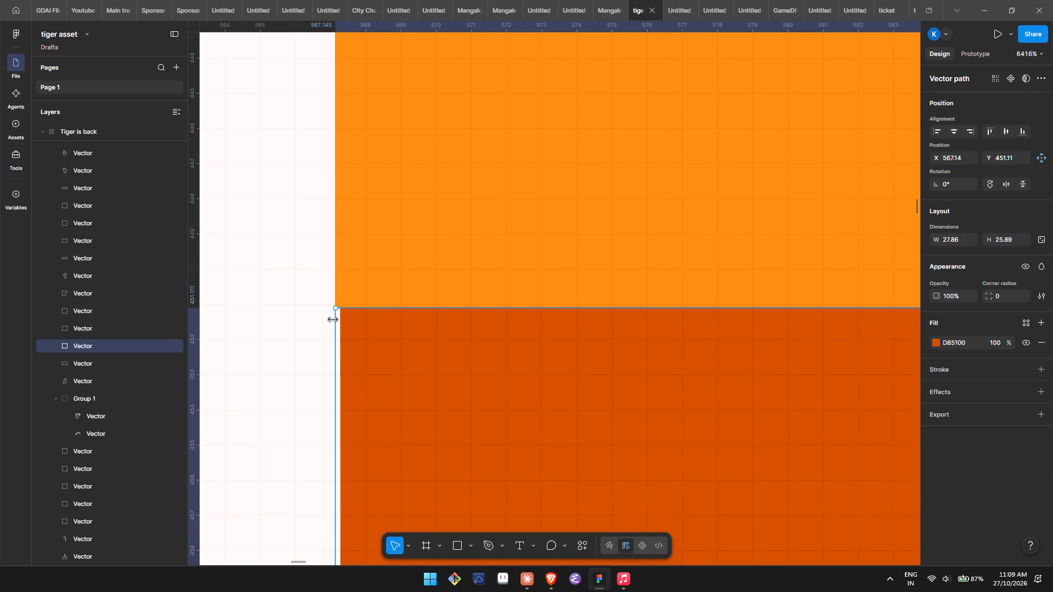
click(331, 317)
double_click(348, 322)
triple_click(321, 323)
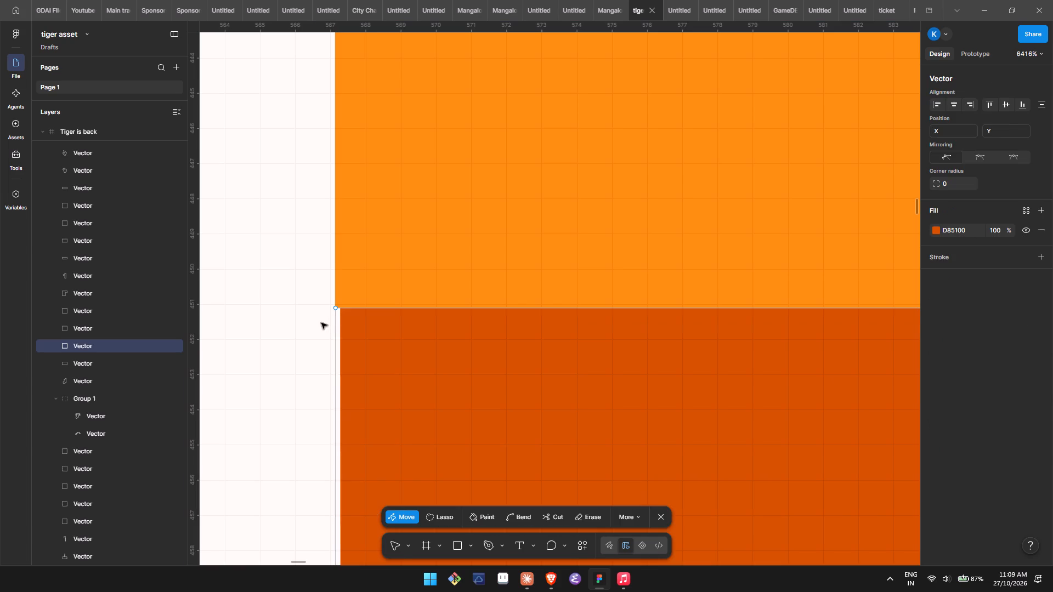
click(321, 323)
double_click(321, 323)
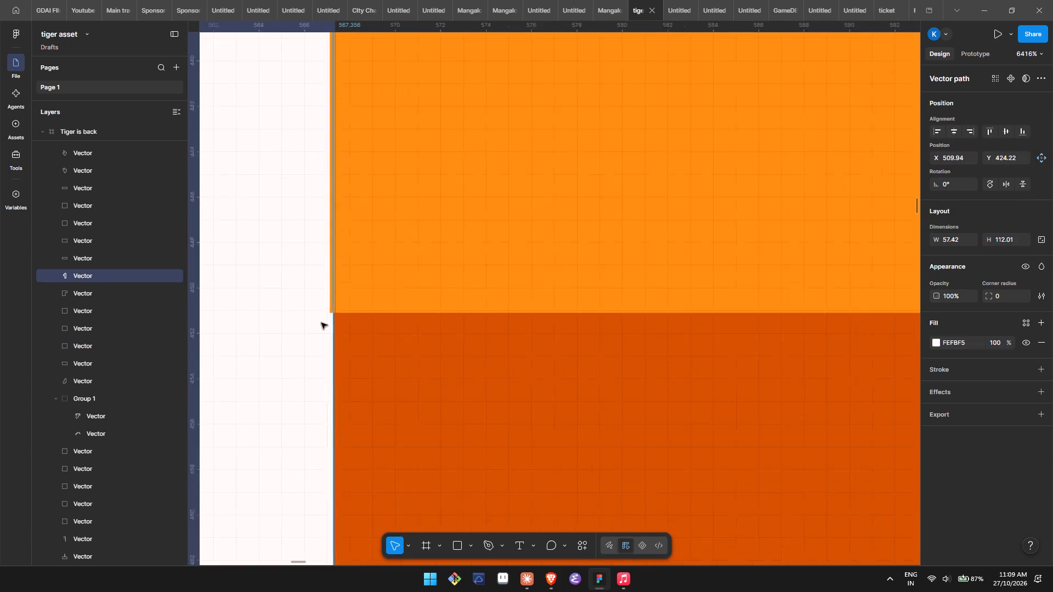
Move the bottom-left corner anchor of the orange block above the dark orange one to X 567.28, Y 451.11.
double_click(341, 301)
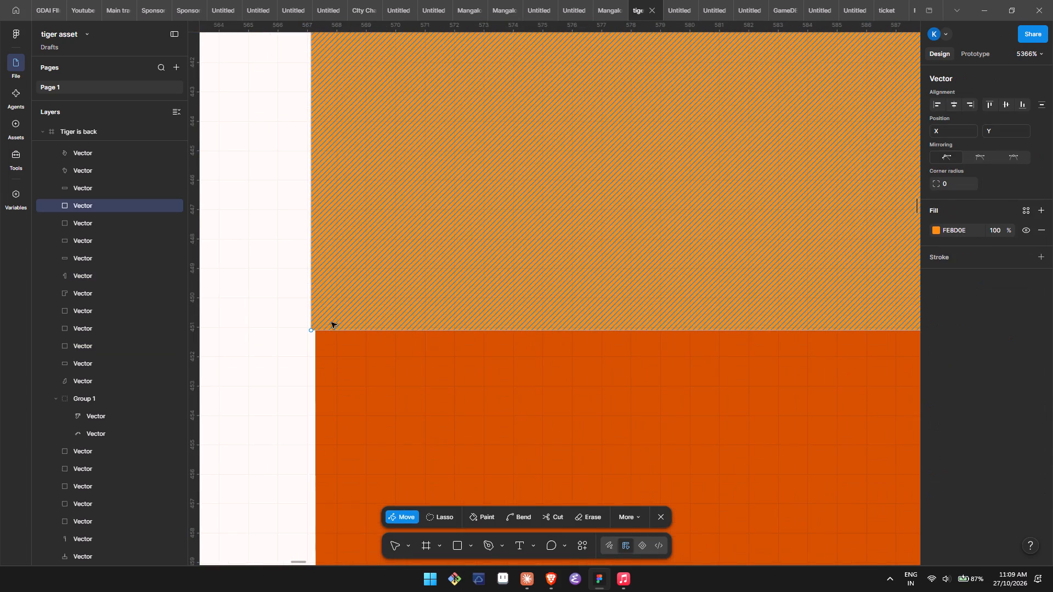
drag(310, 328, 315, 328)
Move the same orange block's top-left corner anchor to X 567.28, Y 424.3.
scroll(331, 308, up, 2)
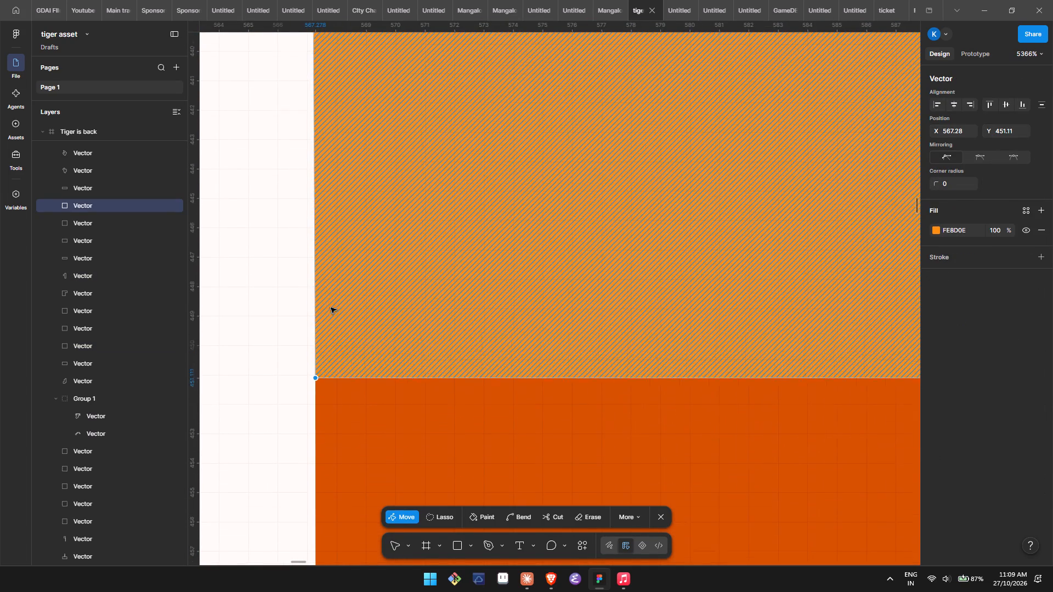
scroll(331, 308, up, 6)
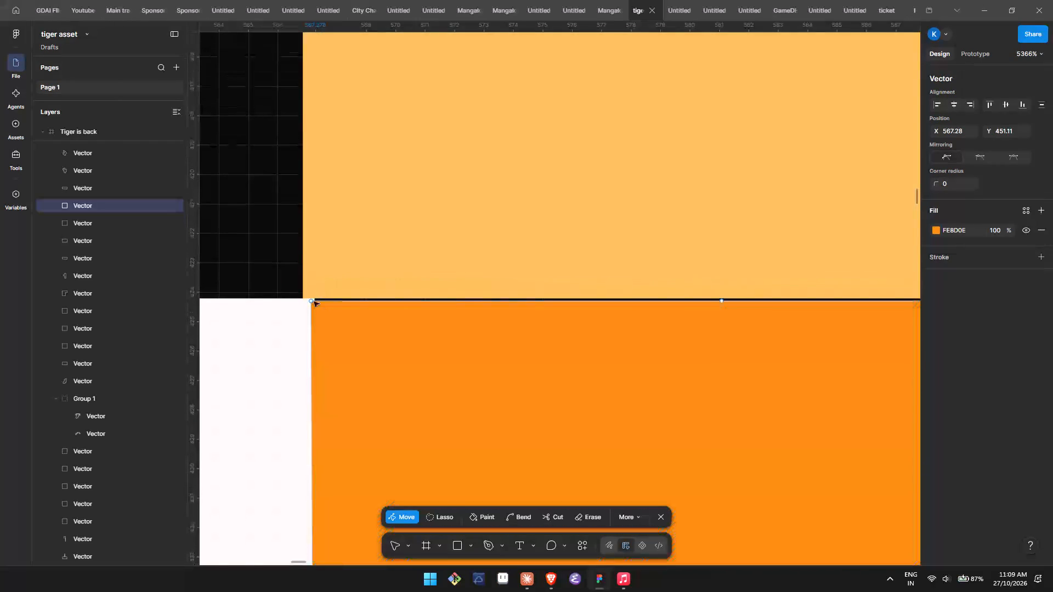
click(310, 301)
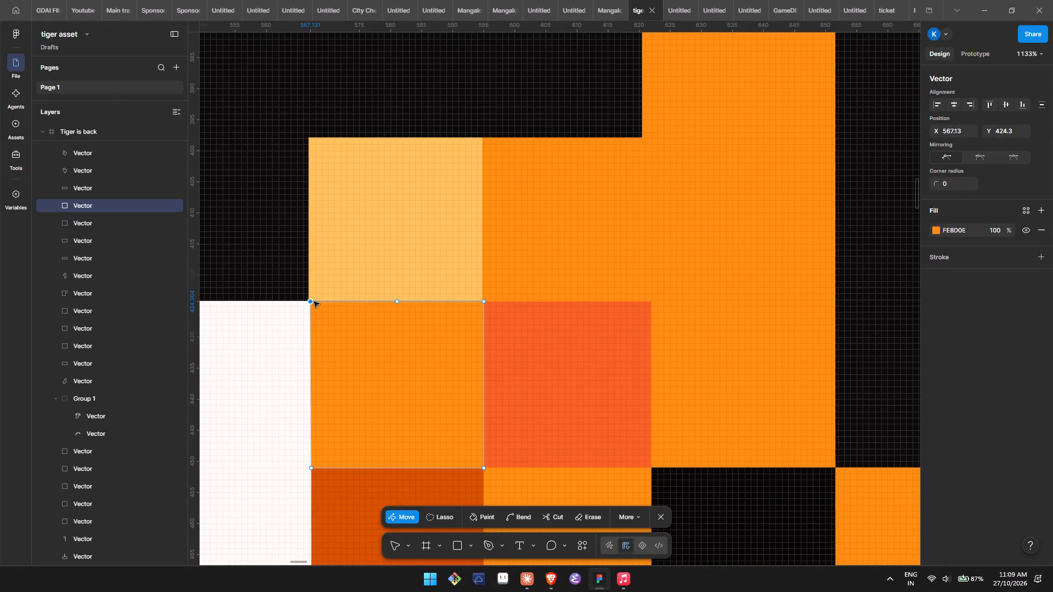
click(308, 301)
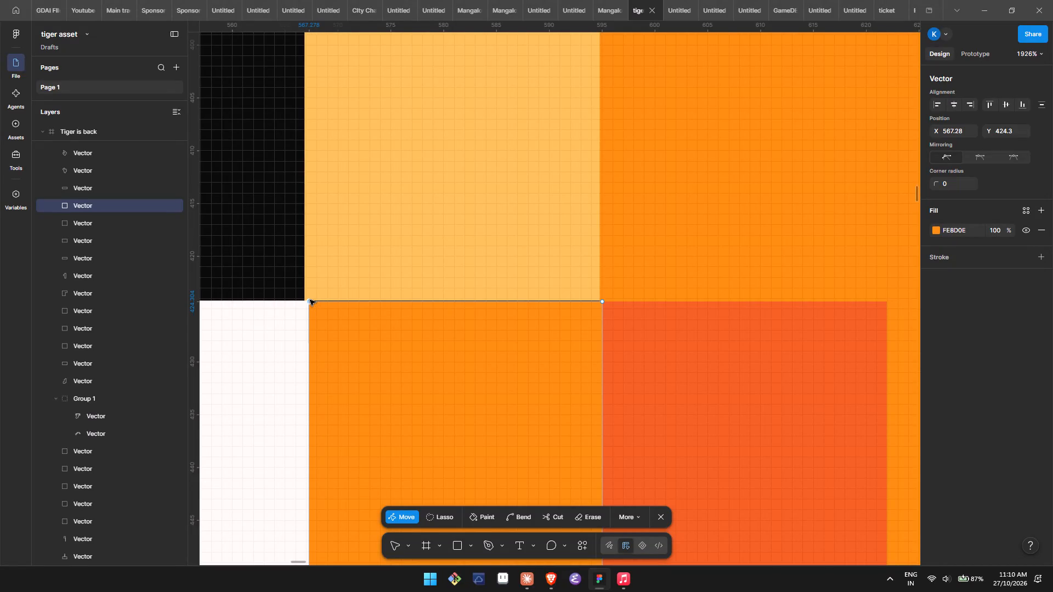
Move the light orange block's bottom-left corner anchor onto the white block's top-right corner at Y 424.22.
scroll(310, 300, down, 3)
scroll(310, 300, up, 2)
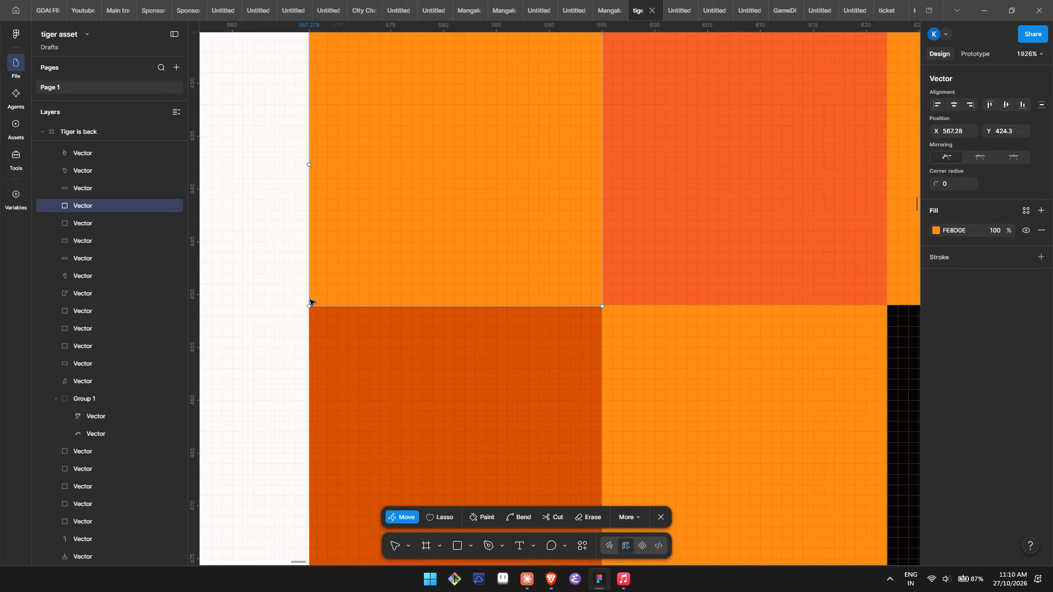
scroll(310, 300, up, 2)
triple_click(312, 284)
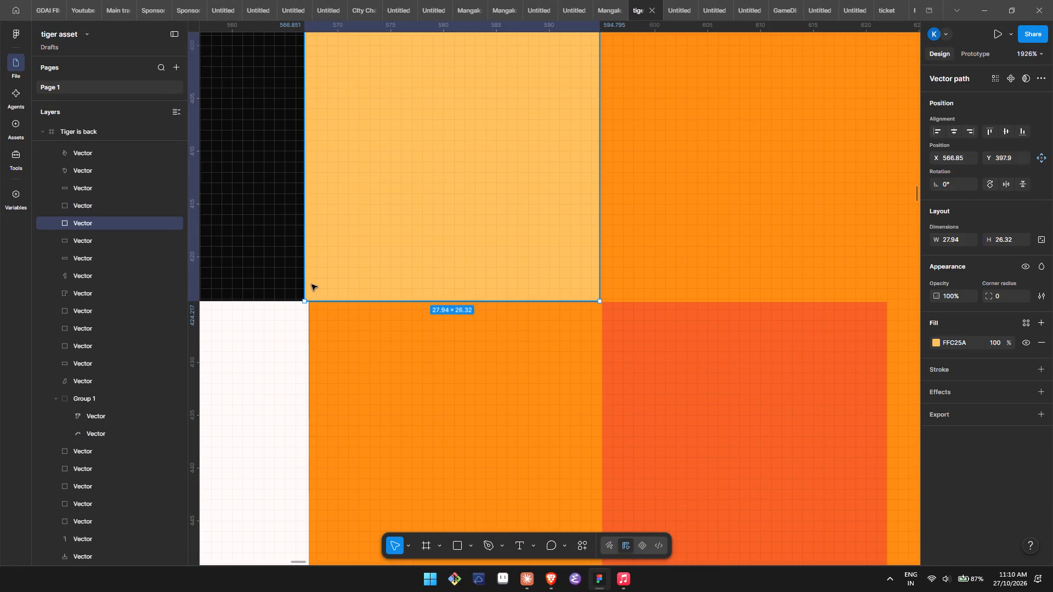
double_click(312, 284)
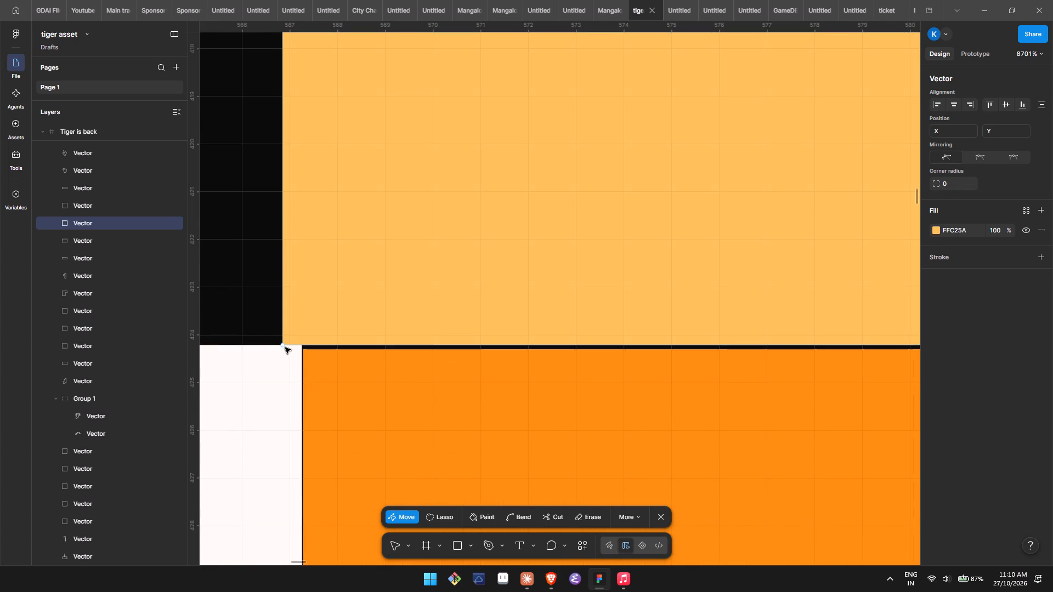
drag(285, 348, 302, 351)
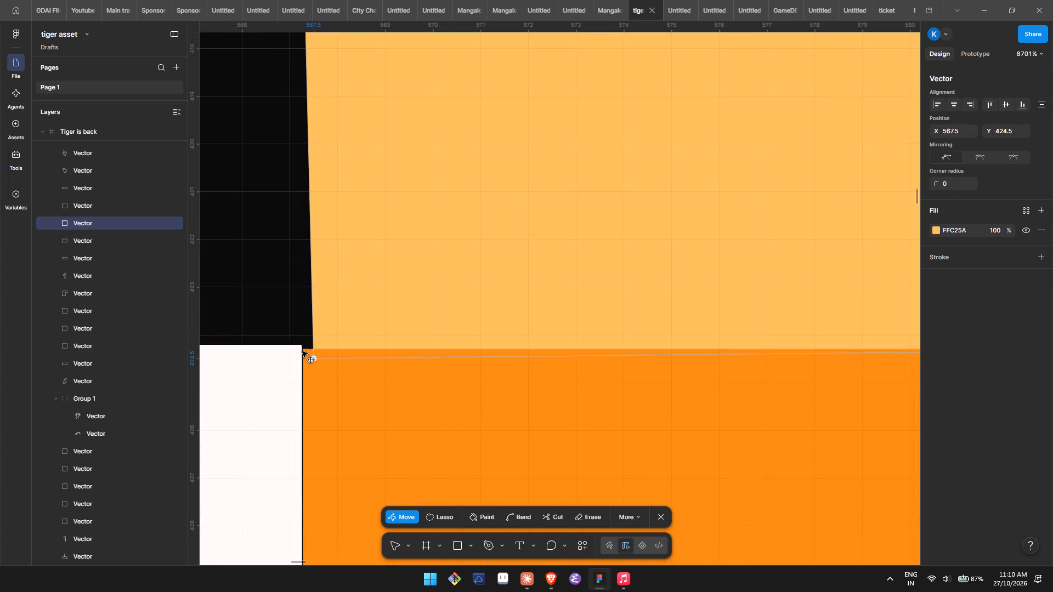
drag(302, 351, 304, 348)
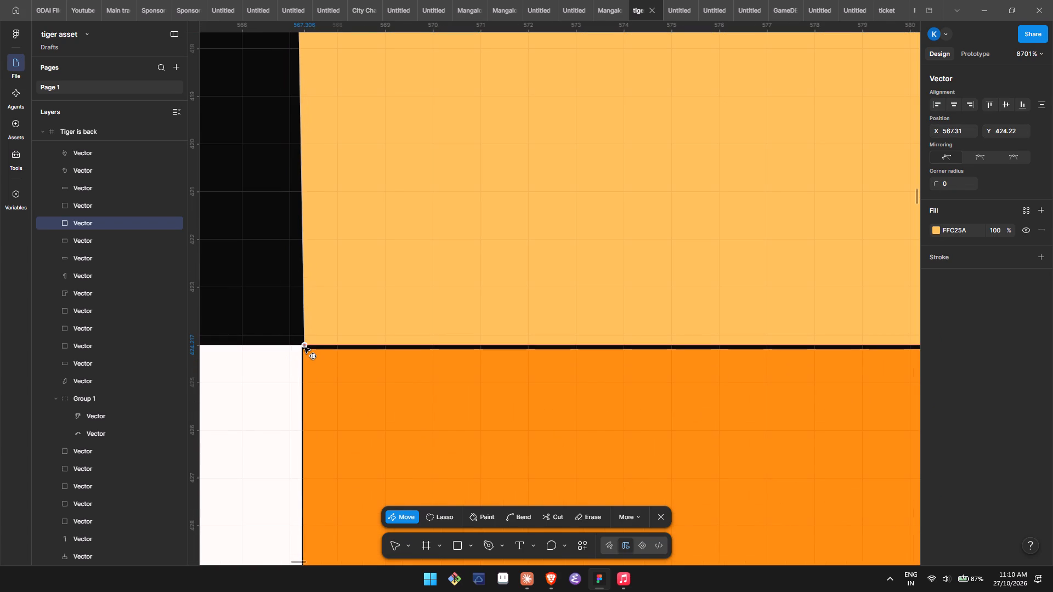
drag(304, 348, 302, 348)
Move the top-left corner anchor of the orange block below the light orange one up to X 567.28, Y 424.22.
double_click(308, 357)
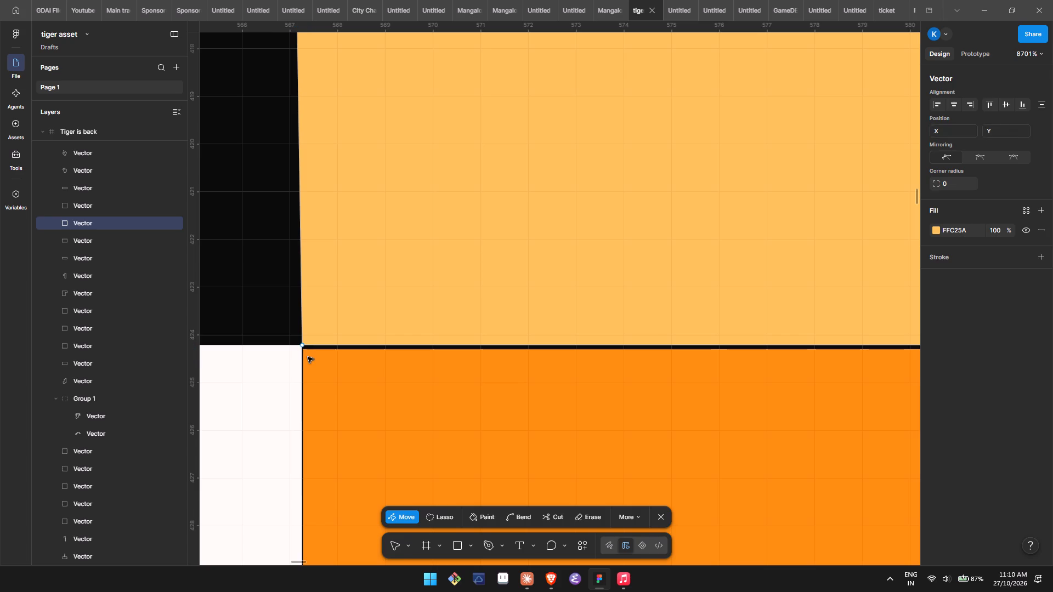
double_click(308, 357)
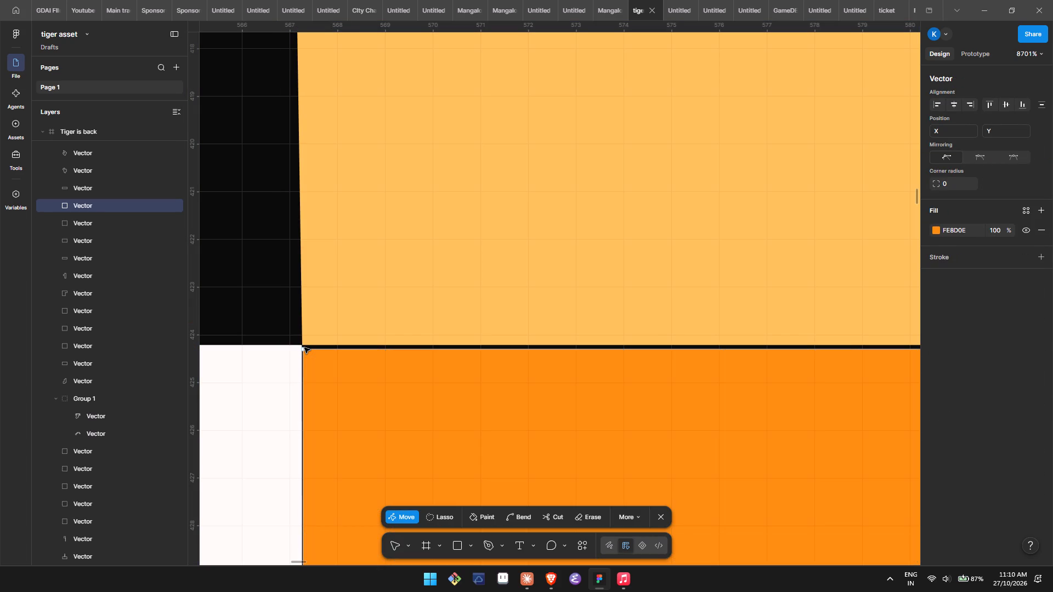
click(304, 348)
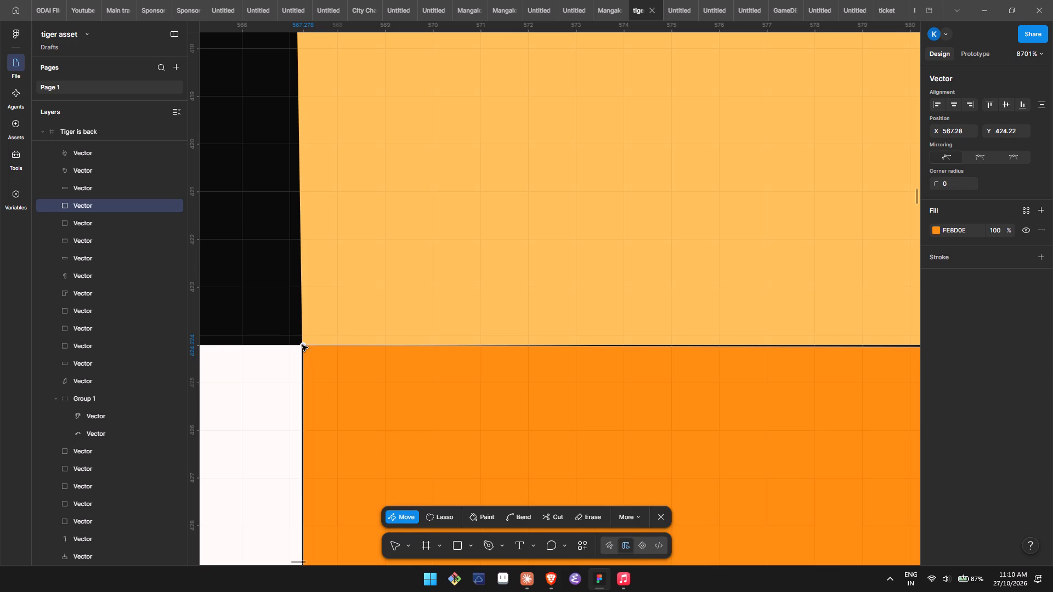
Move the orange block's top-right corner anchor onto the light orange block's bottom-right corner at X 594.8, Y 424.22.
scroll(392, 342, left, 5)
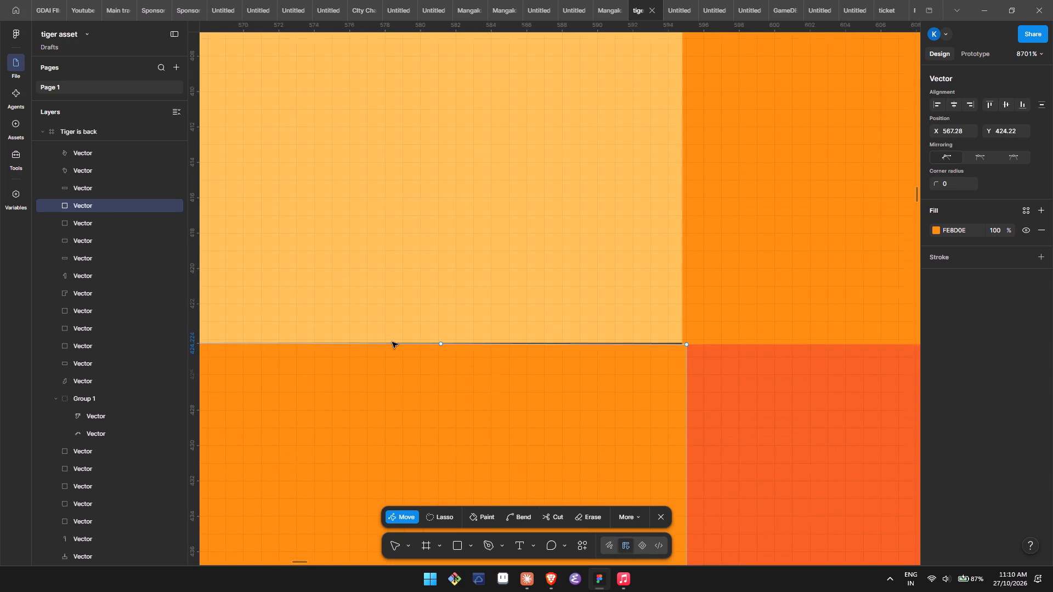
click(438, 345)
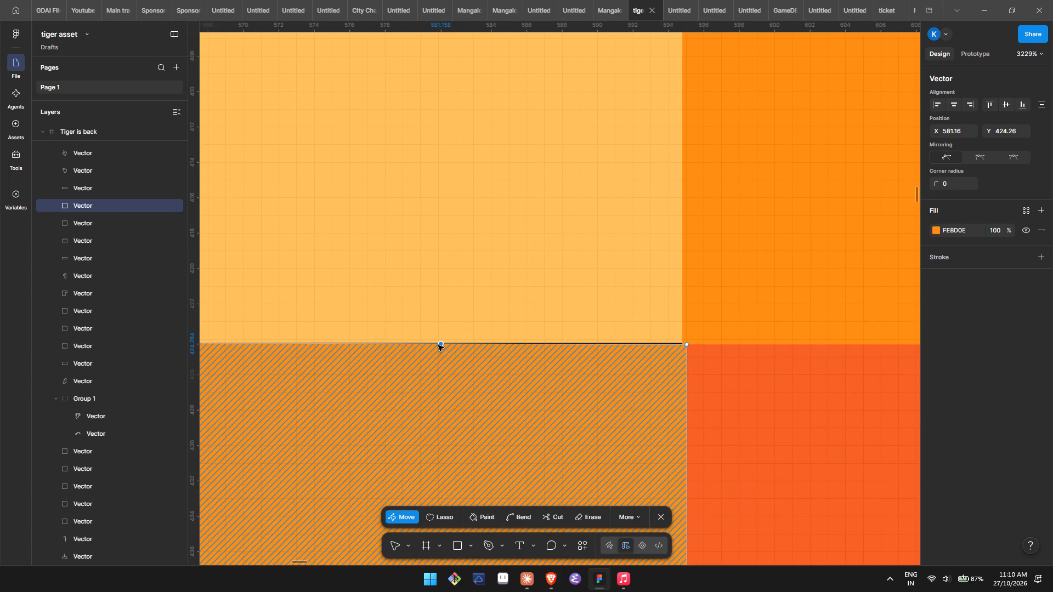
drag(440, 345, 575, 342)
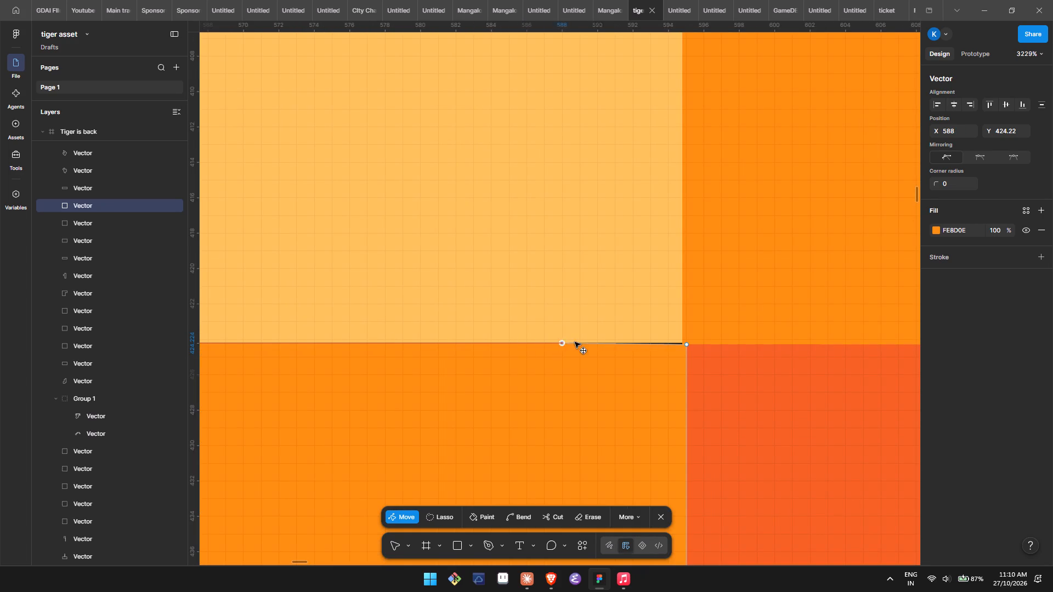
drag(575, 342, 686, 342)
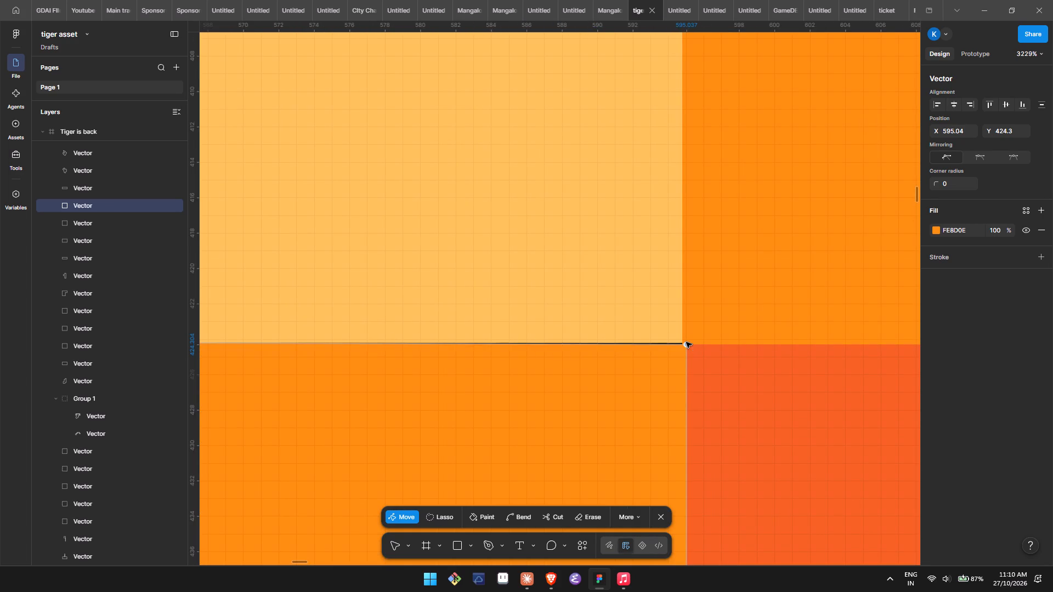
drag(686, 357, 648, 354)
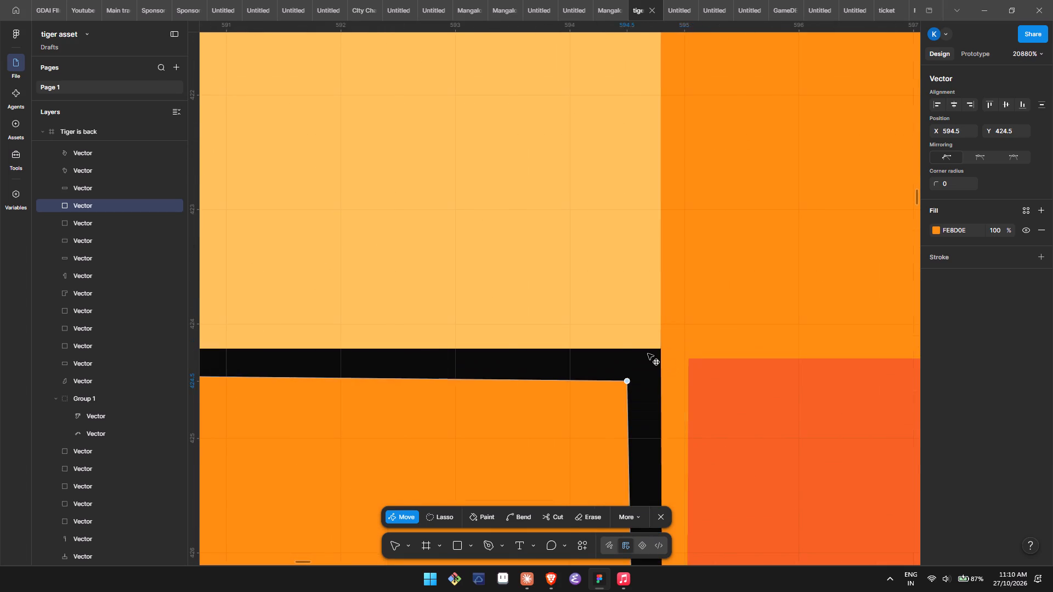
drag(648, 354, 661, 348)
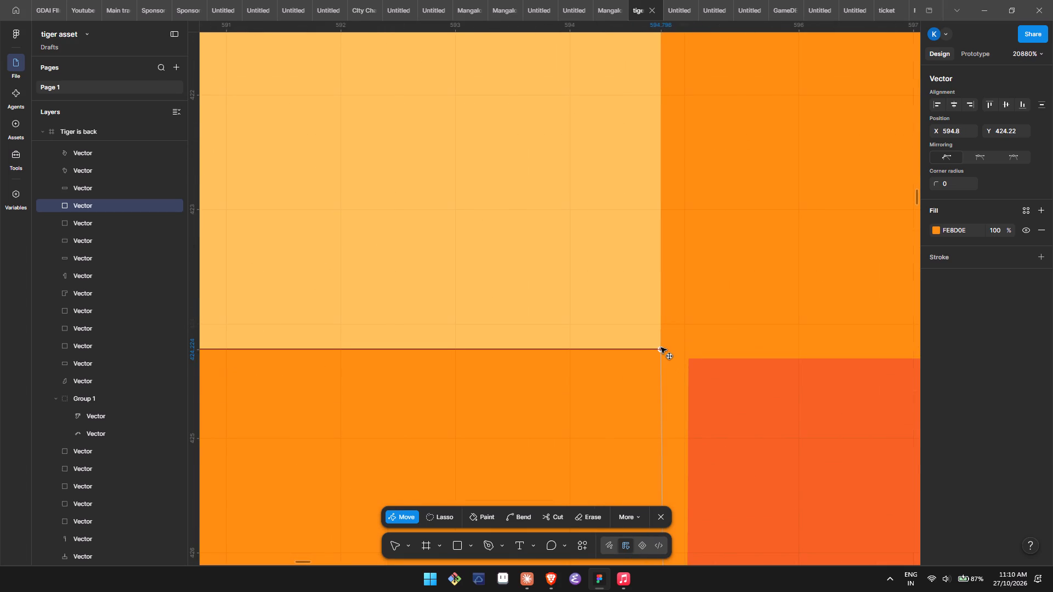
drag(661, 348, 659, 351)
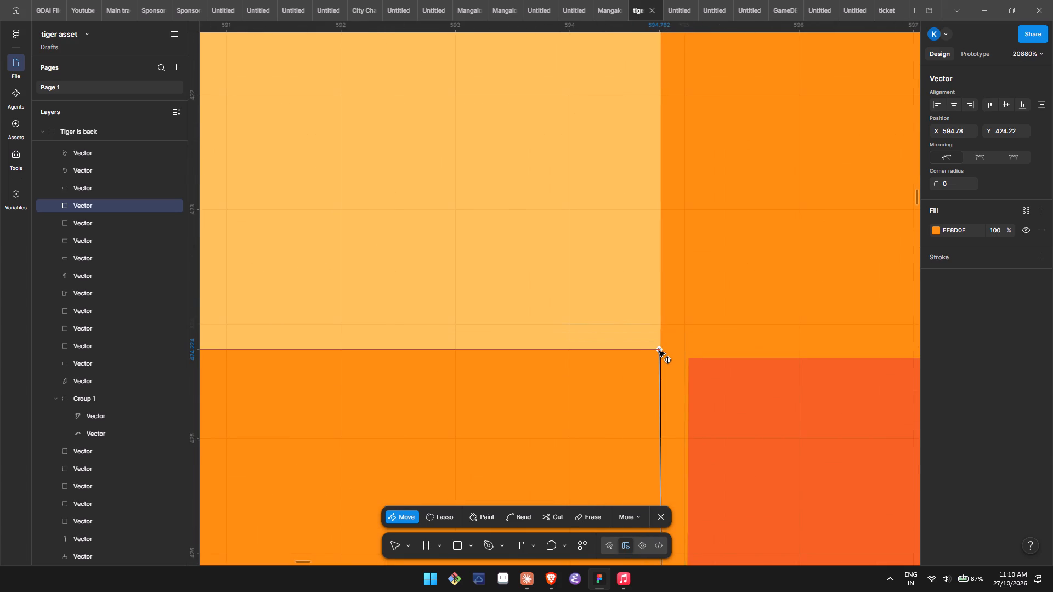
drag(659, 351, 661, 351)
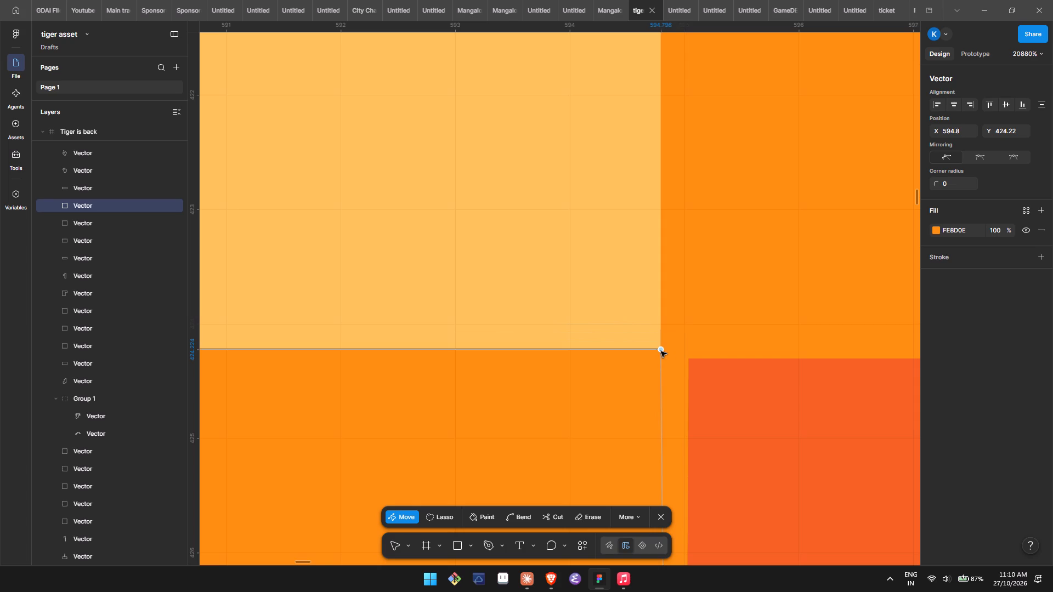
scroll(661, 351, down, 6)
click(661, 351)
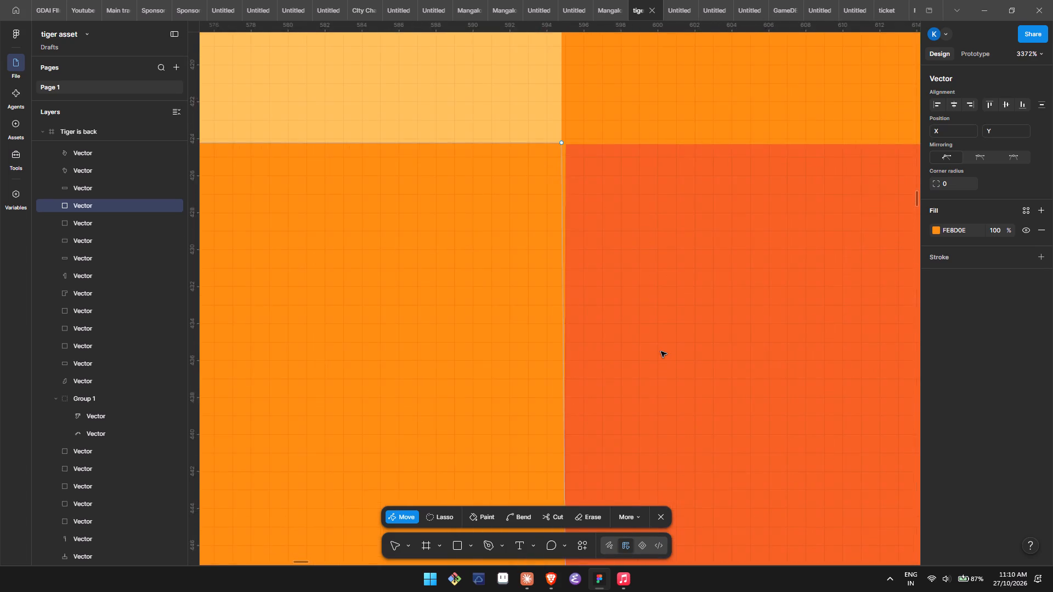
Examine the corner anchors of the wide black block below the dark orange one and of the adjoining white shape.
scroll(661, 351, down, 1)
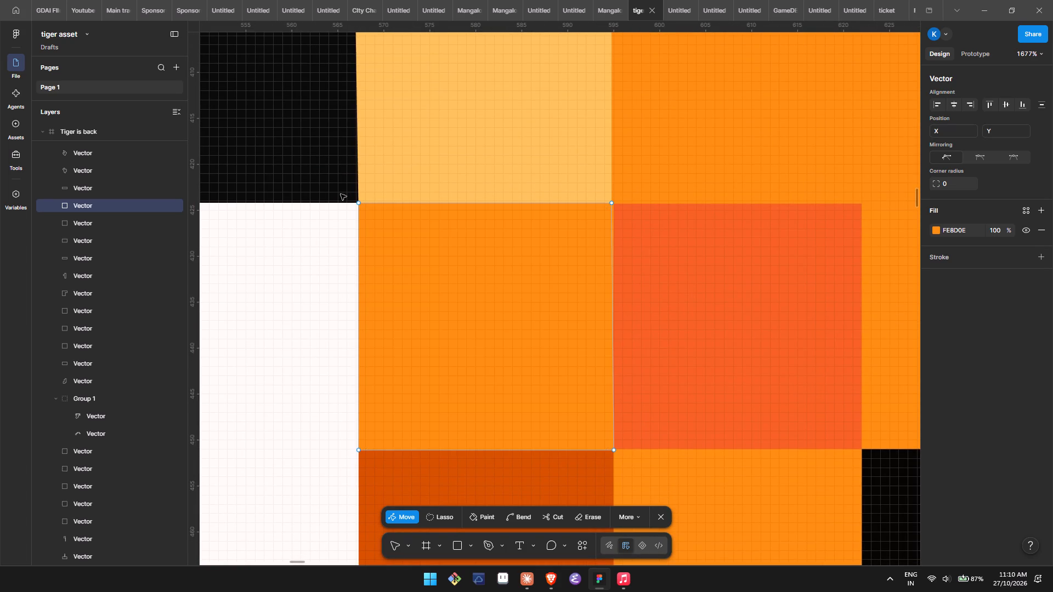
scroll(411, 230, up, 1)
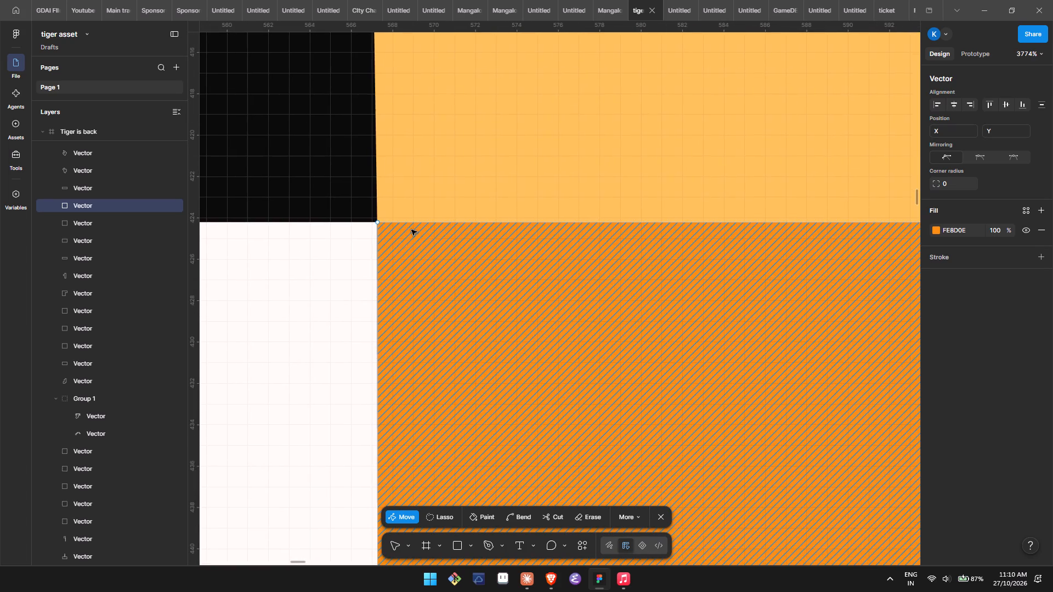
scroll(411, 230, right, 2)
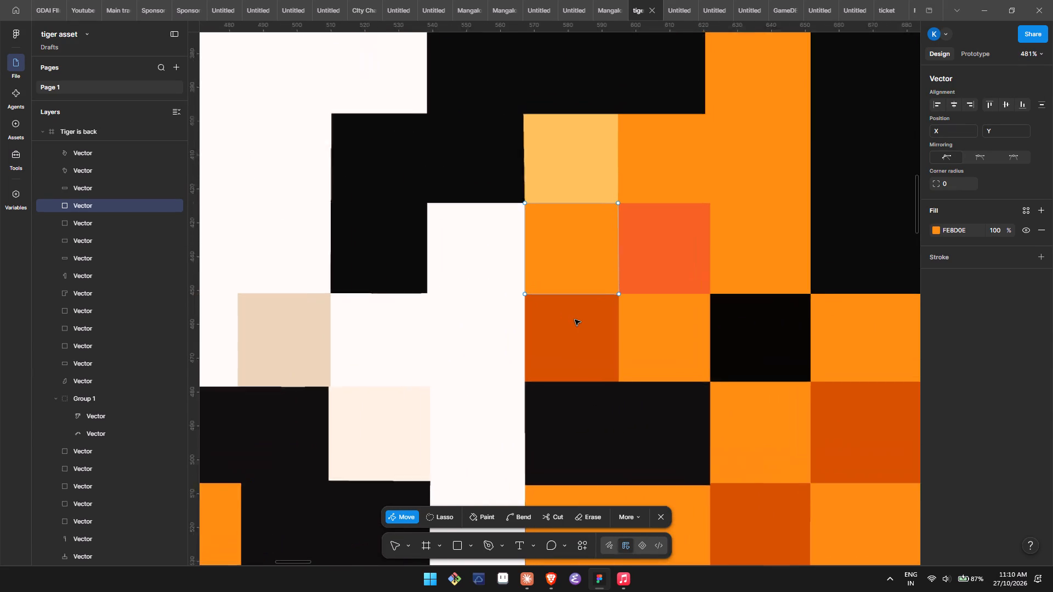
scroll(575, 320, down, 1)
triple_click(571, 363)
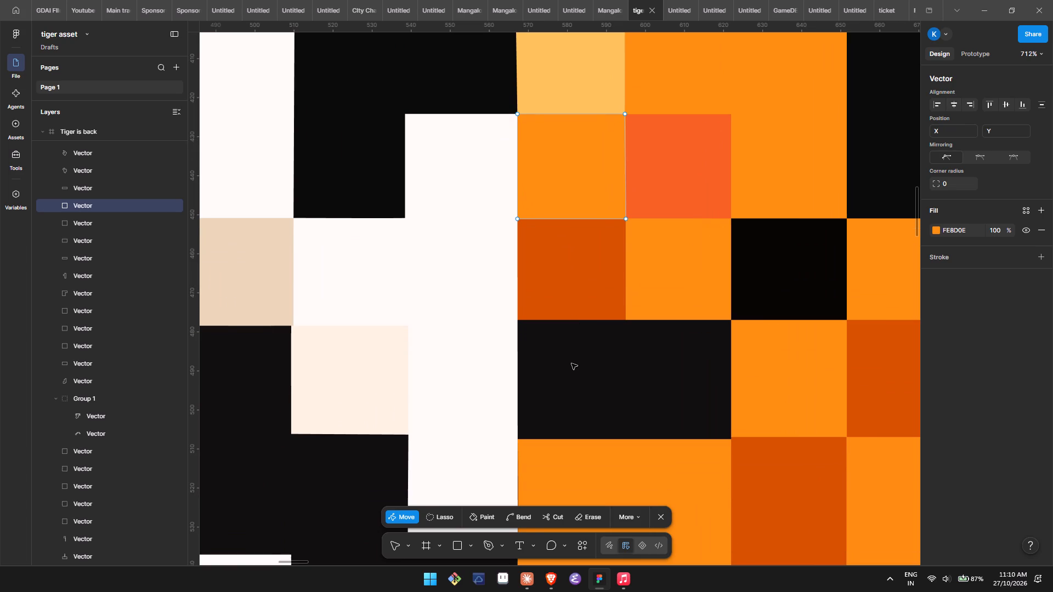
double_click(571, 363)
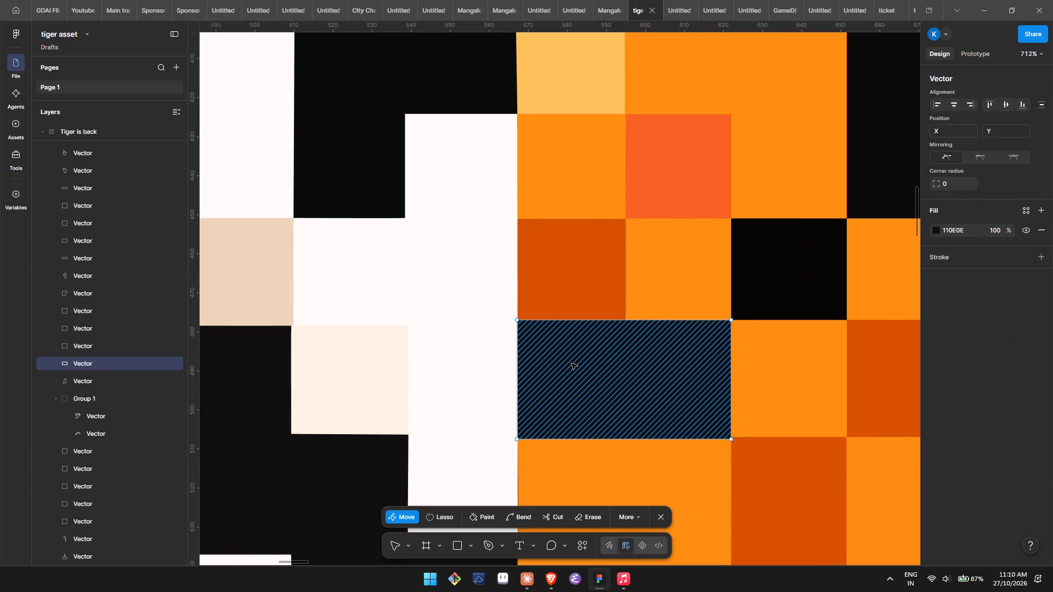
scroll(571, 363, down, 1)
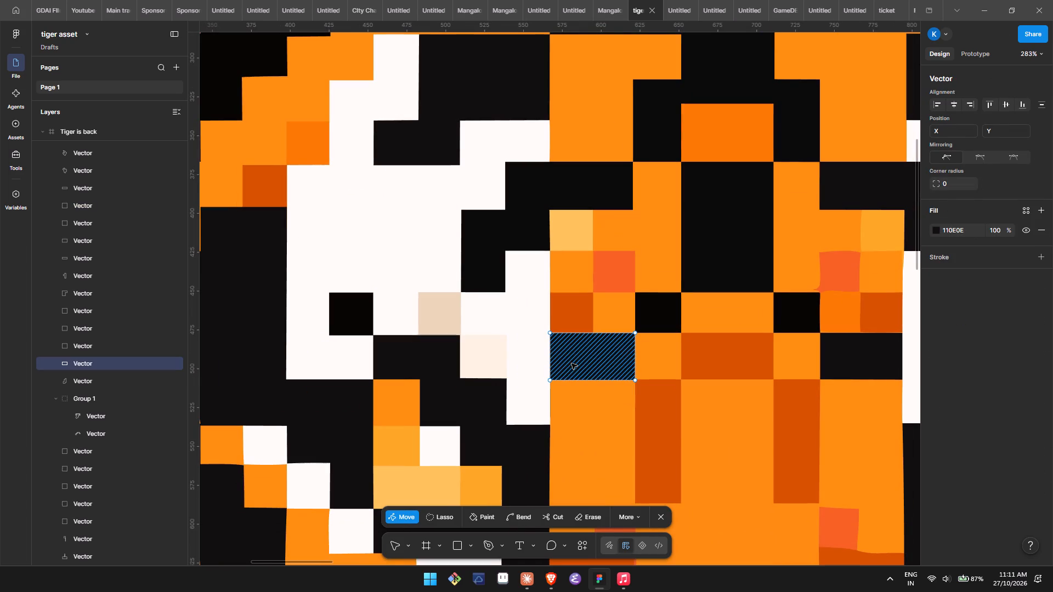
triple_click(526, 333)
double_click(526, 333)
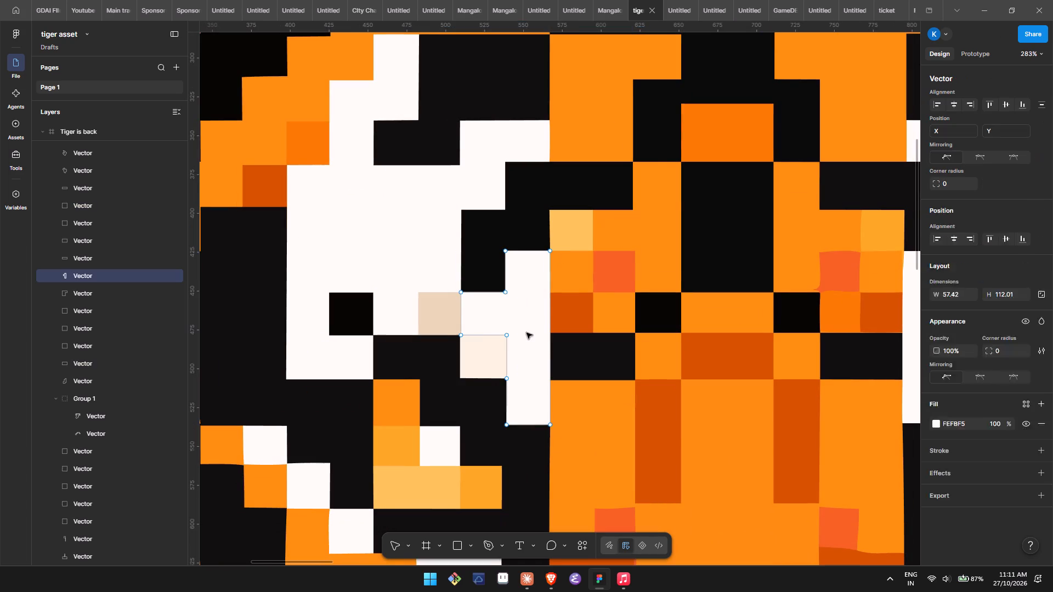
scroll(526, 333, up, 2)
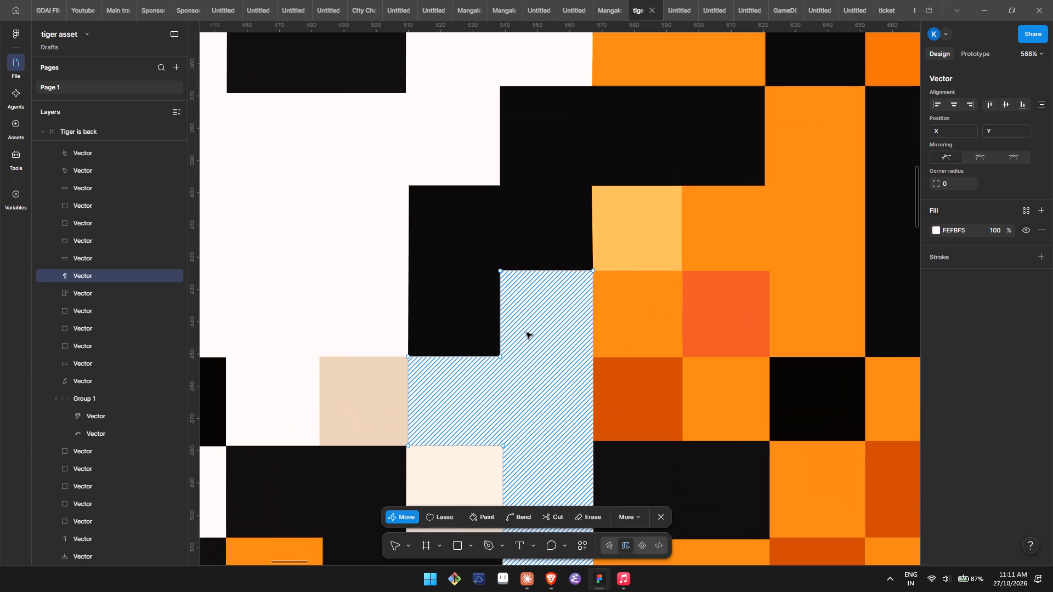
scroll(526, 333, up, 1)
Move the Group 1 black vector's hidden anchor near the cream block's top-right corner to X 538.5, Y 479.
triple_click(524, 232)
click(524, 232)
double_click(524, 232)
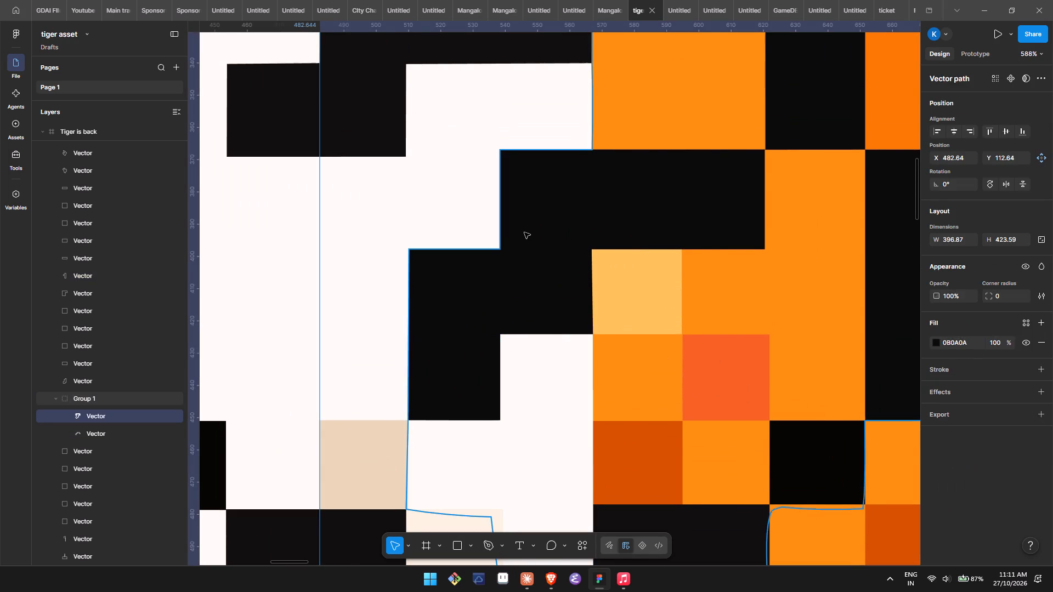
click(591, 150)
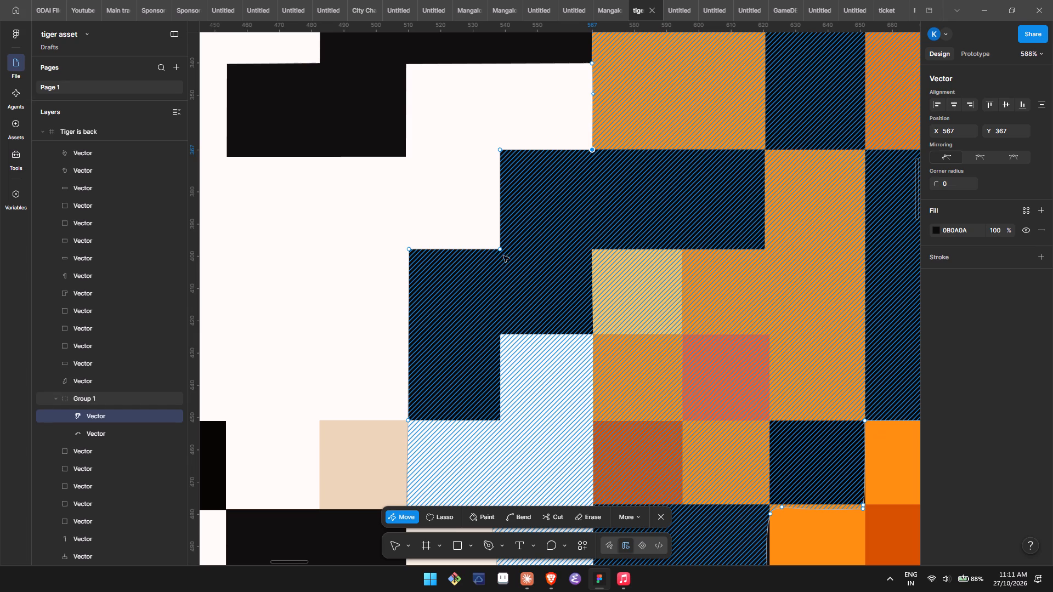
click(500, 250)
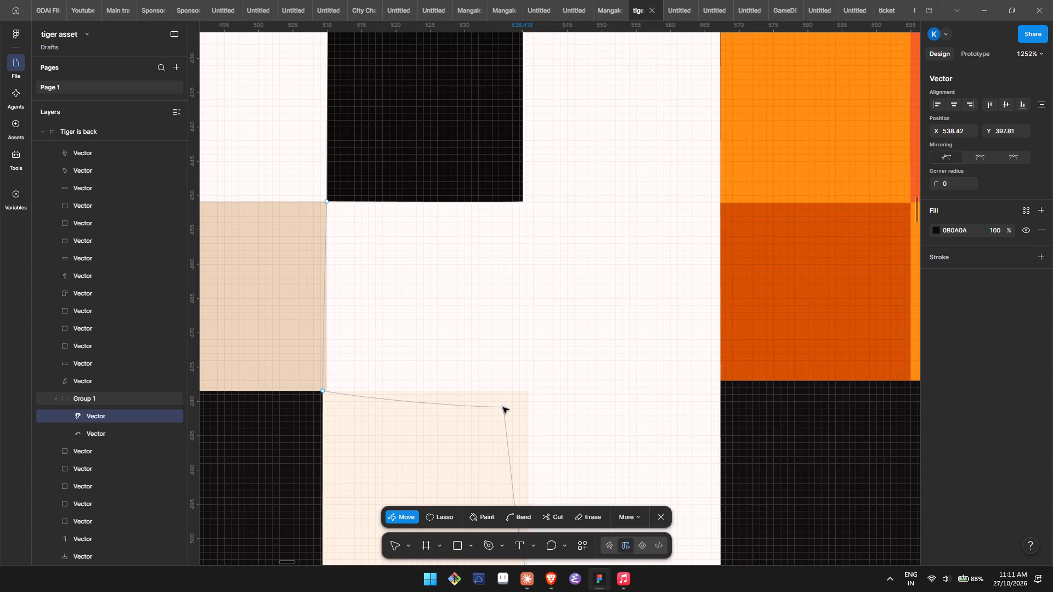
drag(502, 407, 524, 394)
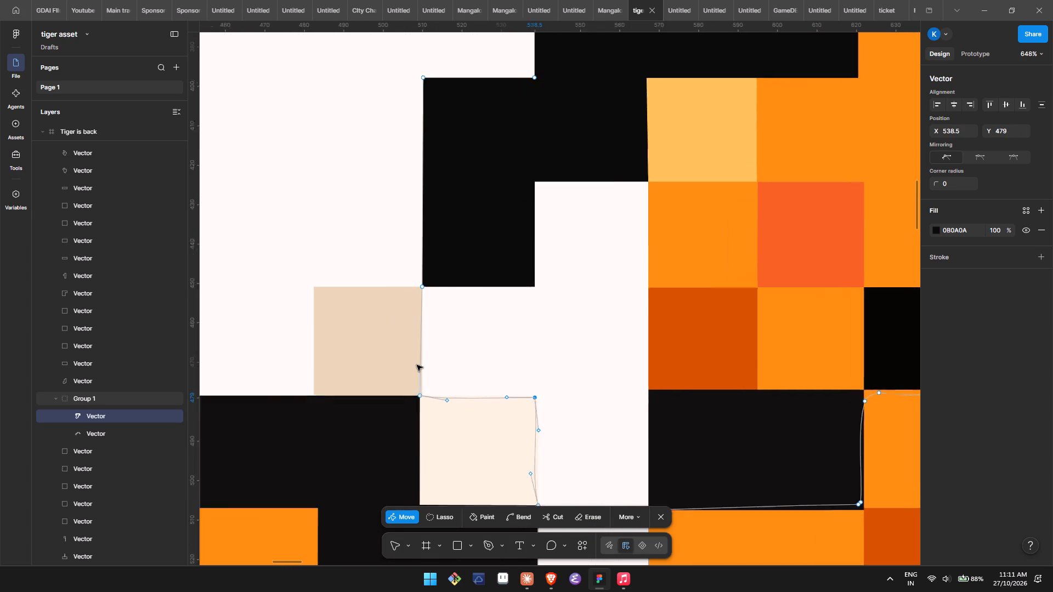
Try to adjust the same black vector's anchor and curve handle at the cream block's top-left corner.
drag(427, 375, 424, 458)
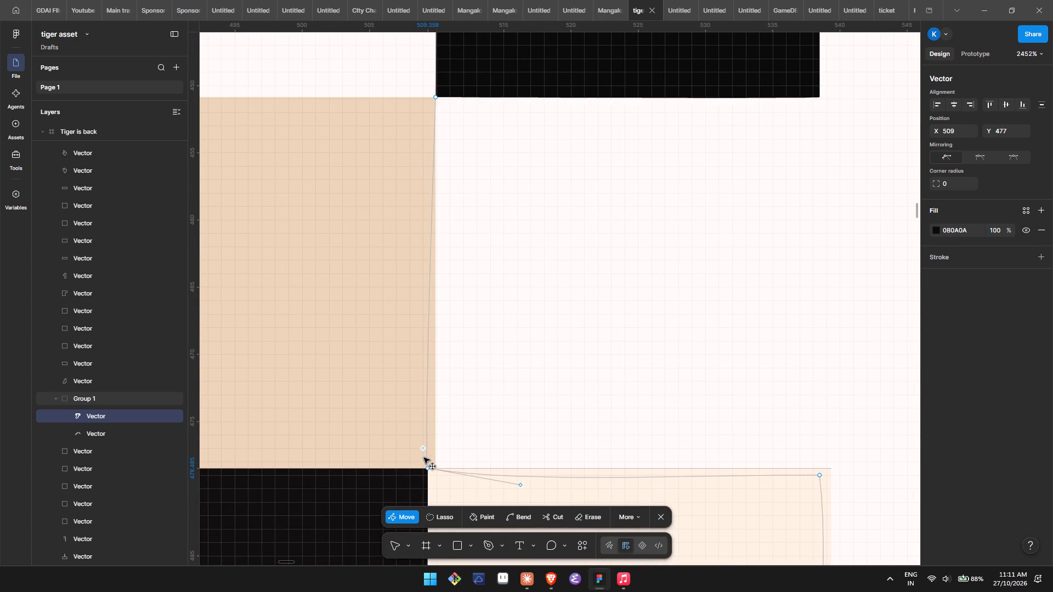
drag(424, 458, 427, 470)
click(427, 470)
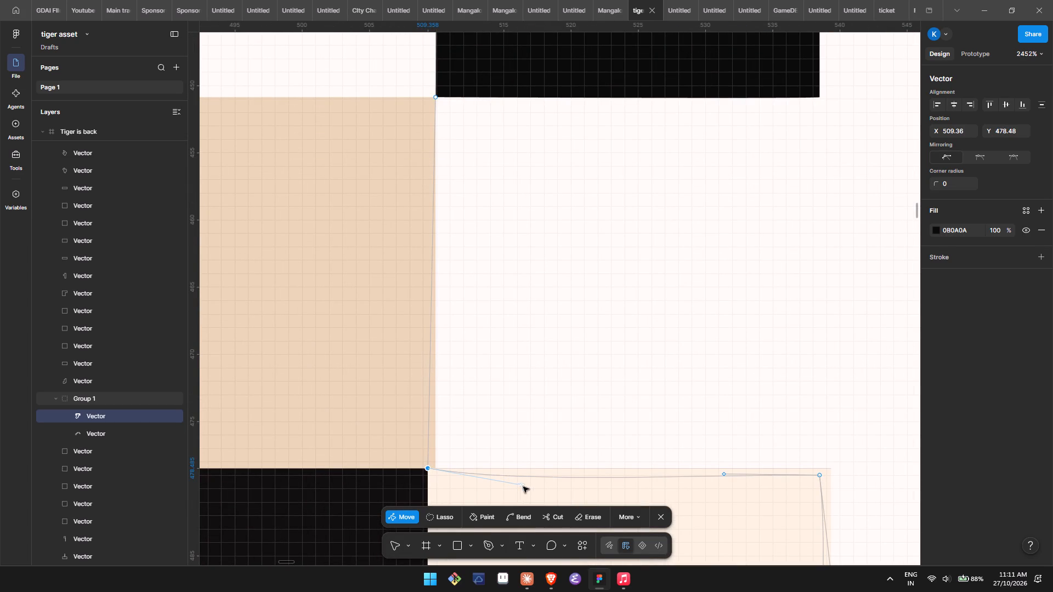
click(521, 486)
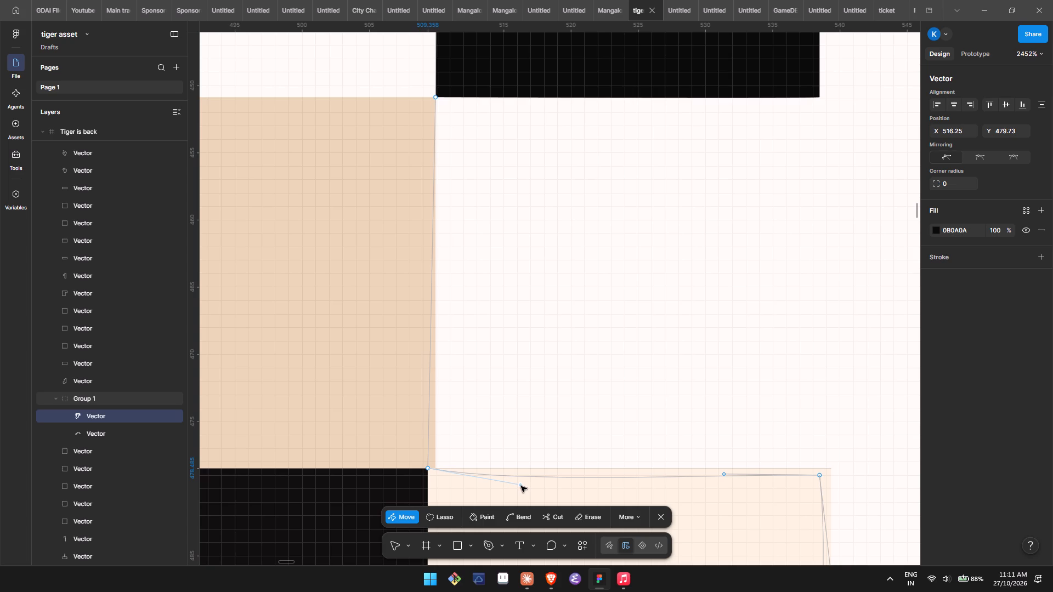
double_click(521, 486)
Open the cream block's anchors and look over the blocks below and beside it for uneven edges.
double_click(521, 486)
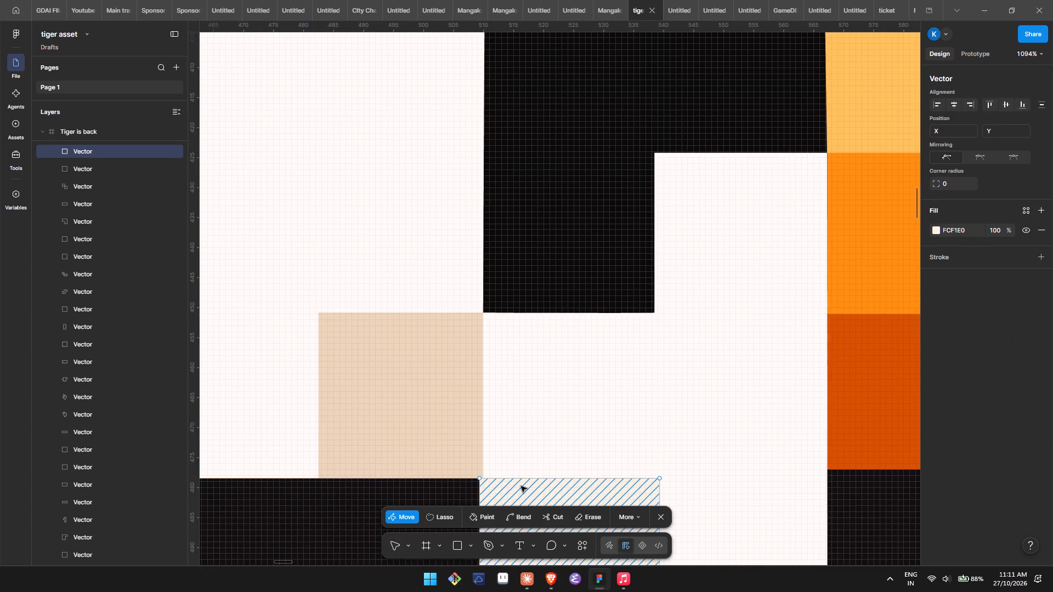
scroll(521, 486, down, 1)
scroll(521, 486, left, 1)
scroll(521, 486, down, 1)
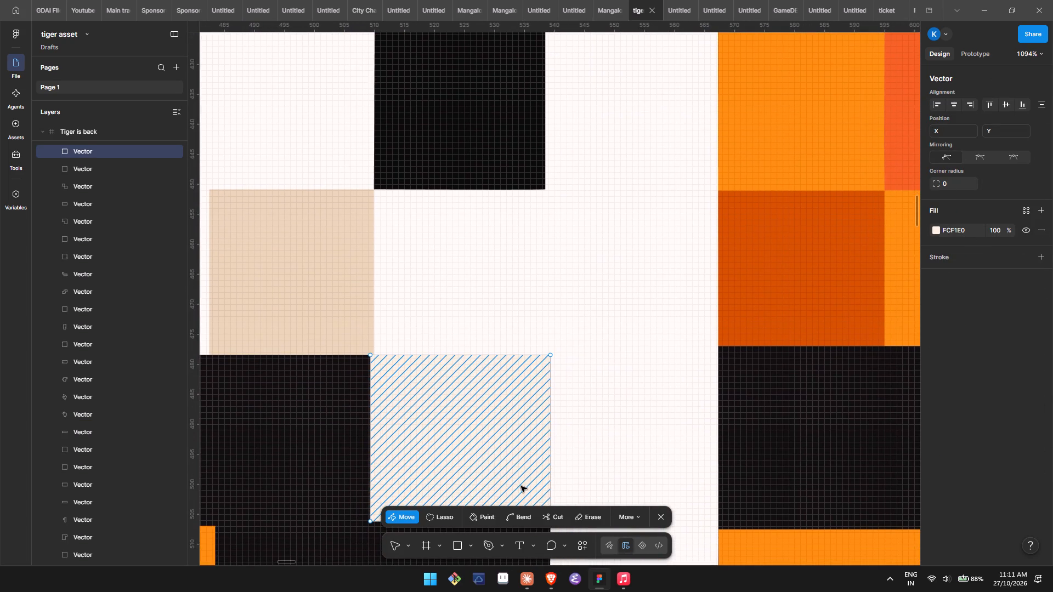
scroll(521, 486, down, 2)
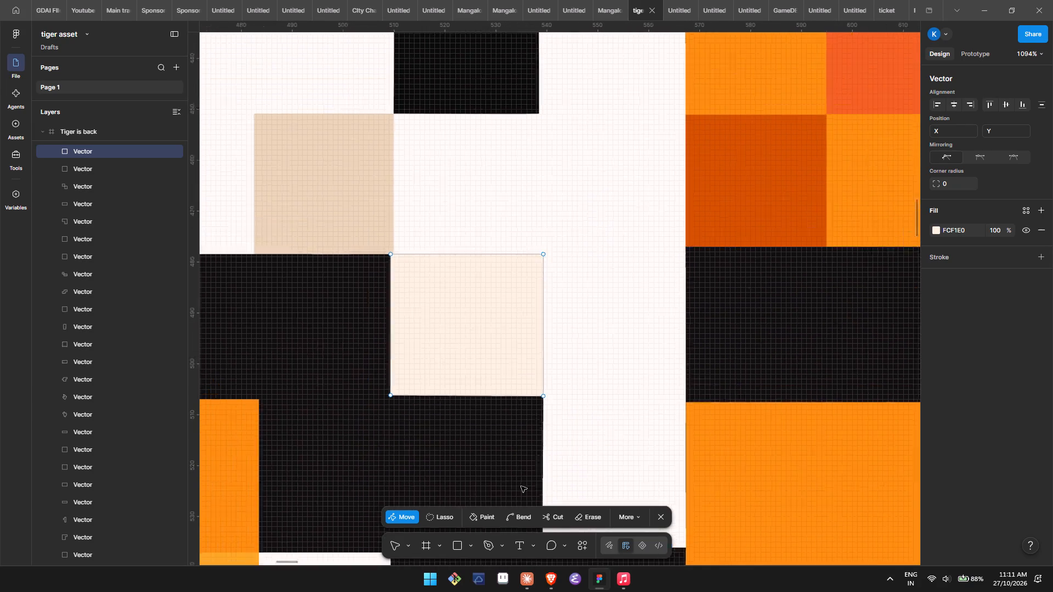
scroll(521, 486, down, 1)
scroll(521, 486, left, 1)
scroll(521, 486, down, 1)
scroll(521, 486, left, 1)
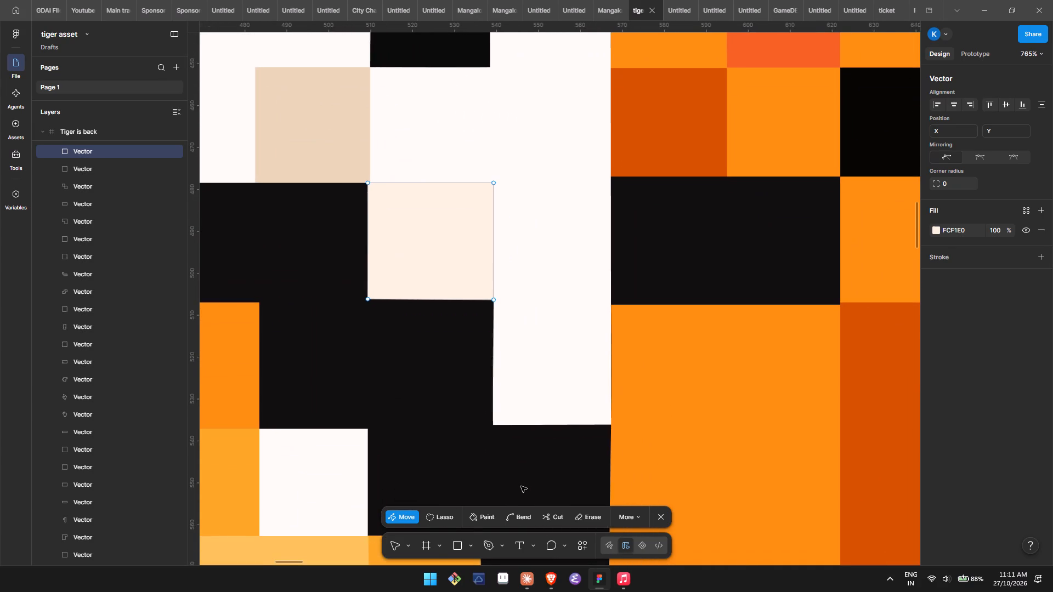
scroll(521, 486, left, 1)
scroll(521, 486, down, 2)
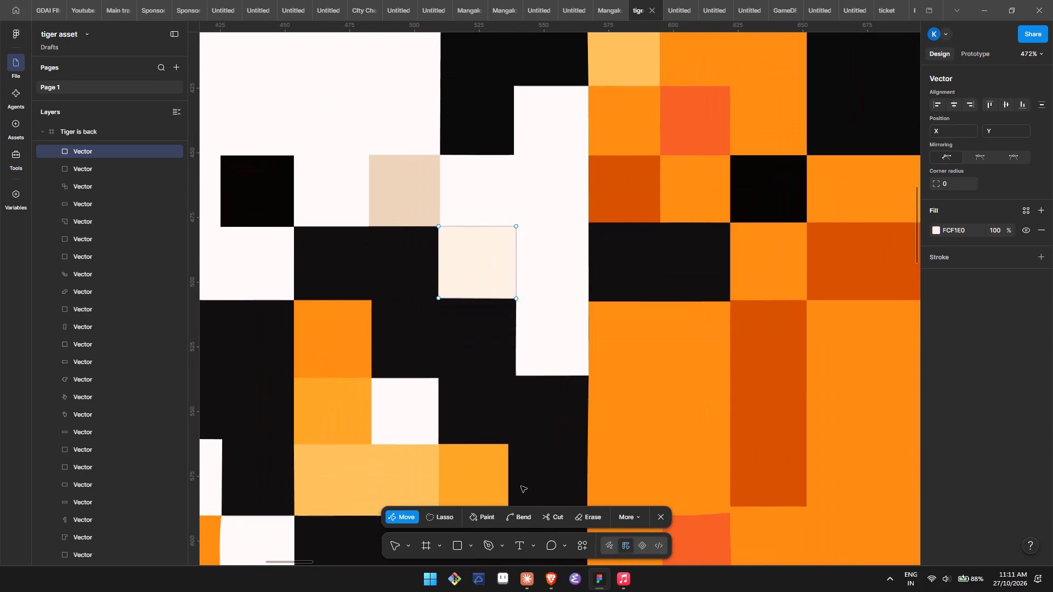
scroll(521, 486, down, 1)
scroll(471, 418, right, 1)
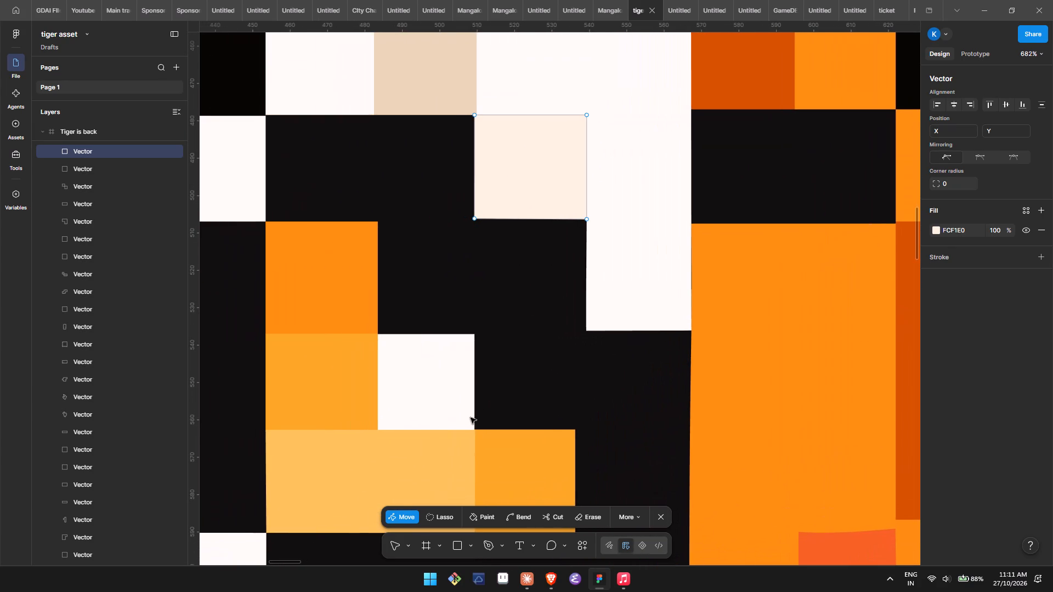
scroll(471, 418, down, 2)
scroll(471, 418, left, 1)
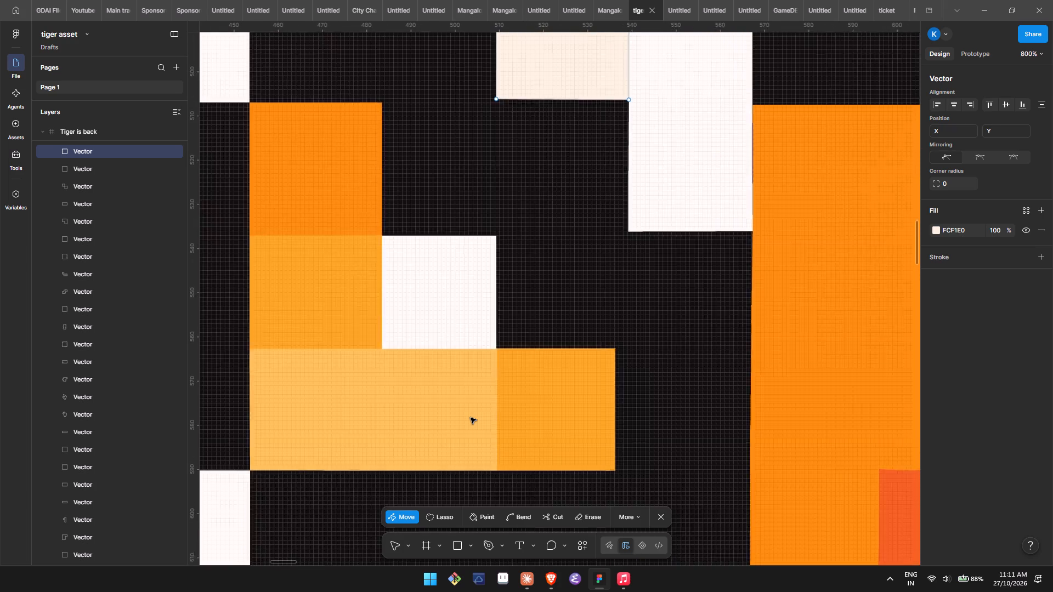
scroll(471, 418, left, 1)
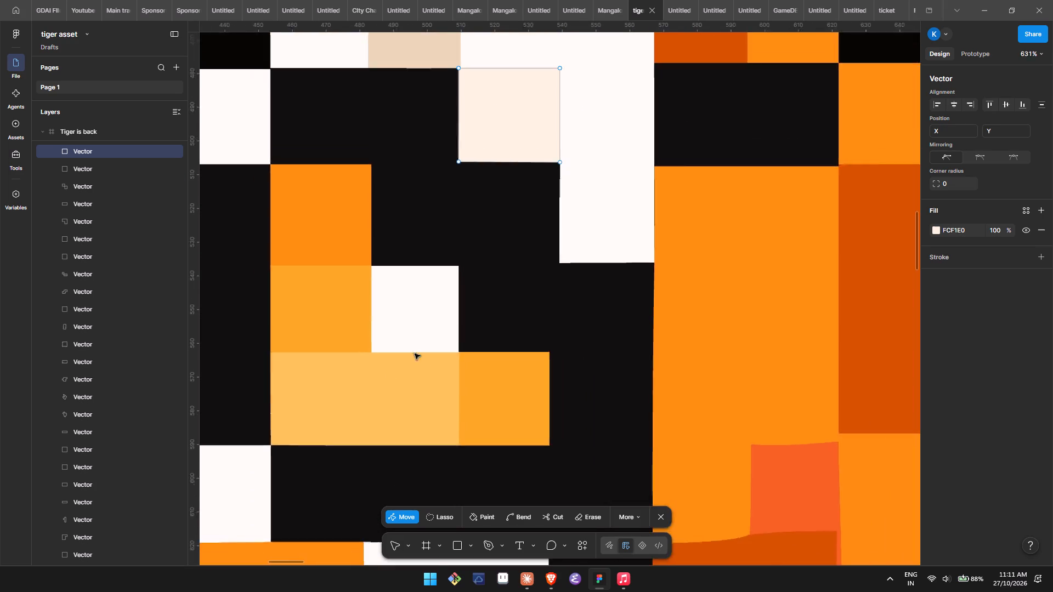
scroll(430, 317, down, 2)
scroll(430, 317, left, 3)
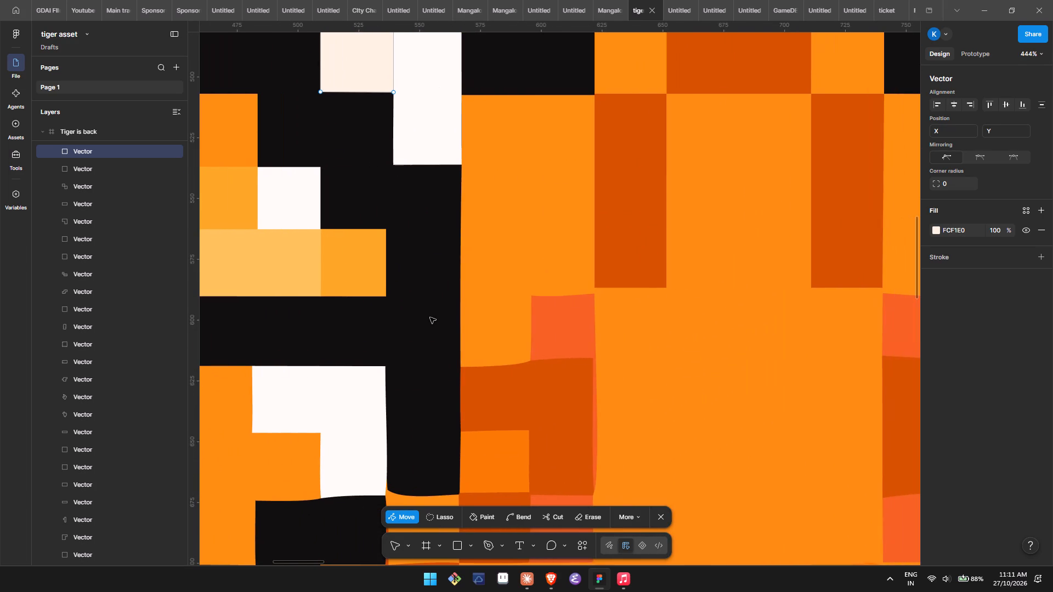
scroll(430, 317, left, 3)
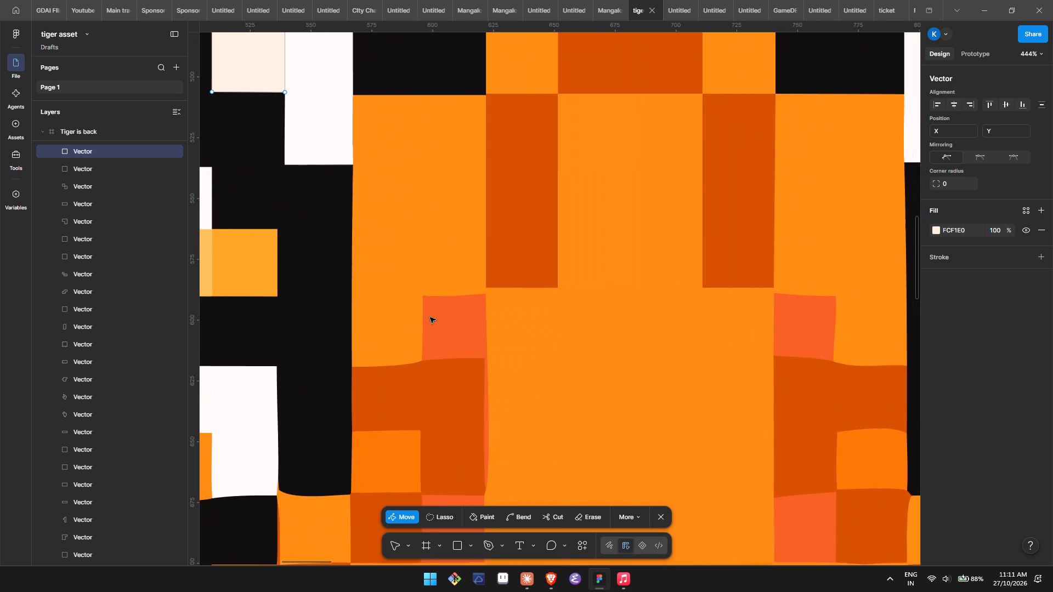
scroll(430, 317, left, 1)
Open the upper red-orange F76224 block, move its top-left anchor to X 596.14, Y 589.18, and retract that anchor's top-edge curve handle.
double_click(409, 369)
double_click(409, 369)
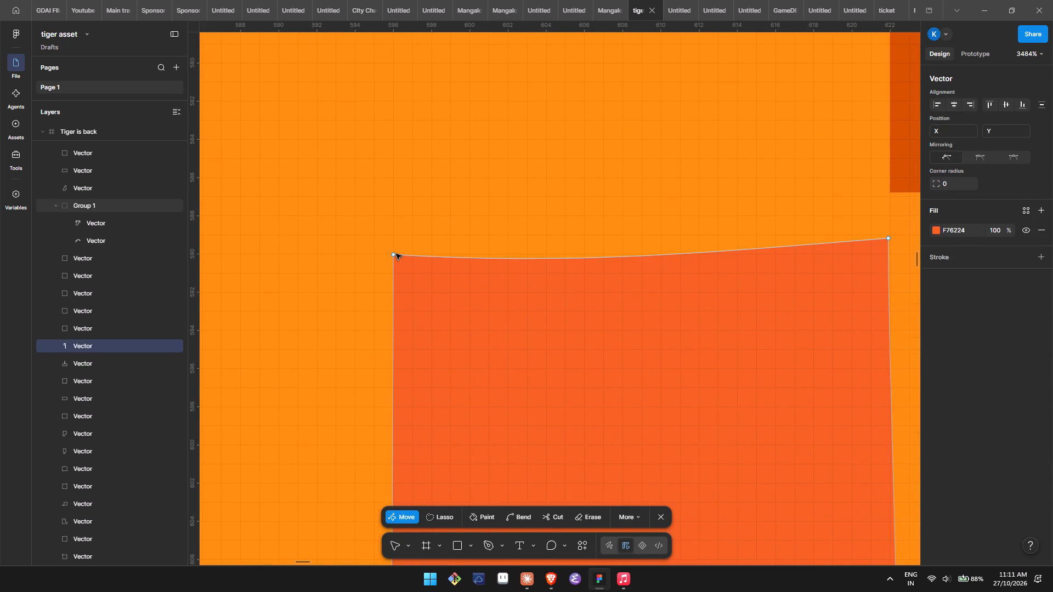
drag(396, 254, 396, 237)
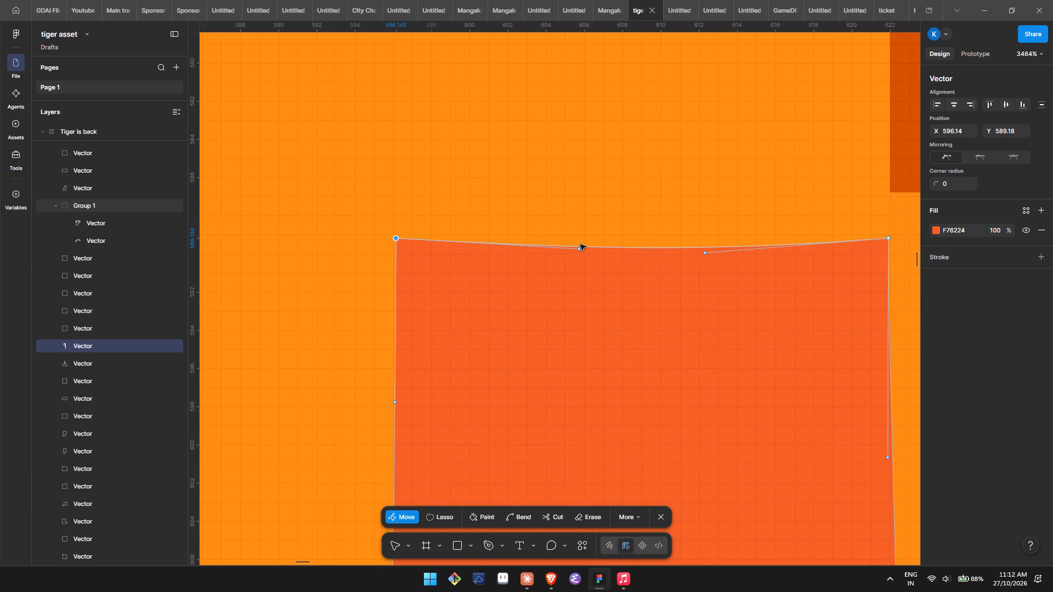
drag(580, 250, 363, 242)
scroll(565, 252, left, 1)
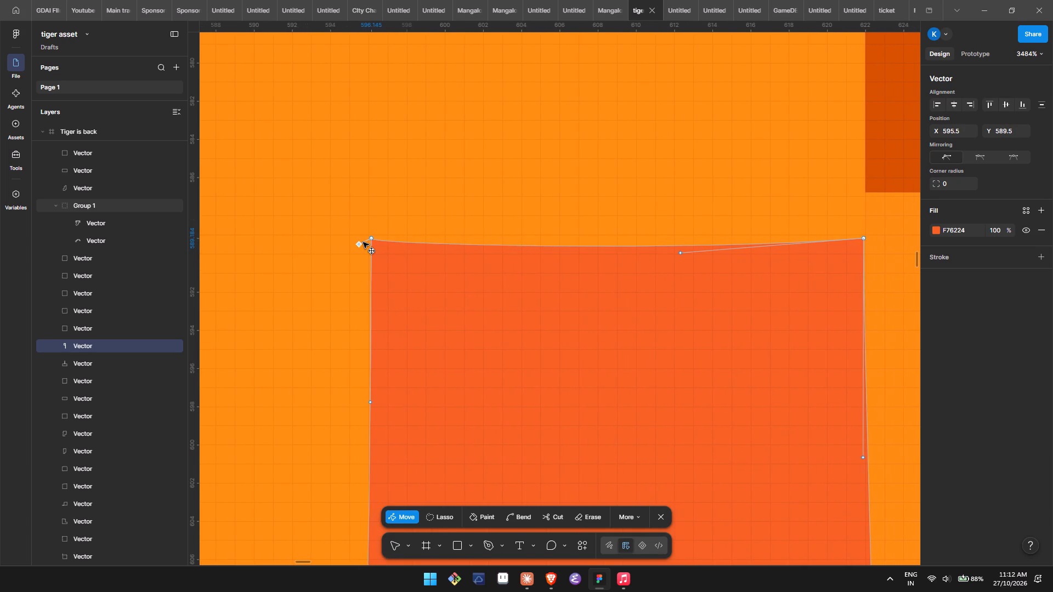
scroll(363, 242, left, 1)
drag(363, 242, 369, 238)
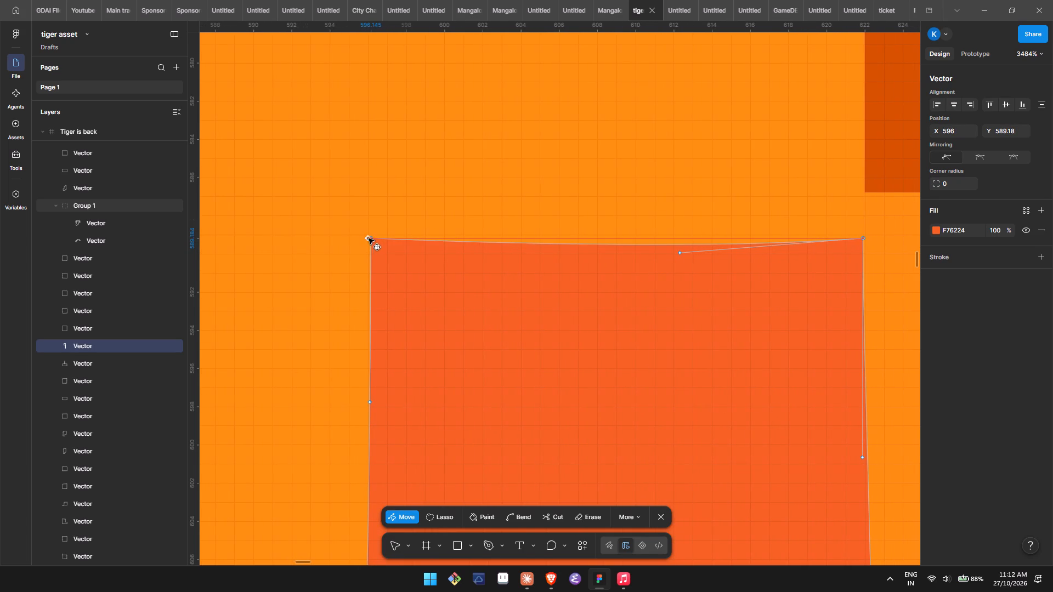
drag(369, 238, 372, 240)
scroll(372, 240, left, 1)
click(372, 240)
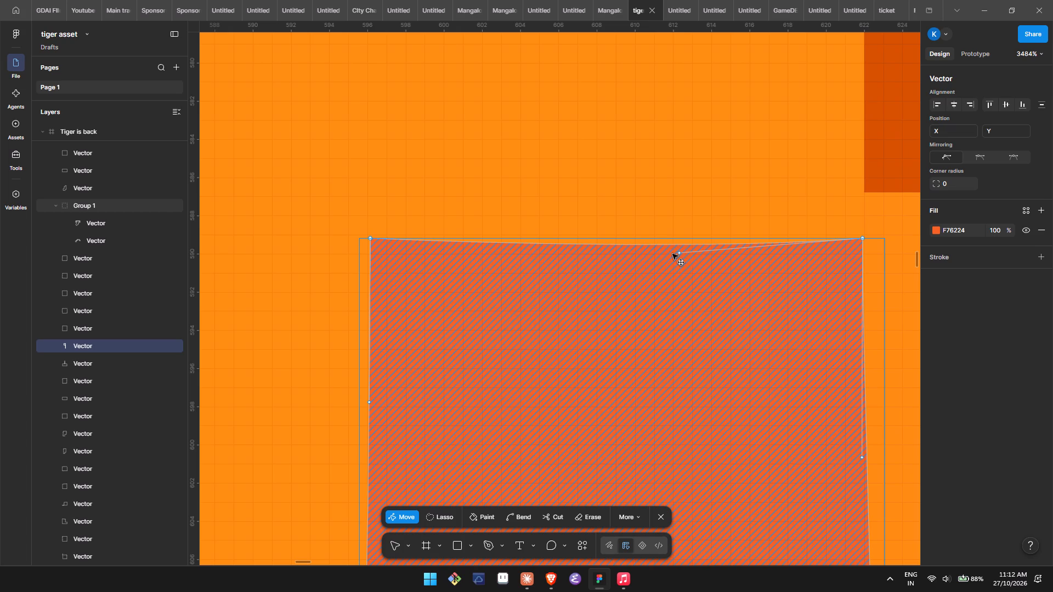
Retract the curve handle of the red-orange block's top-right anchor into X 621.91, Y 589.18 to straighten the top edge.
click(680, 254)
drag(680, 254, 799, 252)
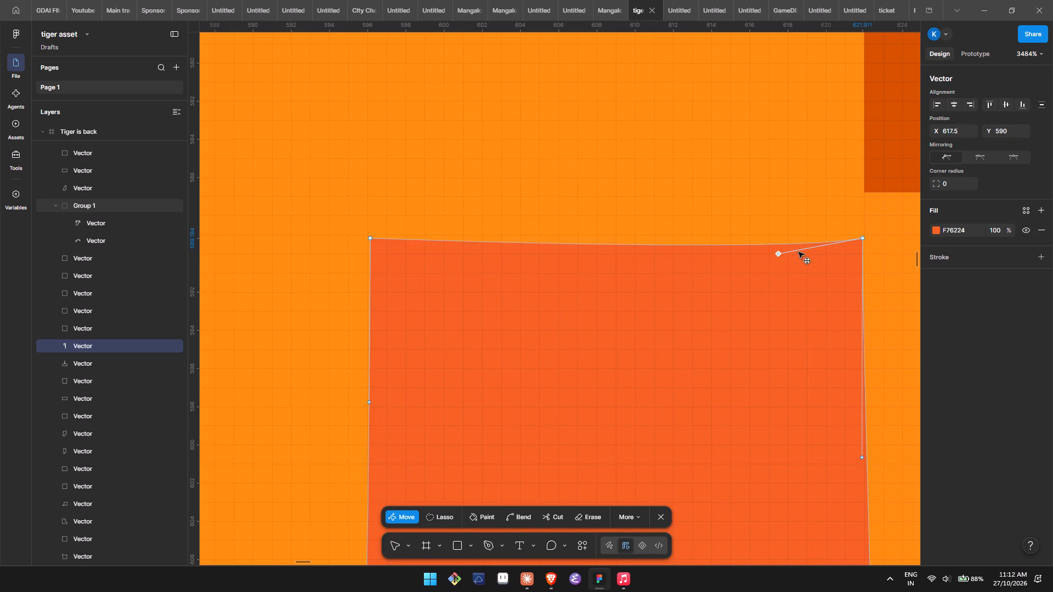
drag(799, 252, 860, 240)
scroll(860, 240, down, 1)
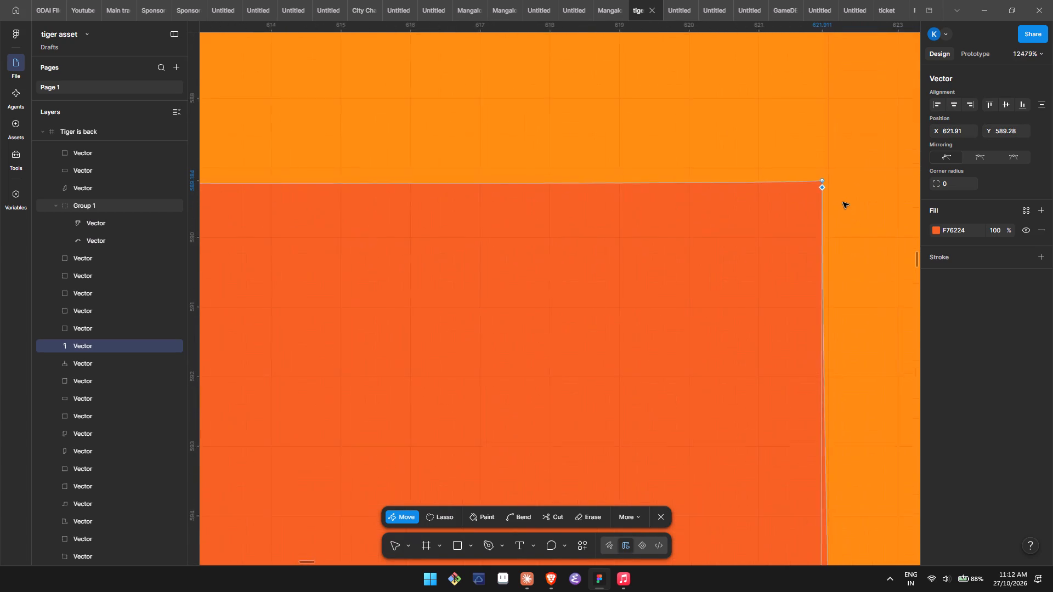
drag(807, 181, 807, 168)
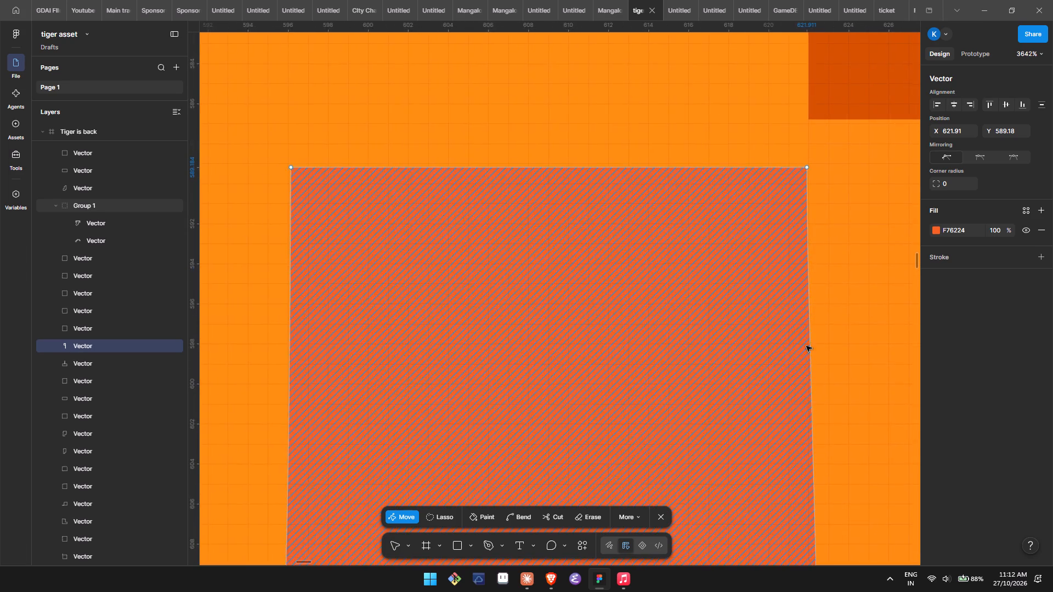
scroll(806, 365, left, 3)
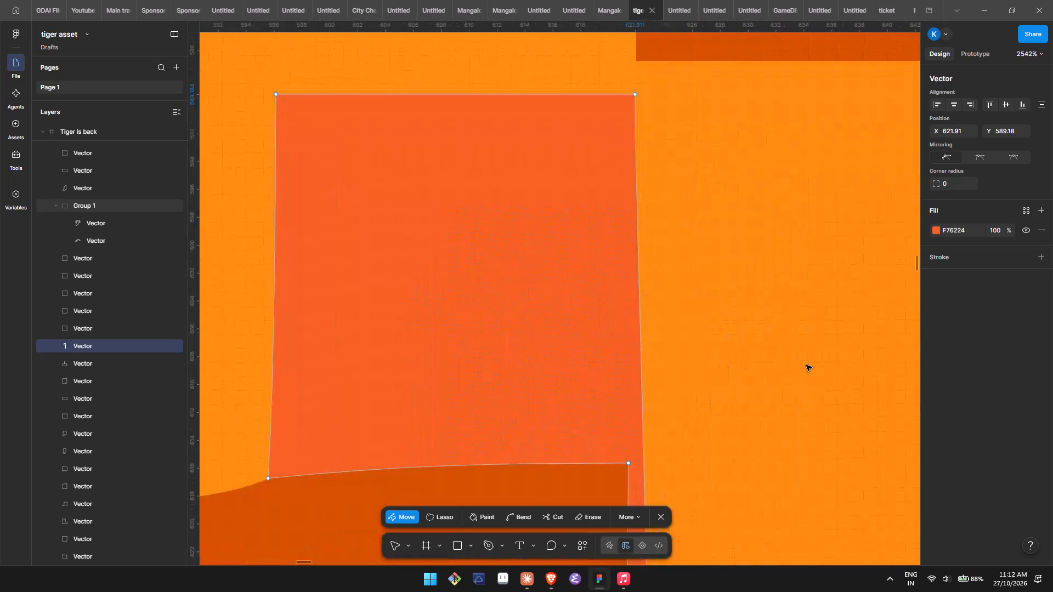
scroll(765, 386, down, 1)
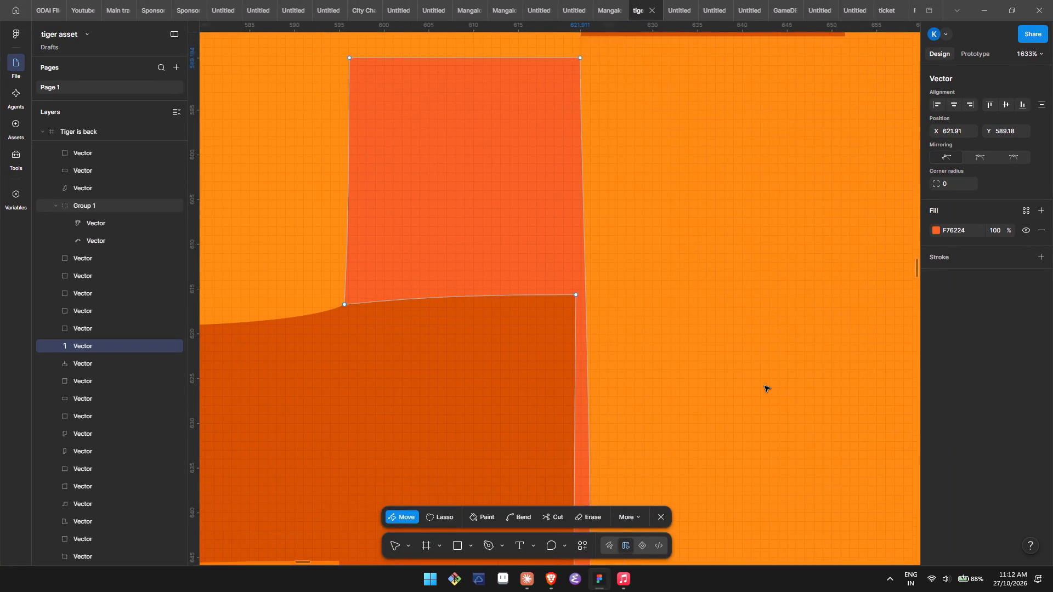
scroll(765, 386, down, 1)
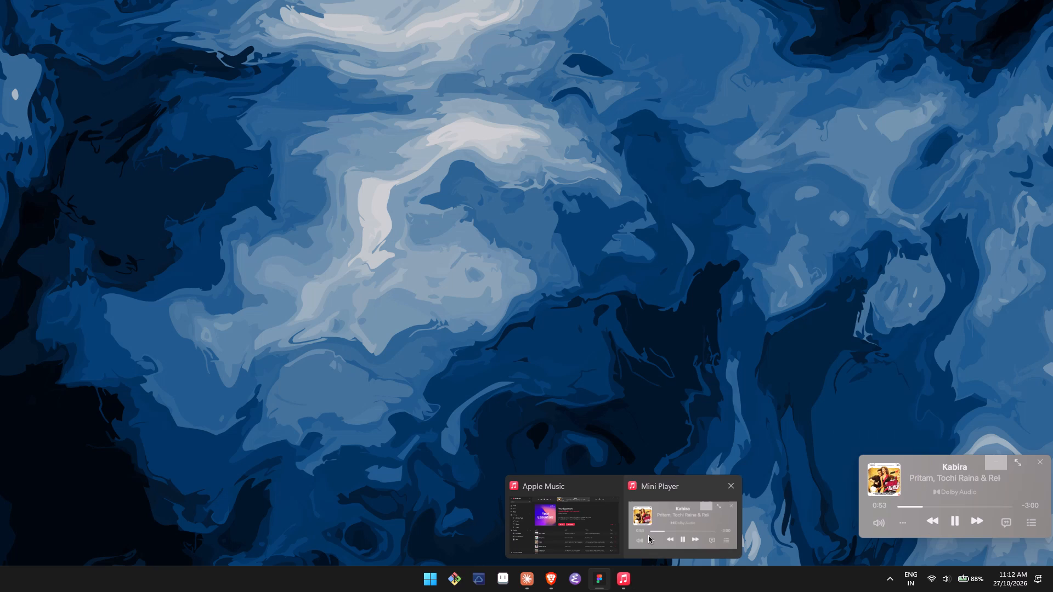
Switch to the Apple Music mini player, skip ahead to the song Choo Lo, and minimise the player.
click(649, 536)
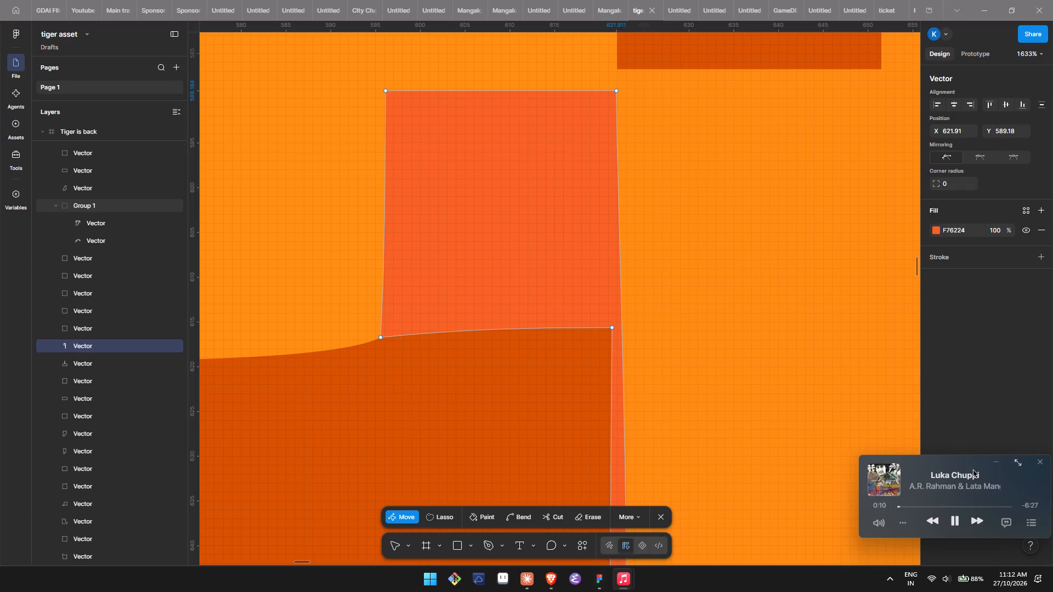
click(985, 513)
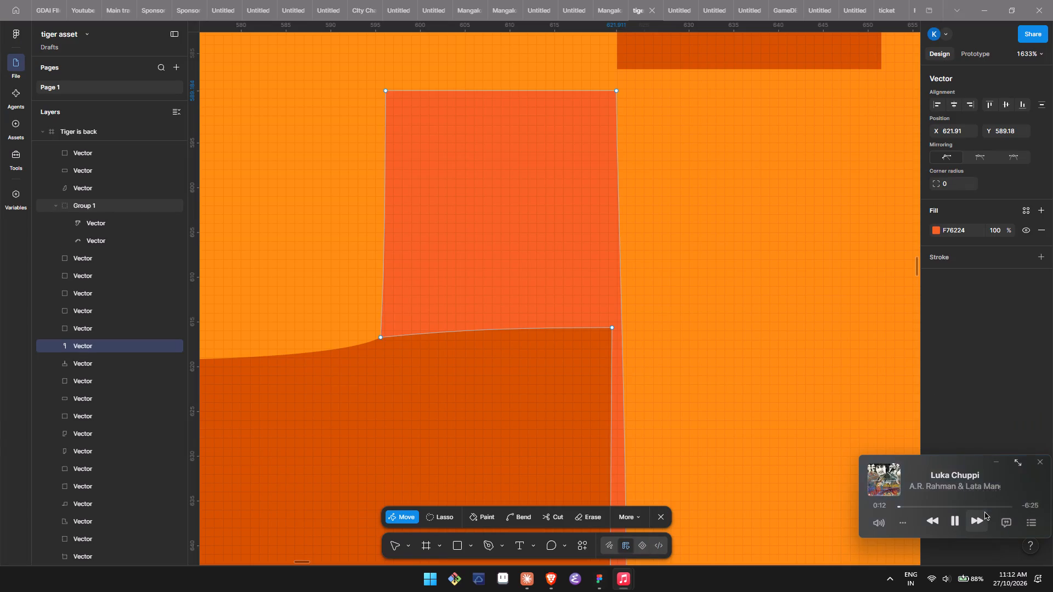
click(985, 513)
click(985, 513)
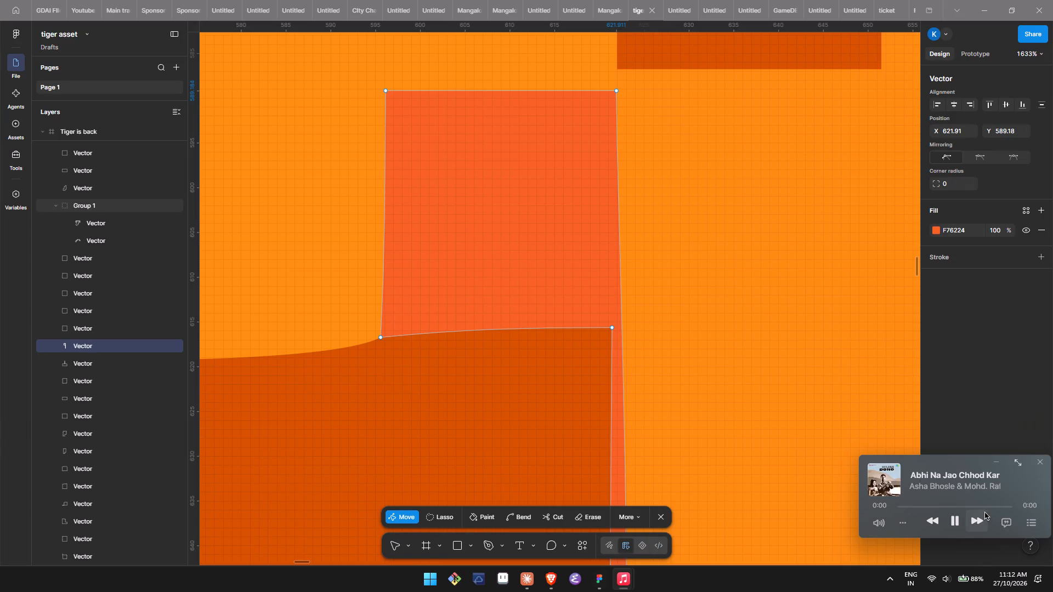
click(985, 513)
click(985, 513)
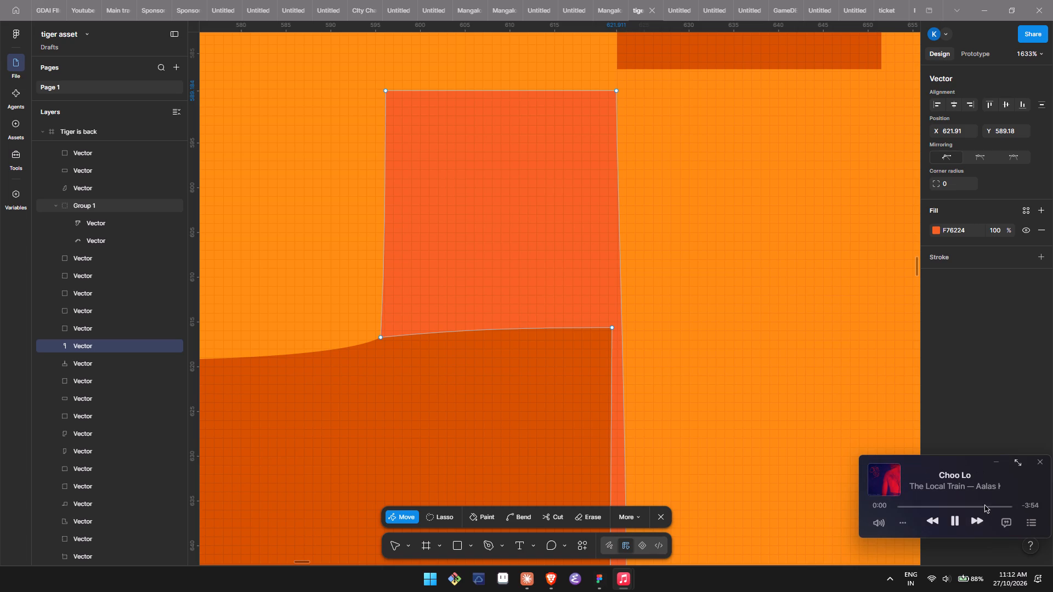
click(997, 459)
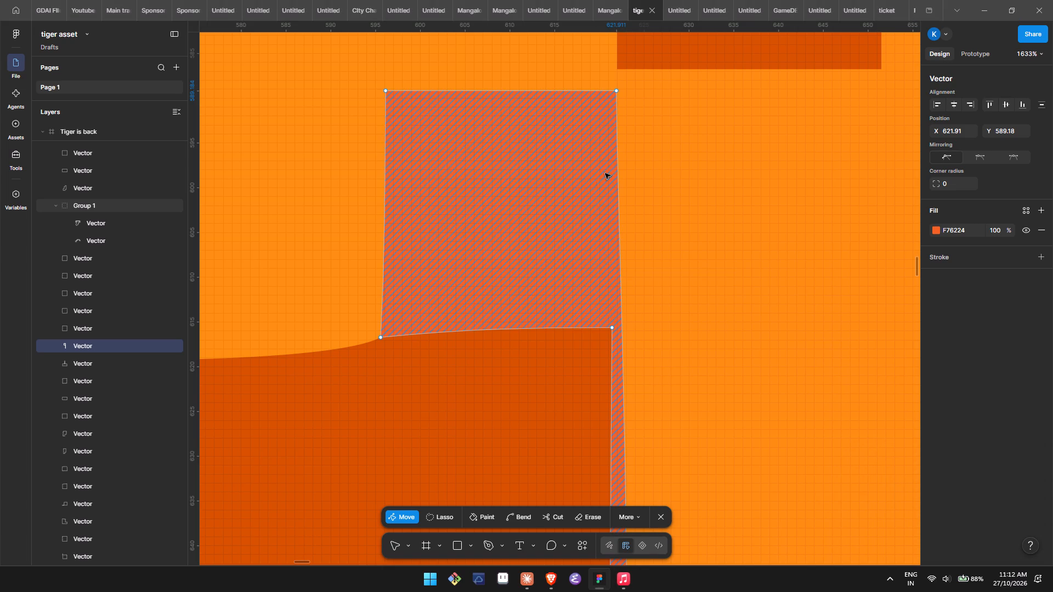
Straighten the red-orange block's long right edge by retracting the curve handles at its top-right and lowest anchors.
scroll(655, 273, left, 1)
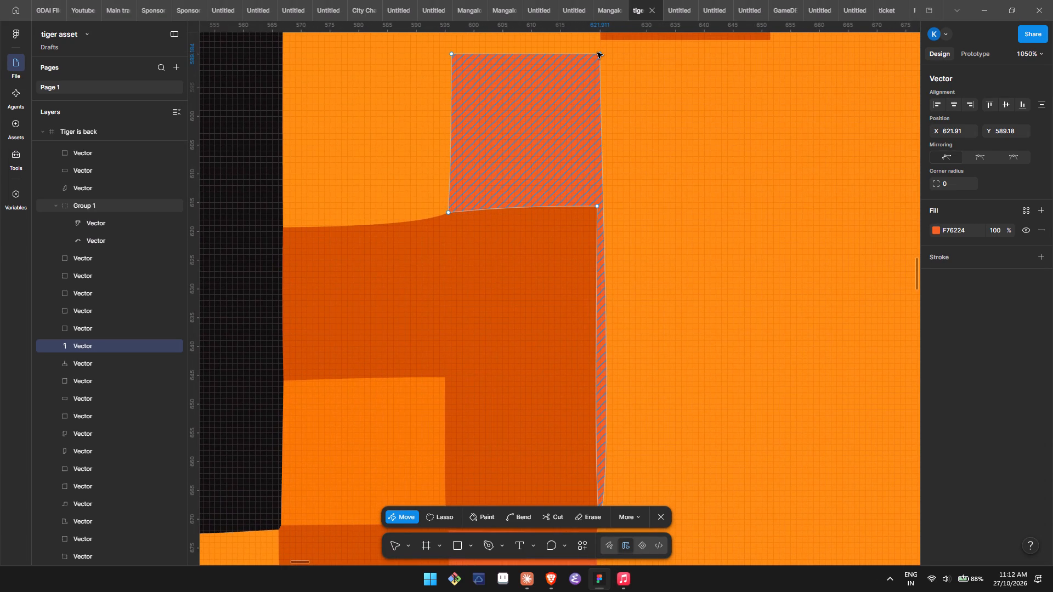
click(597, 53)
drag(603, 119, 599, 79)
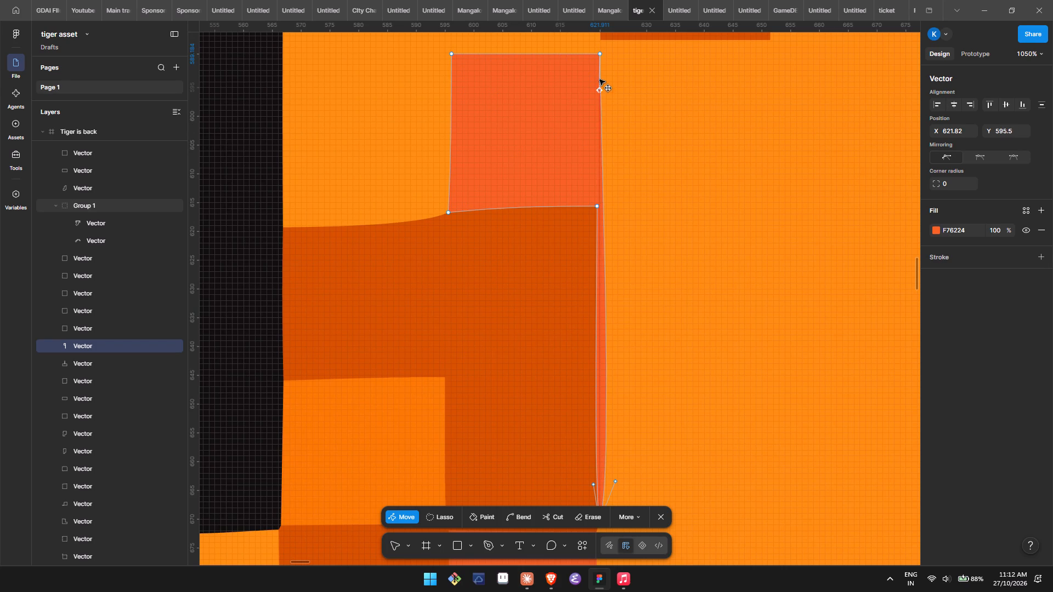
drag(599, 79, 599, 54)
click(599, 54)
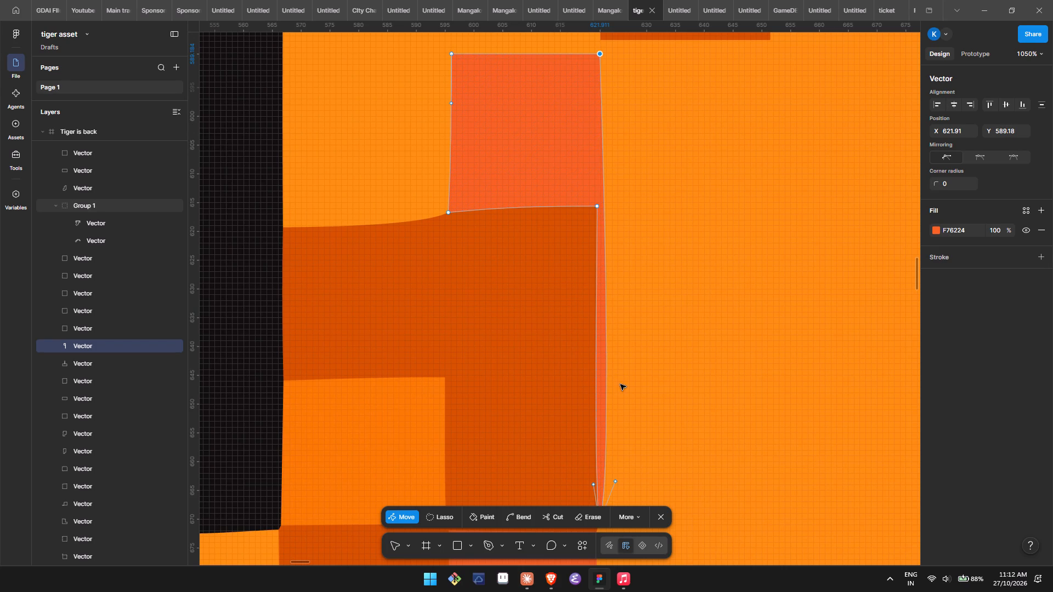
scroll(620, 386, down, 1)
drag(613, 457, 601, 492)
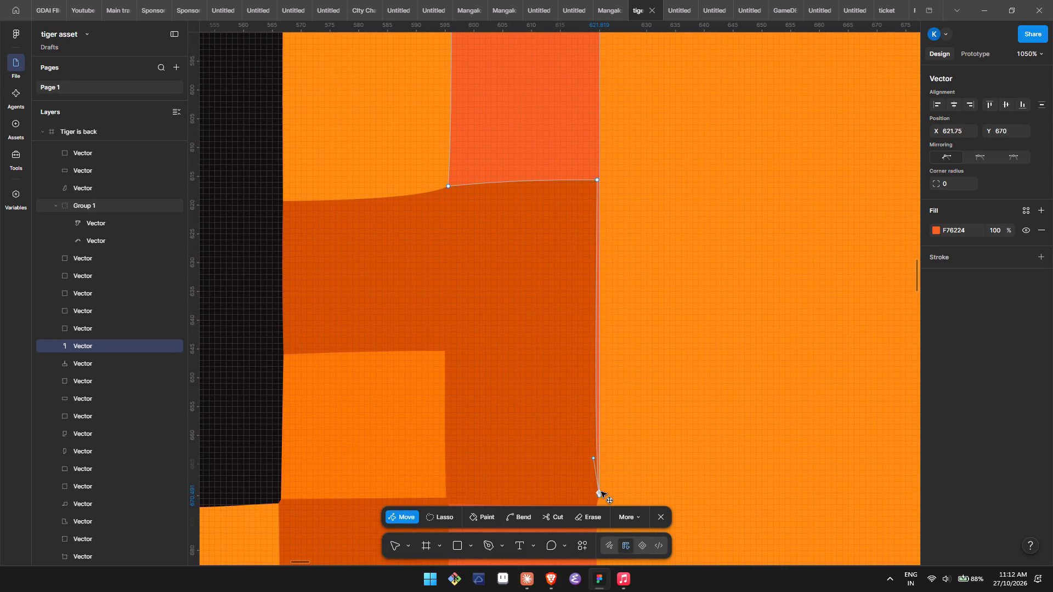
drag(601, 492, 599, 497)
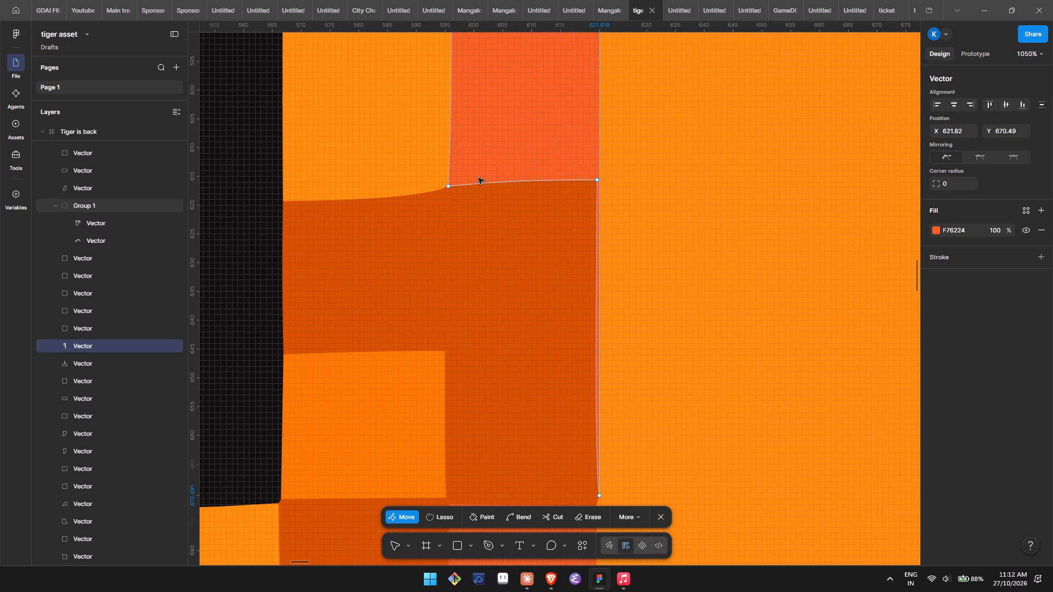
Merge the red-orange sliver's lowest anchor into the block's bottom-right corner at X 621.43, Y 615.65 and retract the leftover curve handle.
scroll(490, 169, up, 1)
scroll(484, 172, down, 1)
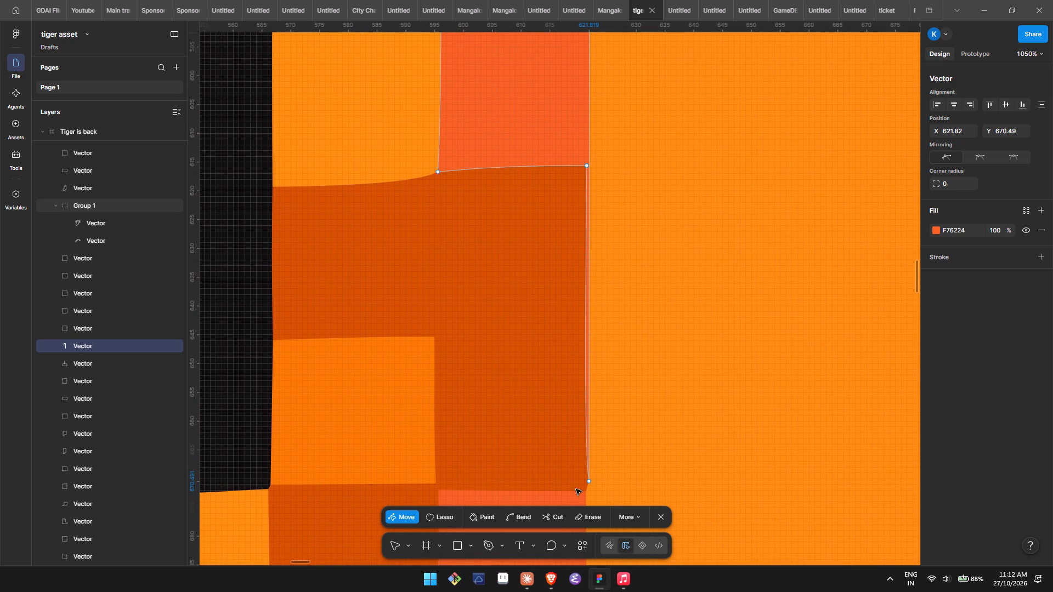
drag(591, 480, 593, 209)
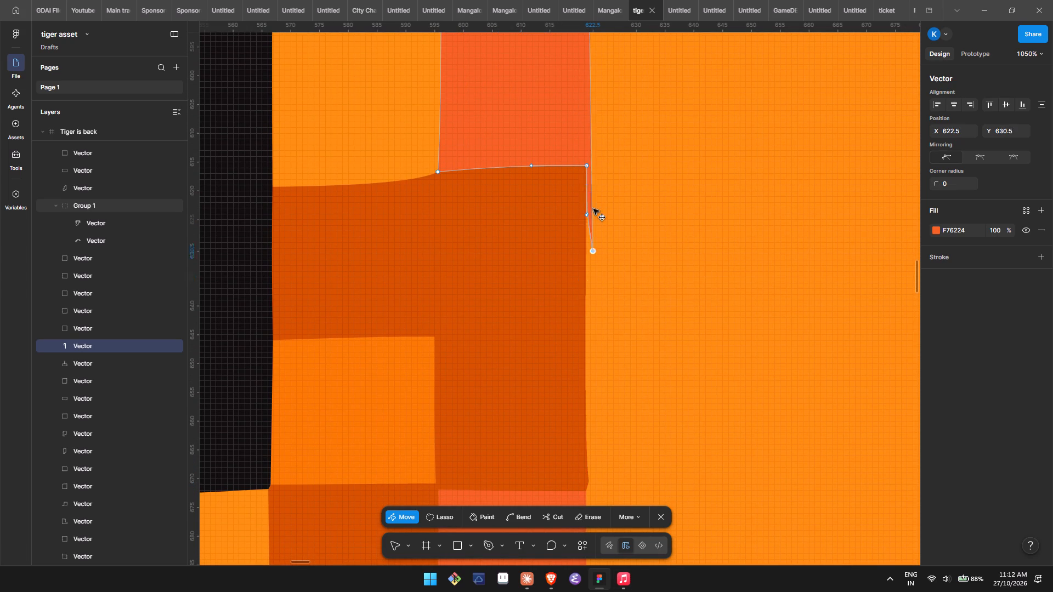
drag(593, 209, 586, 165)
click(586, 165)
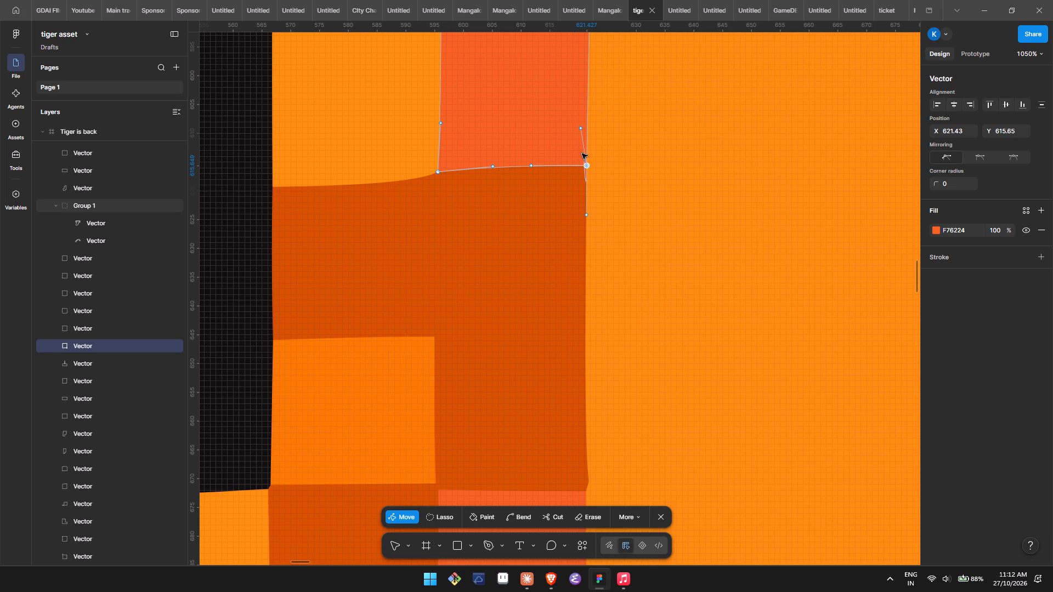
drag(580, 128, 590, 167)
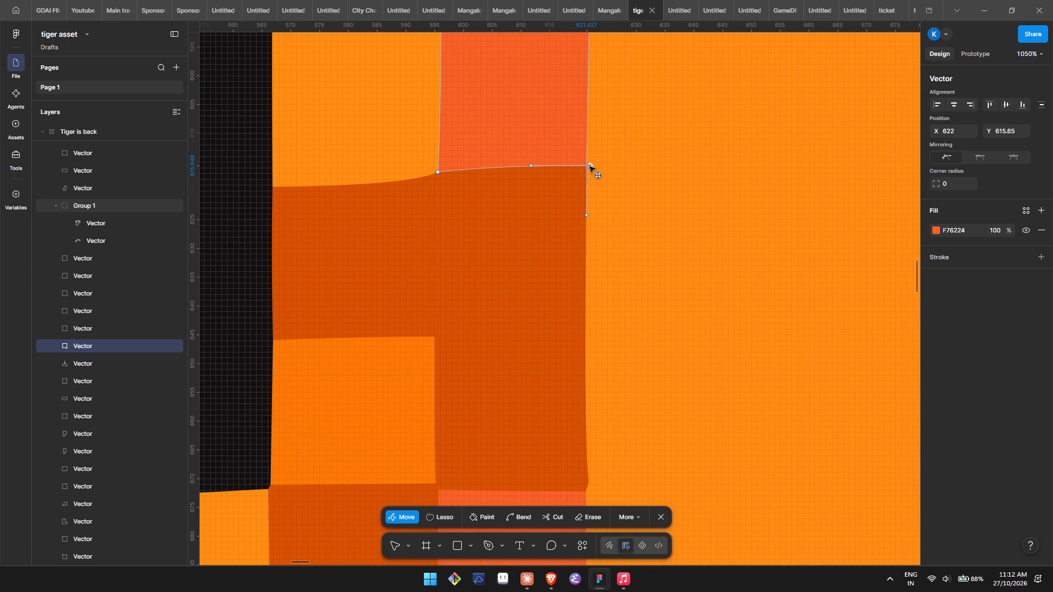
drag(590, 167, 586, 167)
click(586, 167)
Move the red-orange block's bottom-left anchor to X 596, Y 616.5 and retract its left-edge curve handle.
scroll(573, 196, up, 2)
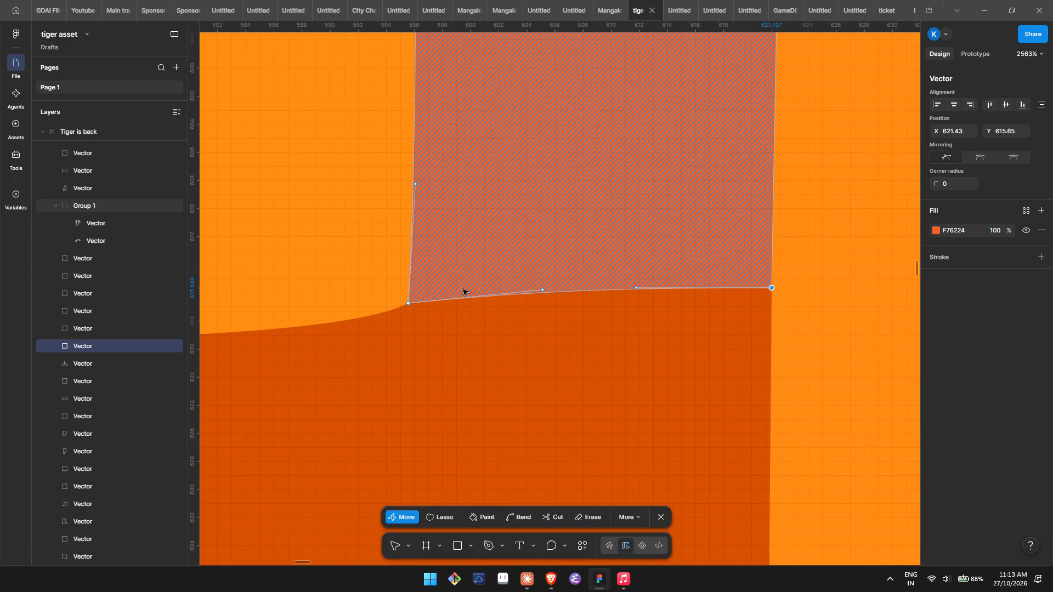
drag(407, 301, 413, 301)
drag(421, 177, 421, 187)
key(ctrl+z)
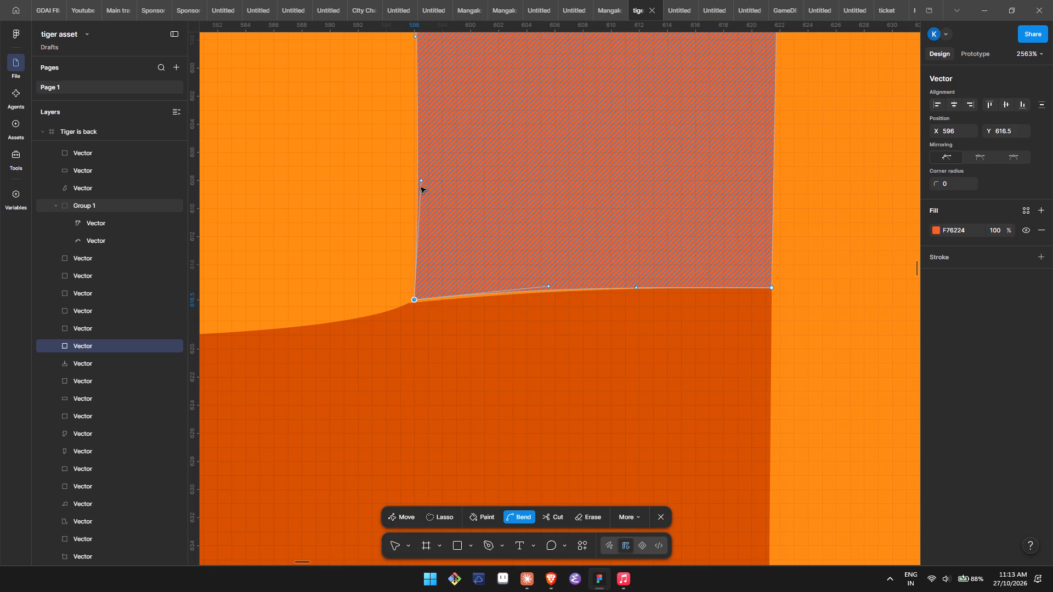
drag(421, 180, 413, 303)
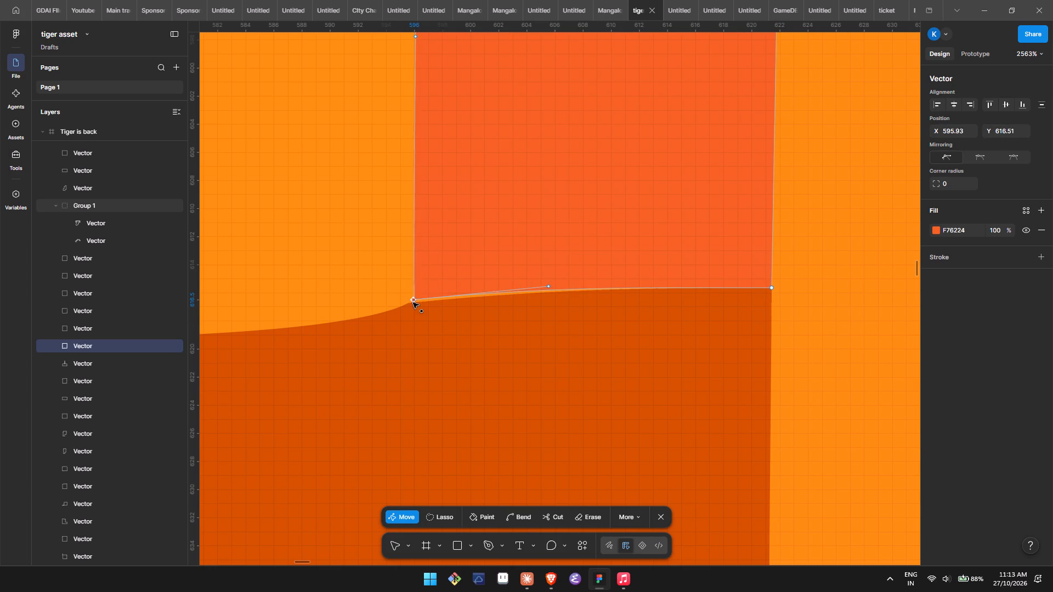
drag(413, 303, 415, 299)
click(415, 299)
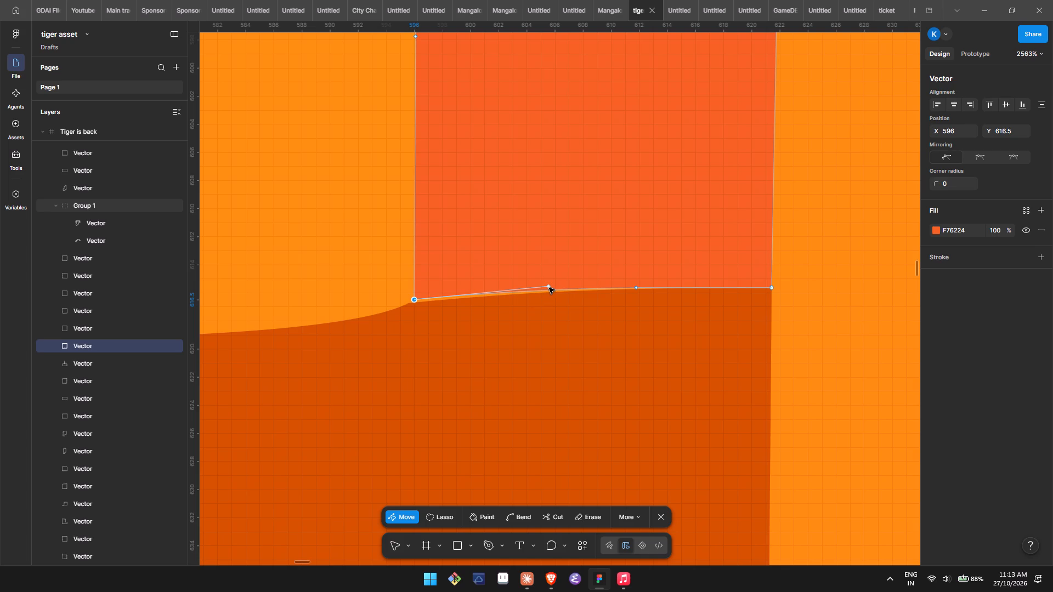
Straighten the red-orange block's bottom edge by retracting the curve handles of both bottom corner anchors.
drag(549, 288, 407, 301)
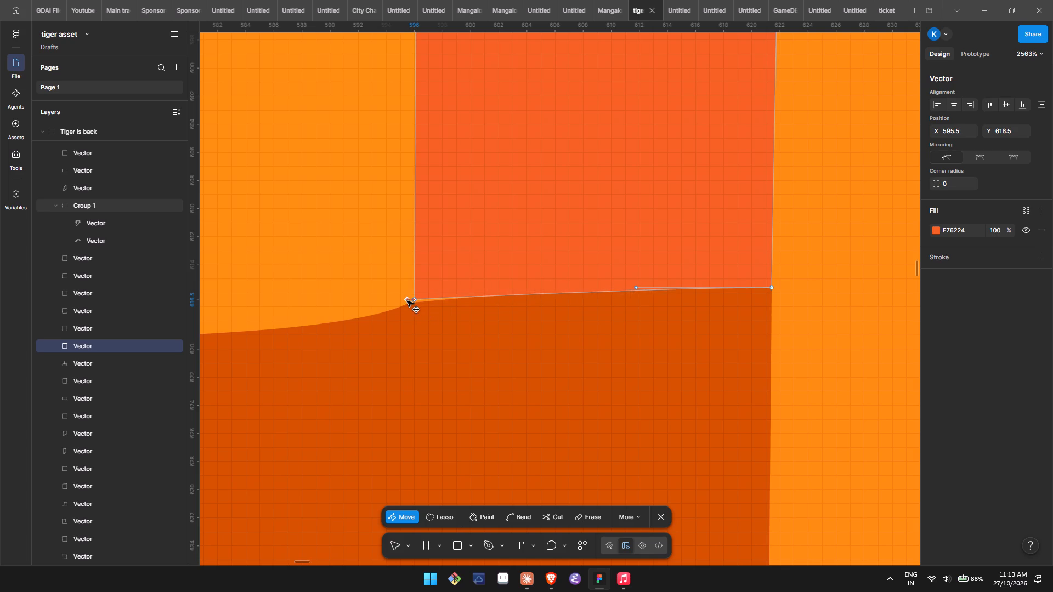
drag(407, 301, 413, 303)
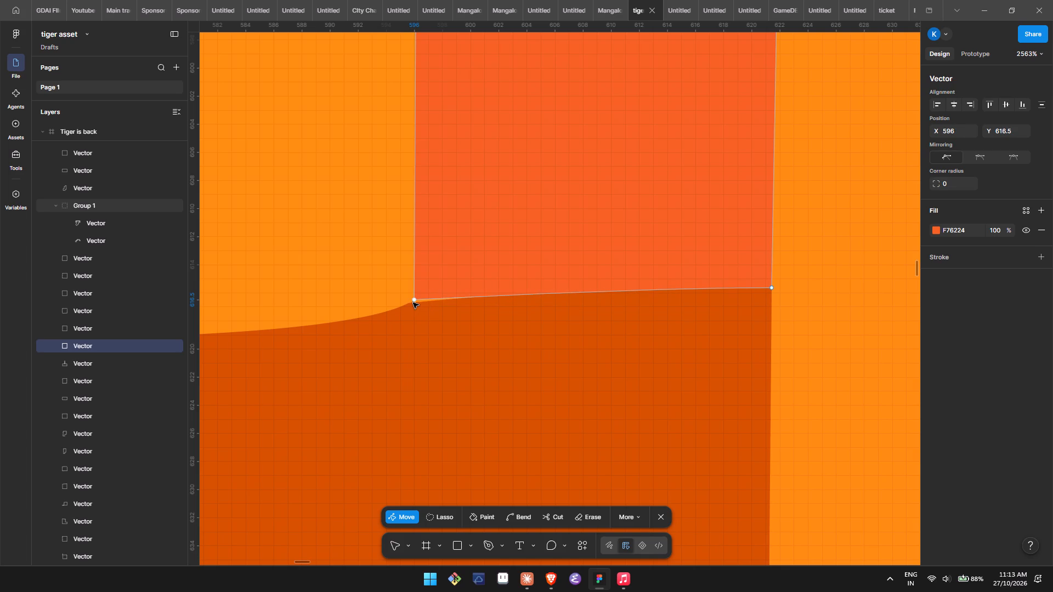
click(413, 303)
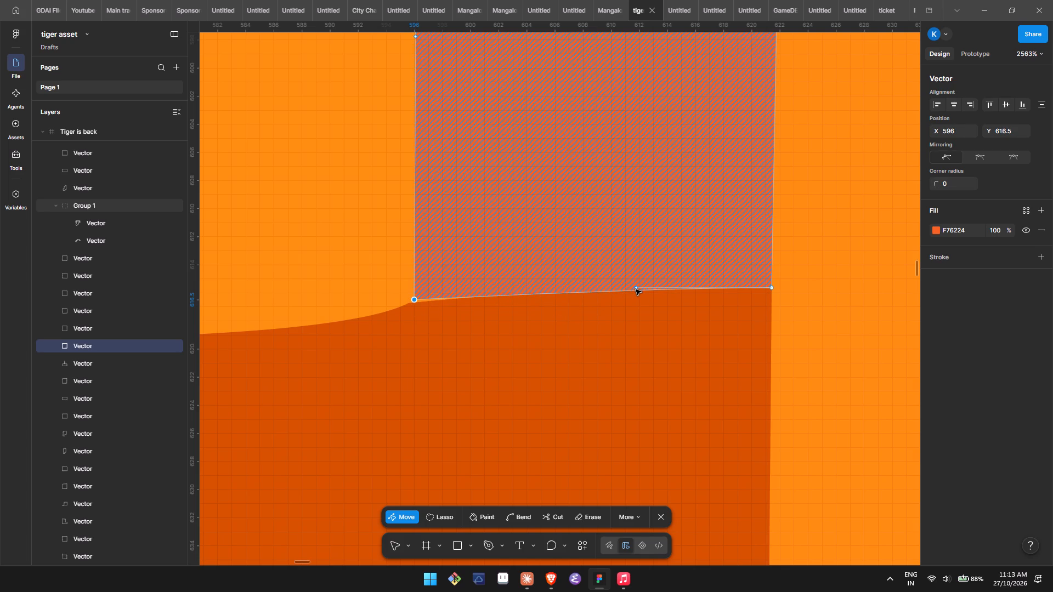
drag(636, 289, 770, 288)
click(770, 288)
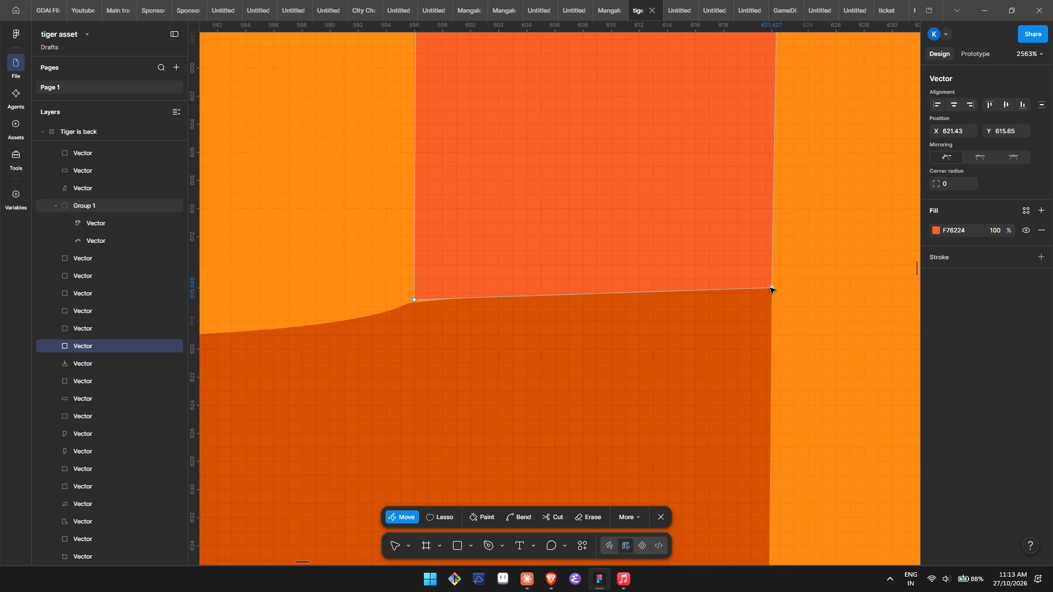
Raise the red-orange block's bottom-left anchor to X 596, Y 616.
drag(415, 299, 415, 292)
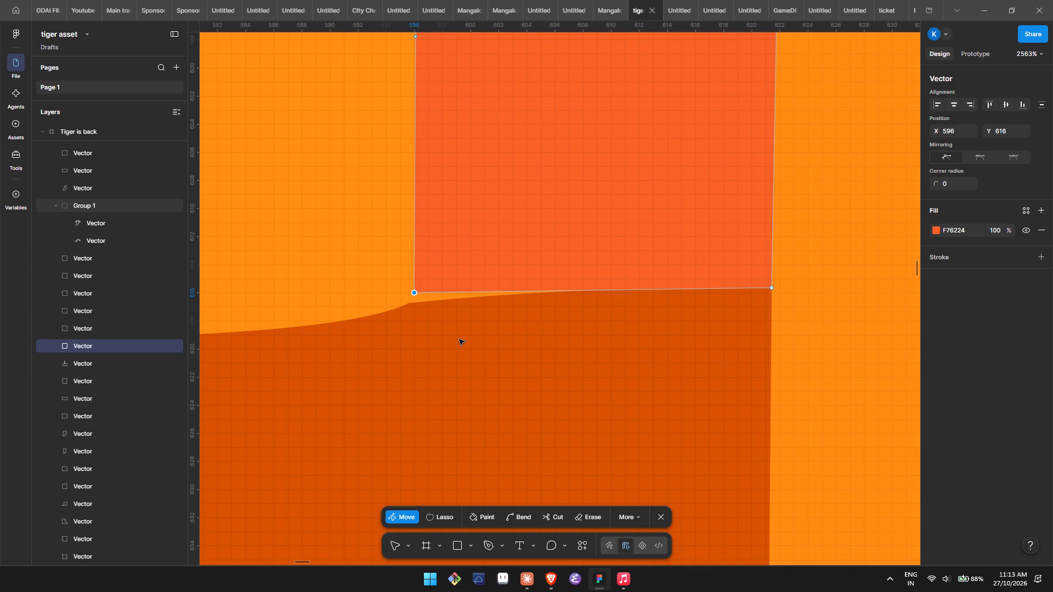
Move the red-orange block's bottom-right anchor to X 621.91, Y 616, in line with its top-right corner.
scroll(459, 332, left, 1)
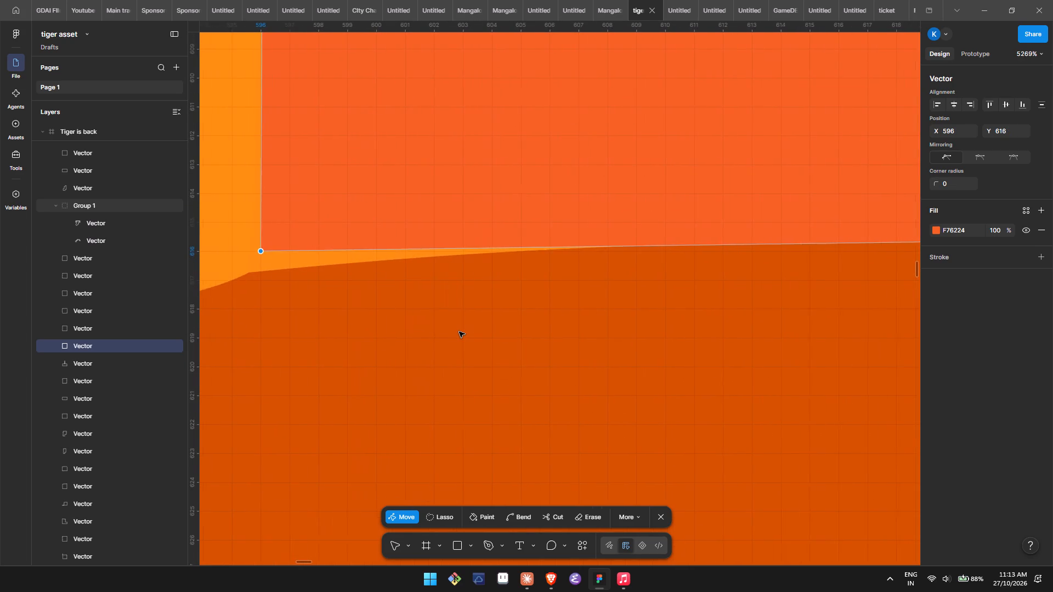
scroll(459, 332, left, 2)
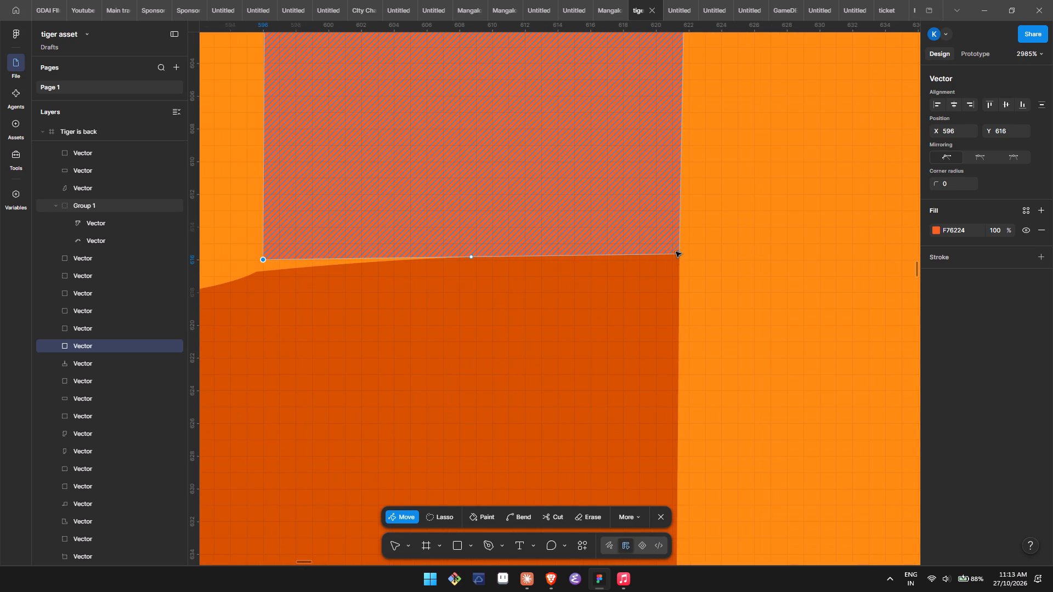
drag(680, 253, 680, 259)
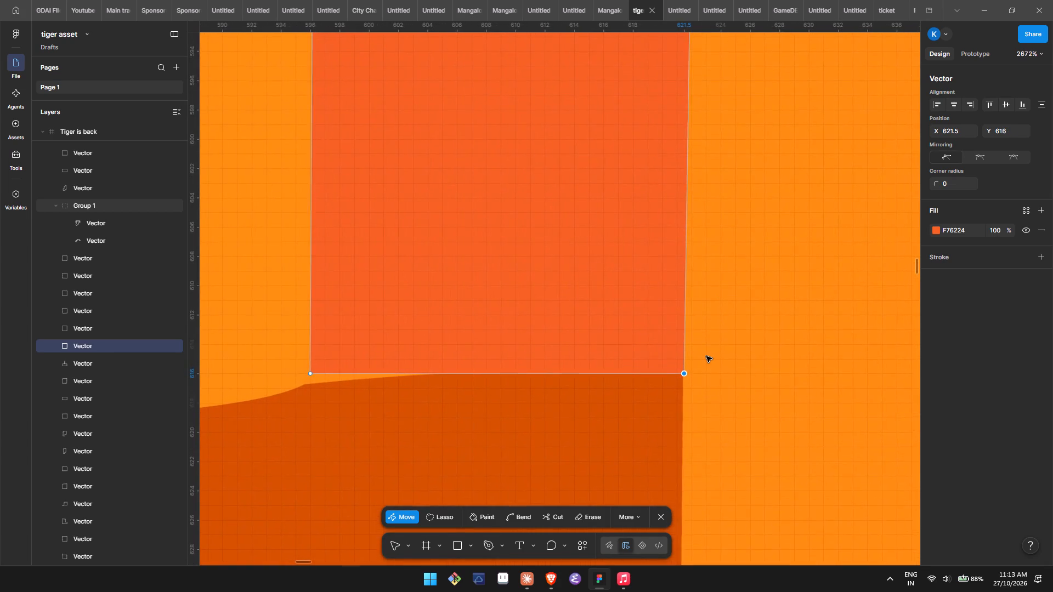
scroll(706, 356, left, 2)
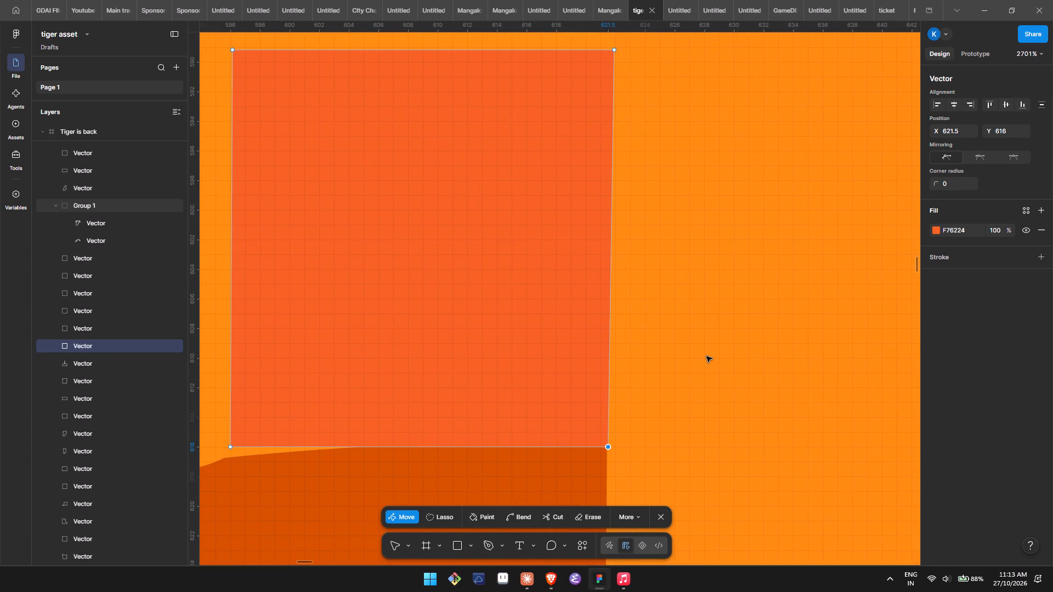
drag(605, 449, 612, 443)
click(616, 447)
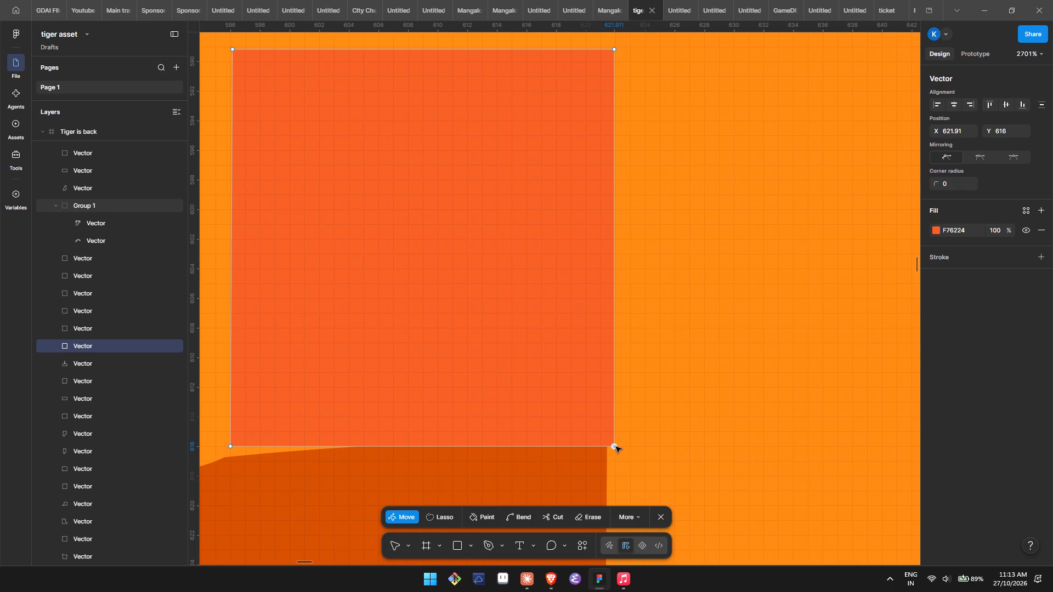
click(616, 447)
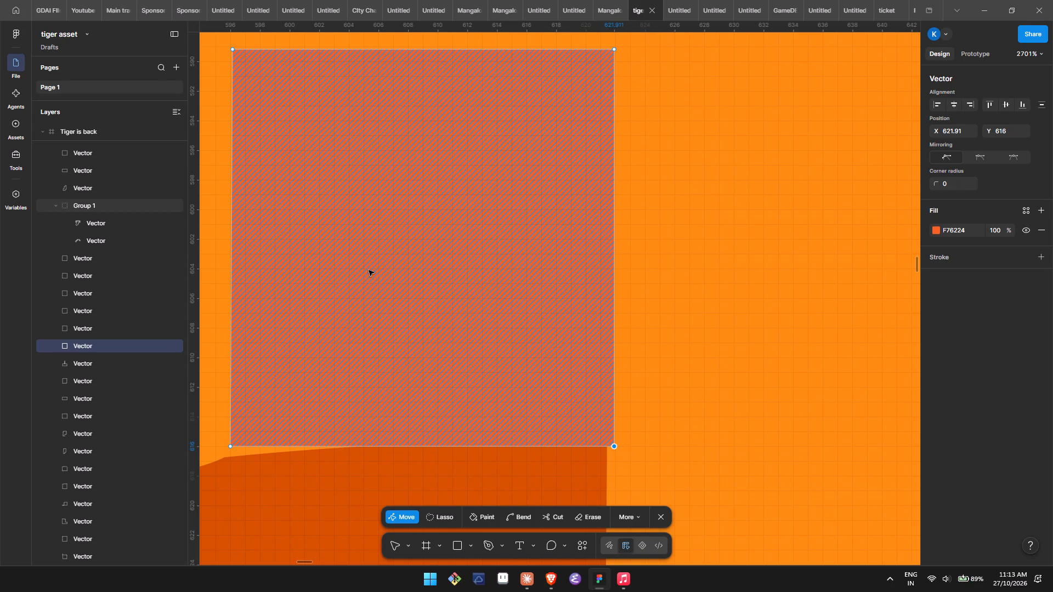
Open the dark orange block beneath for vector editing and move its top-right anchor to X 622, Y 616.
scroll(365, 270, right, 2)
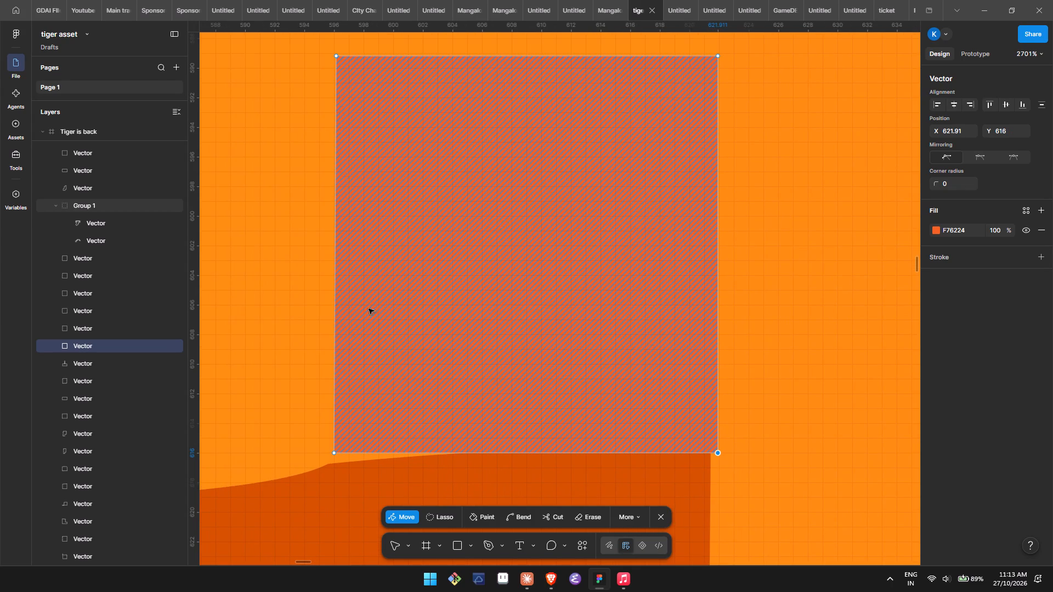
scroll(384, 360, down, 1)
double_click(369, 335)
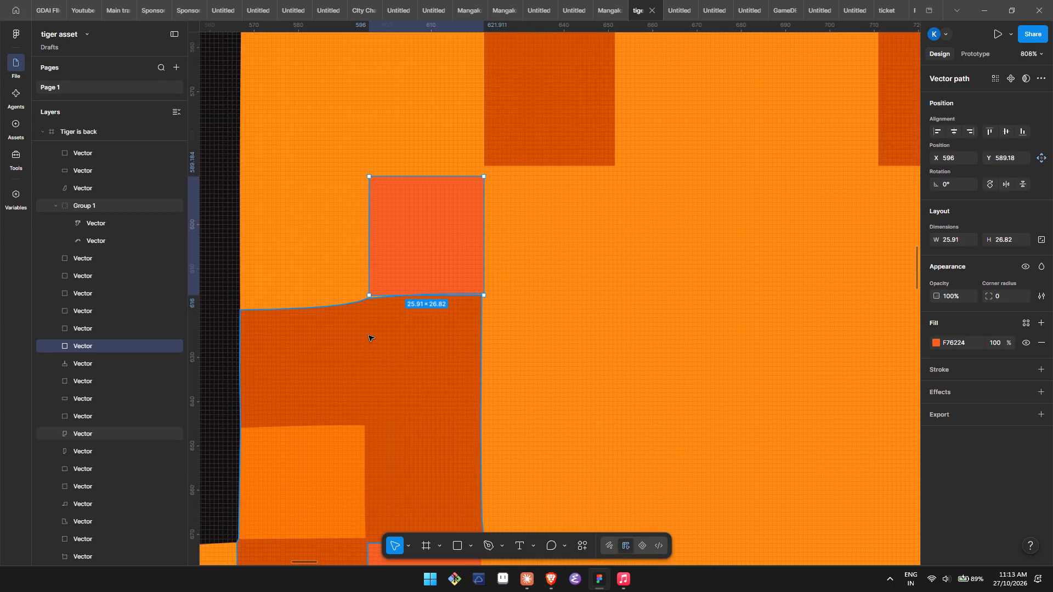
double_click(352, 322)
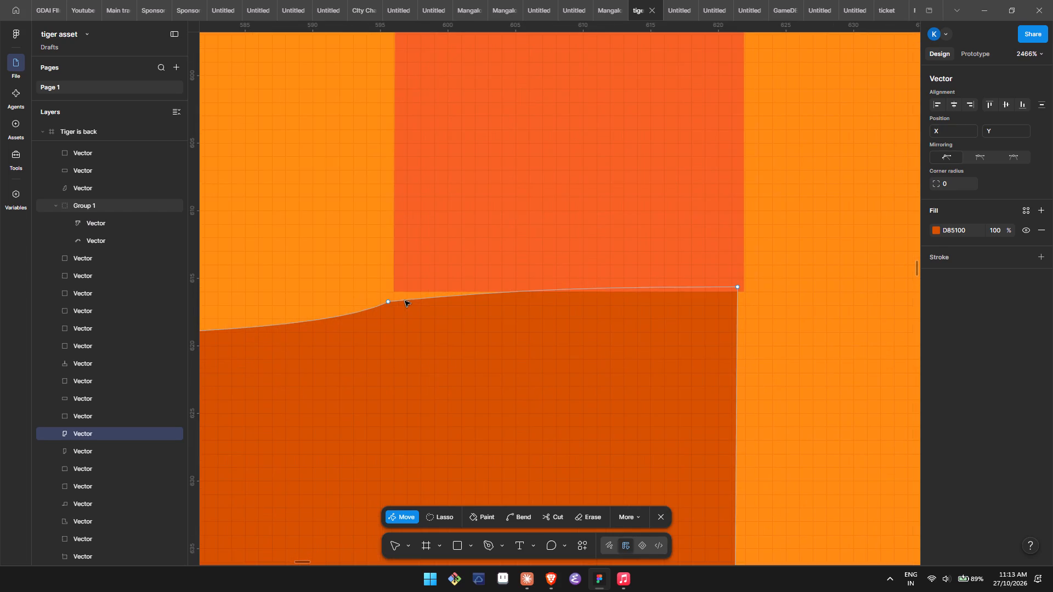
scroll(407, 301, left, 4)
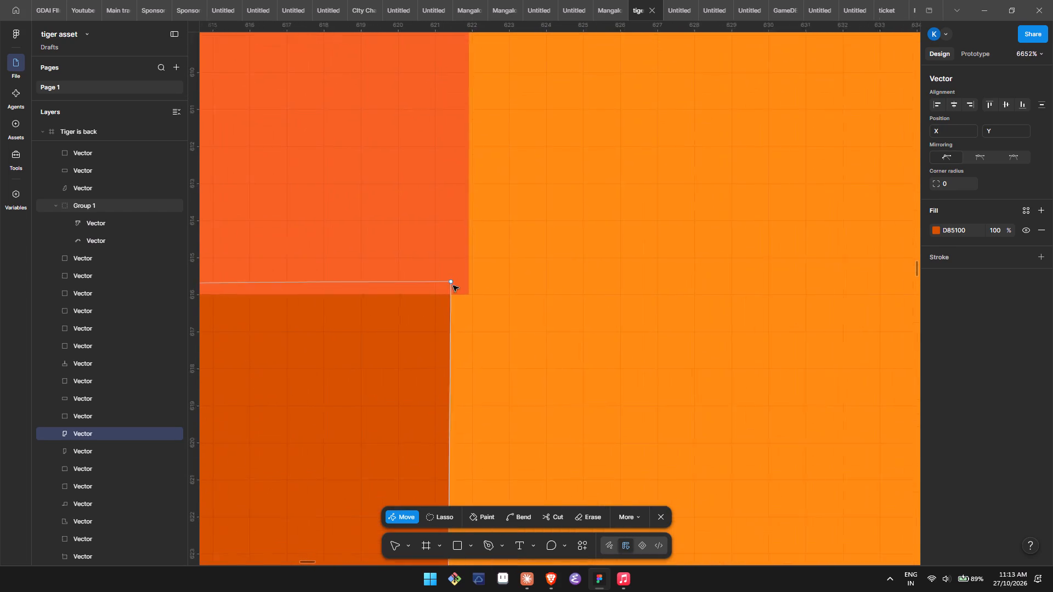
drag(444, 280, 447, 286)
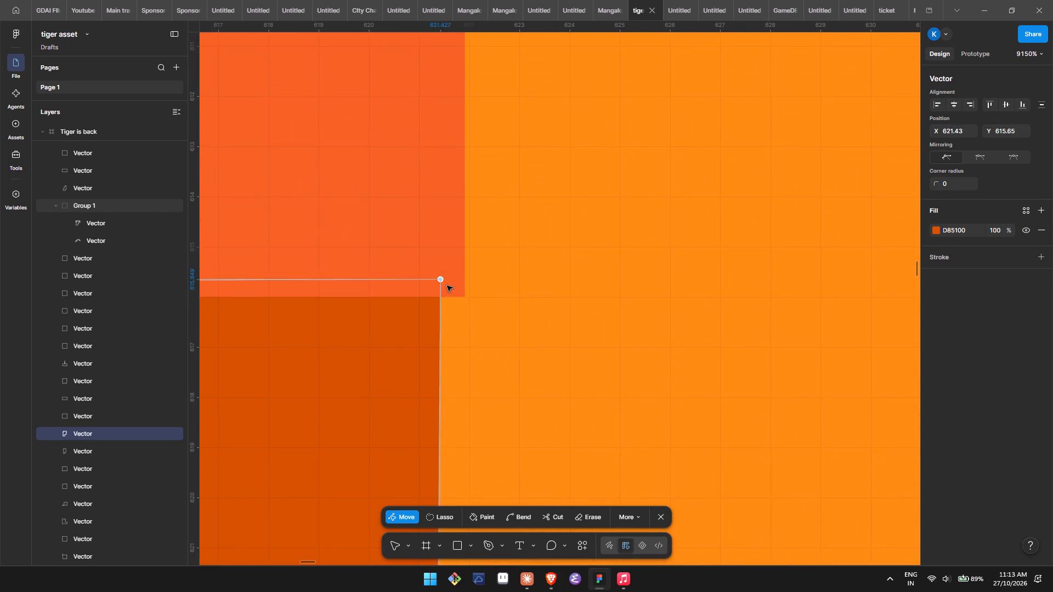
drag(447, 286, 465, 295)
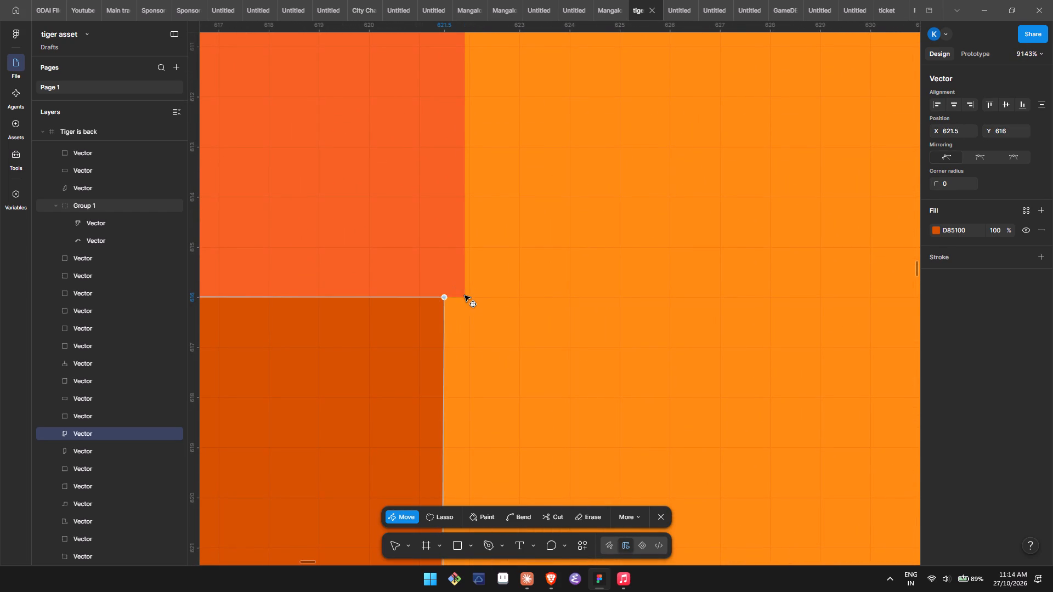
drag(465, 295, 461, 303)
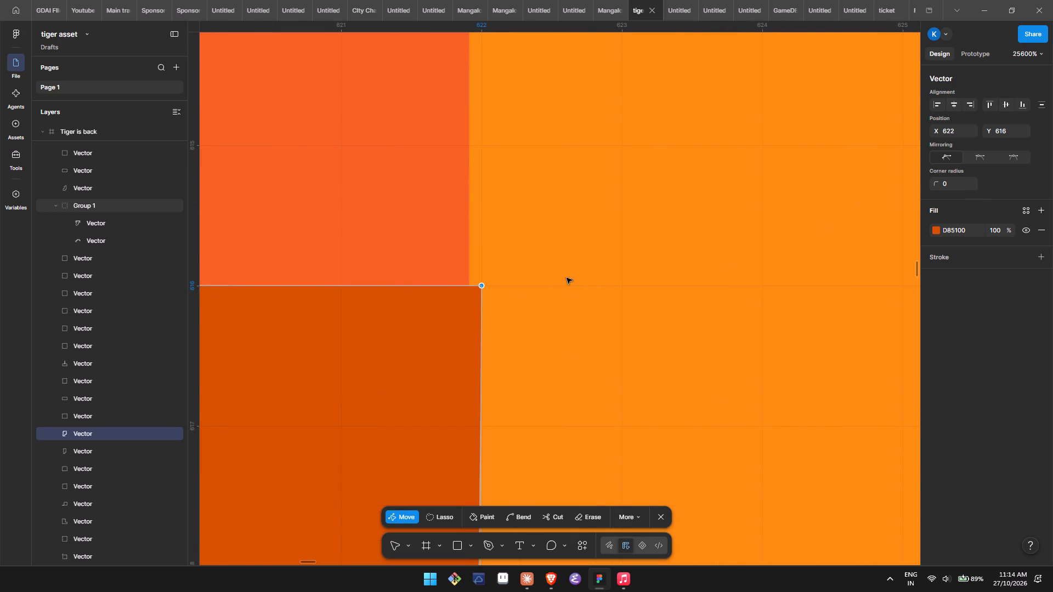
drag(482, 287, 445, 287)
drag(445, 287, 444, 278)
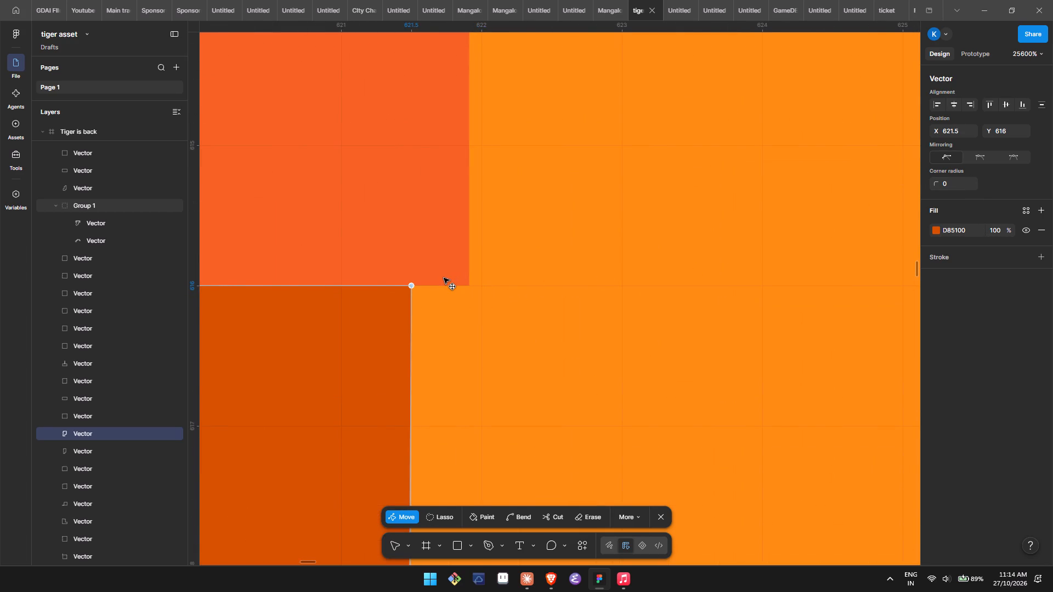
drag(444, 278, 457, 276)
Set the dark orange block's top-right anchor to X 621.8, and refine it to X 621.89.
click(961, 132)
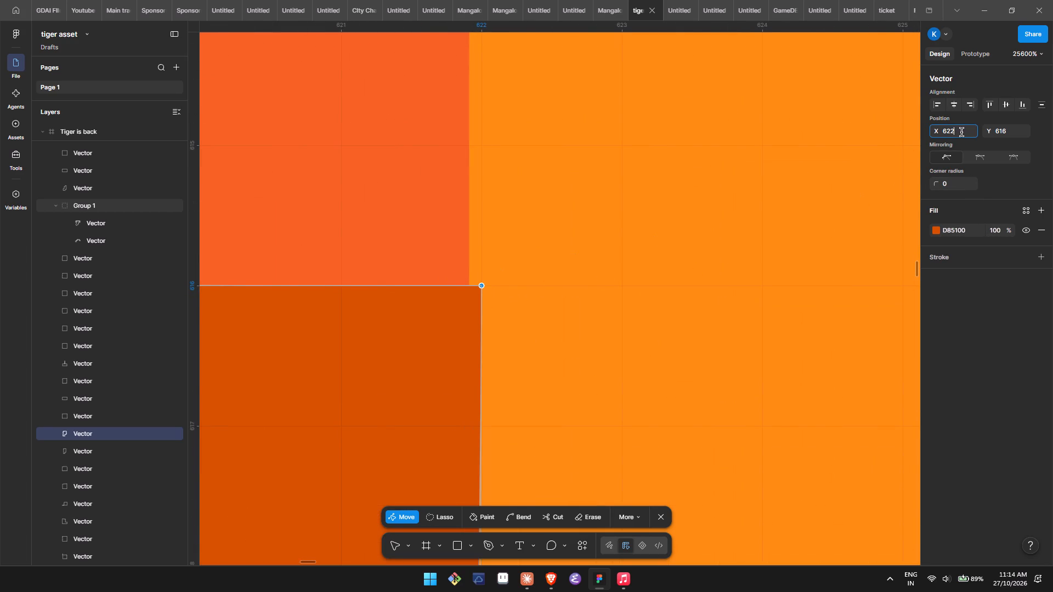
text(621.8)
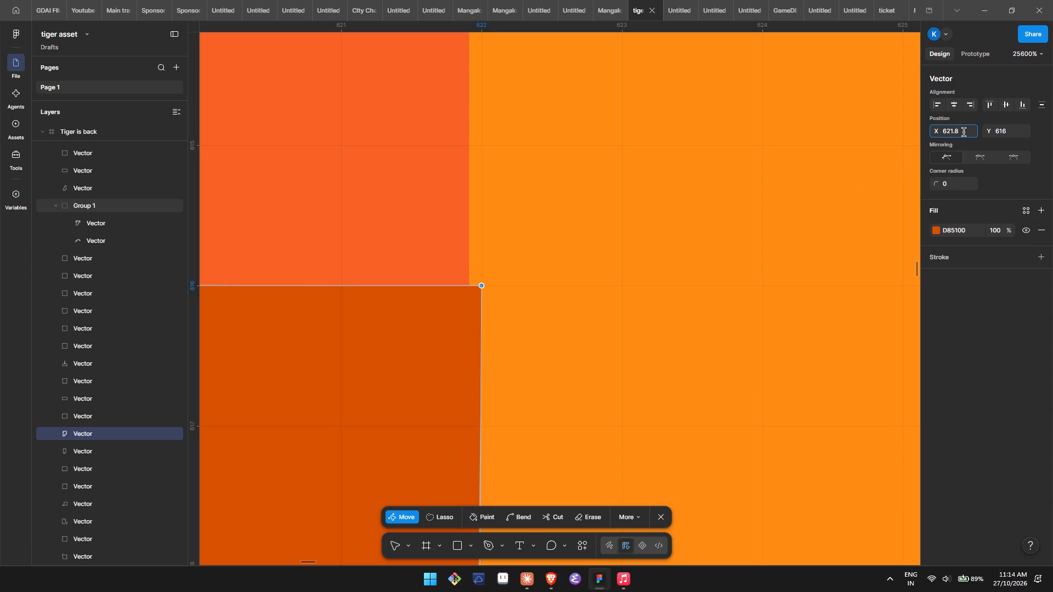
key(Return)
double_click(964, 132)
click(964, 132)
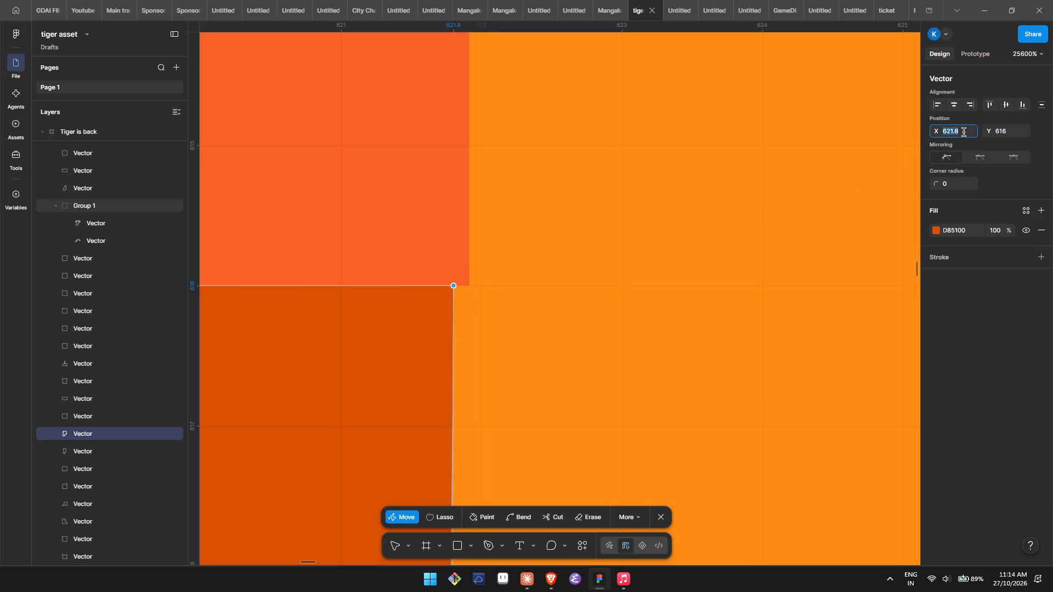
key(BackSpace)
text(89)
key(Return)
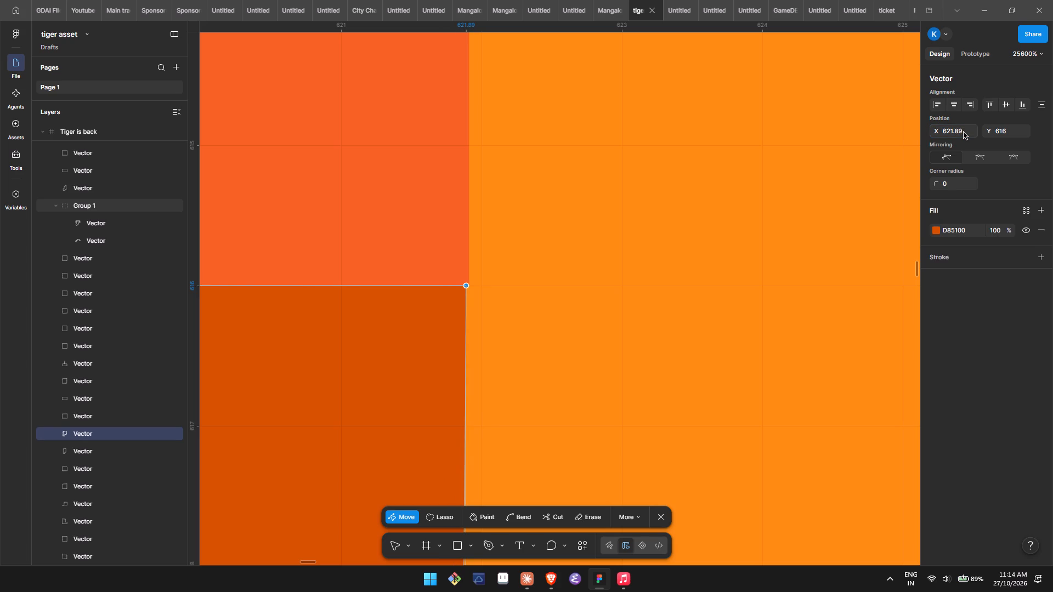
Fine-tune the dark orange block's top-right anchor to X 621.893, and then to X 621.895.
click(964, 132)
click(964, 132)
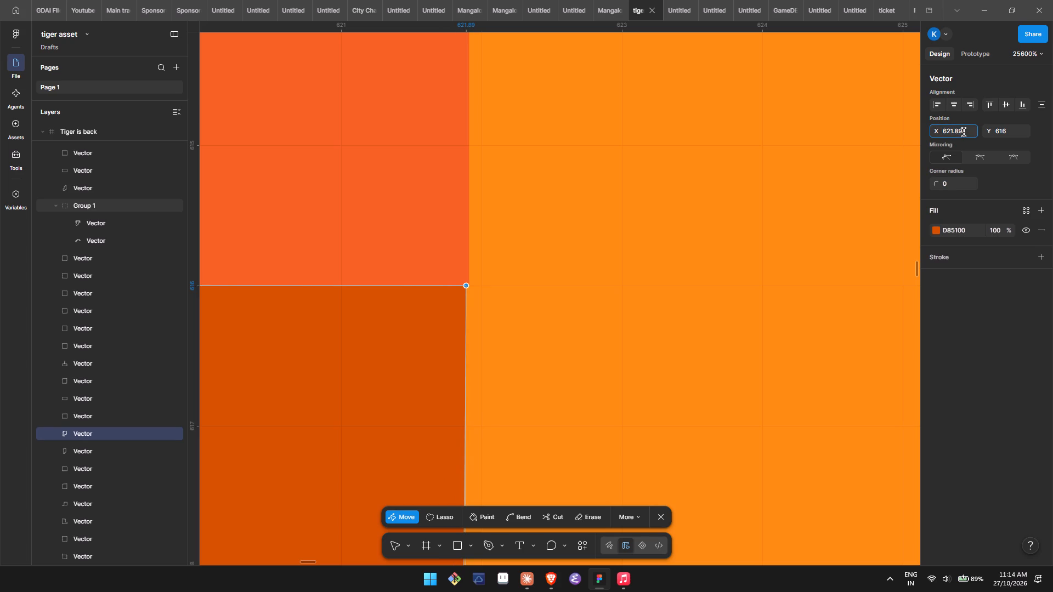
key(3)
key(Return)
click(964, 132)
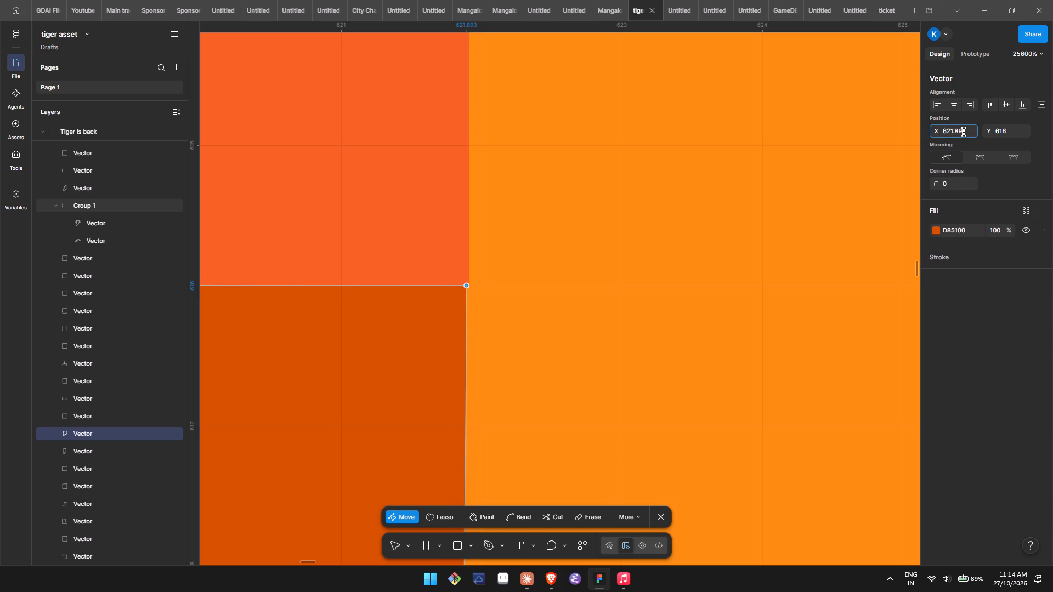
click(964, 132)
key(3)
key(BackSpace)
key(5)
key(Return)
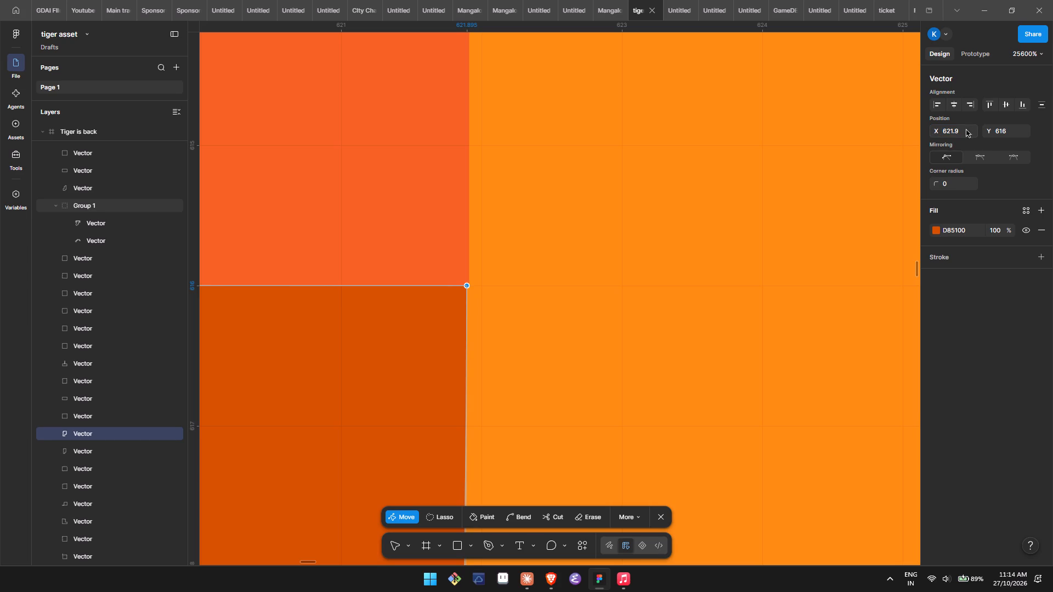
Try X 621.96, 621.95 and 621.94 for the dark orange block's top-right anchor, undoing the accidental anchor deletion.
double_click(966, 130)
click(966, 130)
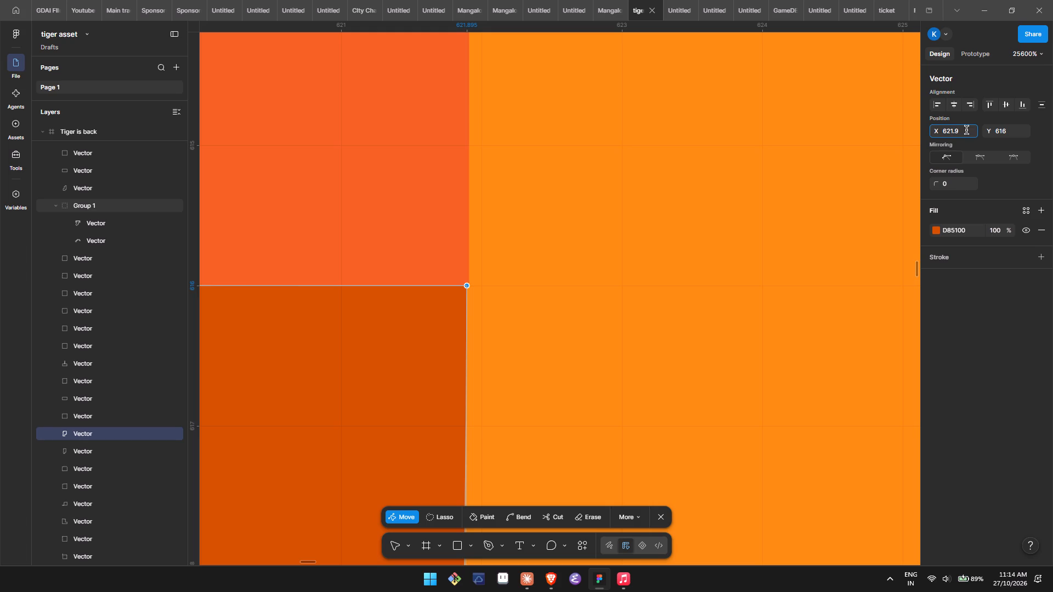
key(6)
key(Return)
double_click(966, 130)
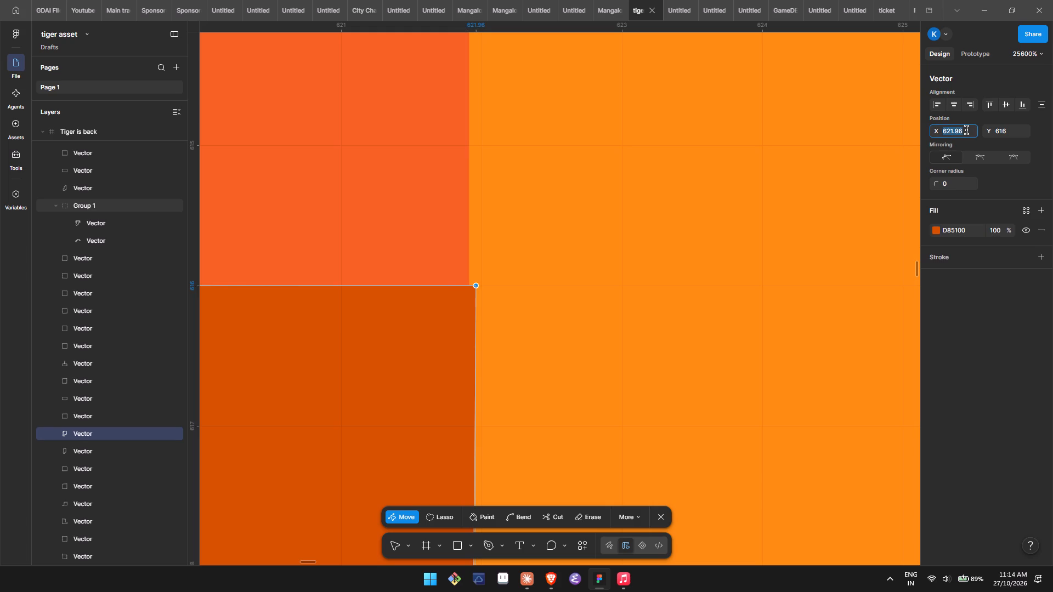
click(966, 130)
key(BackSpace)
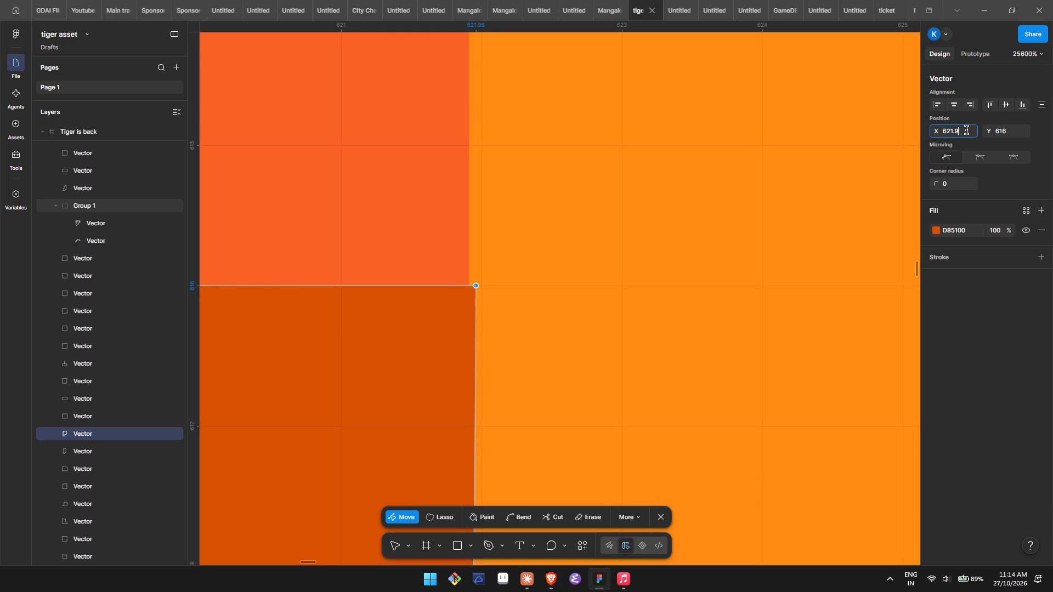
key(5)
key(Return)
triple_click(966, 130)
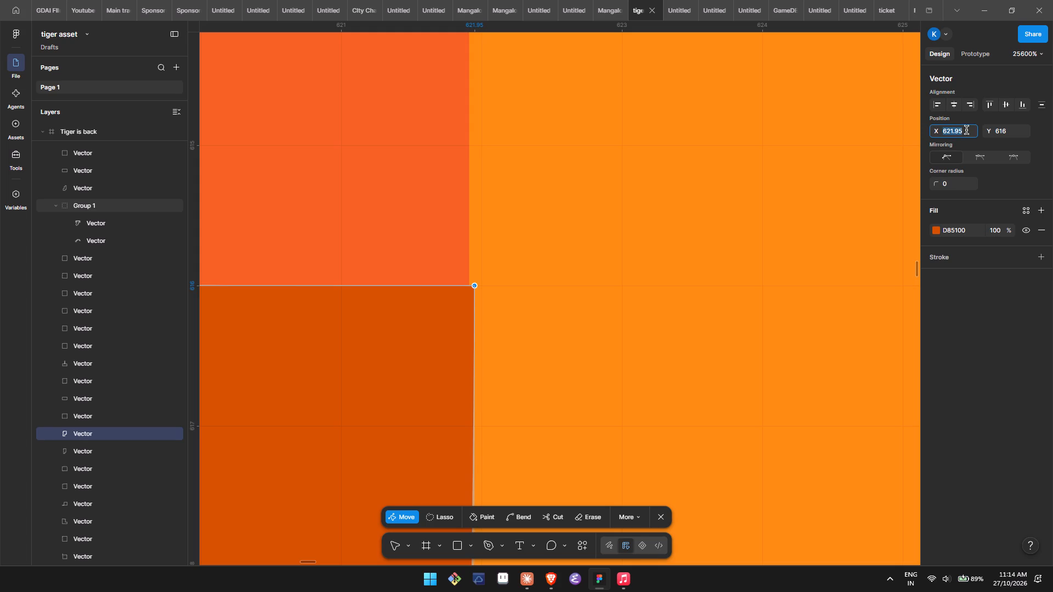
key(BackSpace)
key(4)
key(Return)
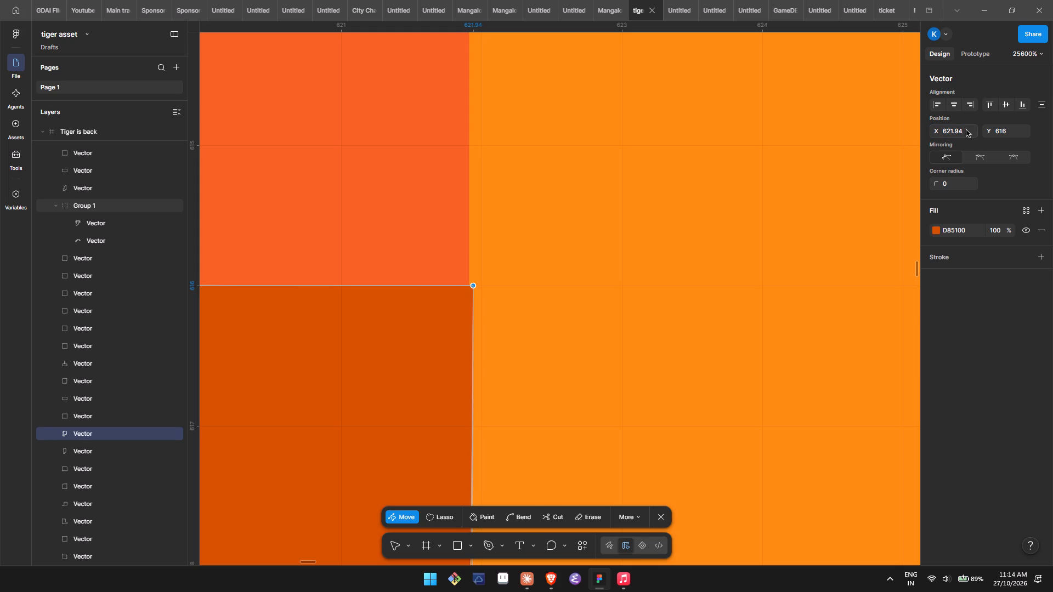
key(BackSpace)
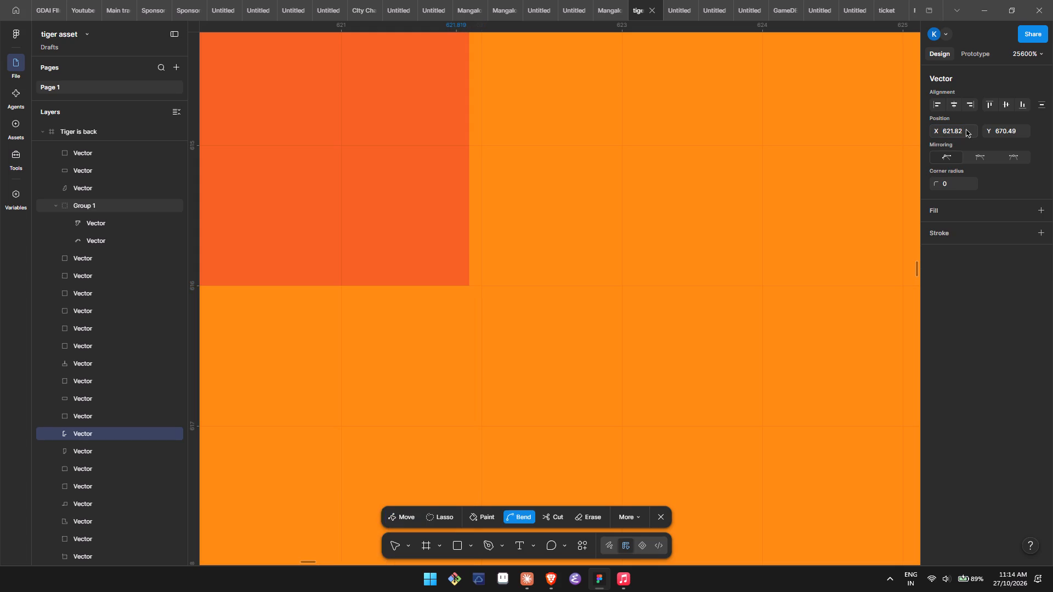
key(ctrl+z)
Set the dark orange block's top-right anchor to X 621.93 and undo the accidental anchor deletion.
click(966, 130)
click(966, 130)
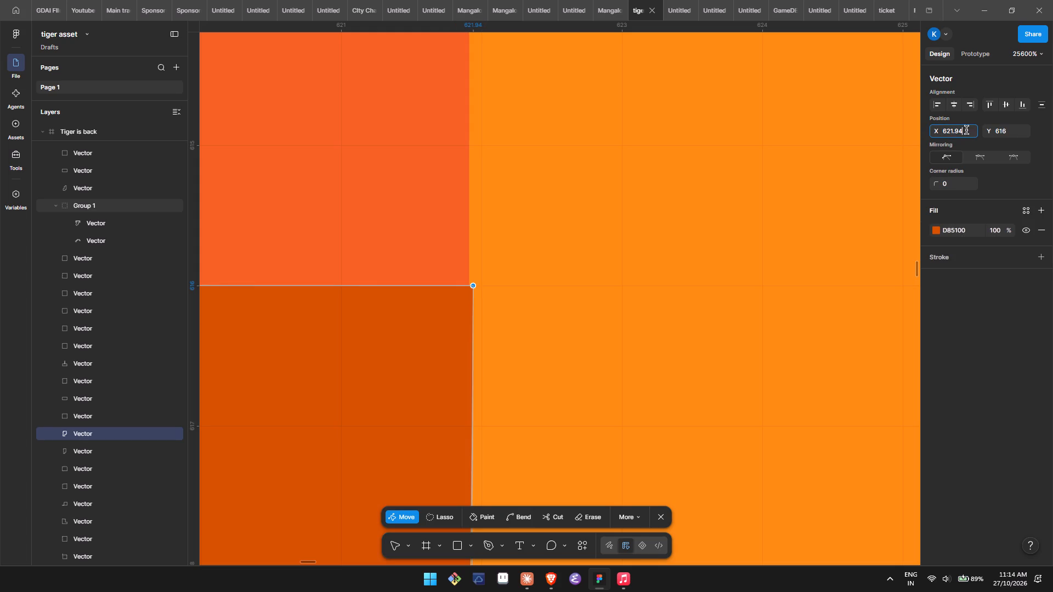
key(BackSpace)
key(3)
key(Return)
key(BackSpace)
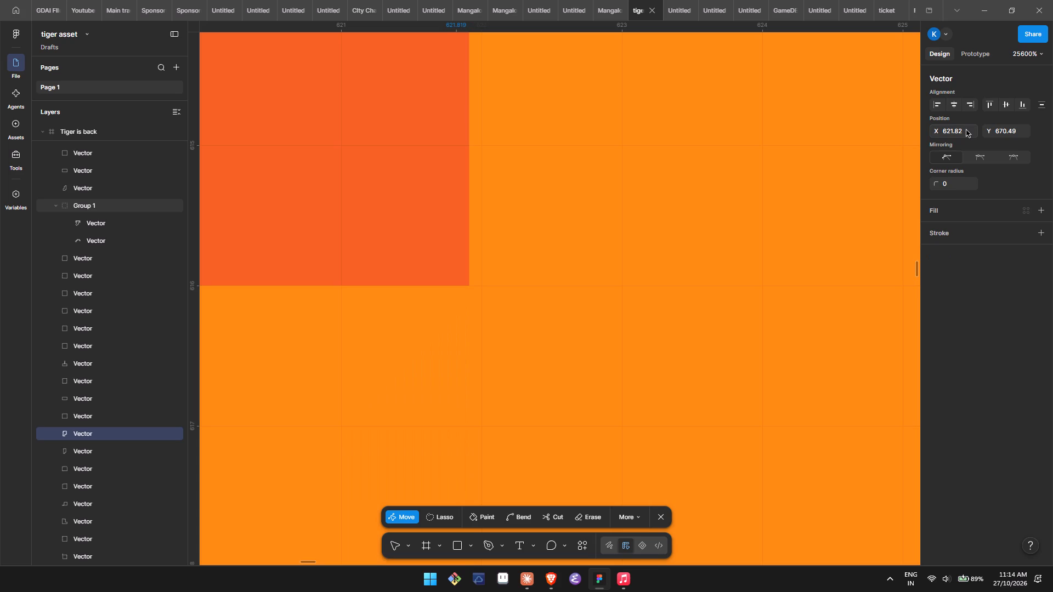
key(ctrl+z)
Set the dark orange block's top-right anchor to X 621.92 and exit vector editing.
click(966, 130)
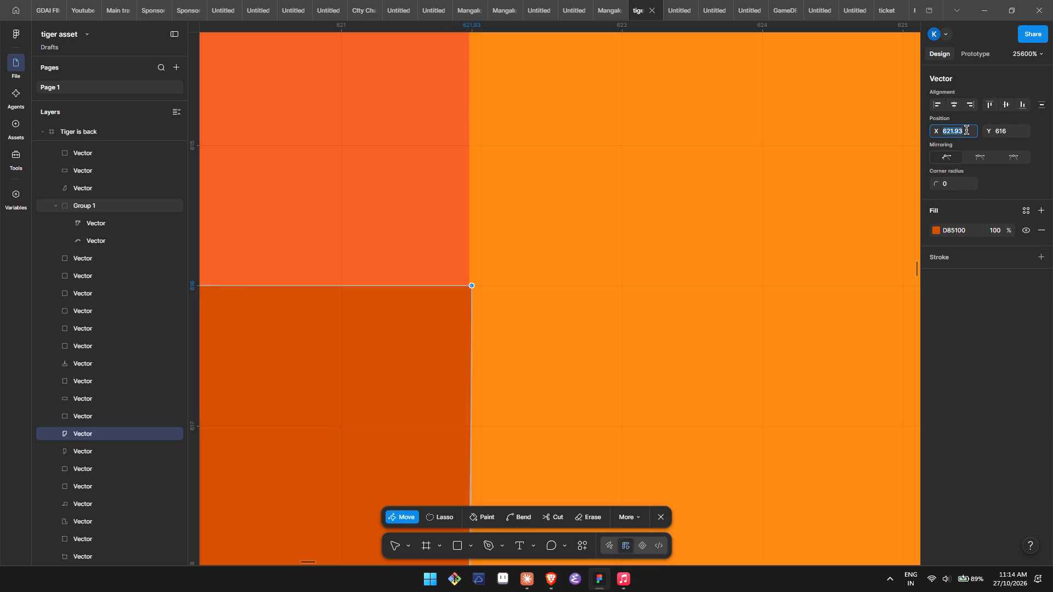
click(966, 130)
key(BackSpace)
key(2)
key(Return)
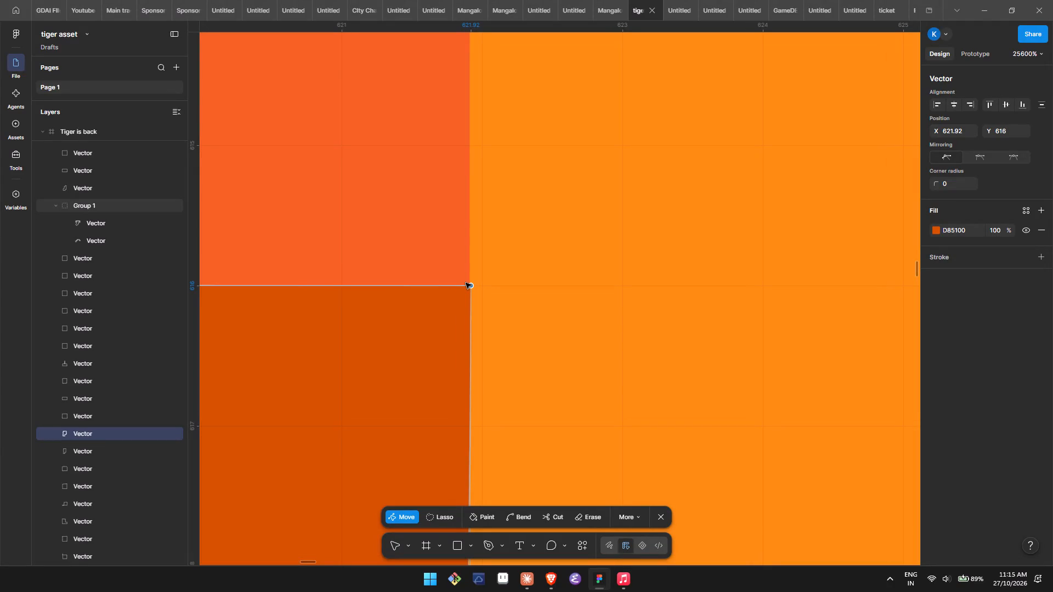
click(500, 286)
double_click(500, 286)
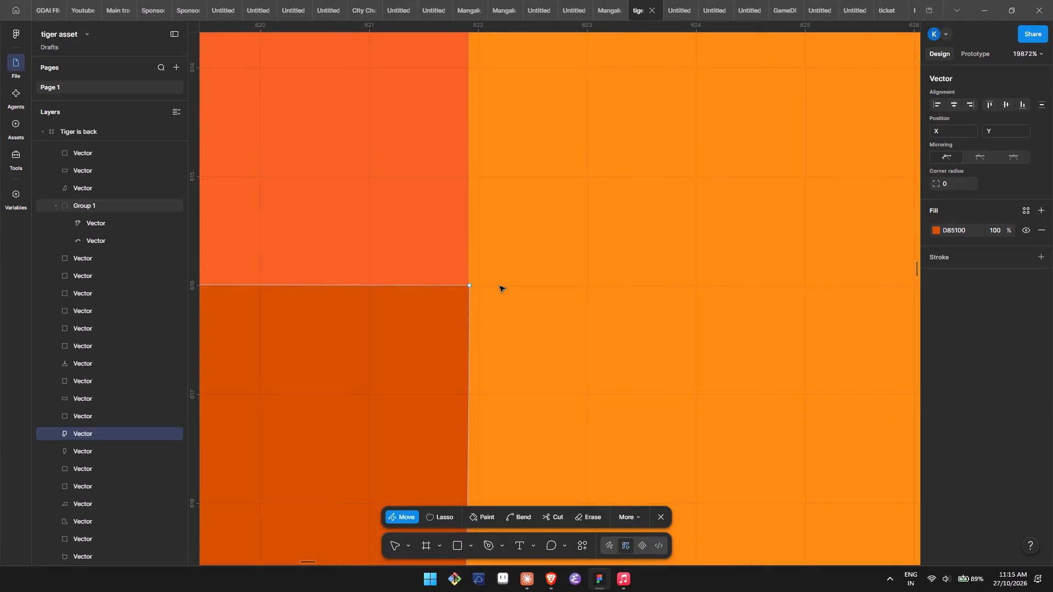
click(500, 286)
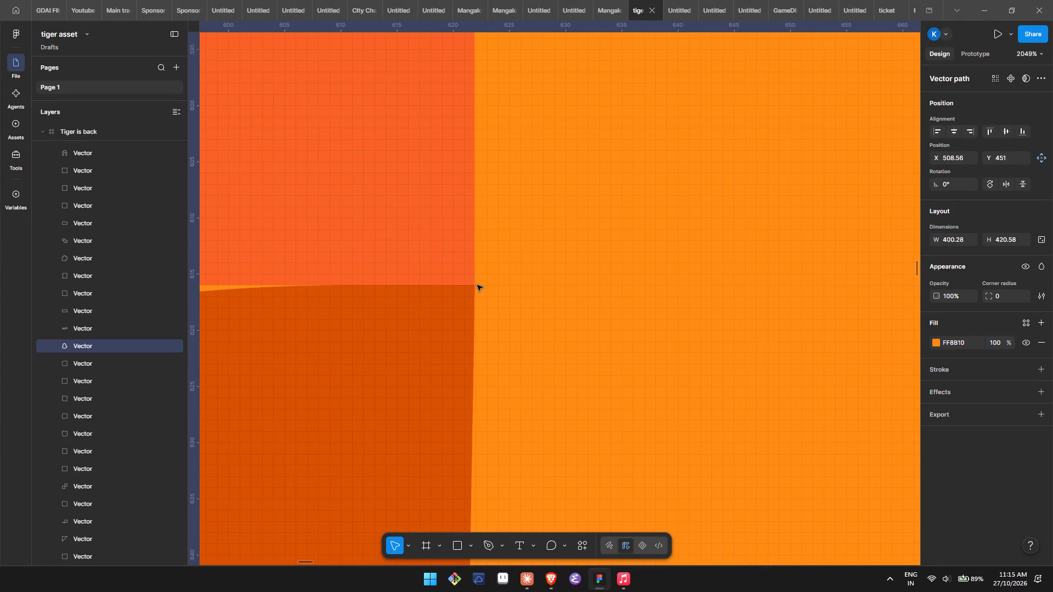
Merge the dark orange block's extra lower-right anchor into the corner below it and shift that corner to X 623, Y 672.5.
scroll(511, 284, down, 1)
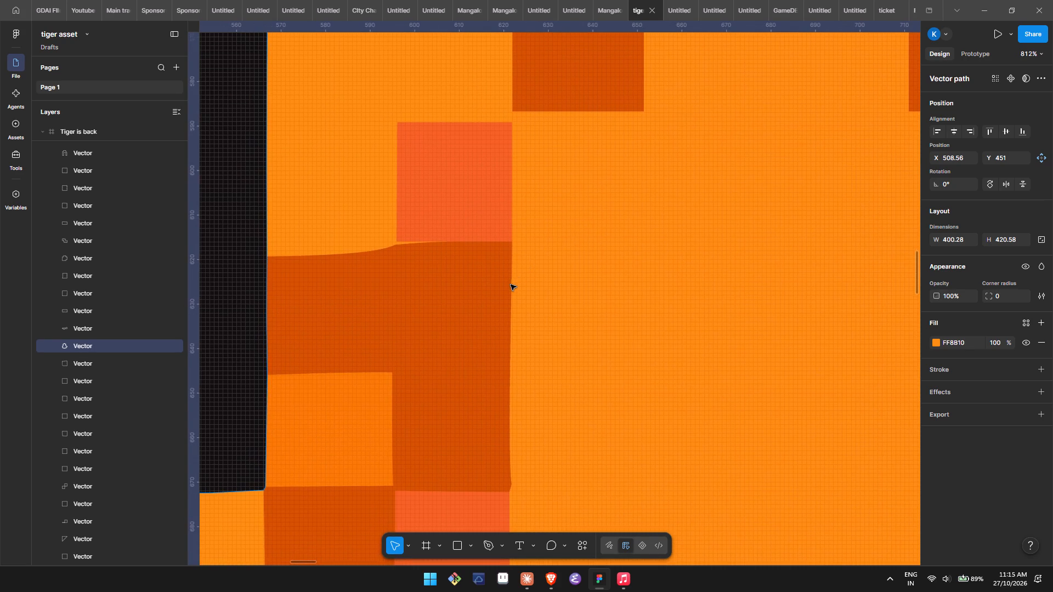
double_click(505, 284)
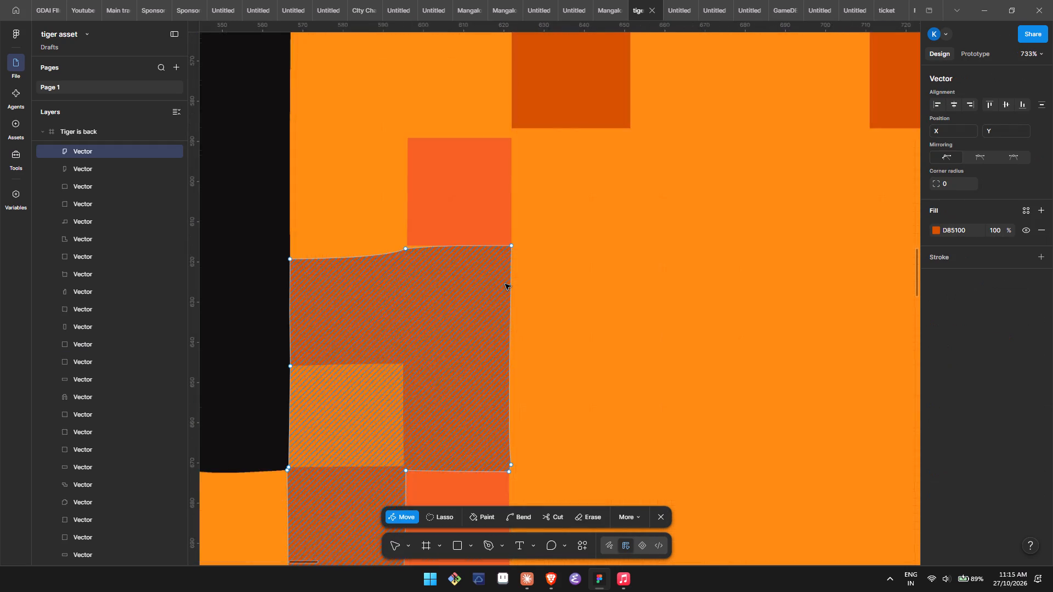
scroll(505, 284, down, 1)
scroll(501, 388, down, 1)
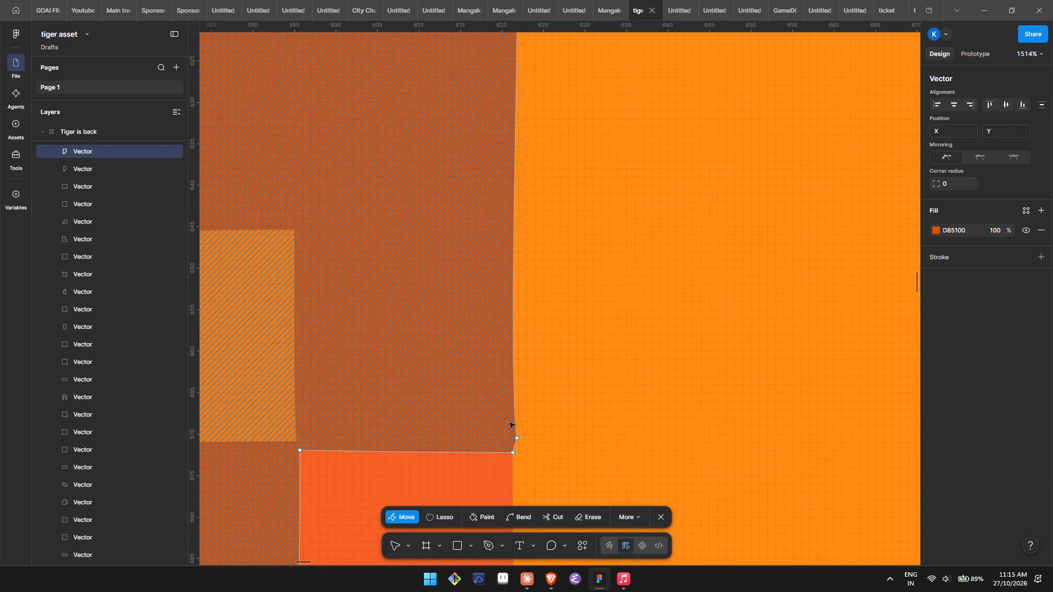
drag(517, 439, 514, 451)
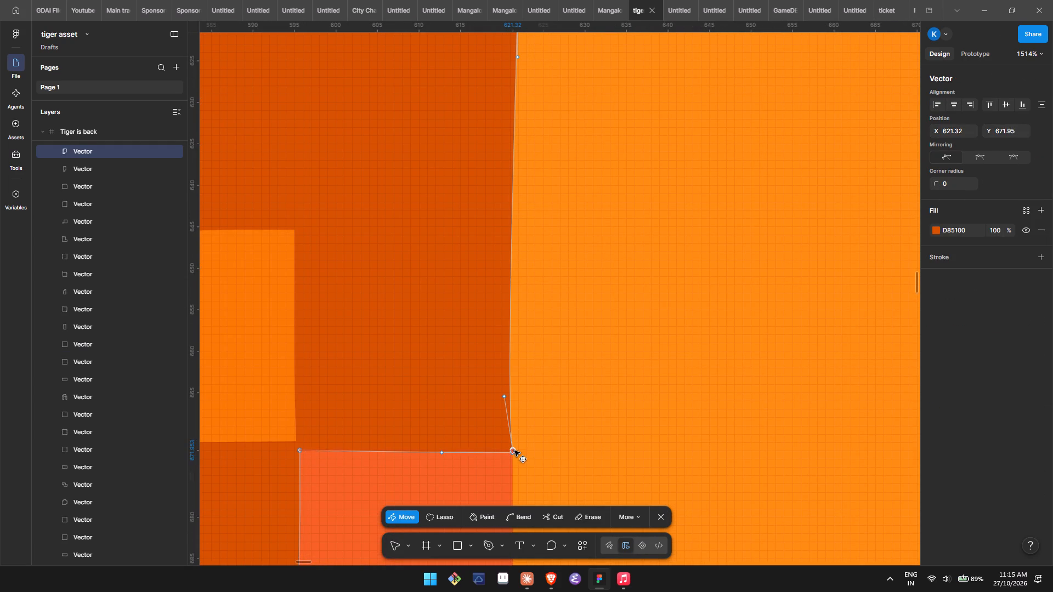
drag(514, 451, 513, 452)
drag(513, 452, 519, 452)
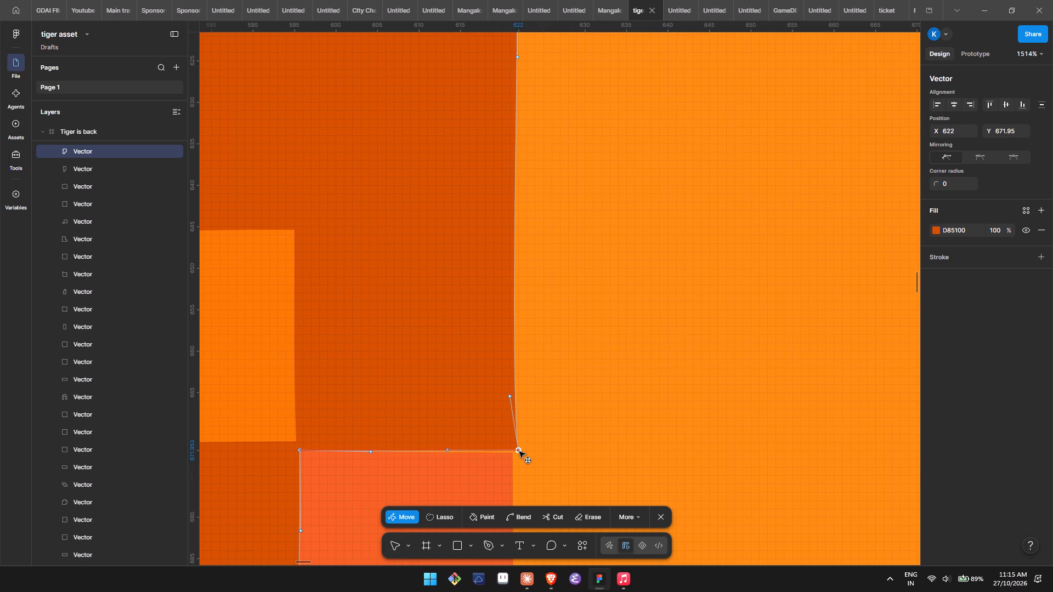
drag(519, 452, 526, 453)
Retract the vertical curve handle of the dark orange block's top-right anchor onto the anchor at X 621.92, Y 616.
scroll(526, 453, up, 4)
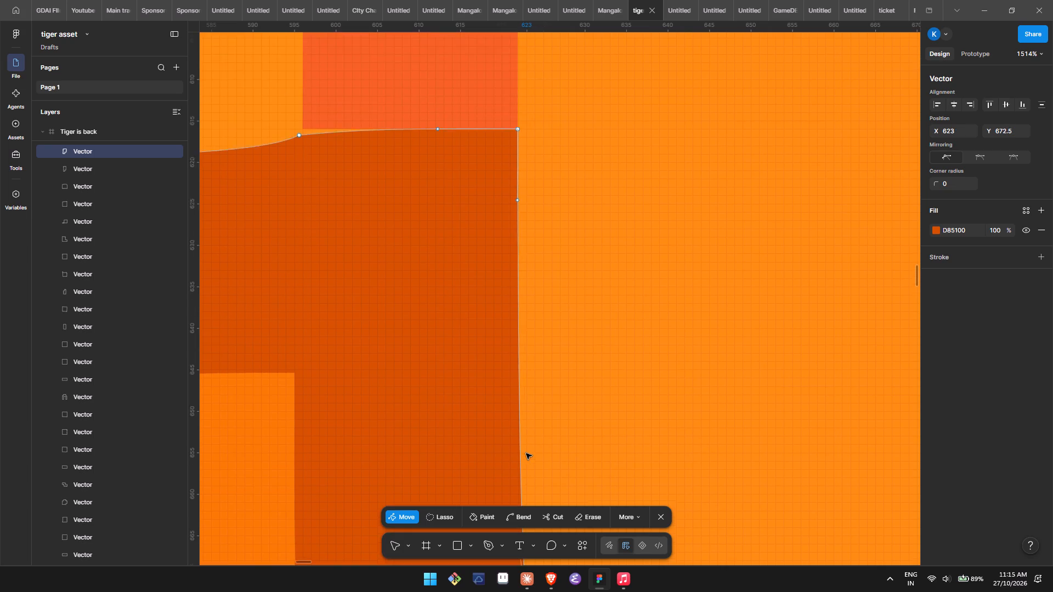
drag(517, 236, 517, 215)
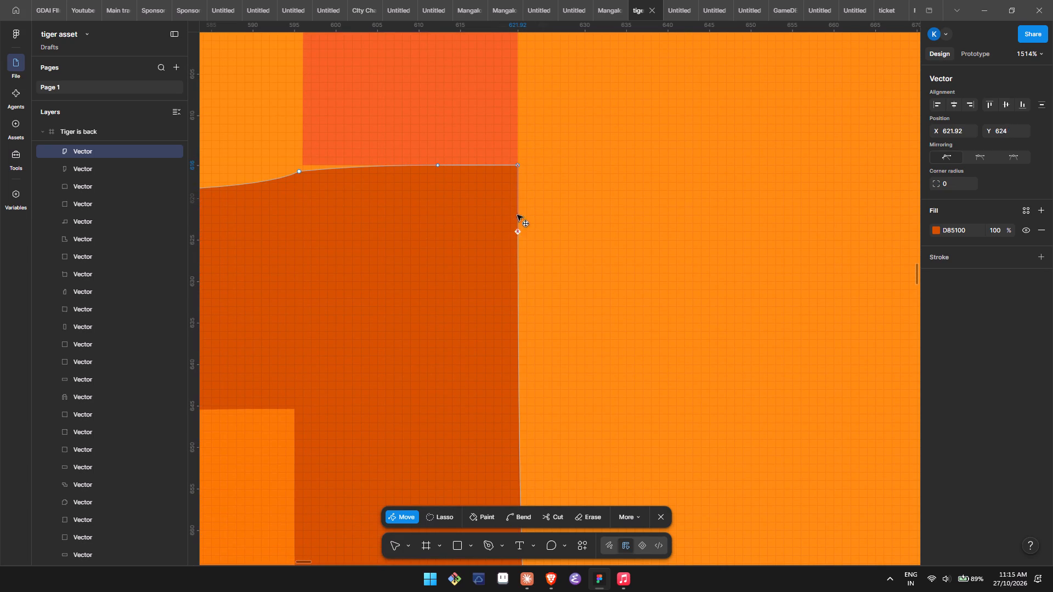
drag(517, 215, 517, 166)
click(517, 166)
Straighten the dark orange block's right edge by retracting the lower-right corner's upper handle and moving that corner to X 621.92, Y 671.95.
scroll(517, 166, down, 1)
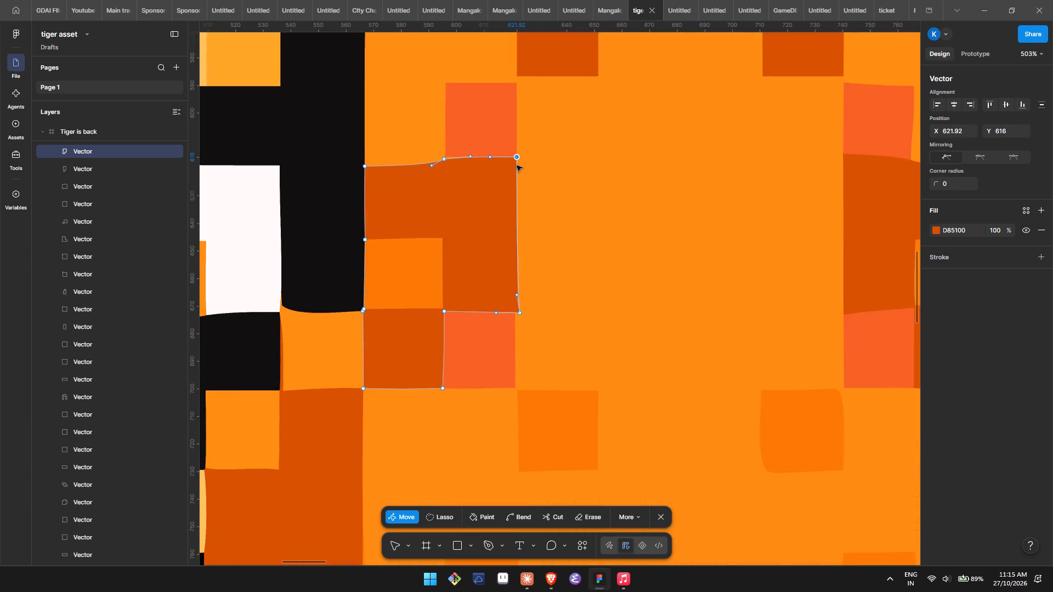
scroll(517, 166, down, 1)
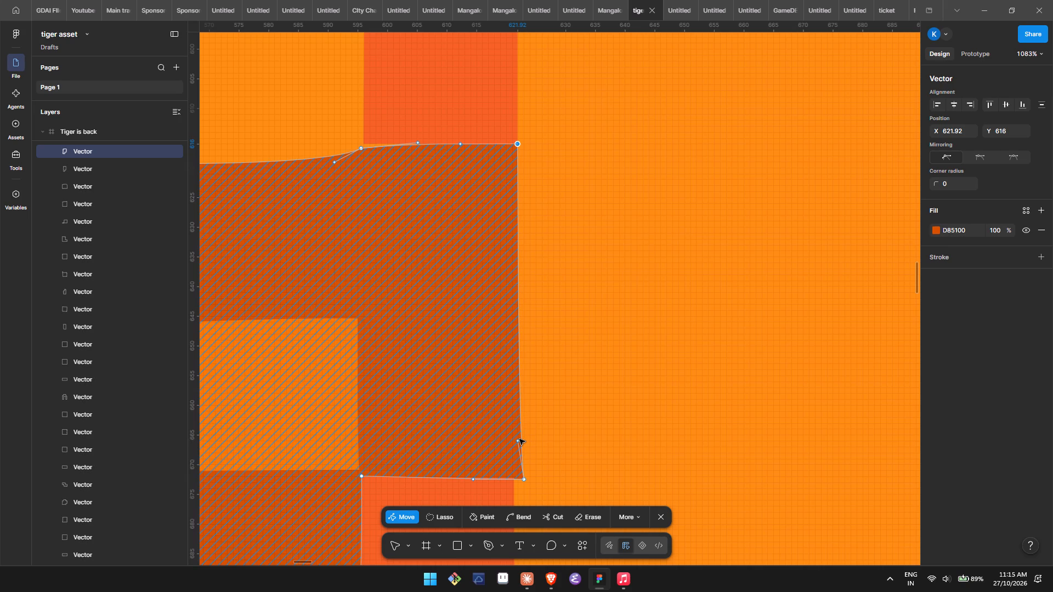
drag(517, 441, 528, 485)
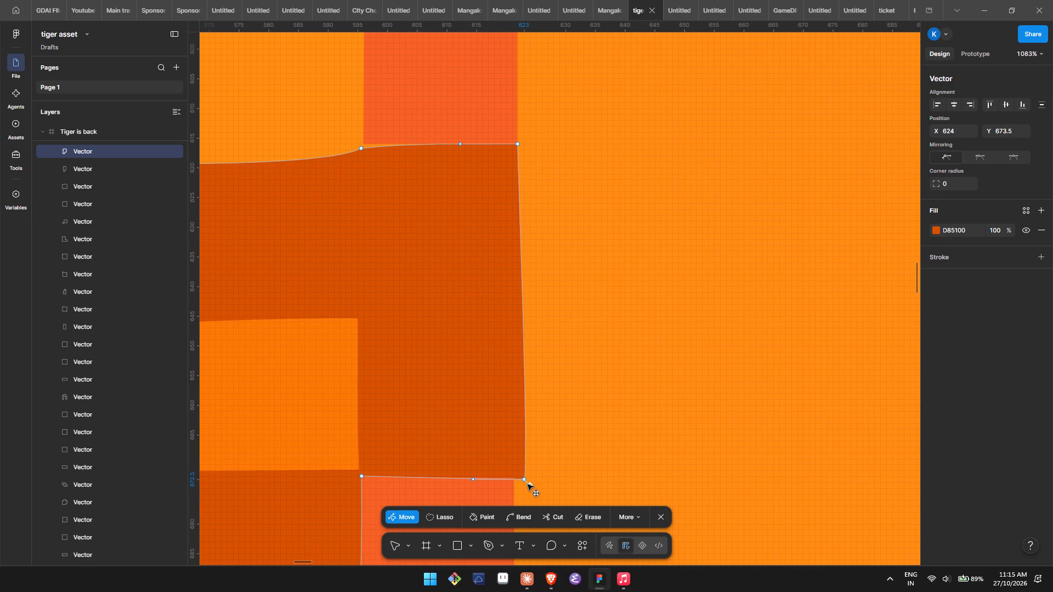
drag(528, 485, 524, 481)
drag(524, 481, 514, 476)
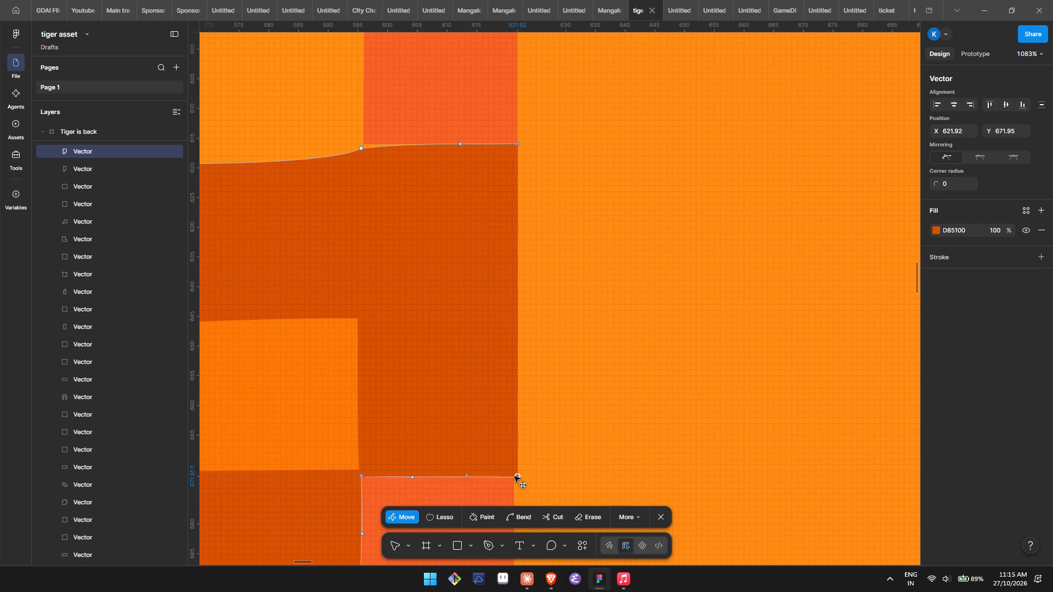
drag(514, 476, 519, 477)
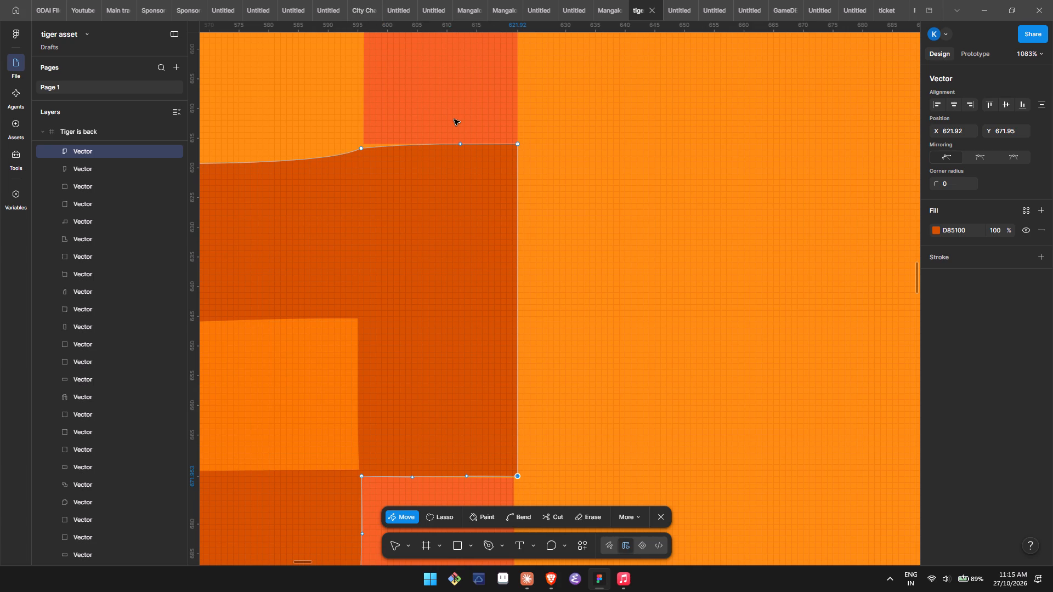
Straighten the dark orange block's edge beneath the red-orange square by retracting both handles and moving its left anchor to X 596, Y 616.
drag(461, 143, 517, 143)
click(517, 143)
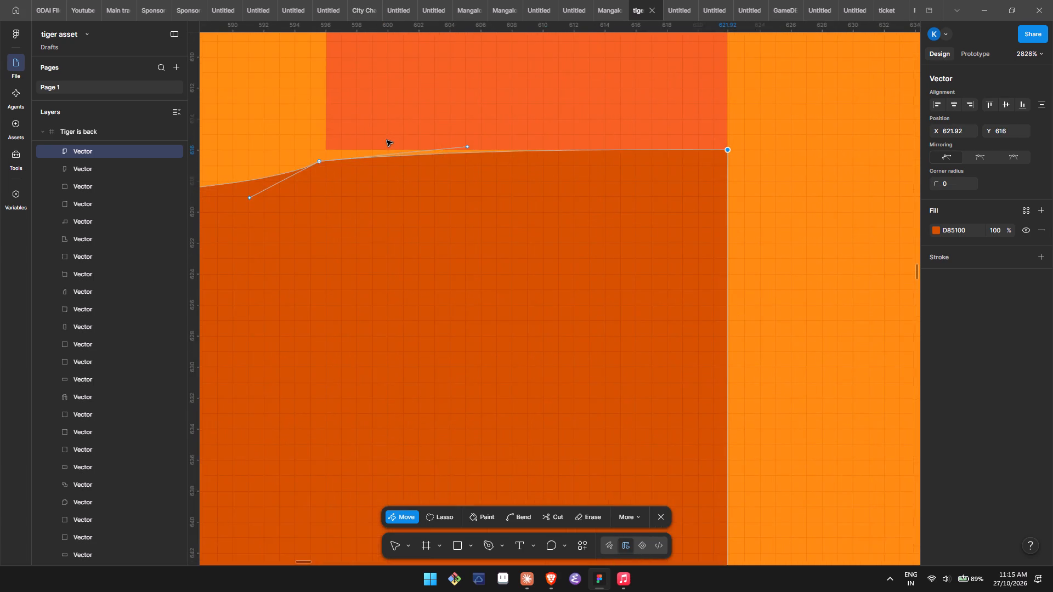
scroll(387, 140, up, 1)
click(491, 175)
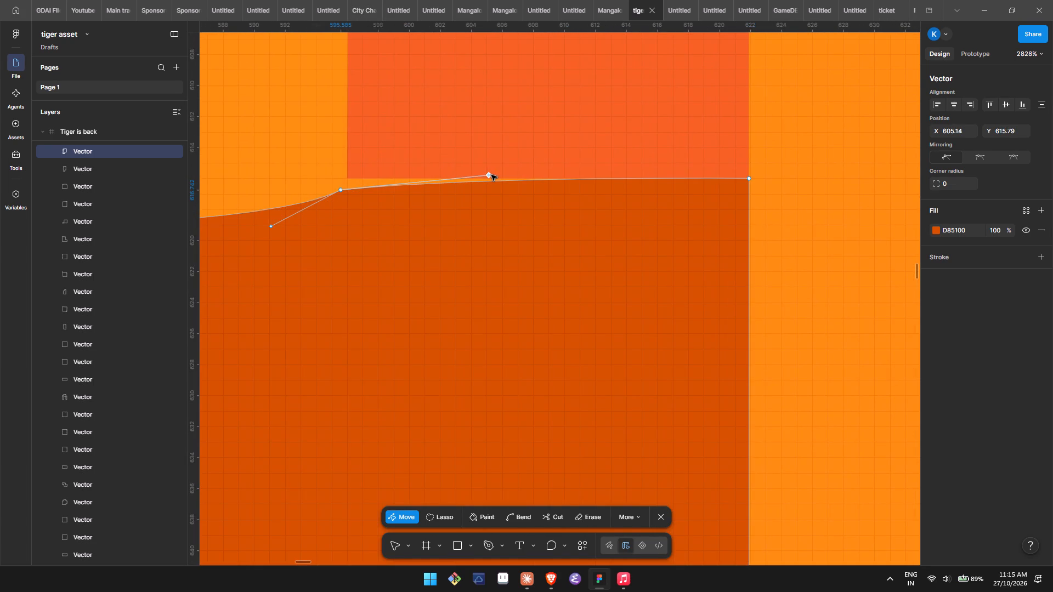
drag(491, 175, 341, 191)
drag(341, 191, 347, 181)
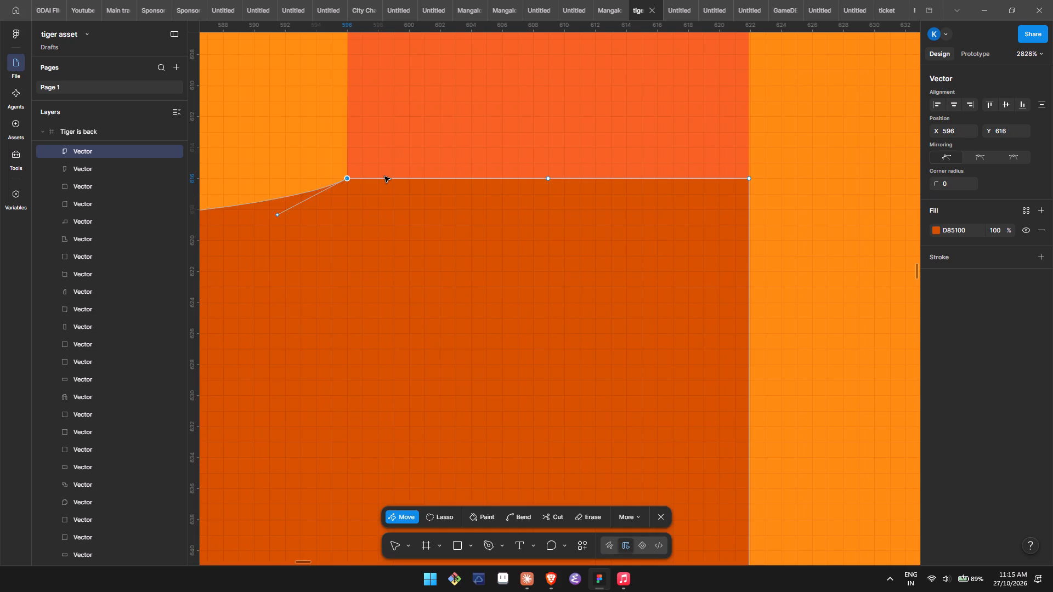
Retract the remaining curve handle of the dark orange block's anchor at X 596, Y 616 and exit vector editing.
scroll(384, 177, right, 1)
drag(401, 217, 467, 181)
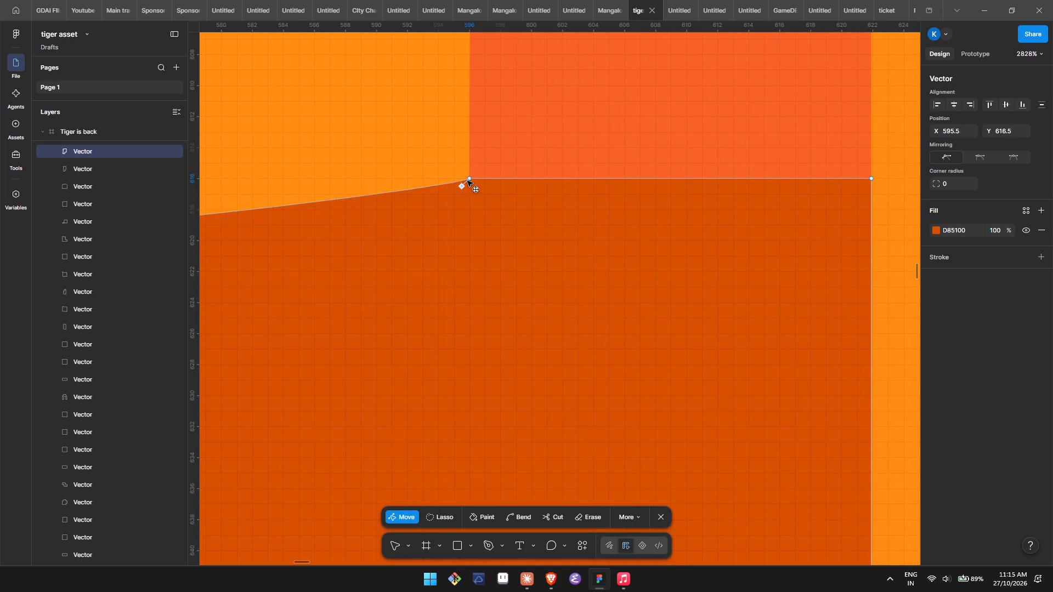
drag(467, 181, 472, 180)
click(472, 180)
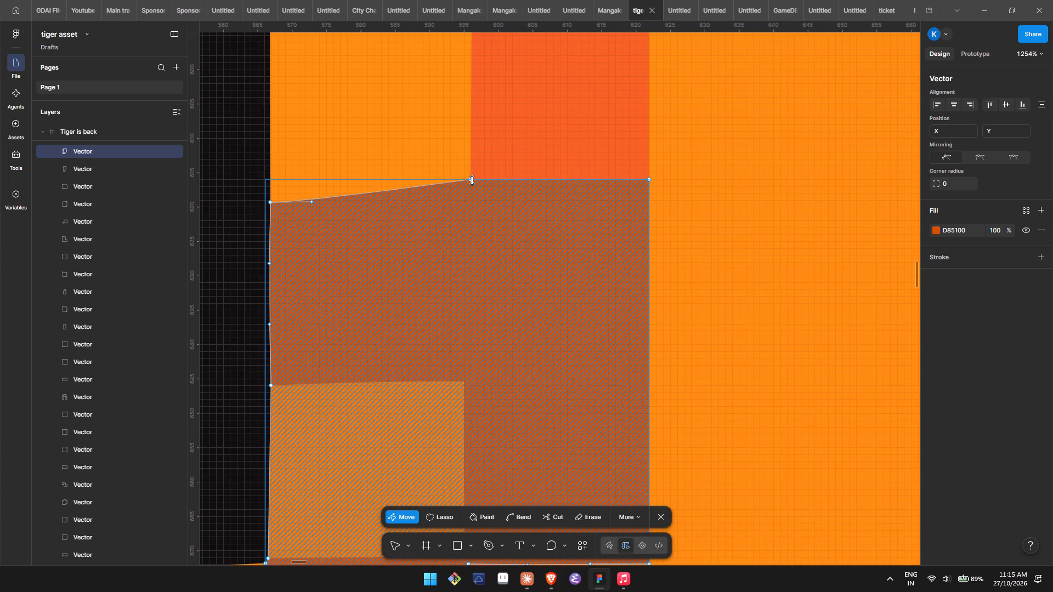
double_click(448, 158)
Open the light orange block above for vector editing and move its bottom-left anchor to X 567.5, Y 616.74.
click(448, 158)
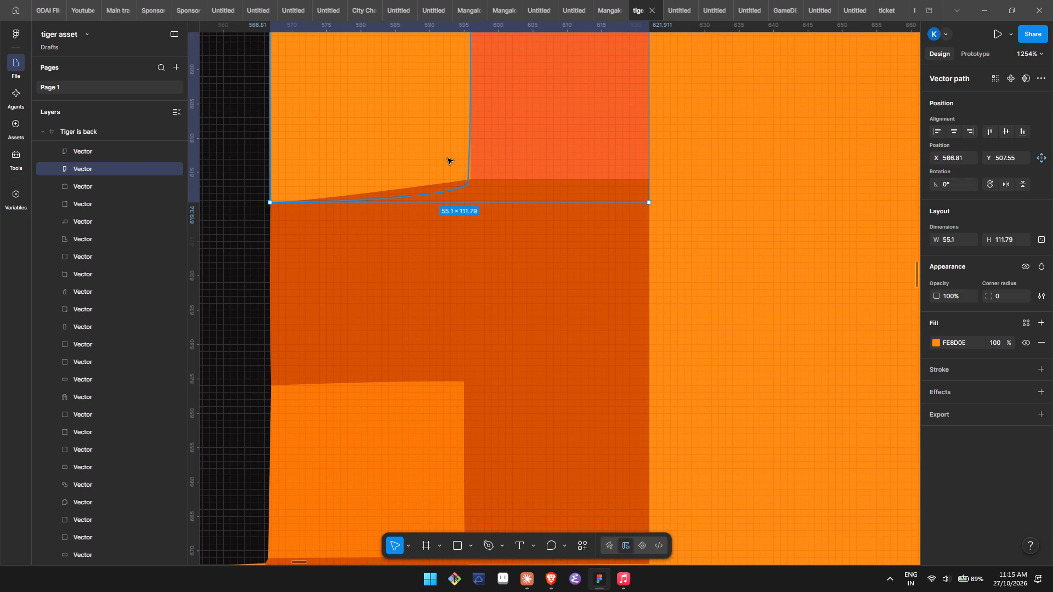
double_click(448, 158)
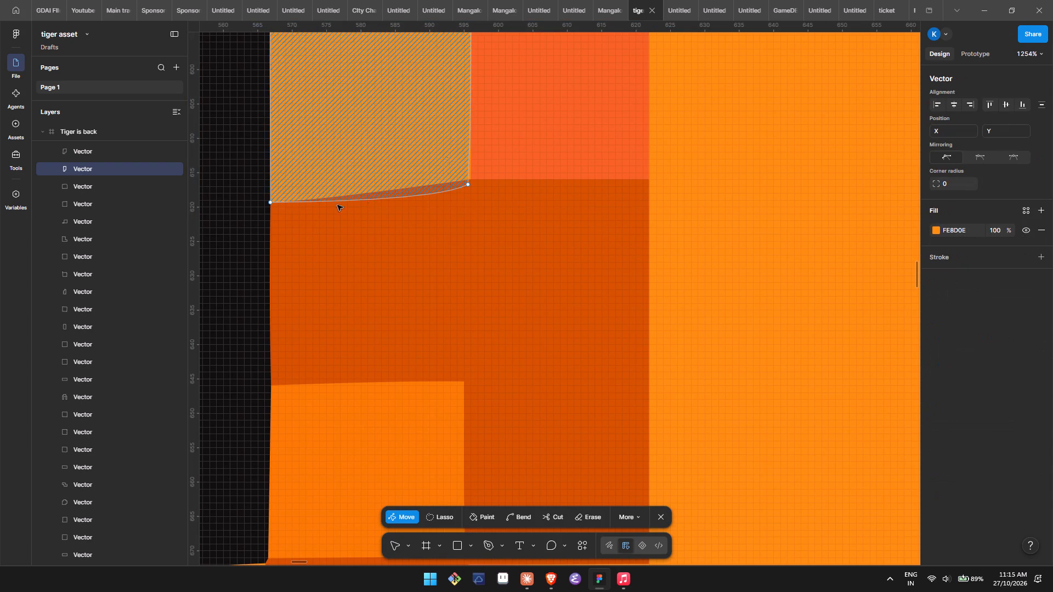
drag(268, 201, 271, 187)
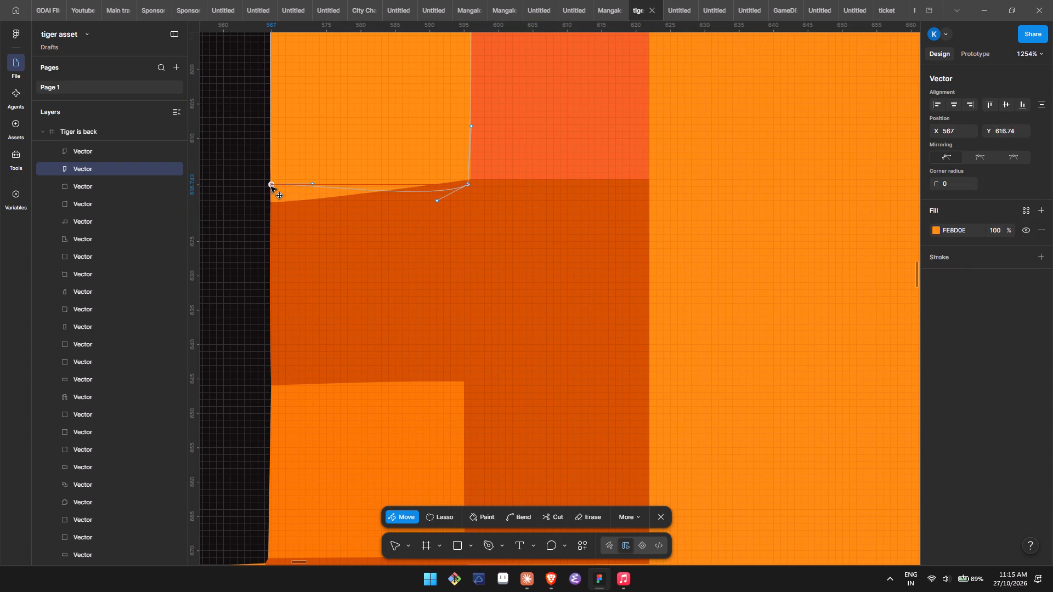
drag(271, 187, 273, 186)
drag(273, 186, 274, 186)
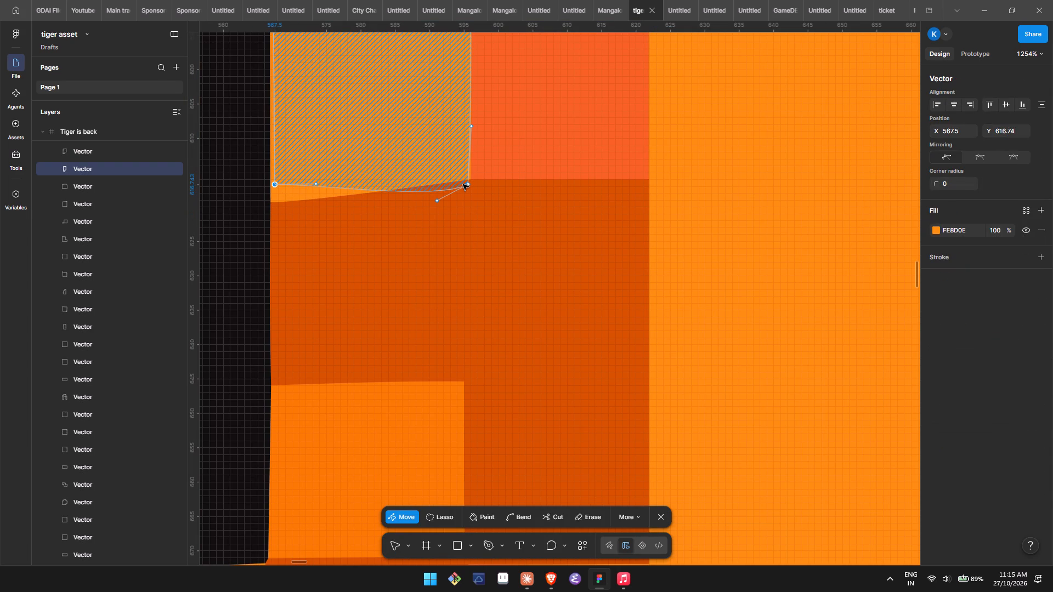
Move the light orange block's bottom-right anchor to X 596, Y 616 and retract both of its curve handles.
click(468, 183)
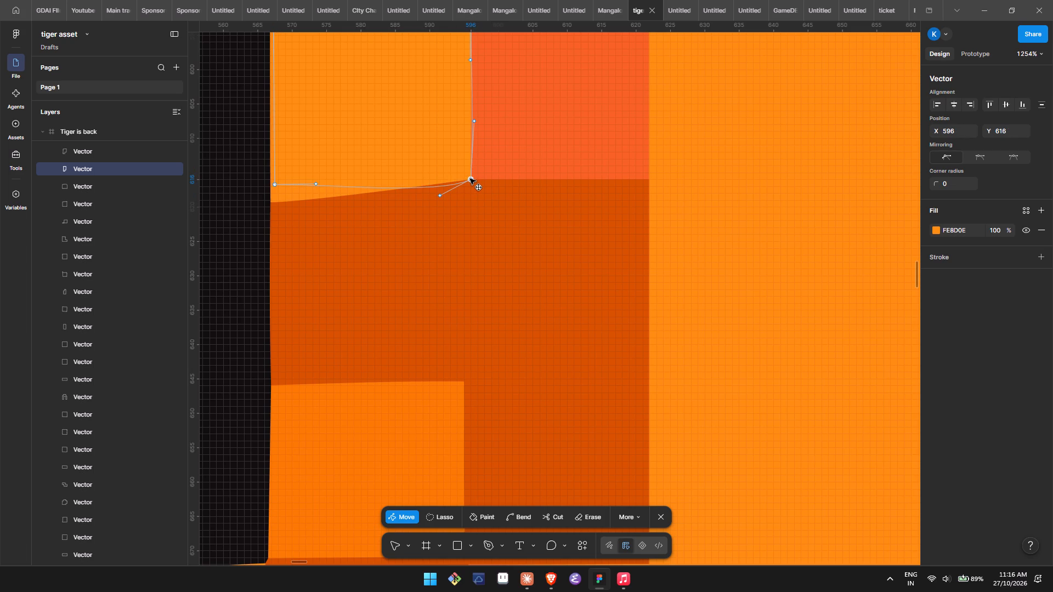
drag(474, 123, 474, 162)
drag(474, 162, 472, 179)
click(472, 179)
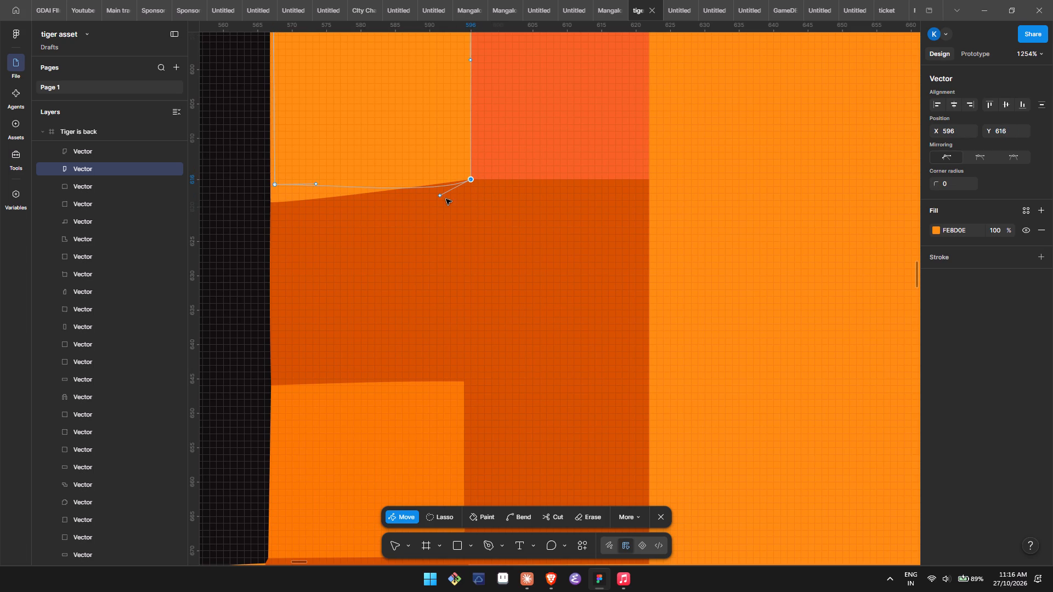
drag(442, 196, 471, 179)
click(471, 179)
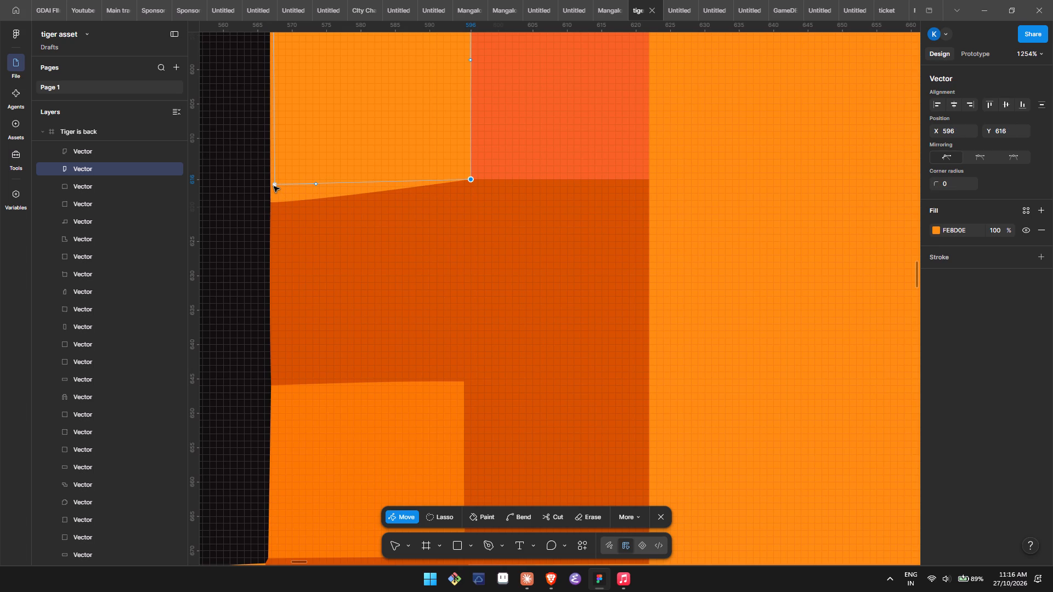
Move the light orange block's bottom-left anchor to X 567, Y 616 and retract its bottom-edge handle to straighten the edge.
click(274, 186)
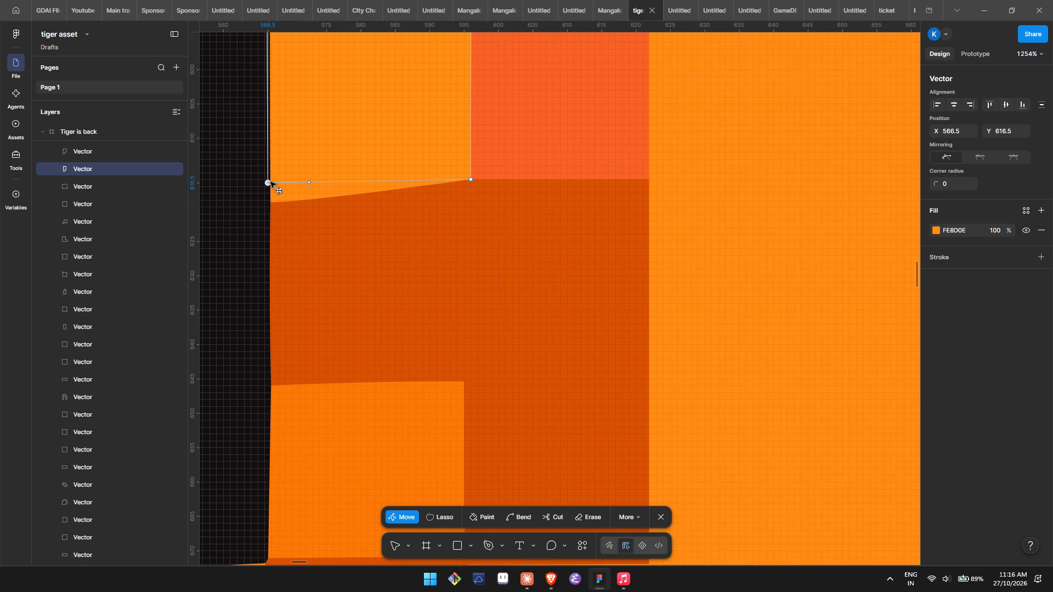
click(272, 183)
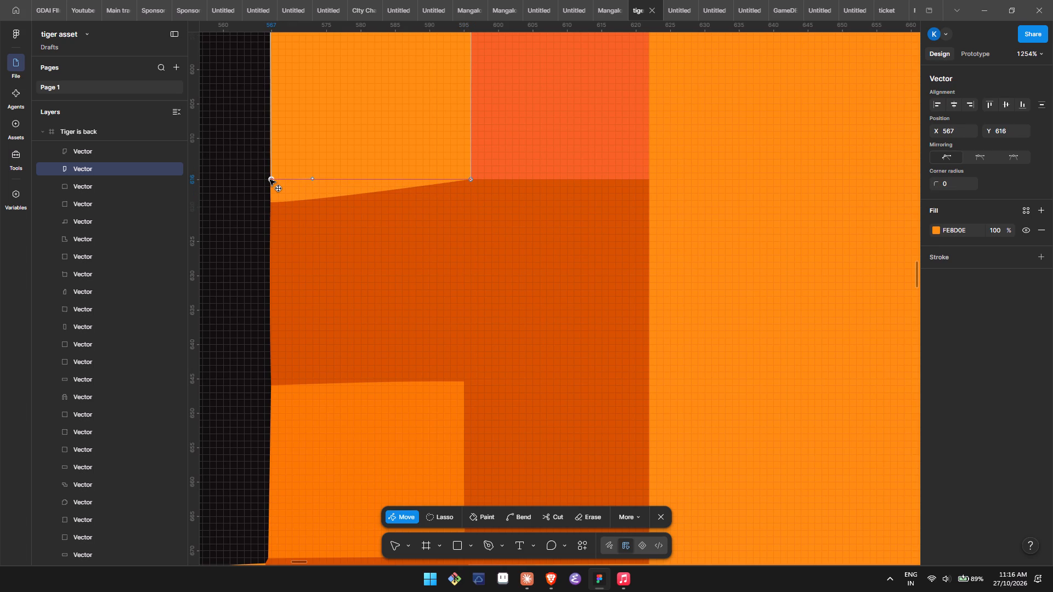
drag(313, 180, 312, 180)
drag(312, 180, 270, 179)
click(270, 179)
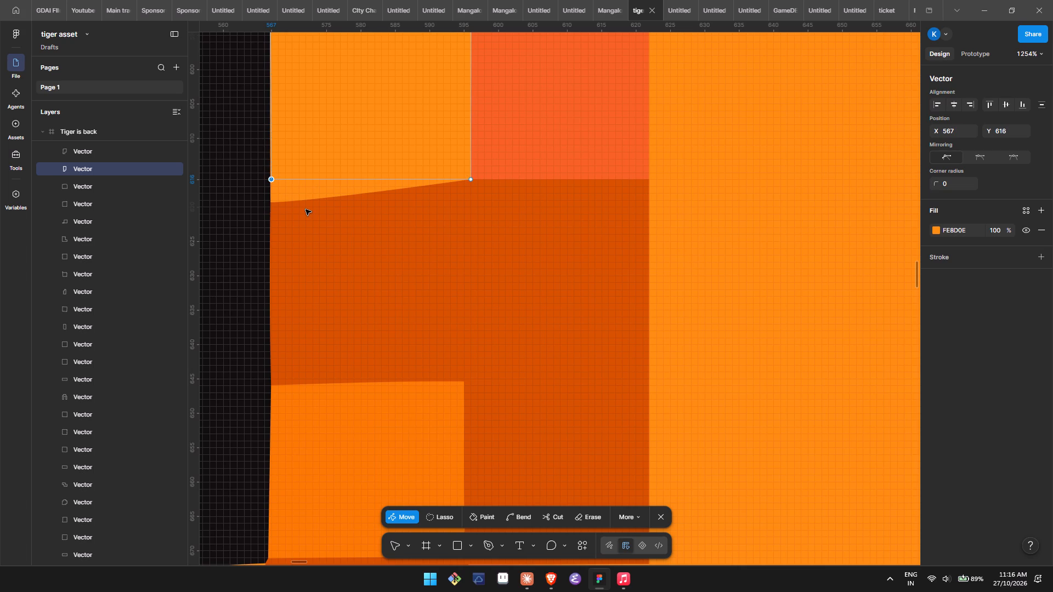
Open the dark orange block for vector editing, move its top-left anchor to X 567, Y 616 and retract that anchor's left-edge handle.
double_click(305, 209)
double_click(305, 209)
scroll(305, 209, right, 1)
drag(285, 198, 285, 175)
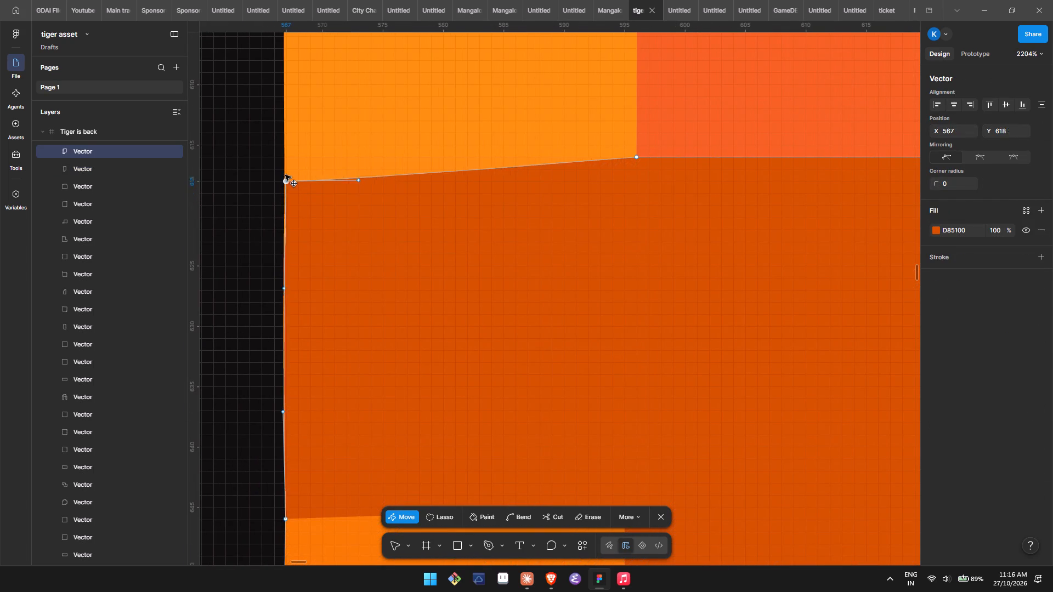
drag(285, 175, 285, 157)
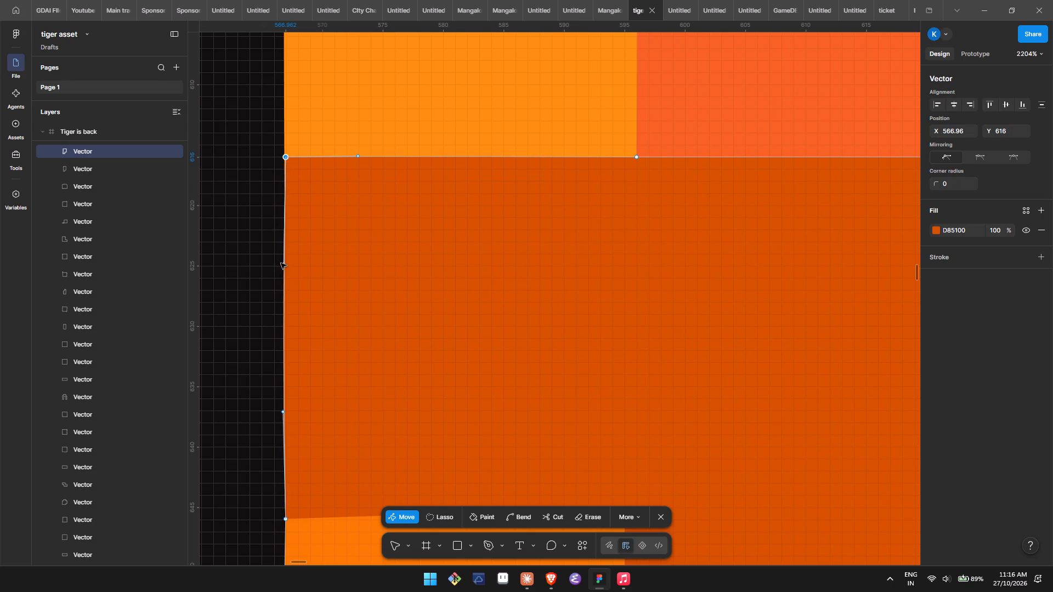
drag(285, 264, 286, 160)
click(286, 160)
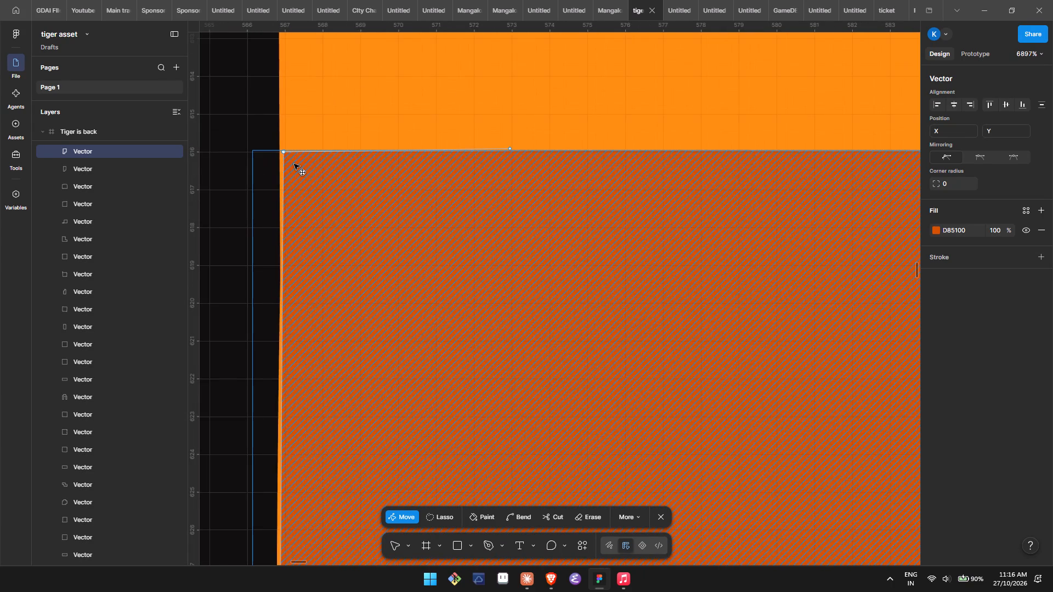
double_click(294, 164)
double_click(294, 164)
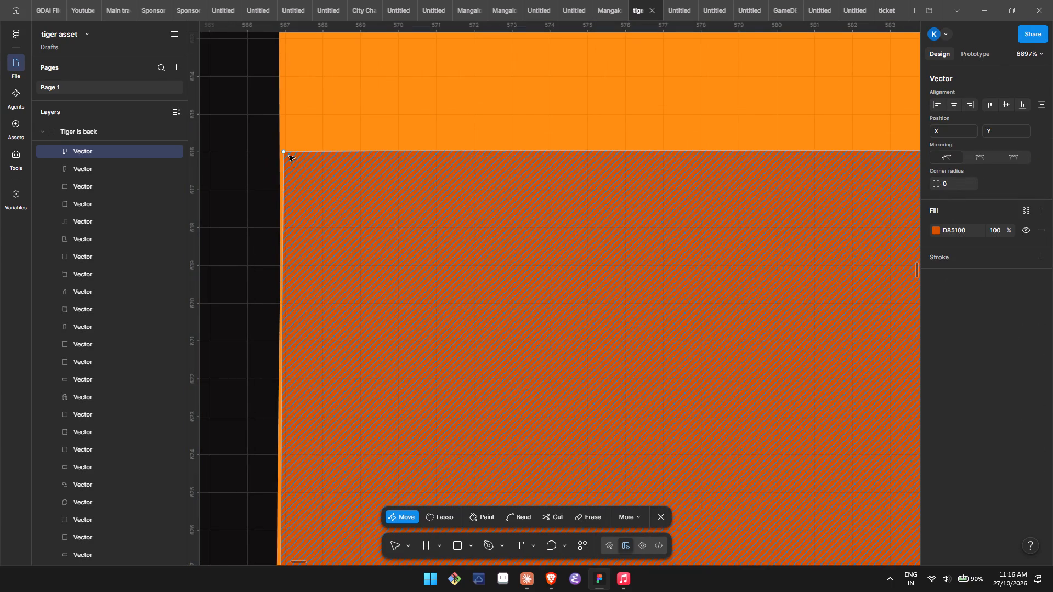
click(283, 153)
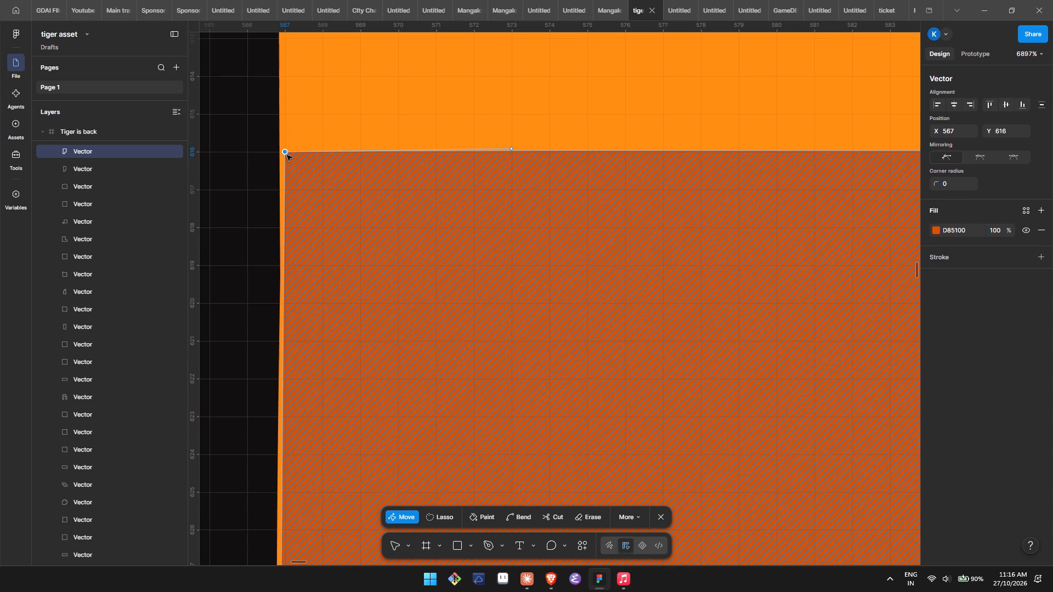
click(285, 152)
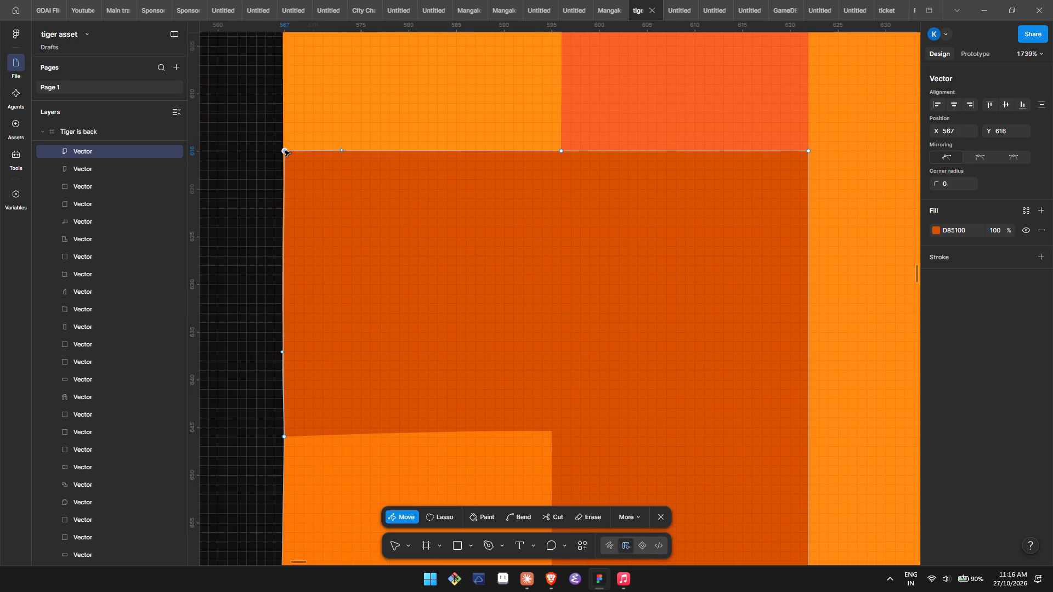
Retract the dark orange block's left-edge handle into the anchor at X 566.96, Y 645.96 and exit vector editing.
drag(281, 352, 285, 395)
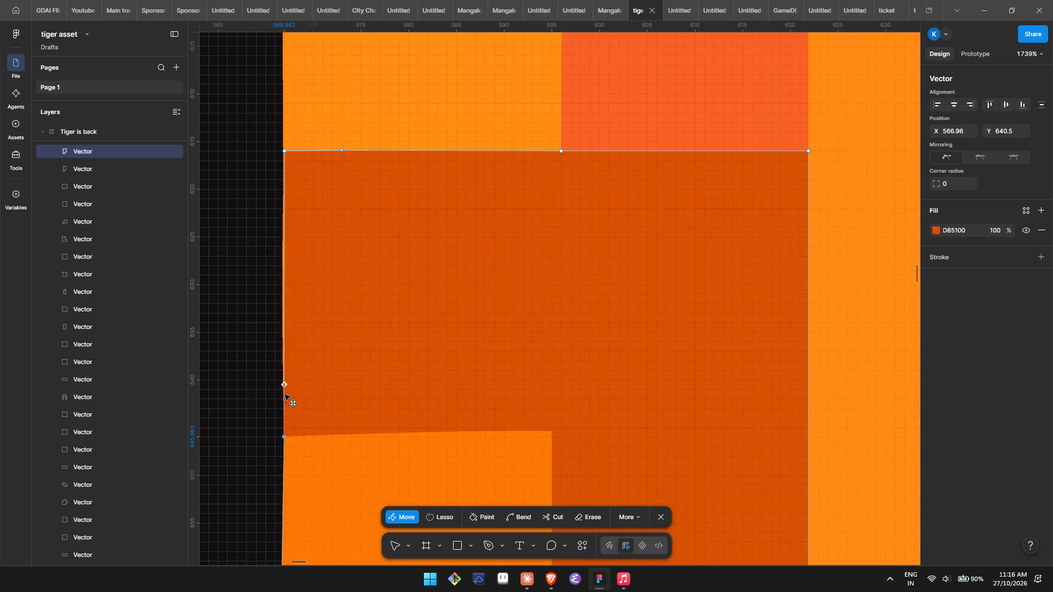
drag(285, 395, 286, 436)
click(286, 436)
scroll(383, 397, down, 2)
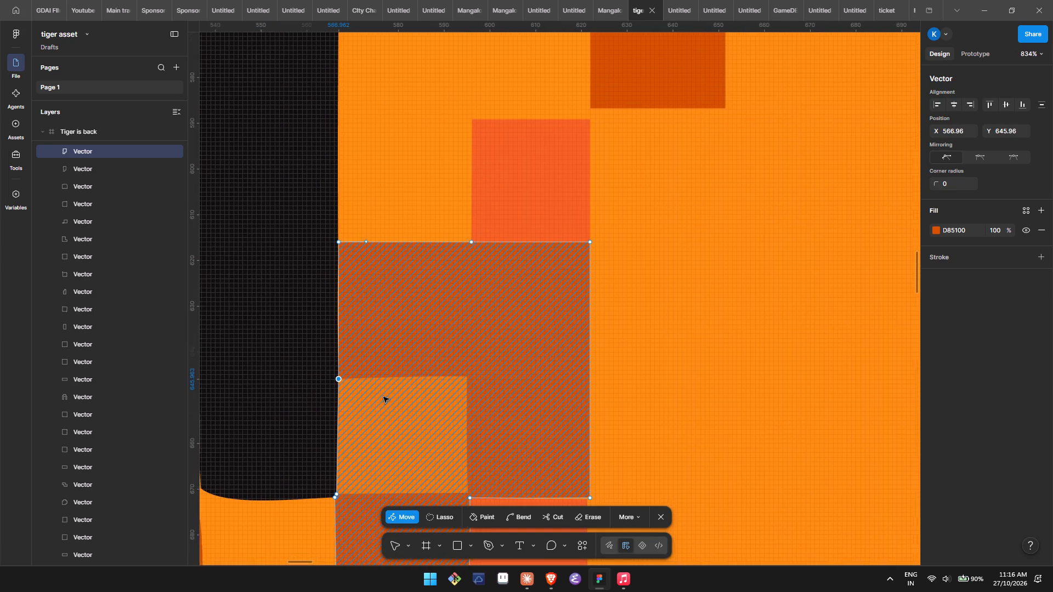
scroll(383, 397, down, 2)
scroll(383, 397, left, 1)
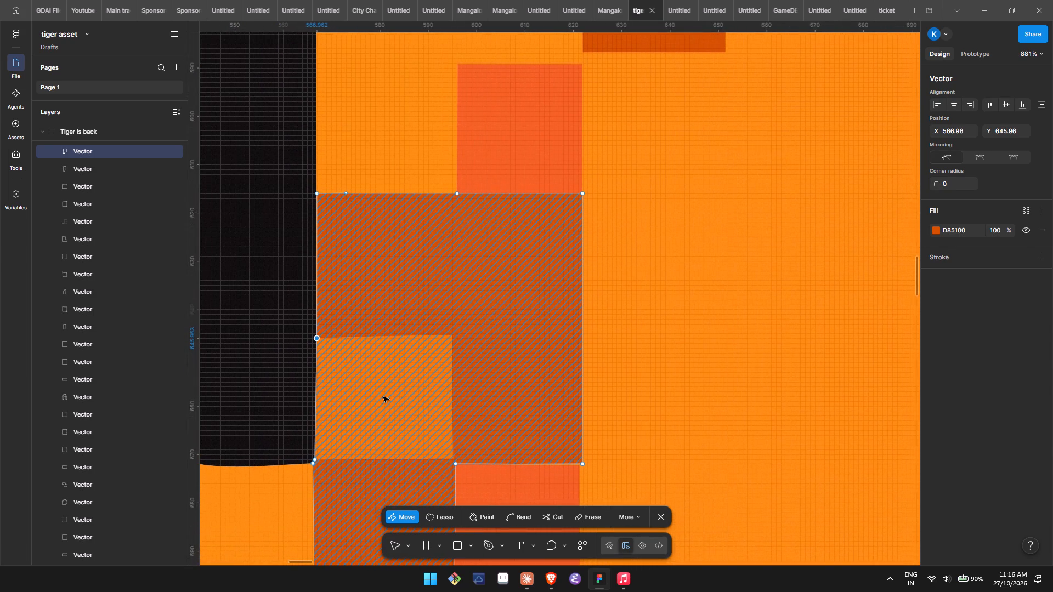
scroll(383, 397, left, 1)
click(427, 373)
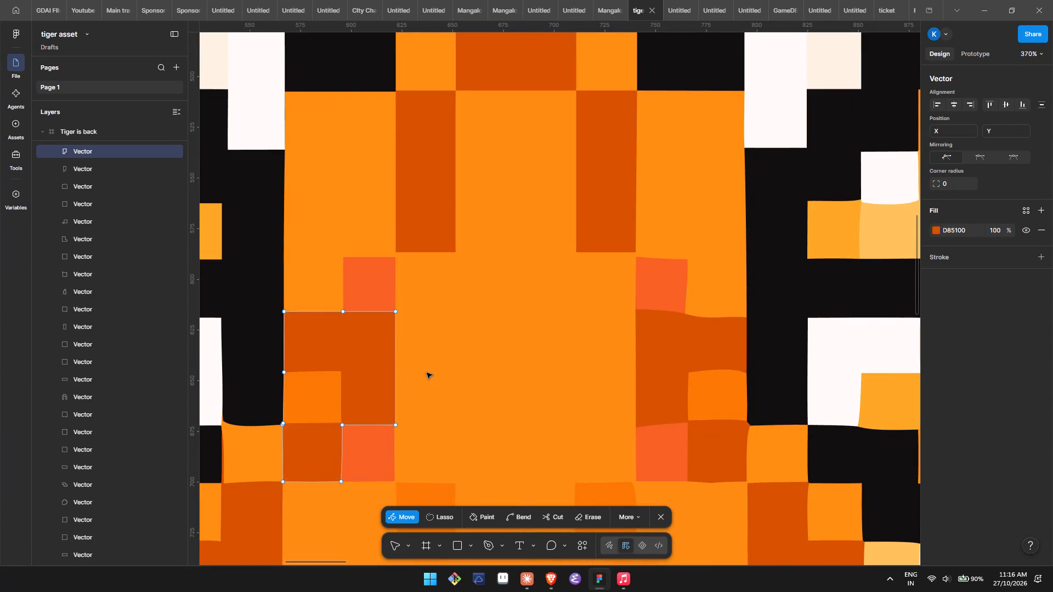
double_click(427, 373)
click(427, 373)
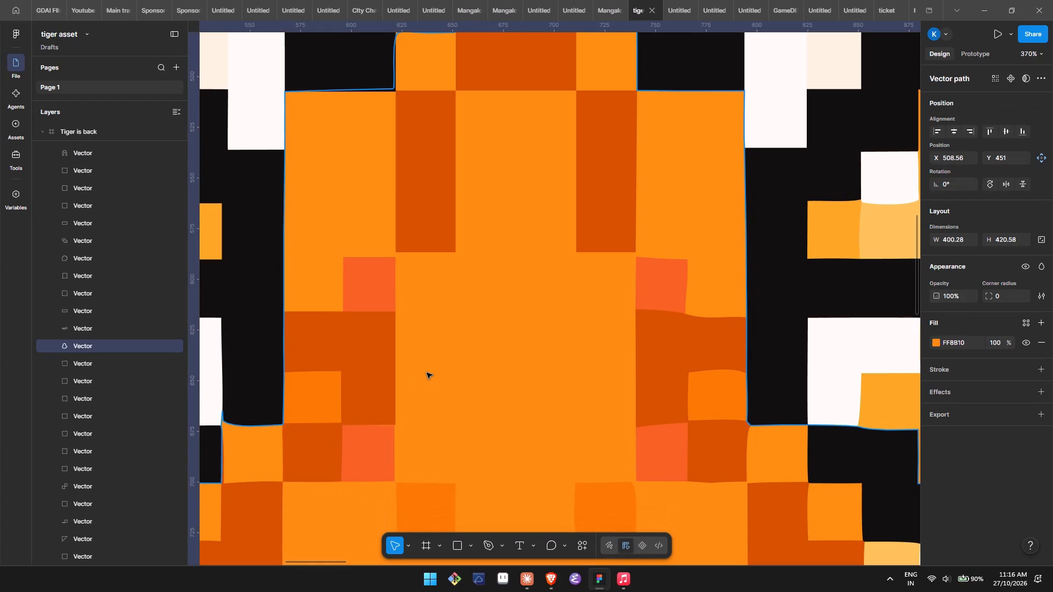
Open the FC7903 orange square for vector editing, move its top-left anchor to X 567, Y 645.4 and retract its top-edge handle.
double_click(326, 390)
scroll(326, 390, right, 1)
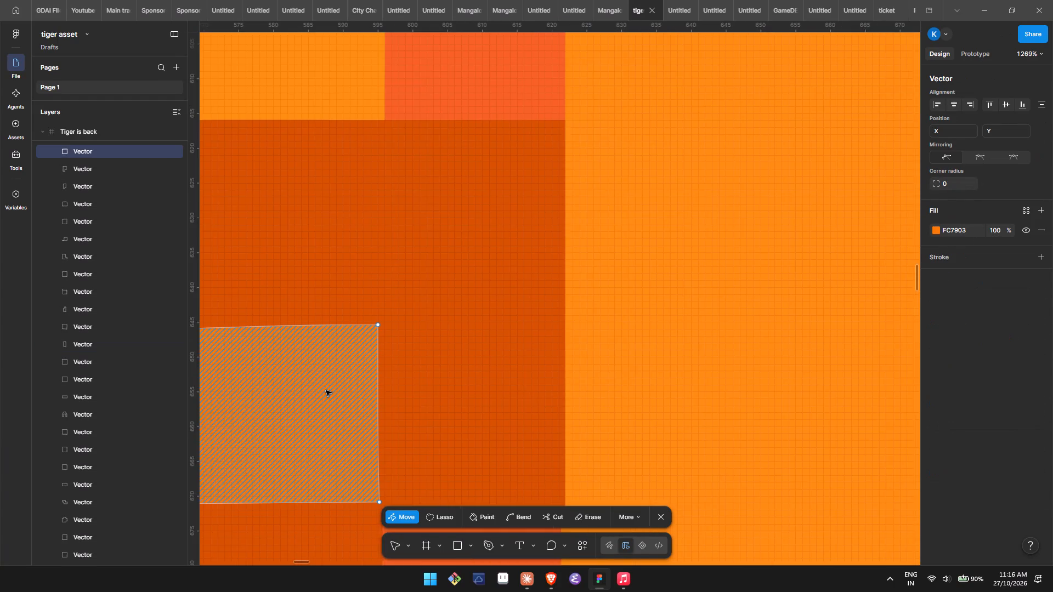
scroll(326, 390, right, 1)
drag(254, 328, 254, 323)
double_click(254, 323)
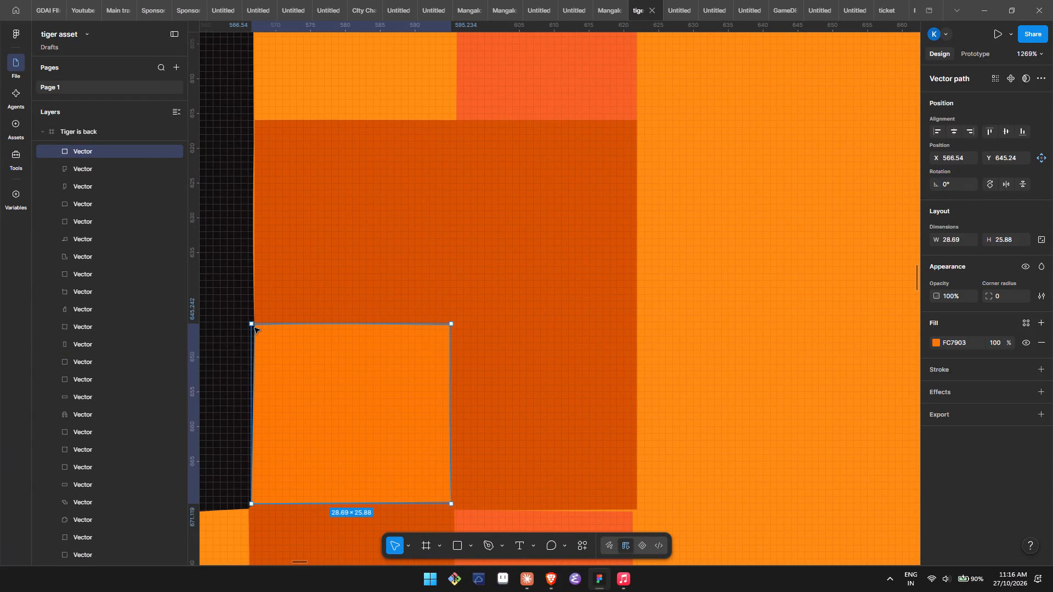
double_click(267, 344)
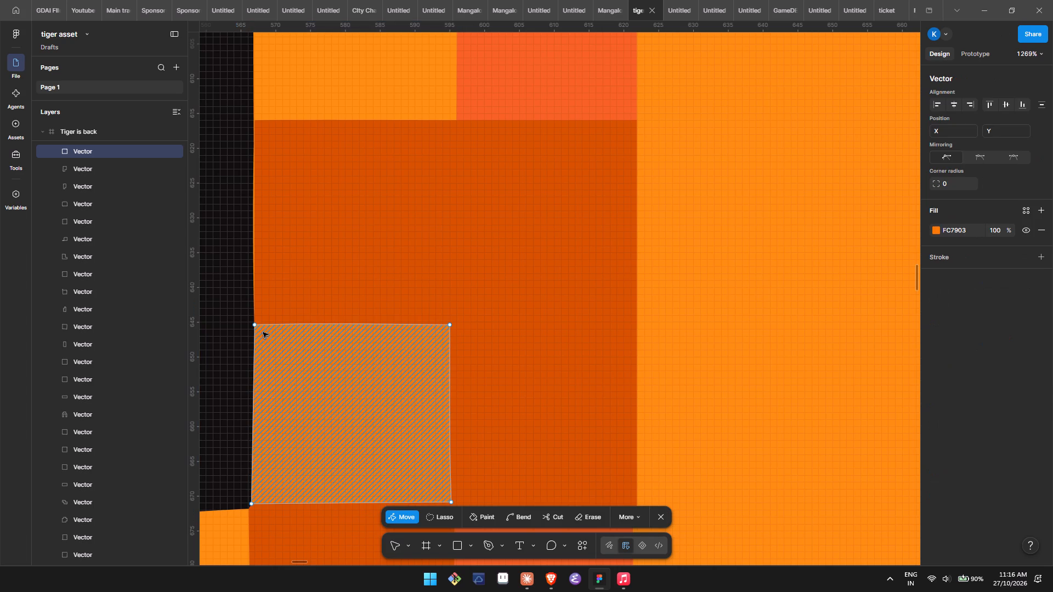
click(255, 326)
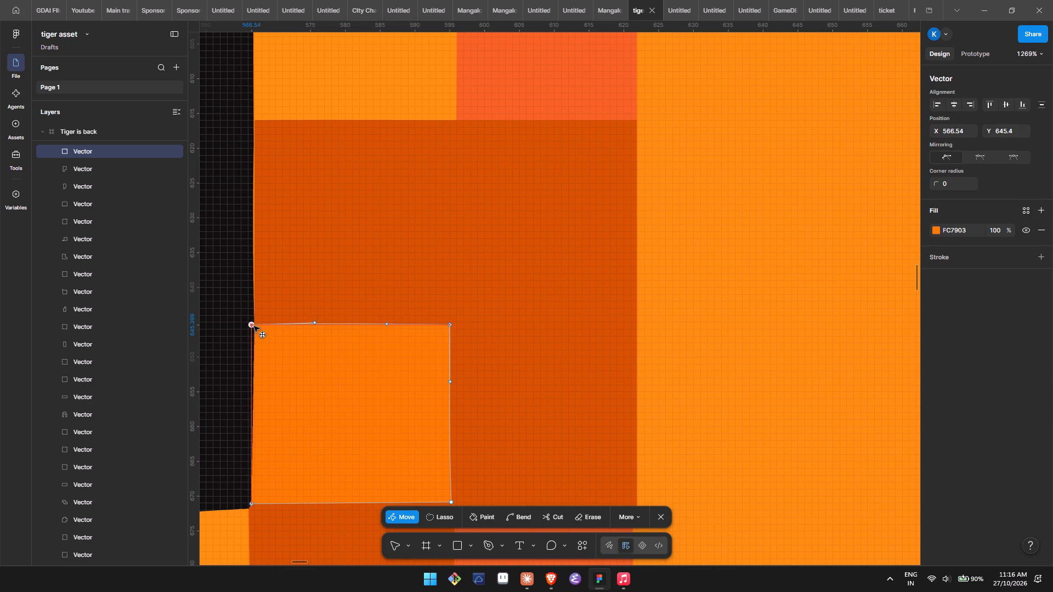
drag(317, 323, 253, 325)
click(253, 325)
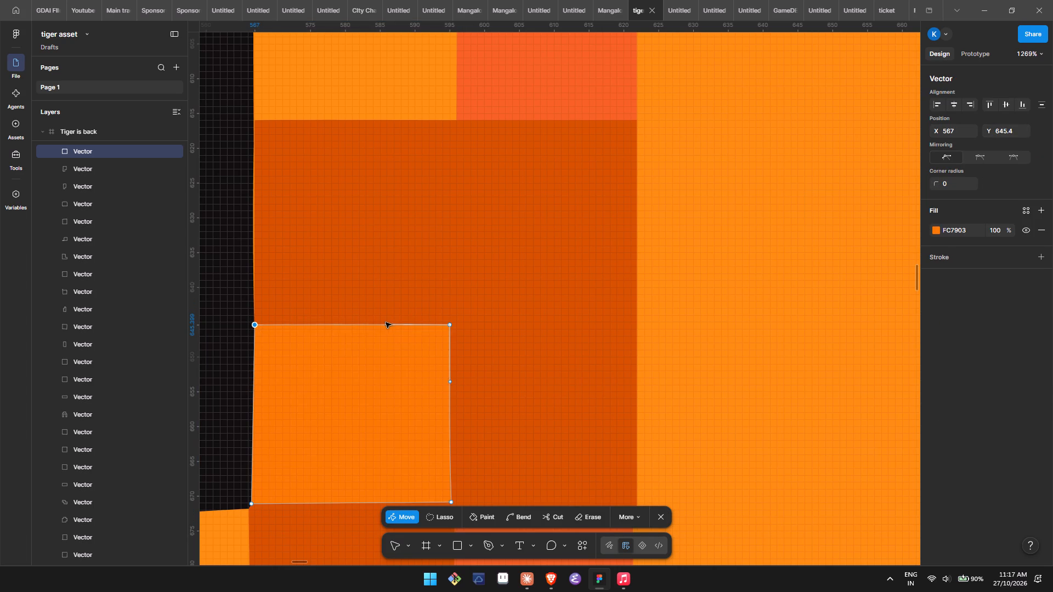
Retract both curve handles of the orange square's top-right anchor at X 595.02, Y 645.4.
drag(387, 323, 449, 323)
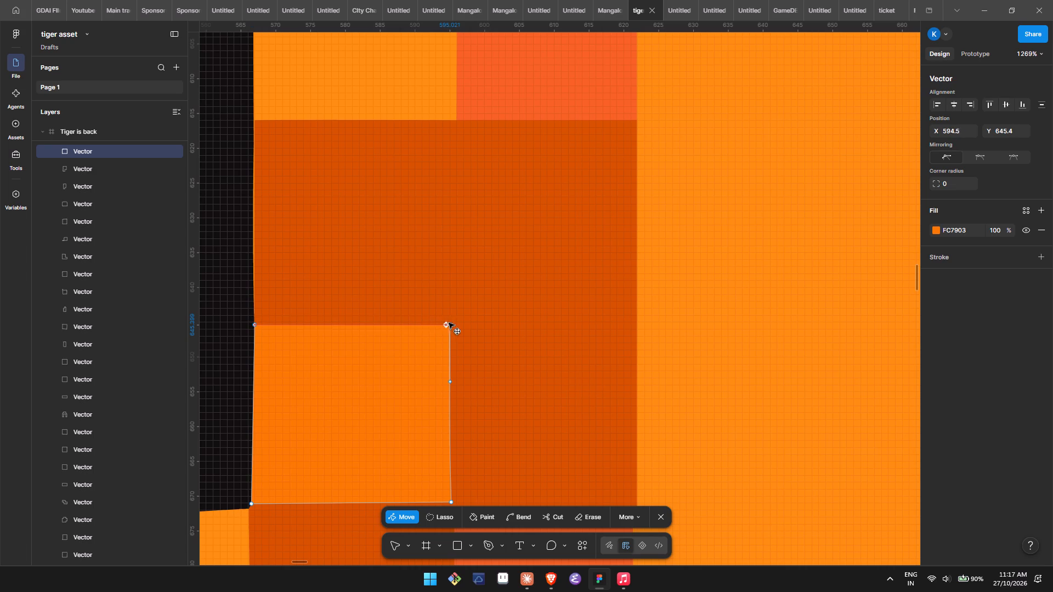
drag(449, 323, 449, 324)
click(449, 324)
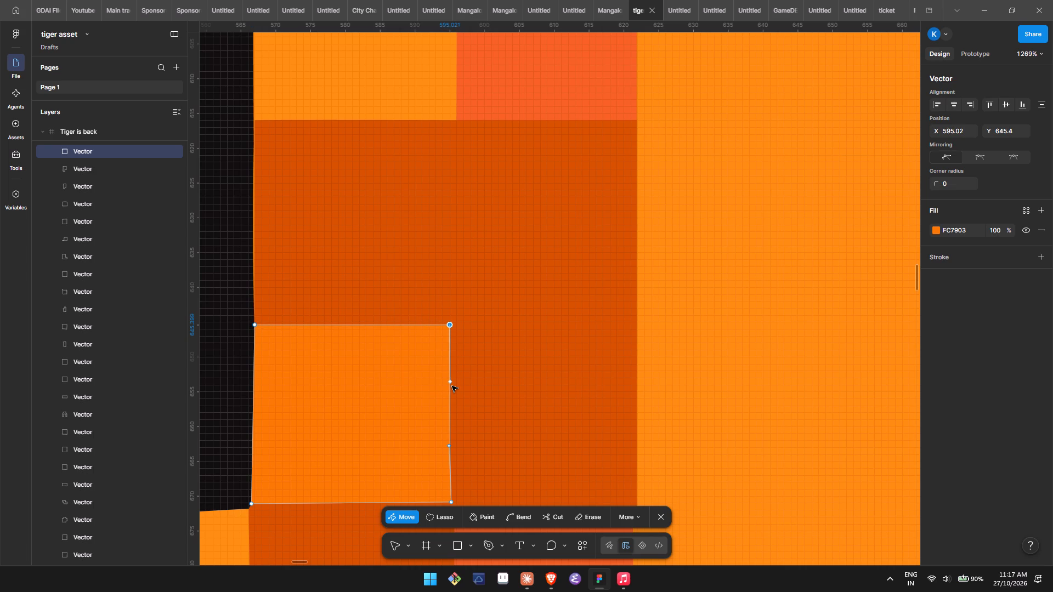
drag(452, 384, 452, 323)
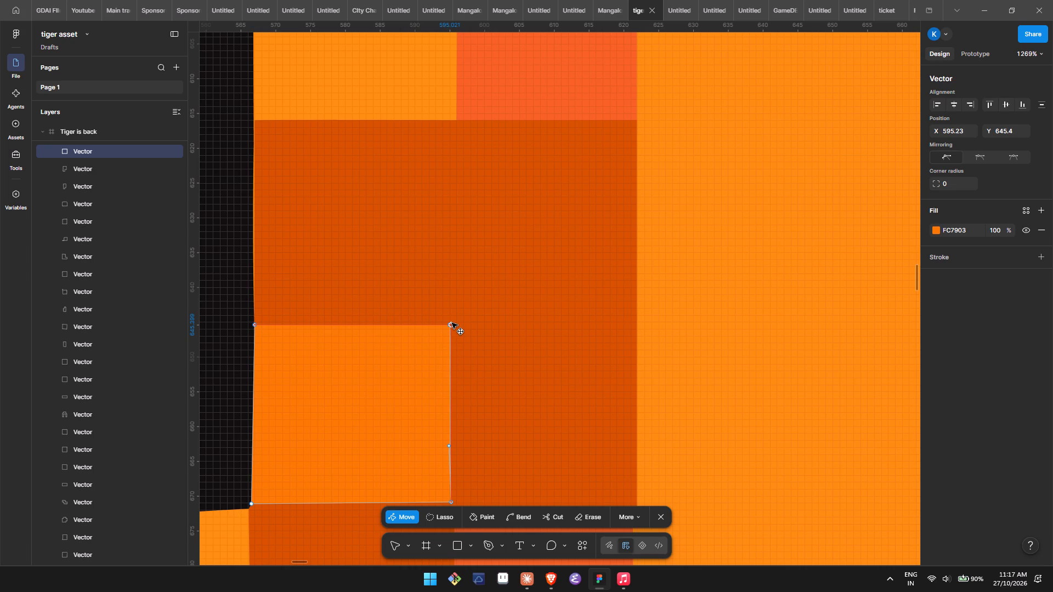
drag(452, 323, 450, 325)
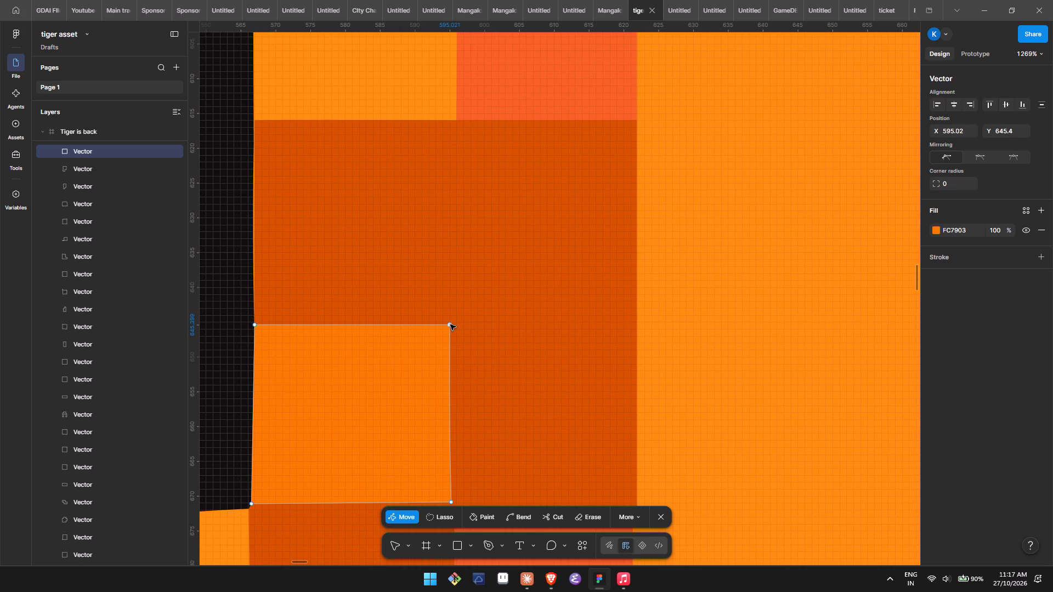
click(450, 325)
Retract the right-edge handle into the orange square's bottom-right anchor at X 595.23, Y 670.88.
scroll(450, 325, down, 1)
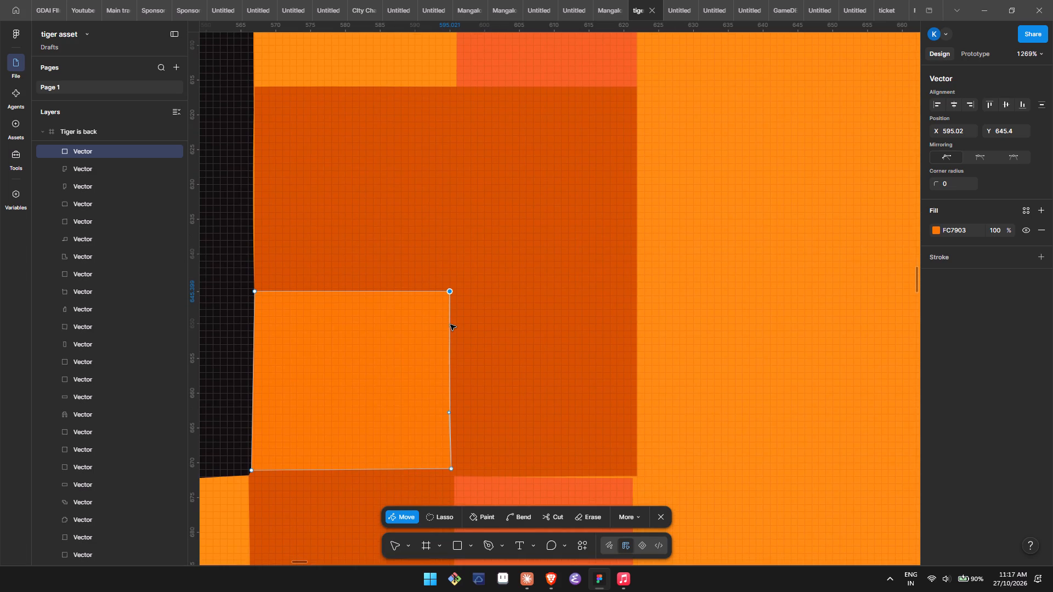
scroll(450, 325, down, 1)
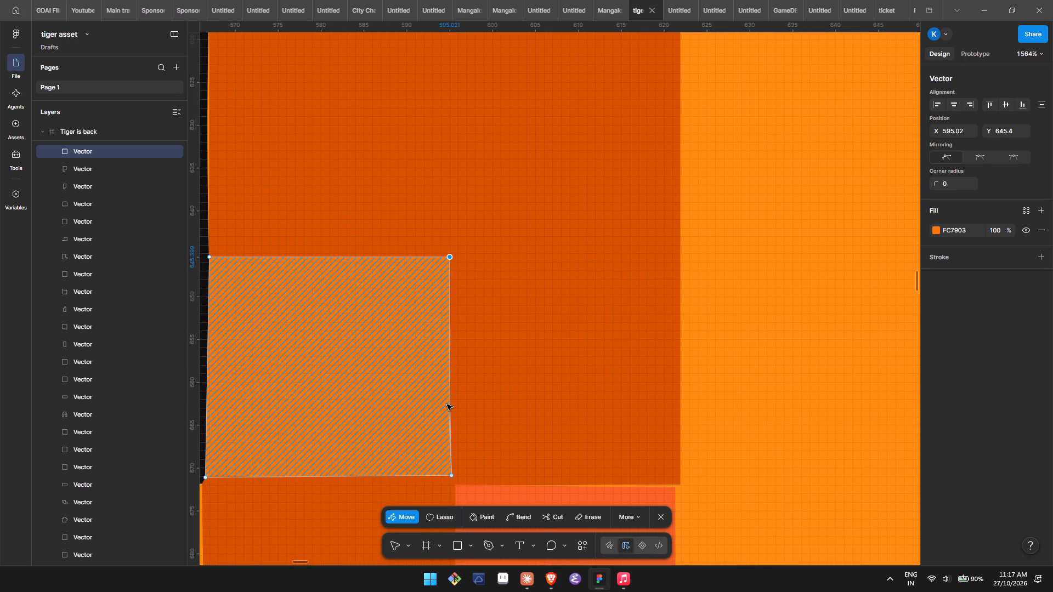
drag(450, 406, 450, 474)
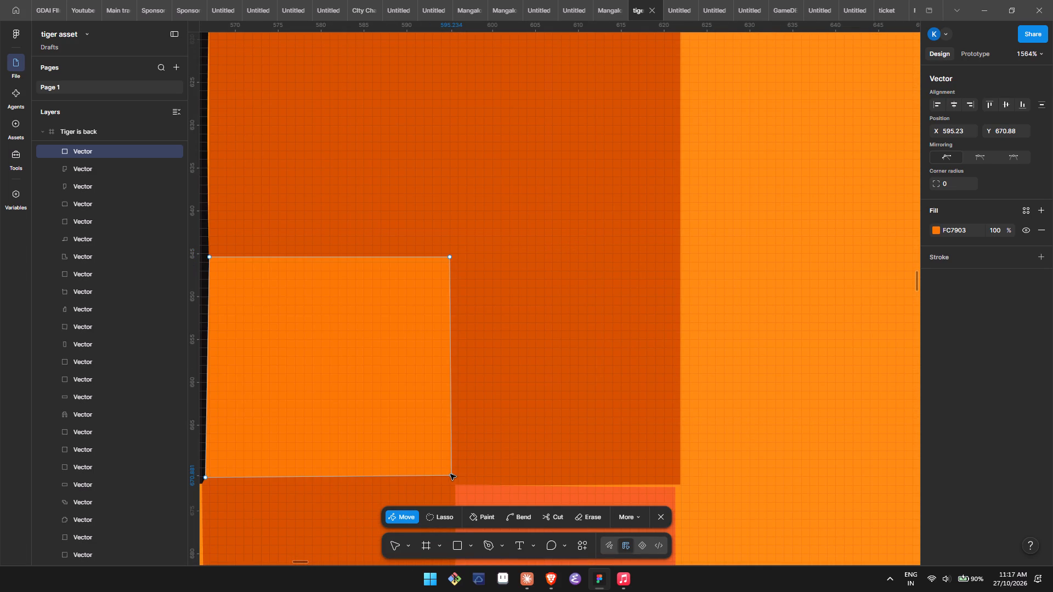
click(450, 474)
Move the orange square's bottom-left anchor to X 567, Y 670.88 and exit vector editing.
scroll(450, 474, down, 1)
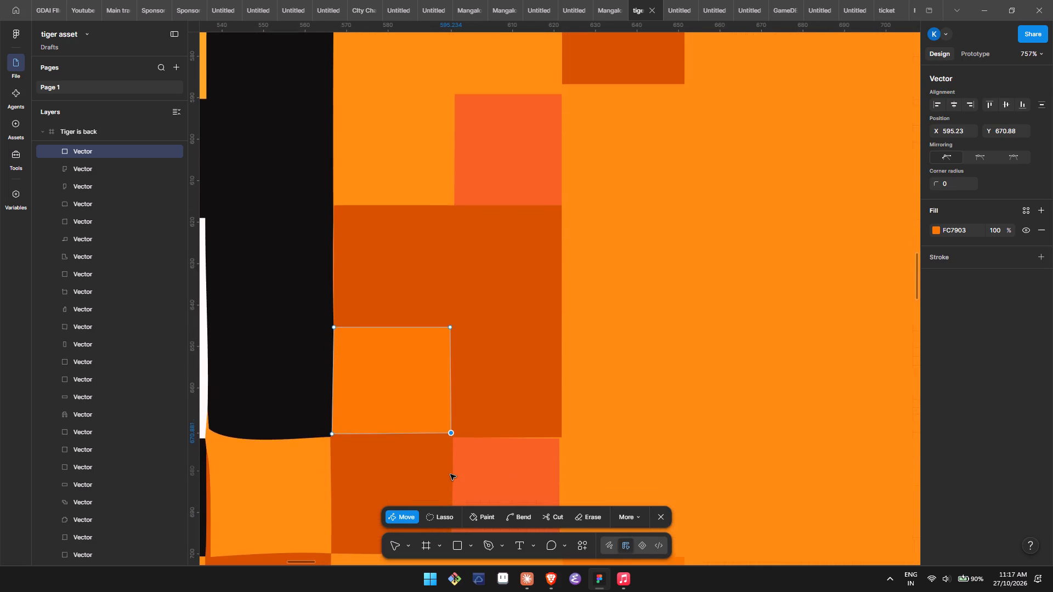
scroll(450, 474, down, 2)
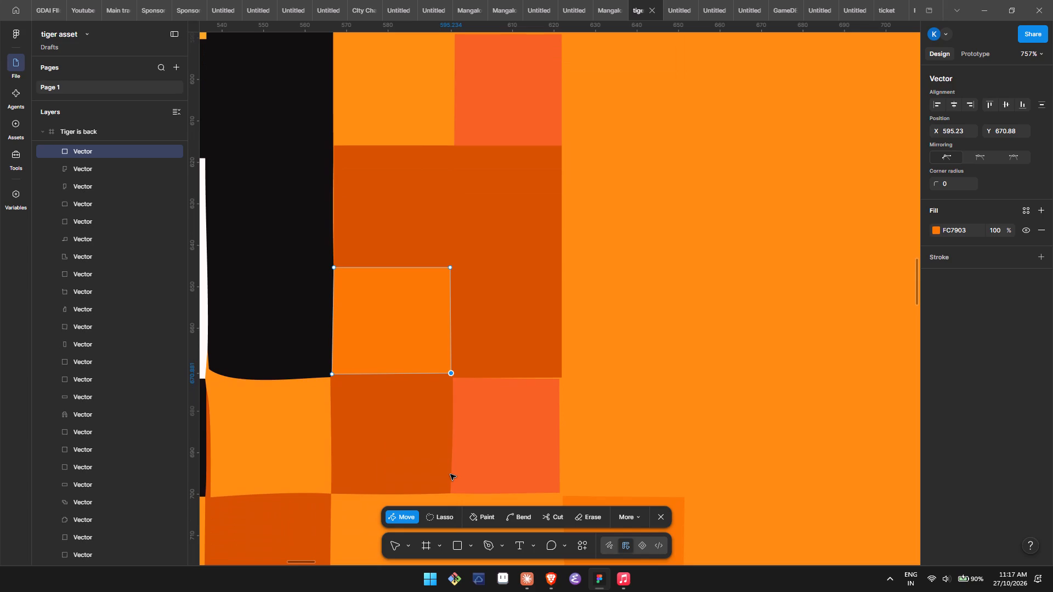
click(331, 374)
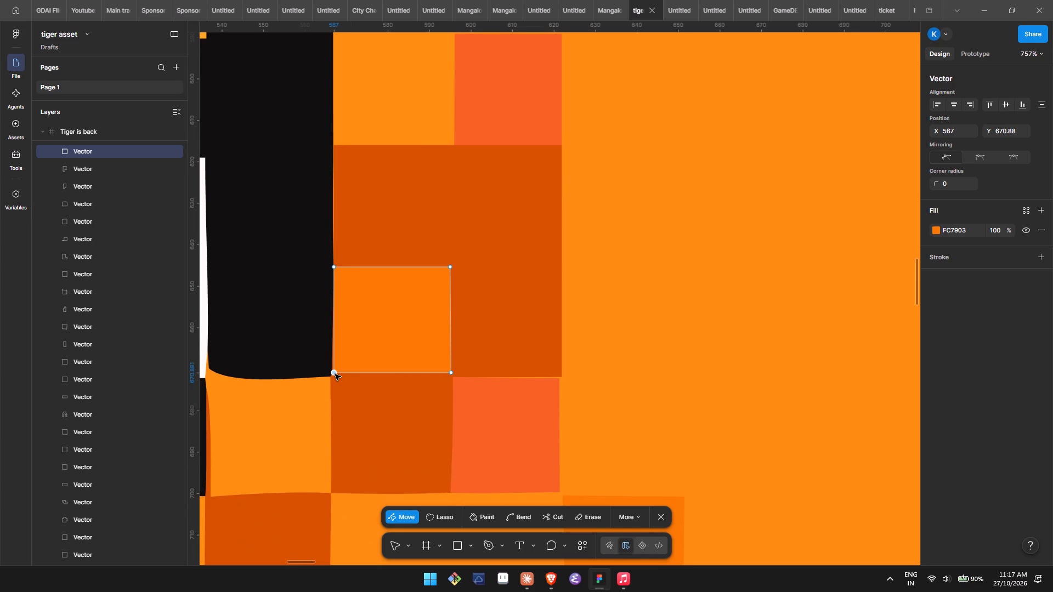
triple_click(324, 346)
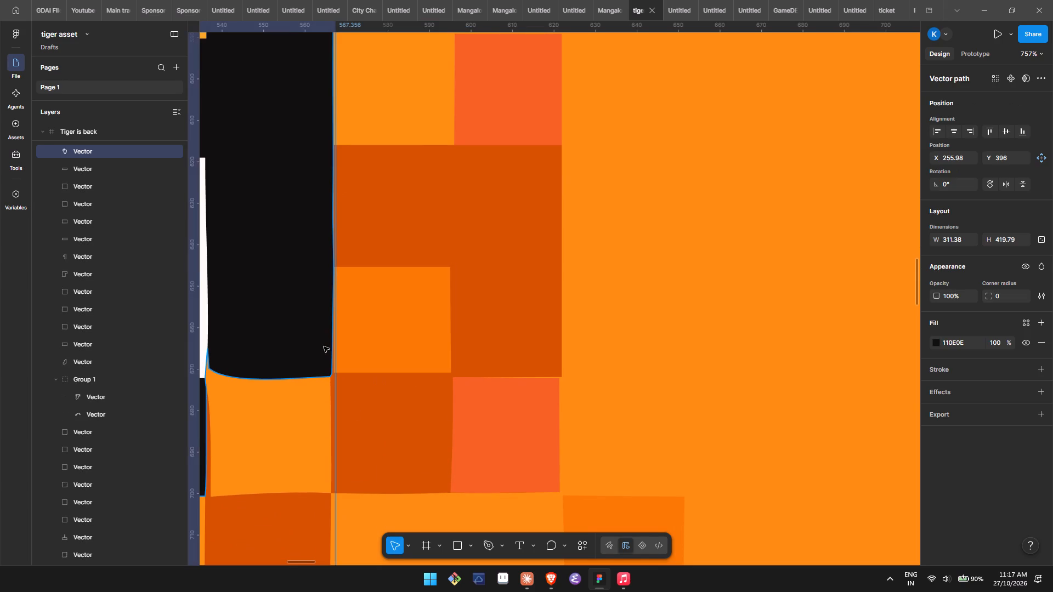
click(376, 343)
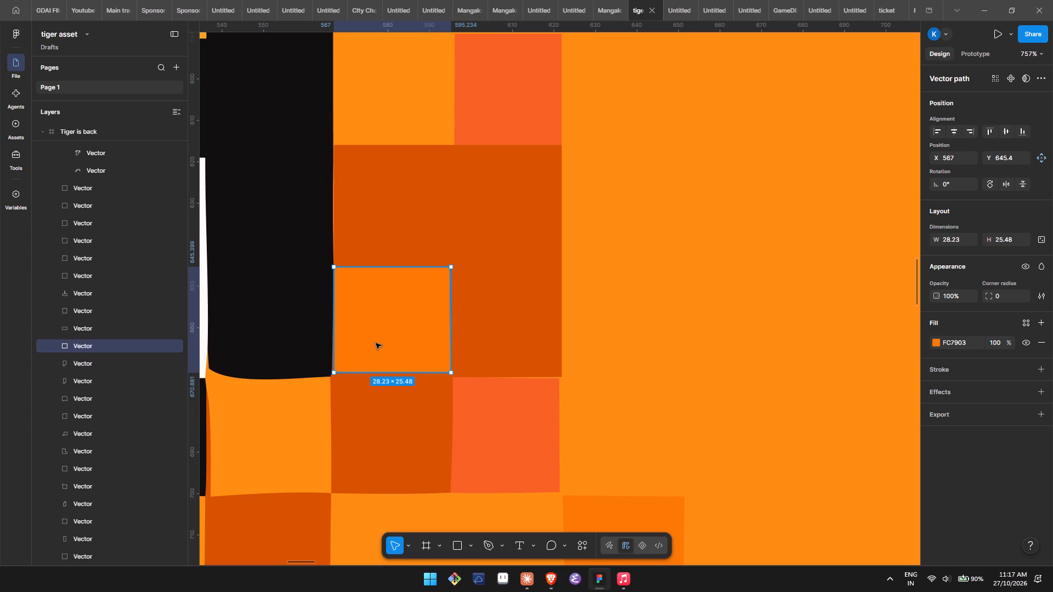
Open the D85100 dark orange block for vector editing and move its inner-corner anchor beside the coral square to X 595.5, Y 671.
double_click(492, 369)
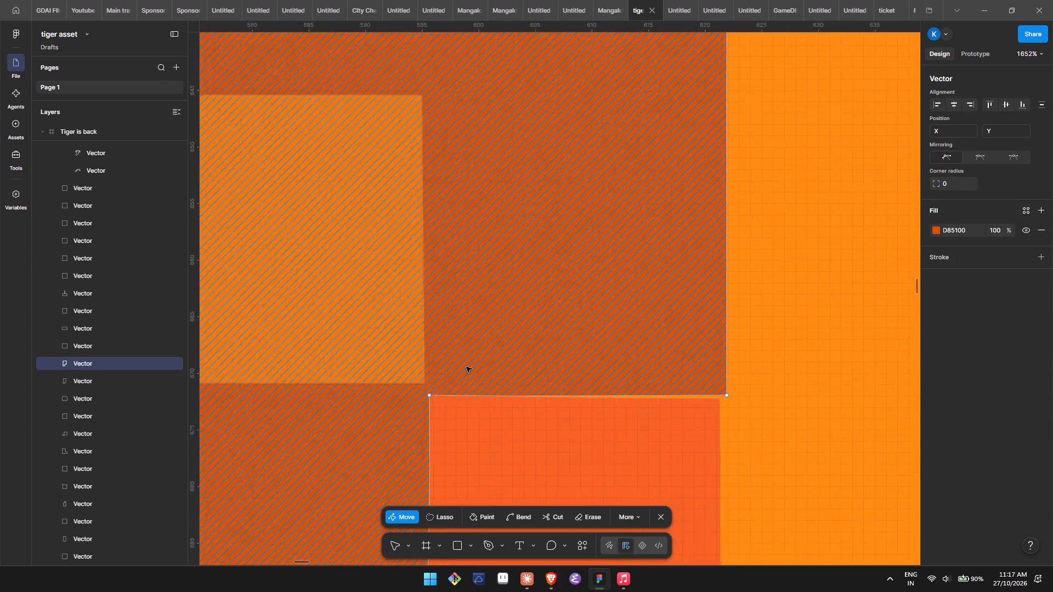
drag(423, 400, 419, 389)
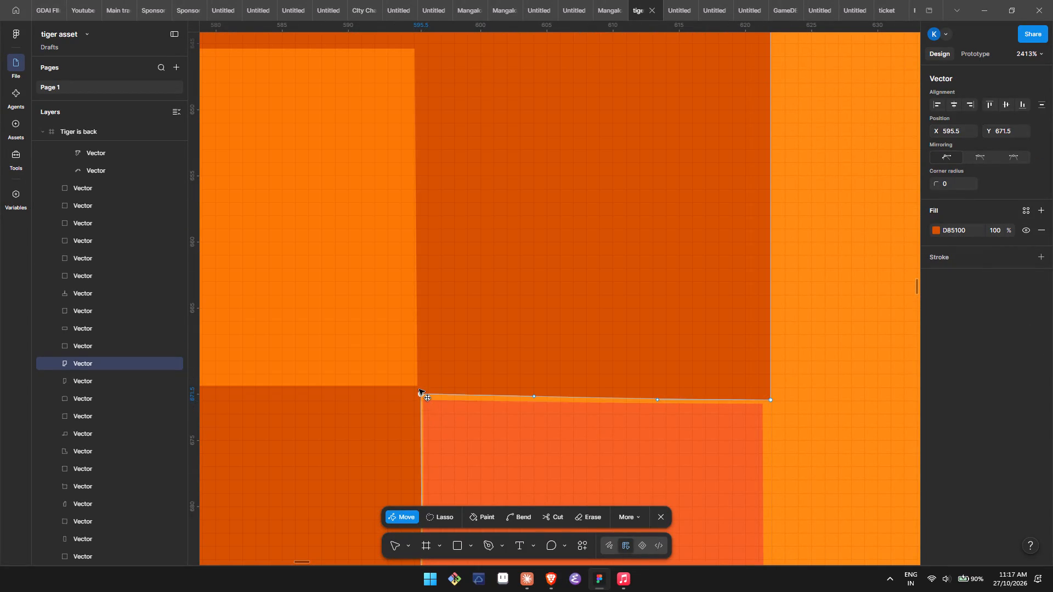
drag(419, 389, 418, 384)
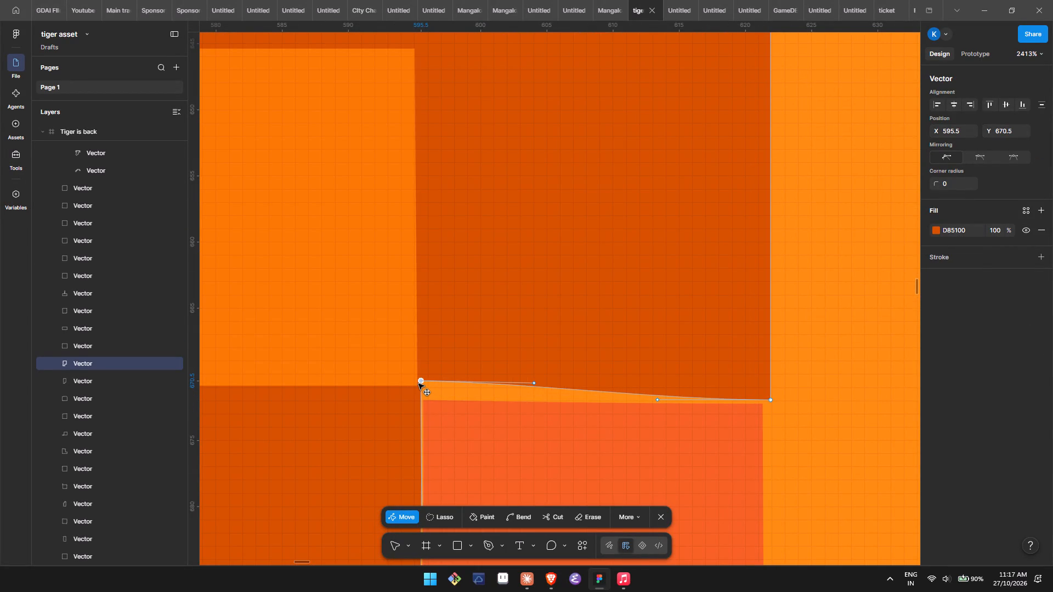
drag(418, 384, 419, 384)
drag(419, 384, 420, 383)
drag(420, 383, 421, 382)
drag(421, 382, 422, 382)
drag(422, 382, 422, 383)
drag(422, 383, 422, 383)
drag(422, 383, 422, 384)
drag(422, 384, 423, 384)
drag(423, 384, 423, 384)
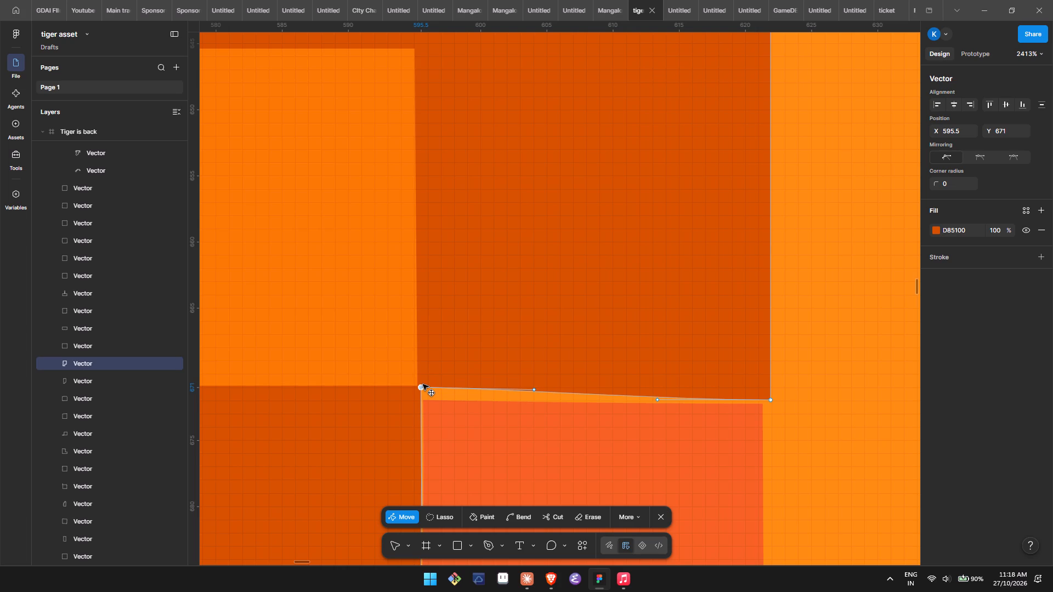
drag(423, 384, 423, 384)
drag(423, 384, 423, 385)
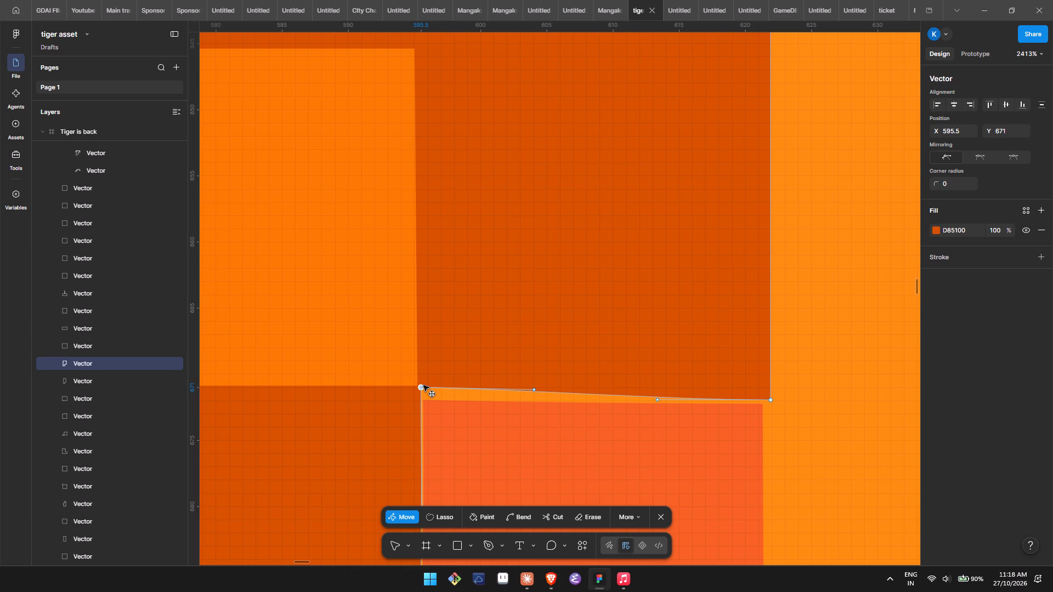
drag(423, 385, 423, 388)
click(423, 388)
Retract both curve handles of the dark orange block's bottom edge above the coral square into their anchors.
double_click(533, 388)
double_click(533, 388)
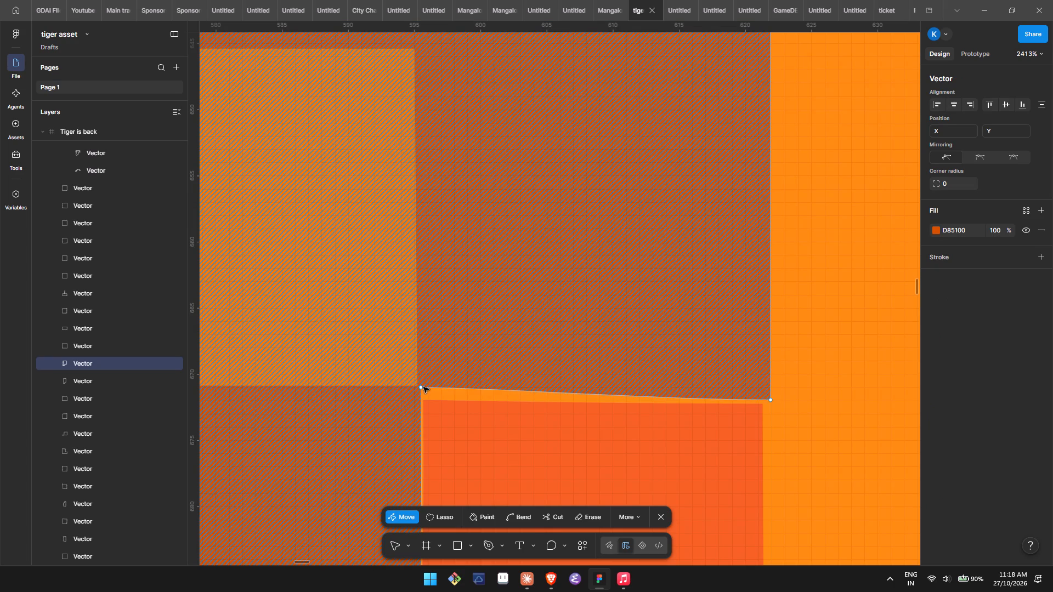
click(423, 387)
click(535, 388)
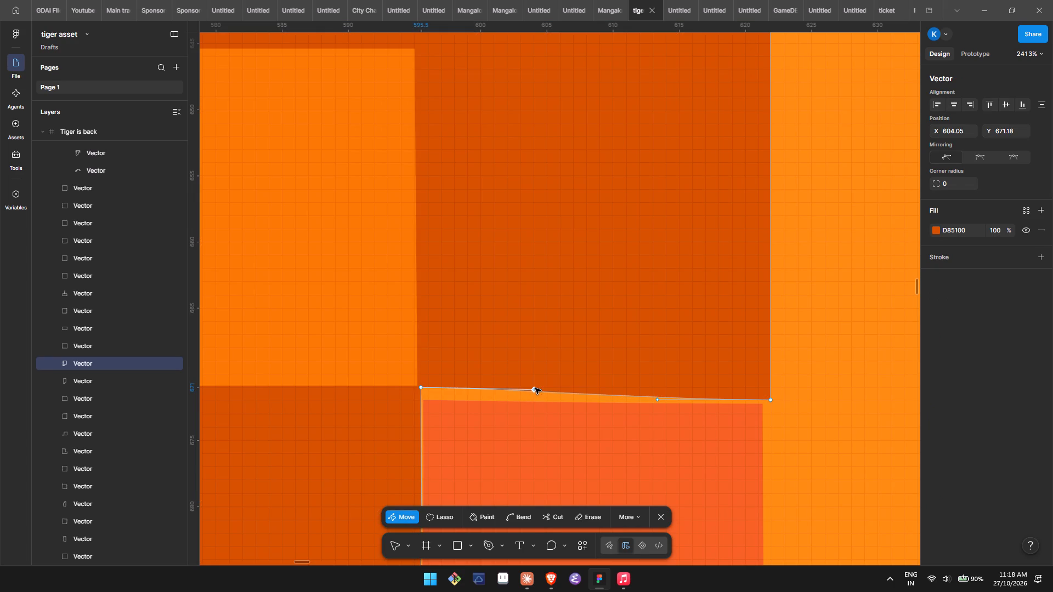
drag(535, 388, 421, 386)
click(421, 386)
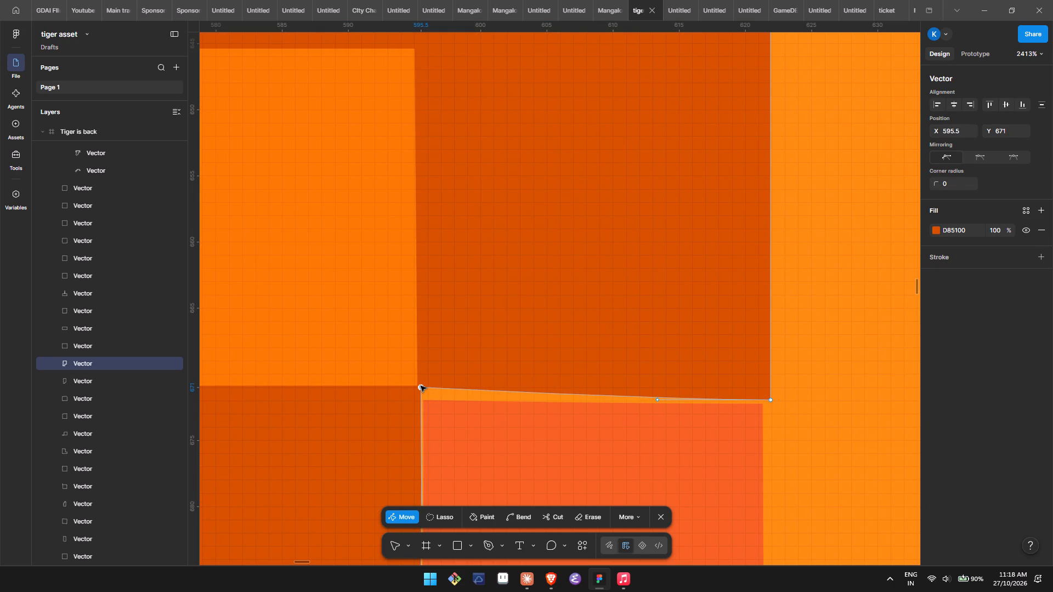
drag(657, 401, 770, 399)
drag(770, 399, 767, 395)
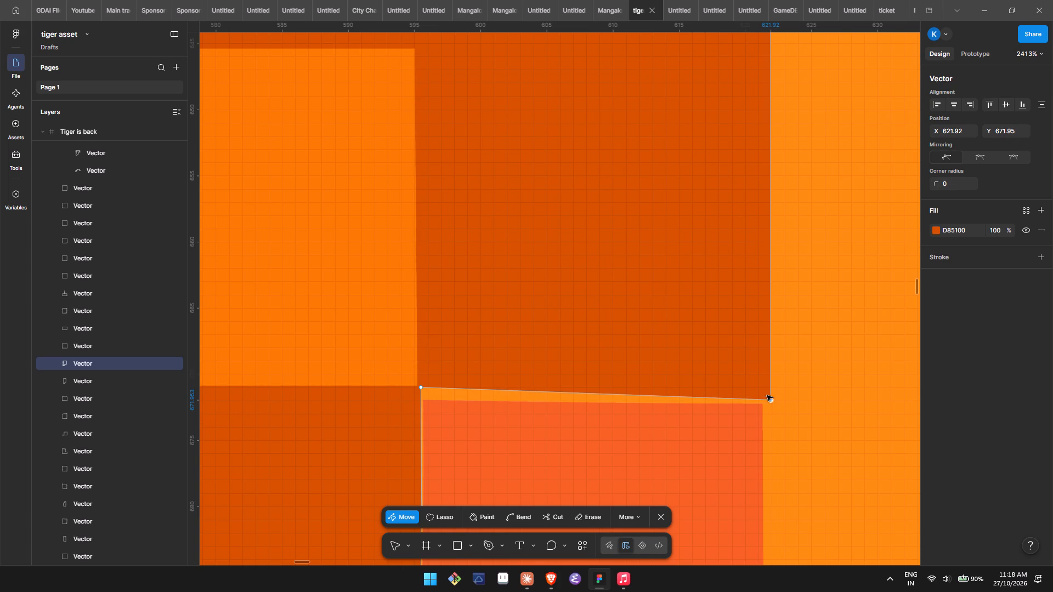
Move the dark orange block's bottom-right anchor to X 621.92, Y 671.
drag(767, 395, 762, 389)
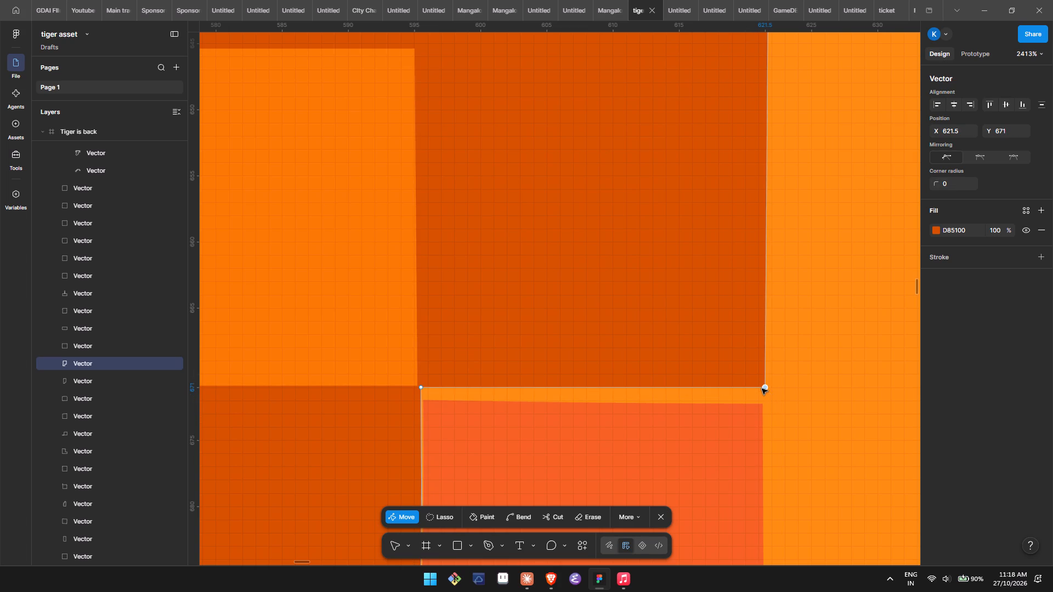
scroll(762, 389, left, 1)
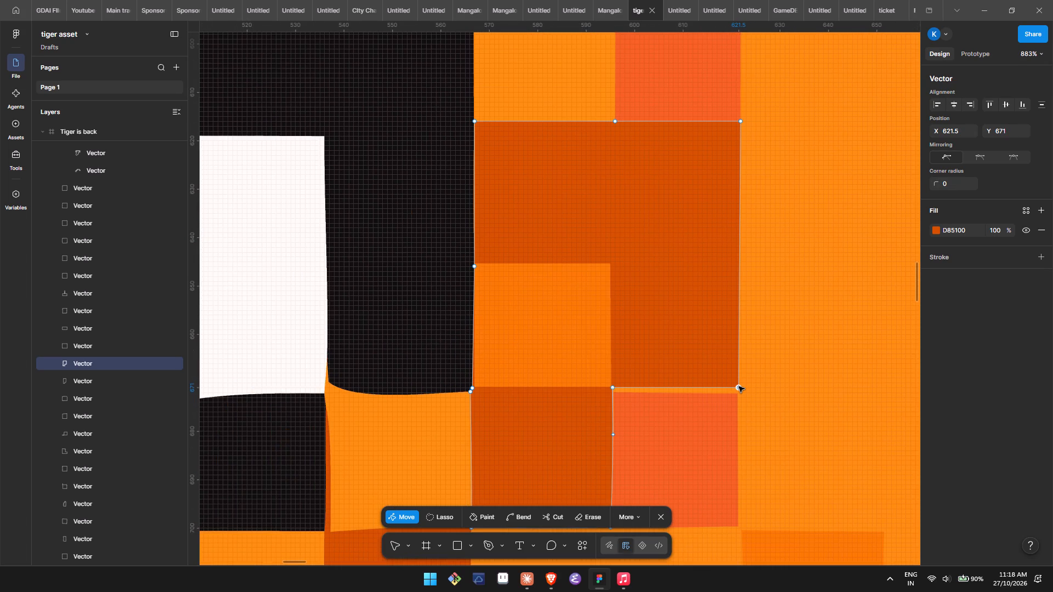
click(739, 386)
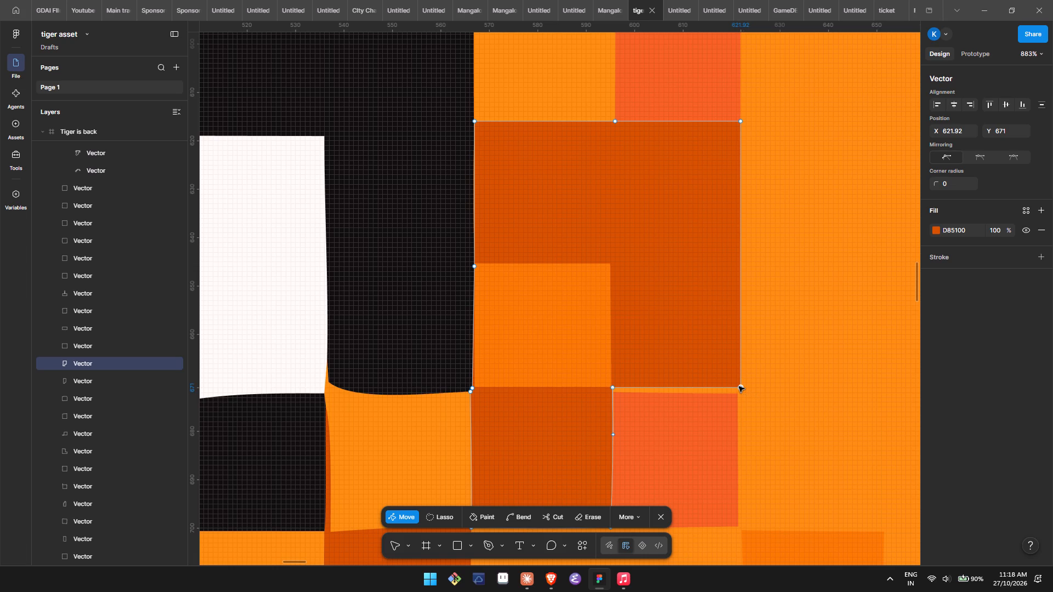
Open the FC7903 orange square for vector editing and move its right-side anchors to X 595.5, Y 670.88 and X 595.5, Y 645.5.
triple_click(592, 377)
double_click(592, 377)
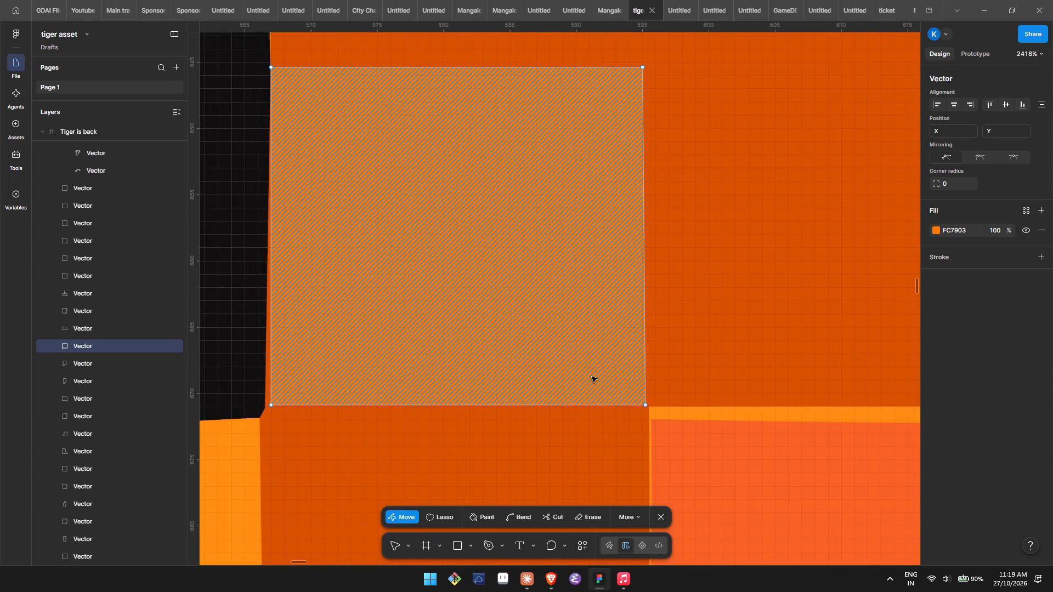
click(647, 406)
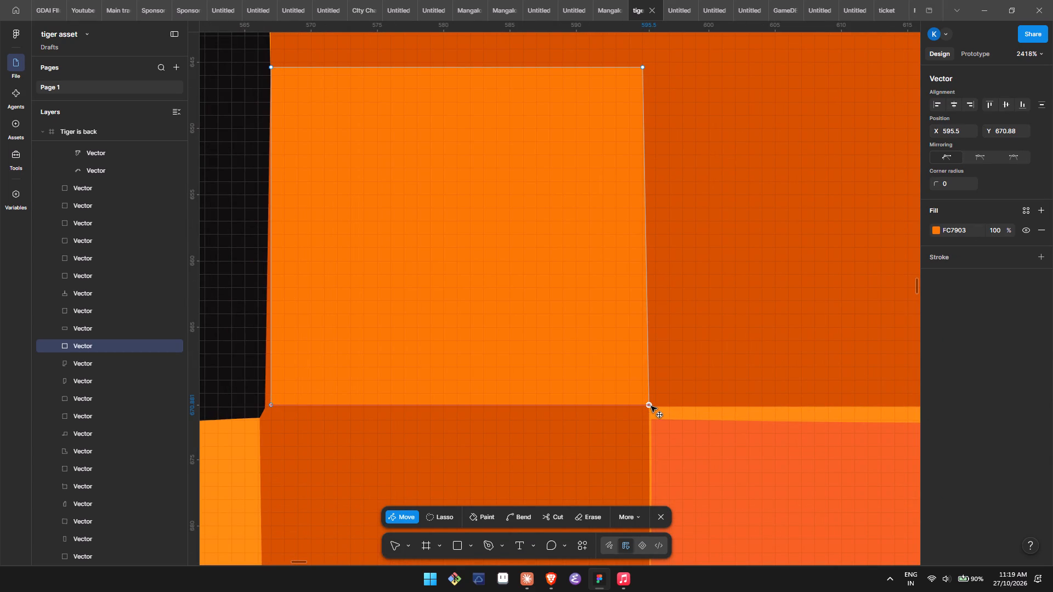
click(643, 66)
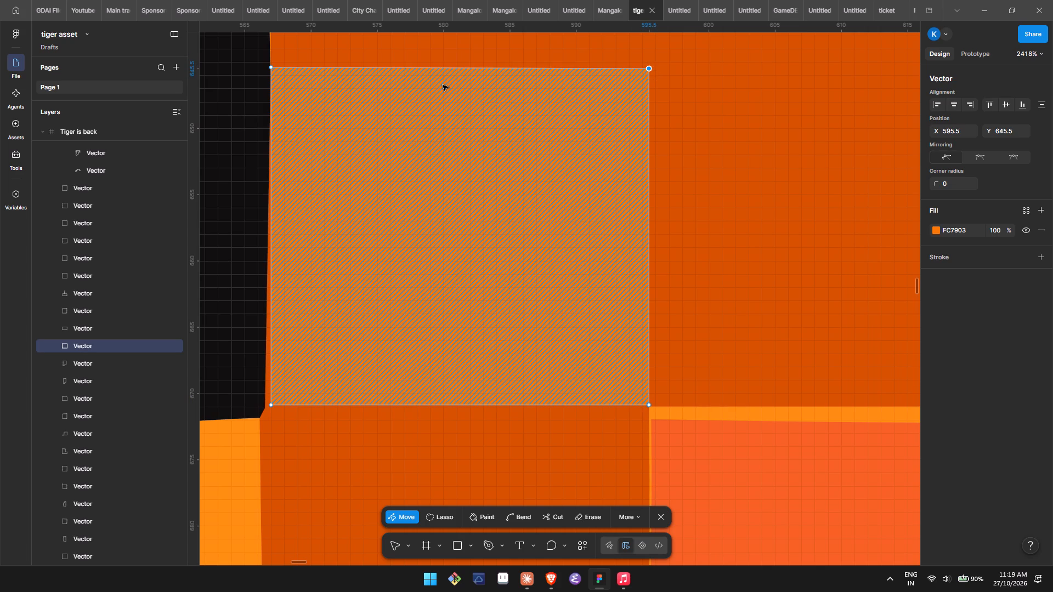
Move the orange square's left-side anchors to X 566.5, Y 645.5 and X 566.5, Y 670.88.
click(271, 66)
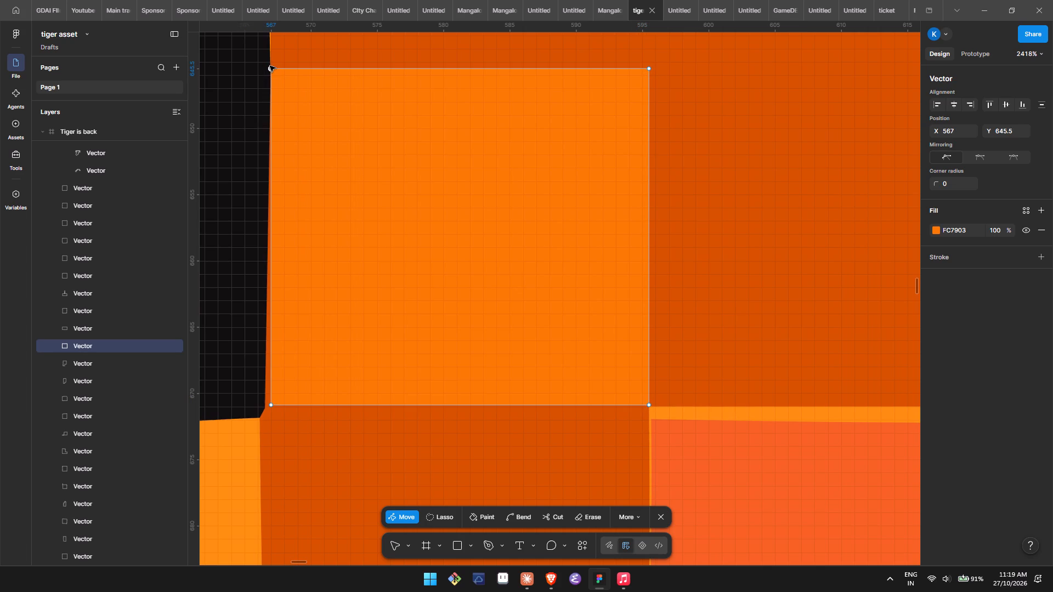
click(270, 66)
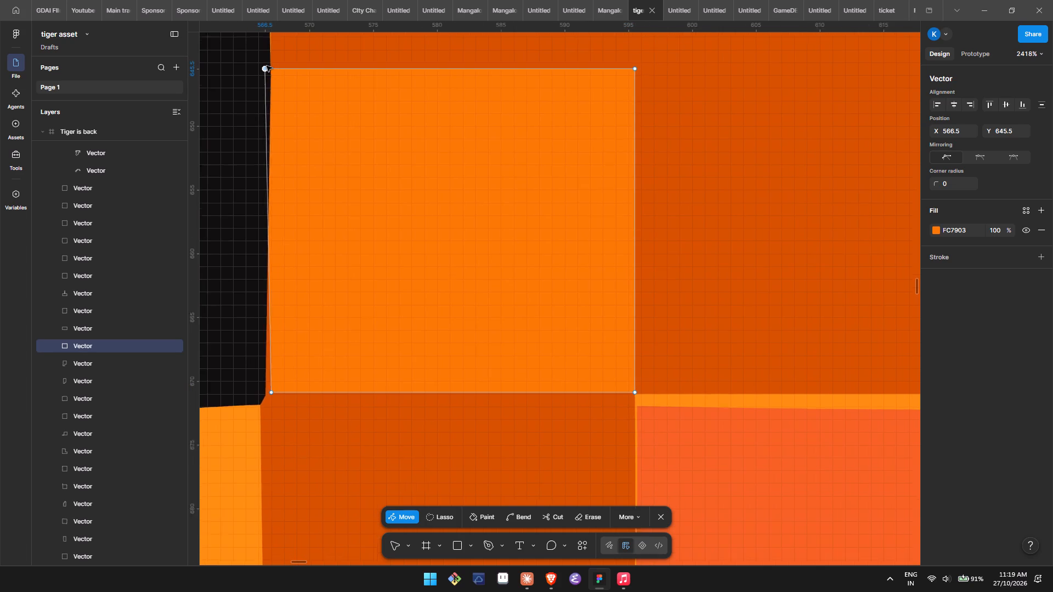
scroll(267, 66, up, 1)
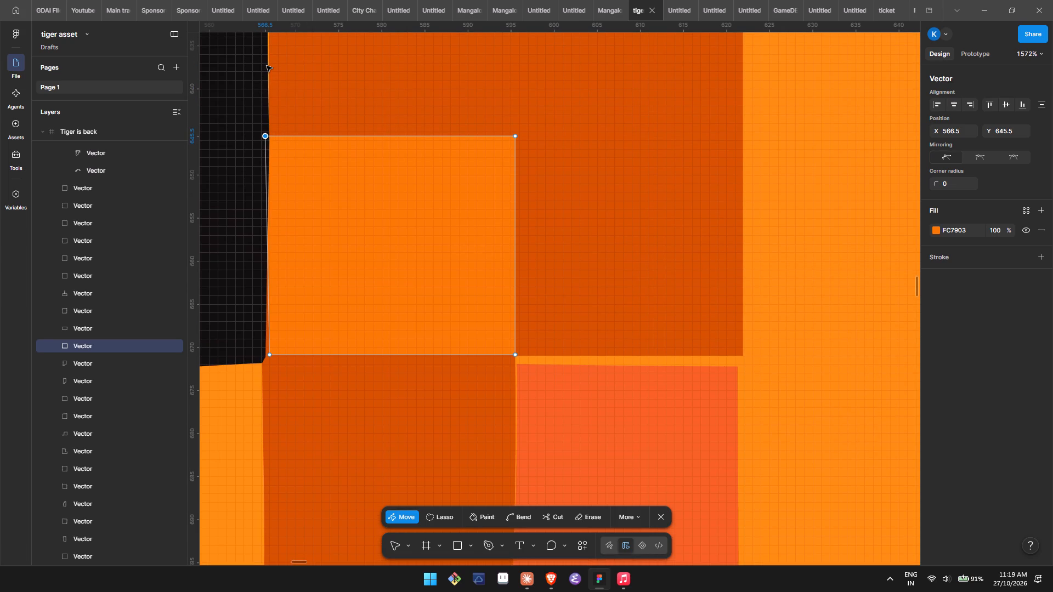
scroll(267, 66, right, 1)
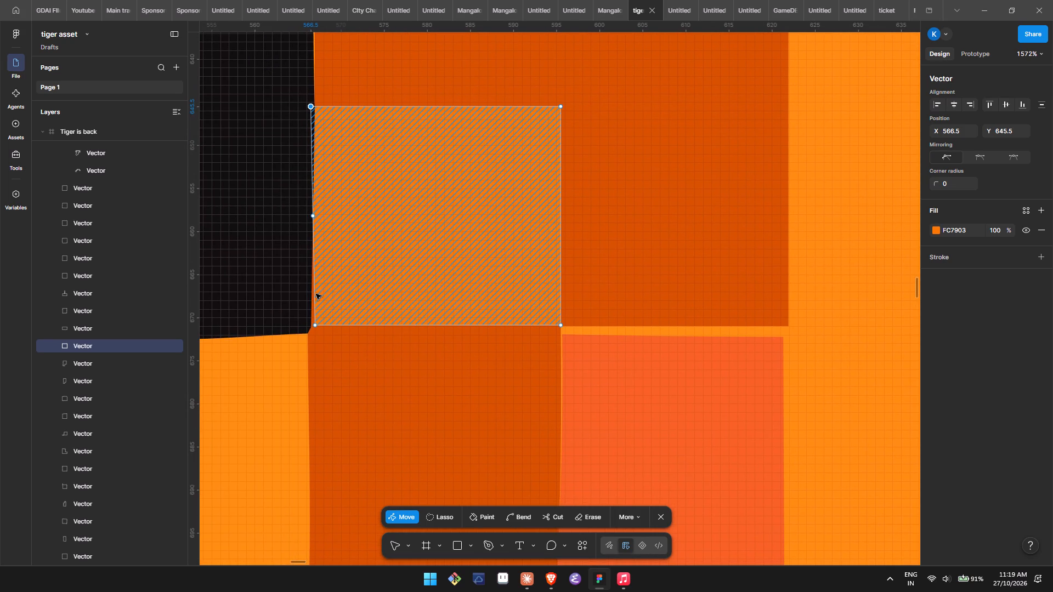
click(315, 325)
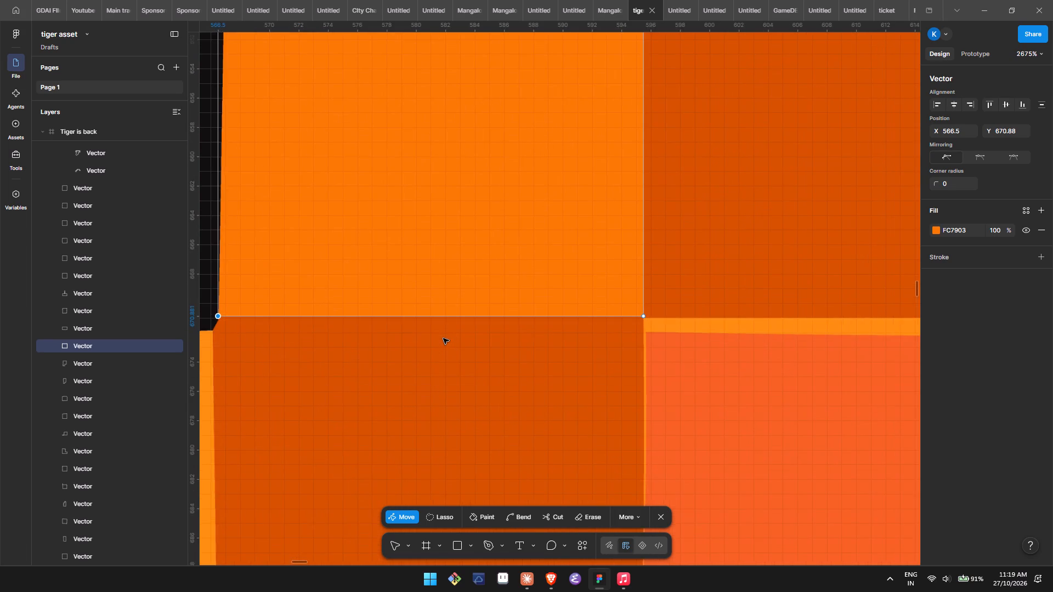
Open the F76224 coral square for vector editing, move its top-right anchor to X 622, Y 671 and retract that anchor's top-edge handle.
scroll(443, 338, right, 1)
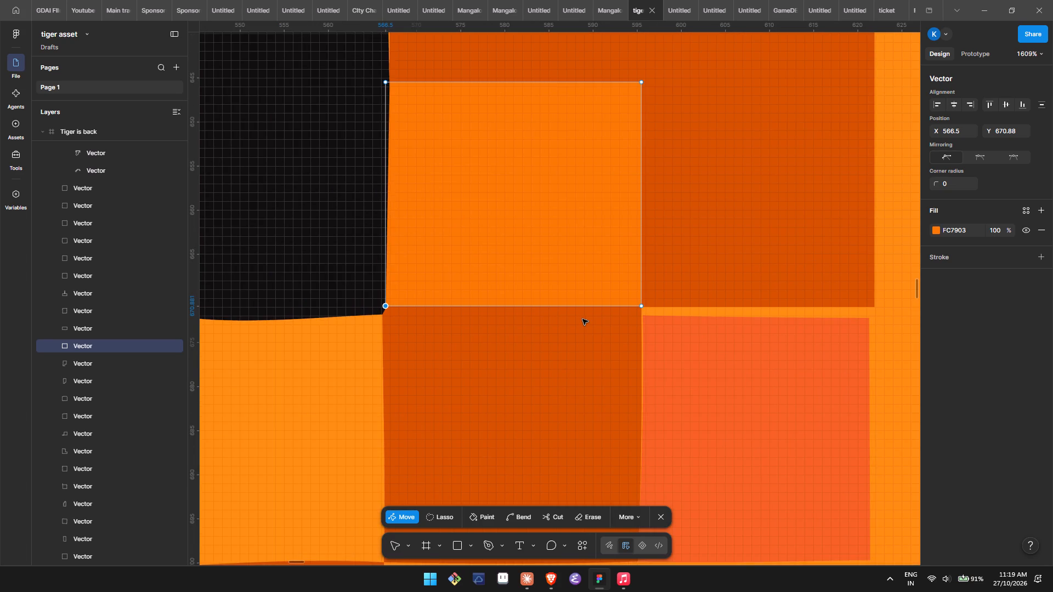
scroll(703, 294, down, 2)
scroll(703, 294, left, 1)
triple_click(703, 294)
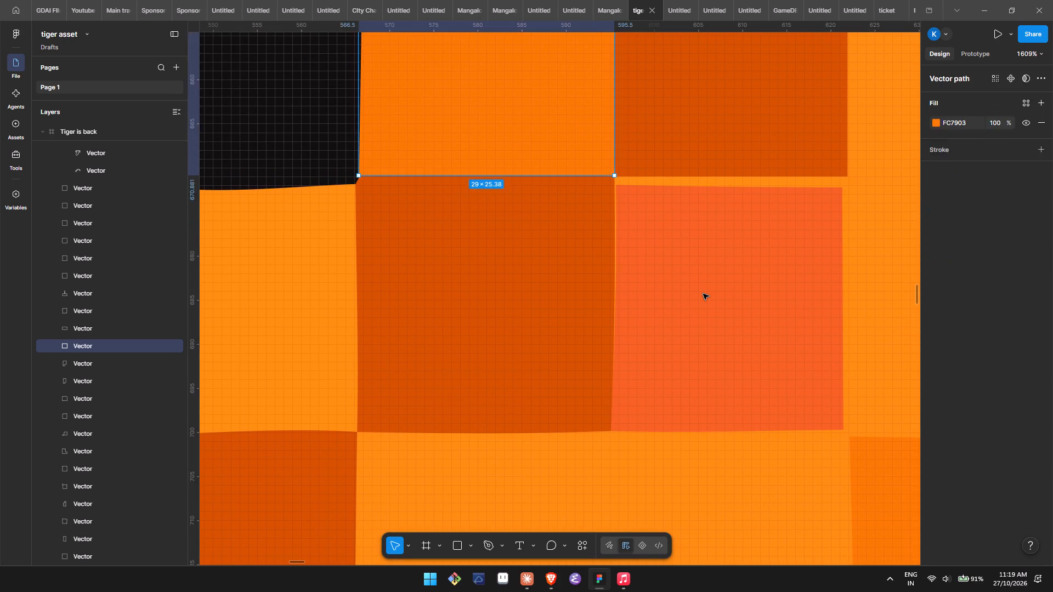
double_click(703, 294)
scroll(703, 294, left, 2)
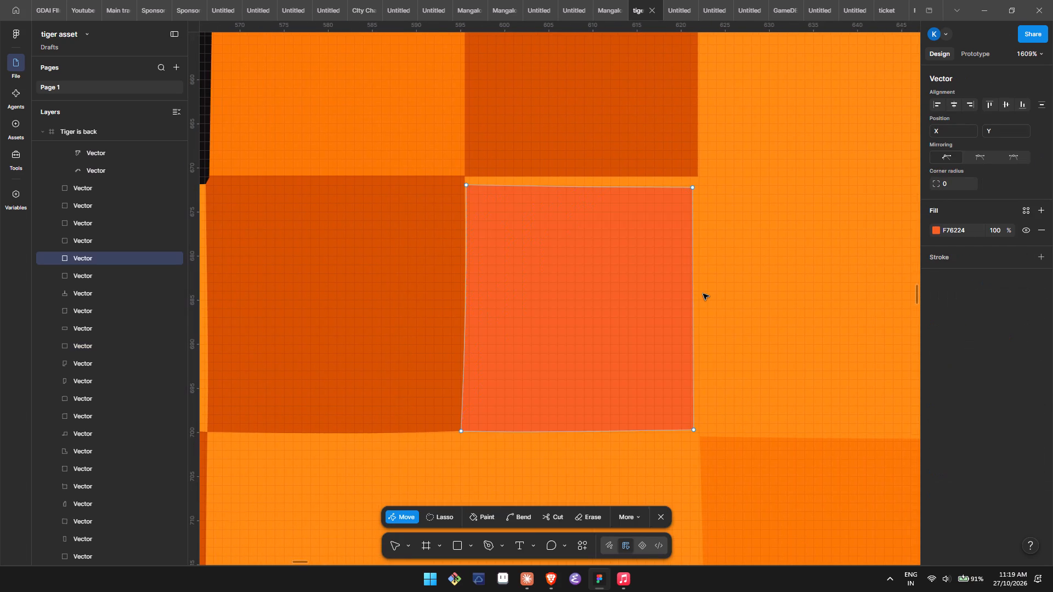
scroll(703, 294, up, 2)
drag(669, 214, 678, 196)
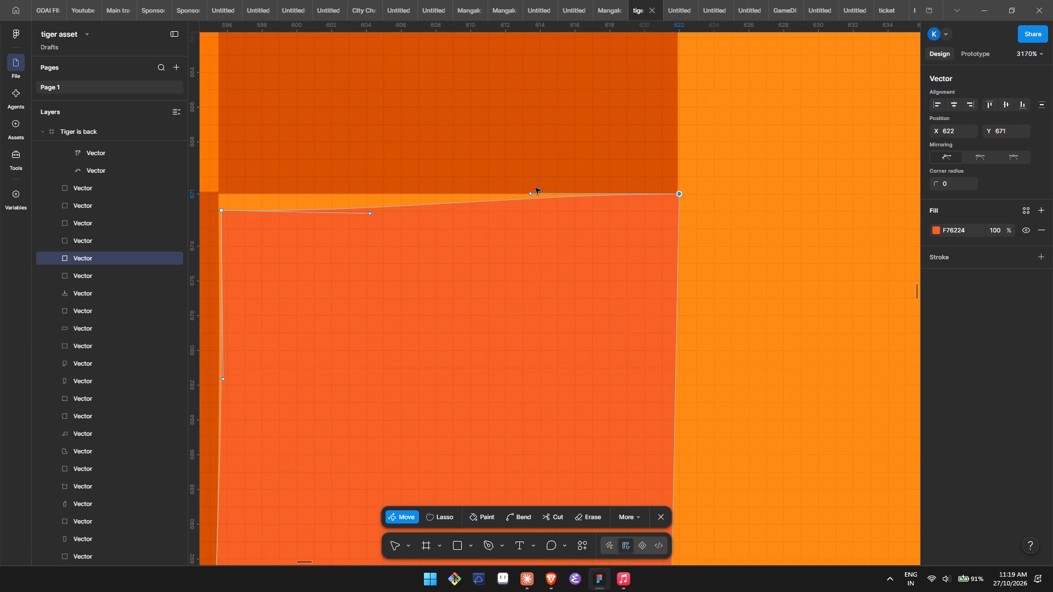
drag(531, 193, 680, 197)
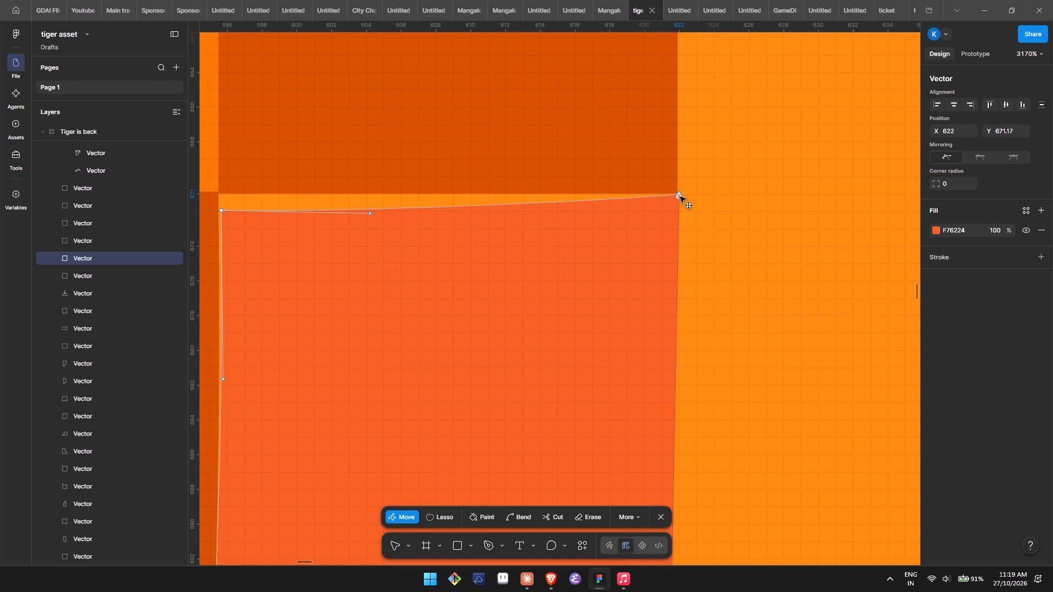
Place the coral square's top-right anchor at X 622, Y 671, then retract the top-left anchor's top-edge handle and move that anchor to X 595.5, Y 671.
drag(680, 197, 678, 193)
click(678, 193)
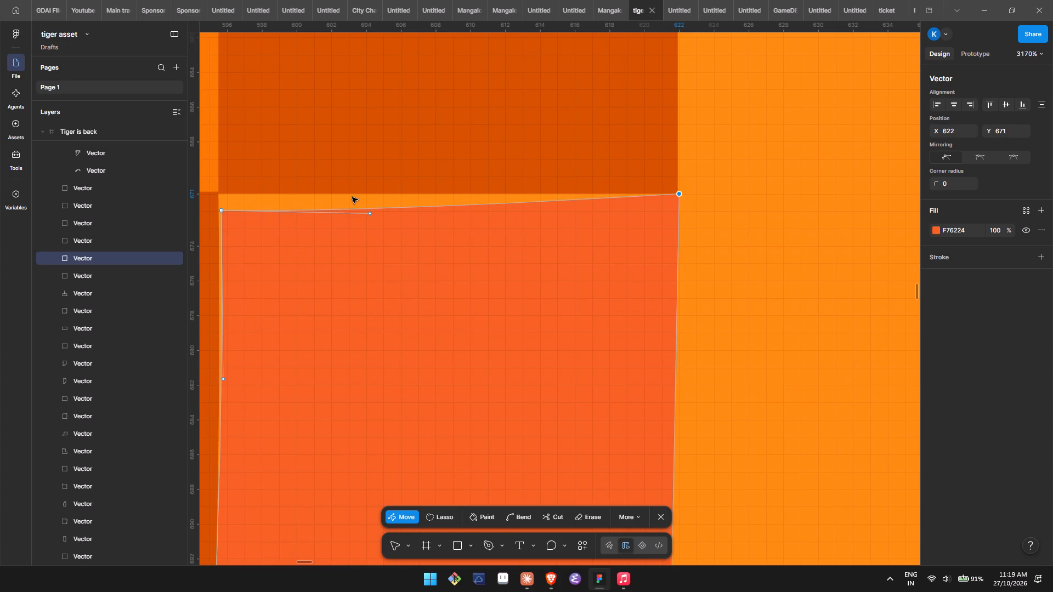
click(370, 216)
click(369, 213)
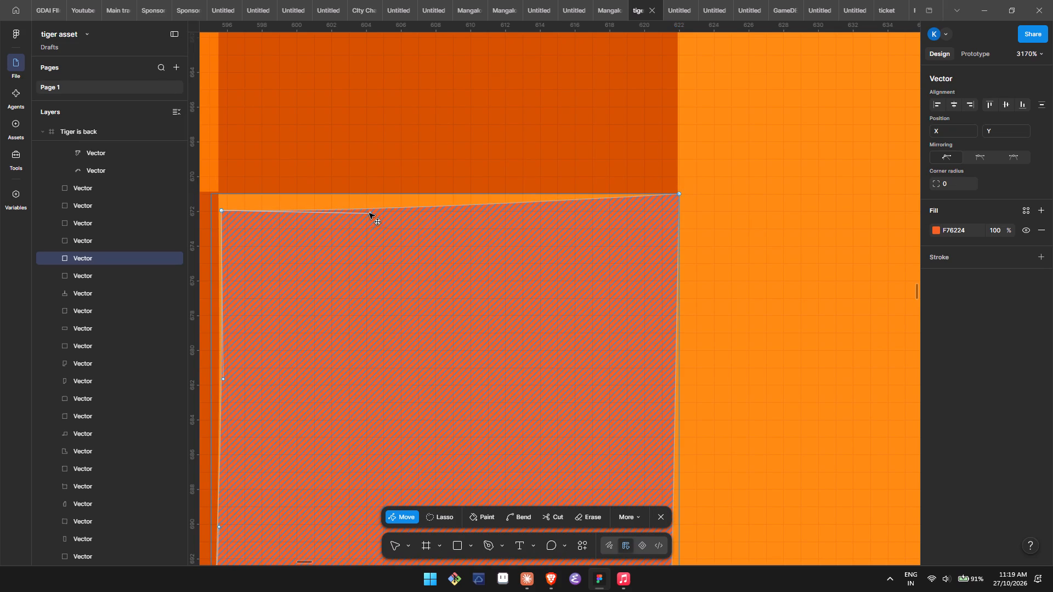
drag(369, 213, 312, 198)
double_click(351, 229)
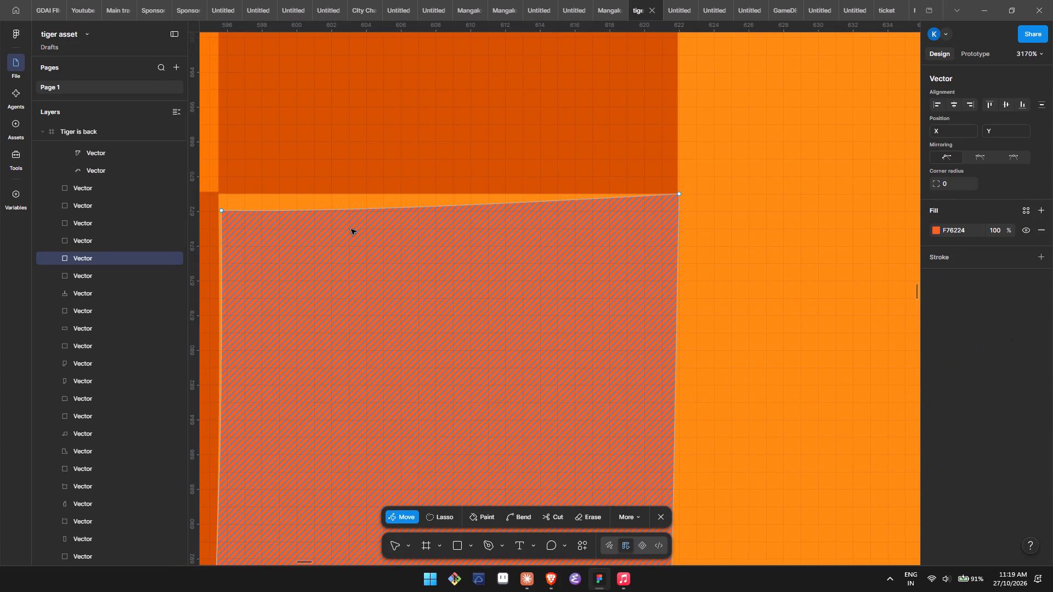
click(220, 210)
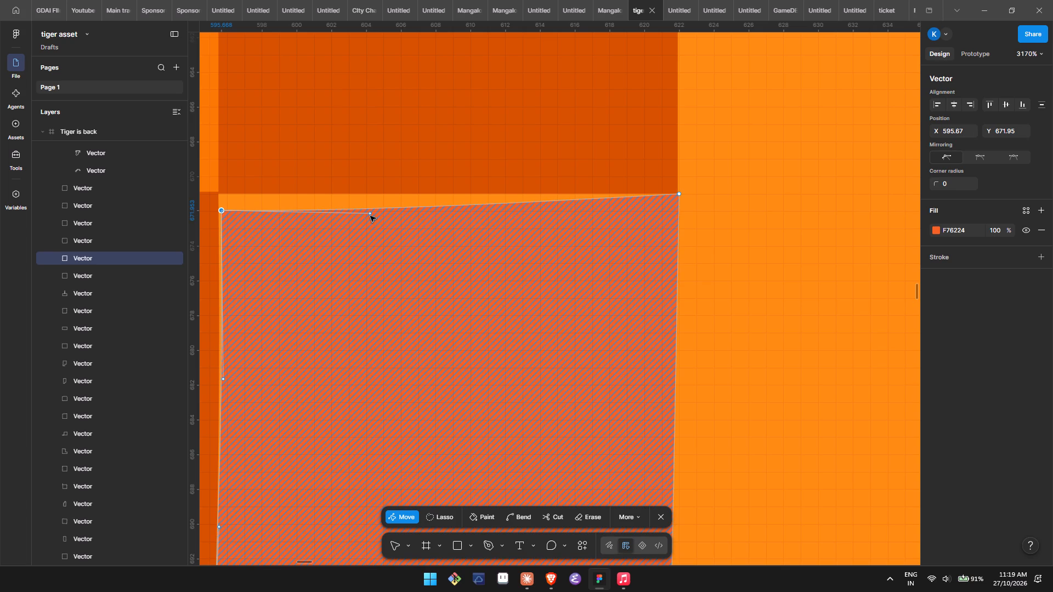
drag(370, 212, 251, 208)
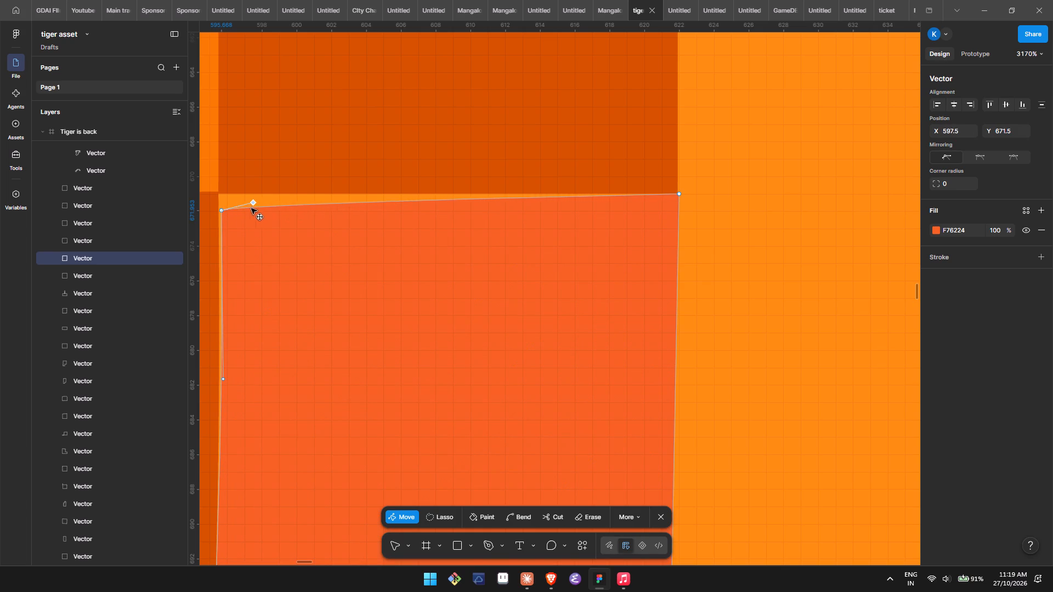
drag(251, 208, 220, 207)
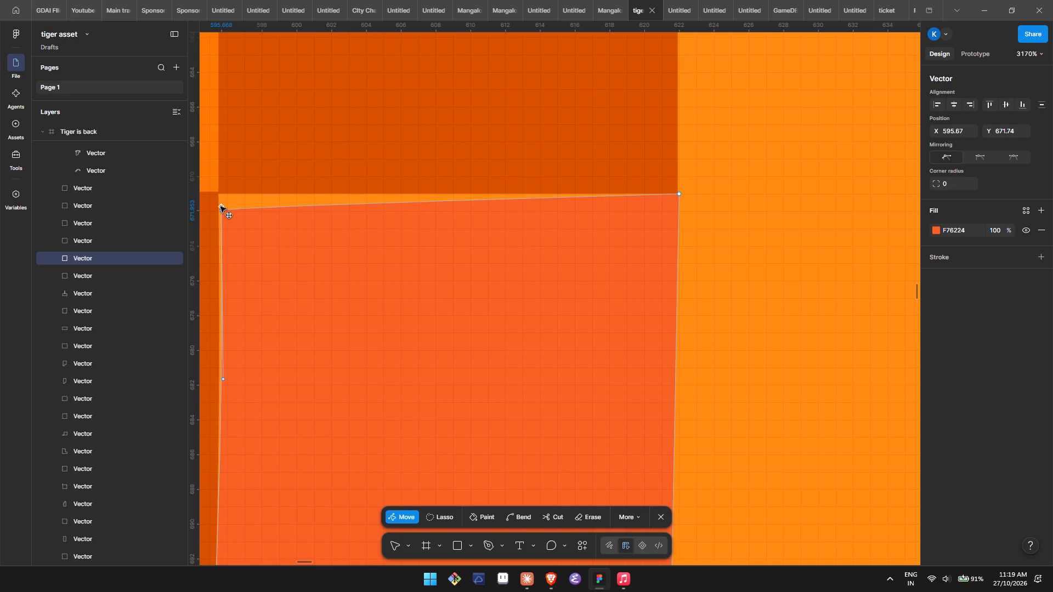
drag(220, 207, 220, 208)
drag(220, 208, 220, 197)
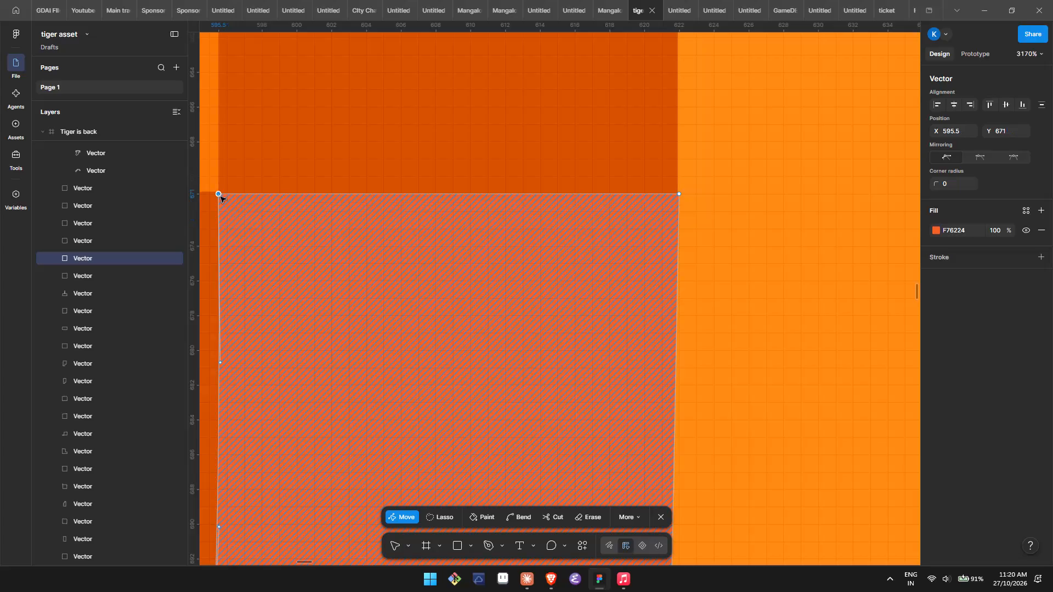
Straighten the coral square's left edge by retracting both its handles, and move the bottom-left anchor to X 595.5, Y 699.72.
scroll(241, 220, right, 2)
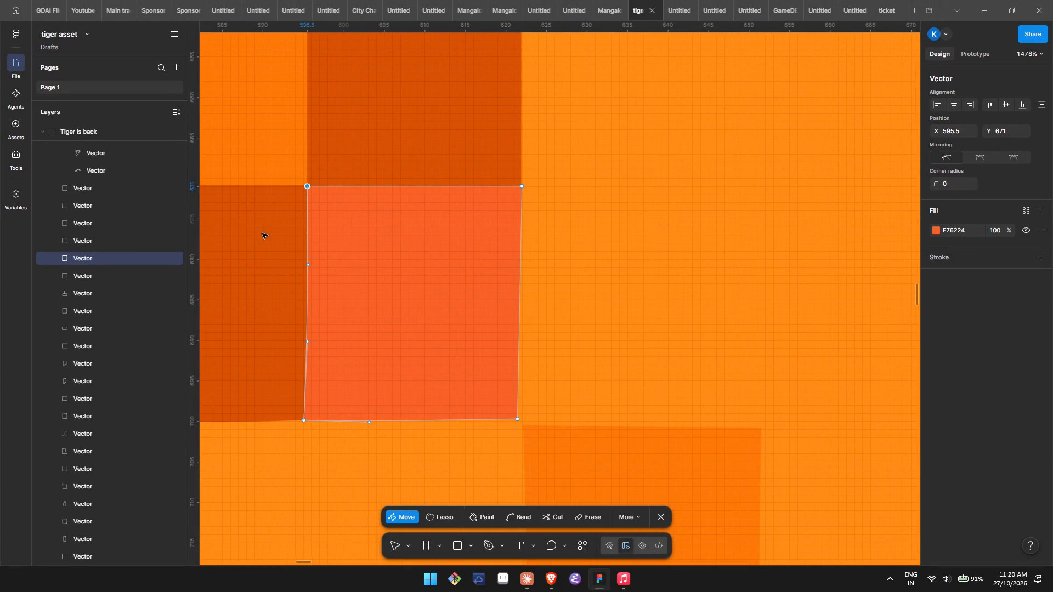
drag(309, 264, 305, 239)
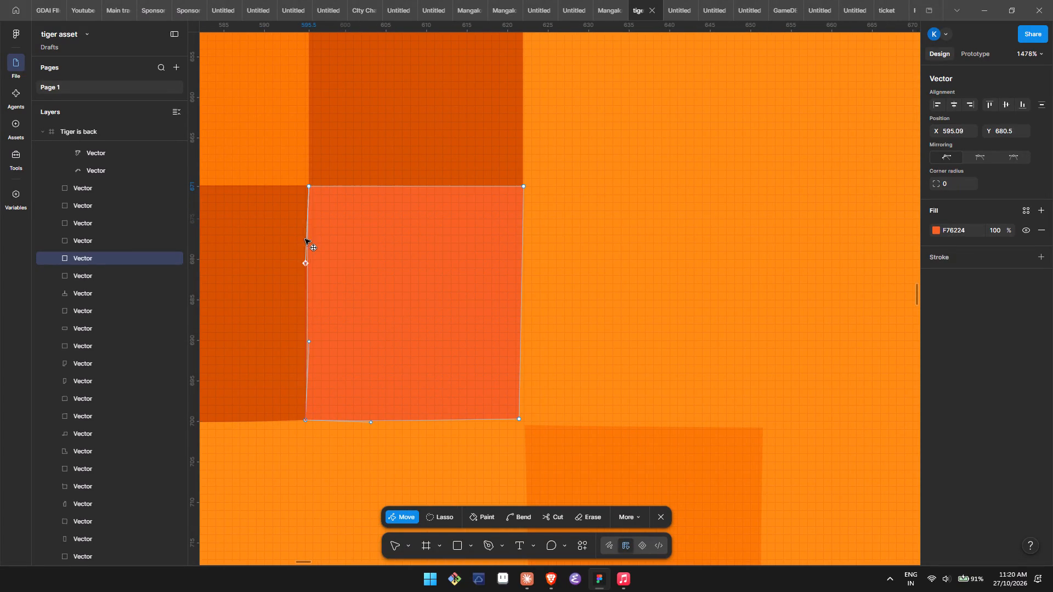
drag(305, 239, 307, 187)
click(307, 187)
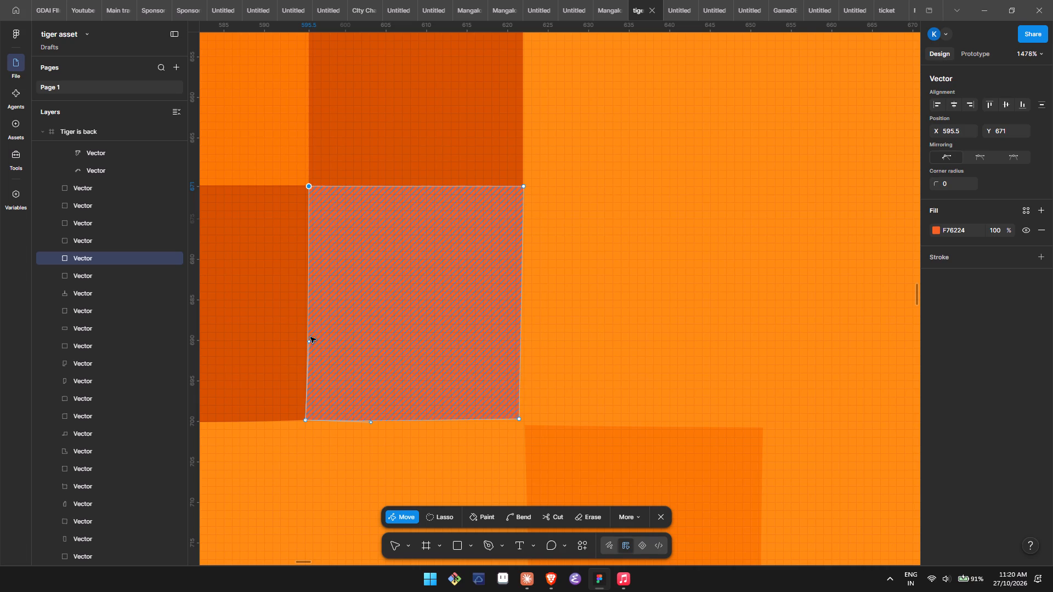
drag(310, 343, 312, 362)
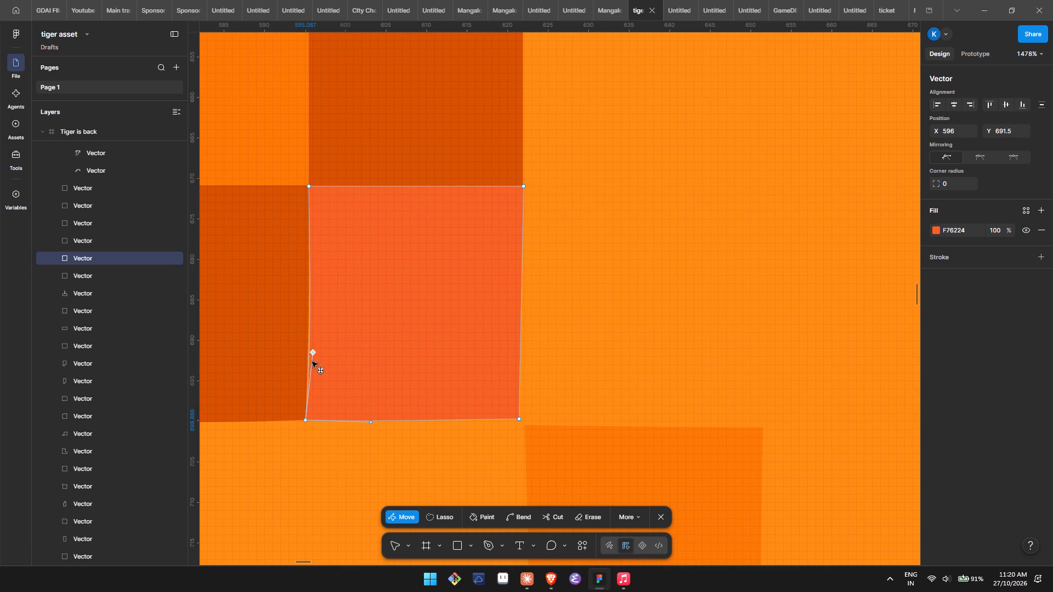
drag(312, 362, 305, 419)
drag(305, 419, 308, 421)
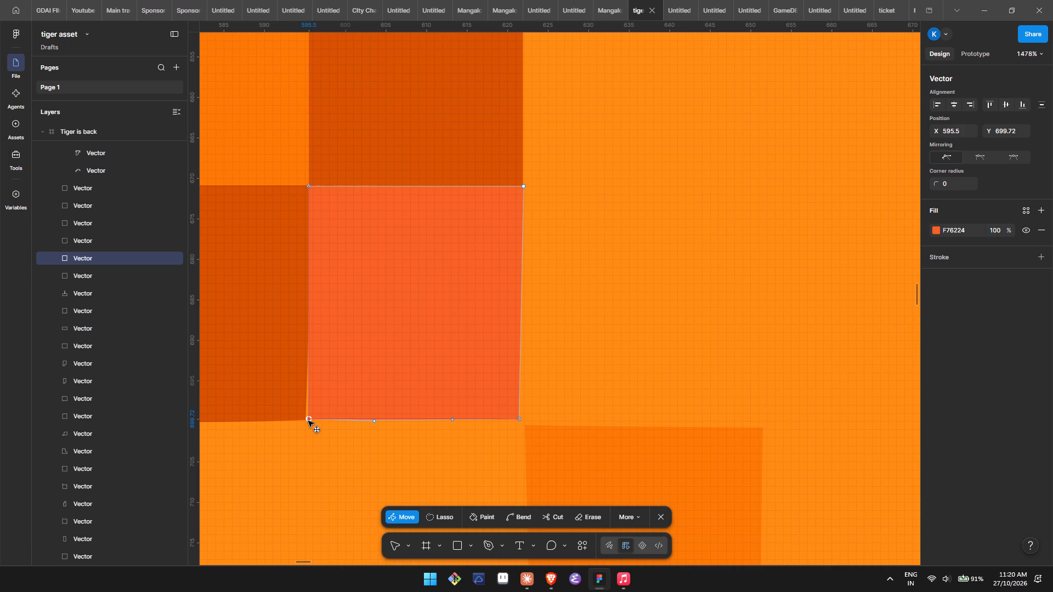
drag(308, 421, 308, 419)
drag(308, 419, 310, 419)
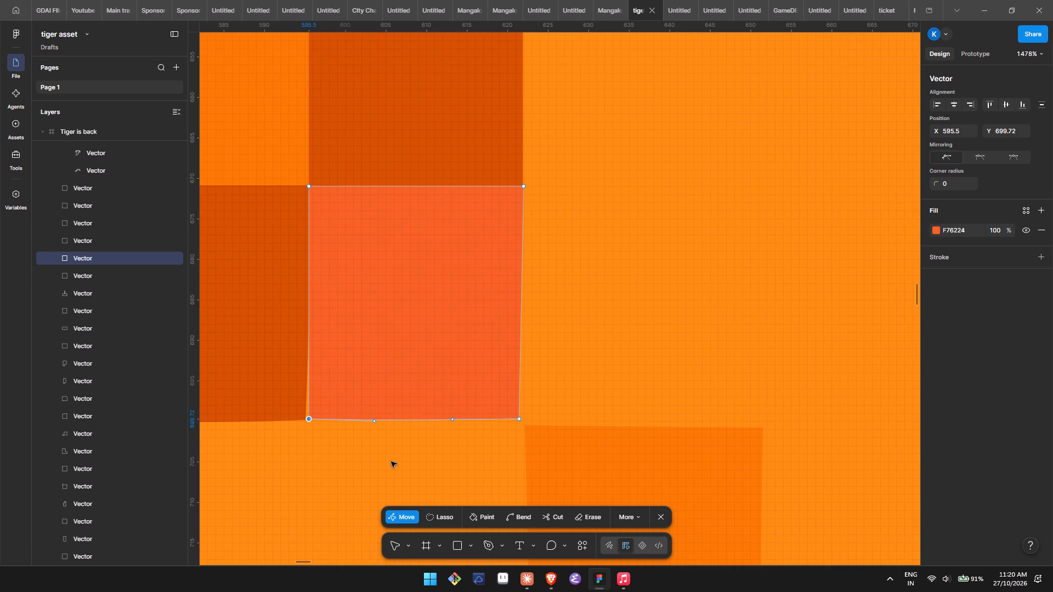
Retract the coral square's bottom-left anchor's bottom-edge handle and move that anchor to X 595.5, Y 700.
scroll(380, 402, right, 2)
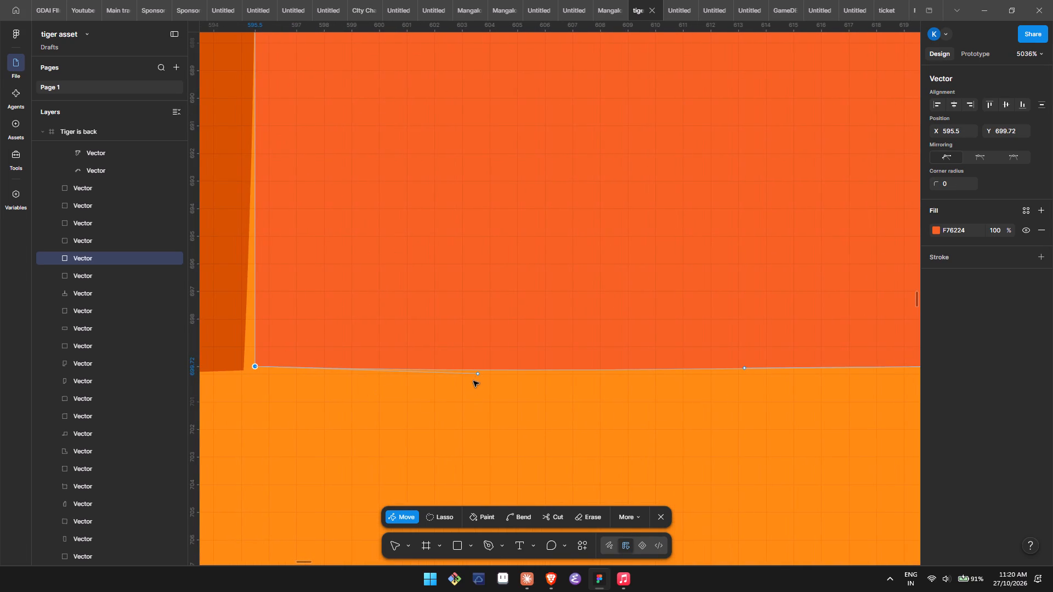
scroll(481, 375, right, 1)
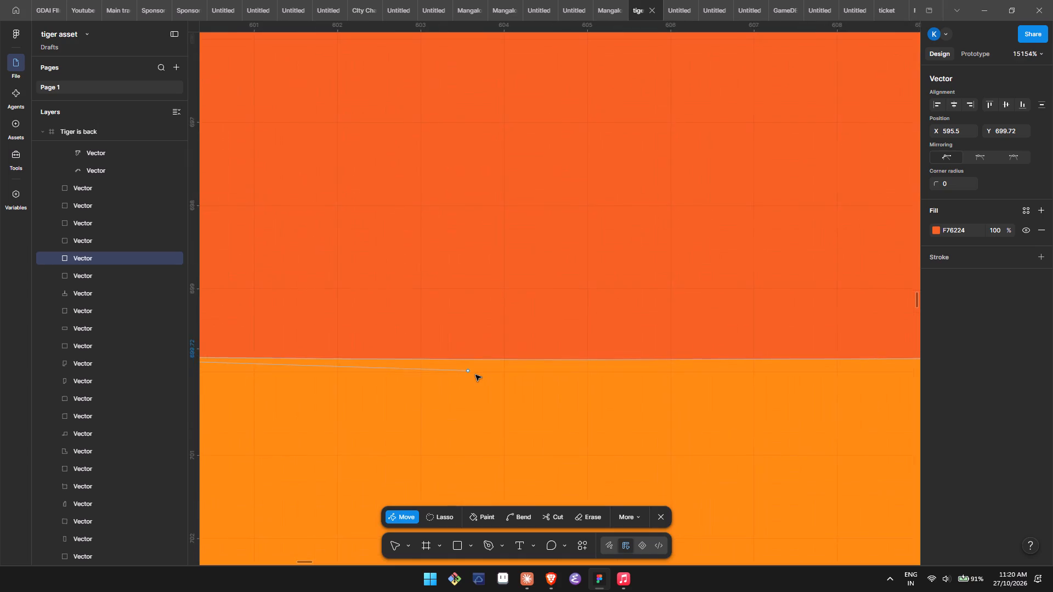
scroll(475, 375, right, 1)
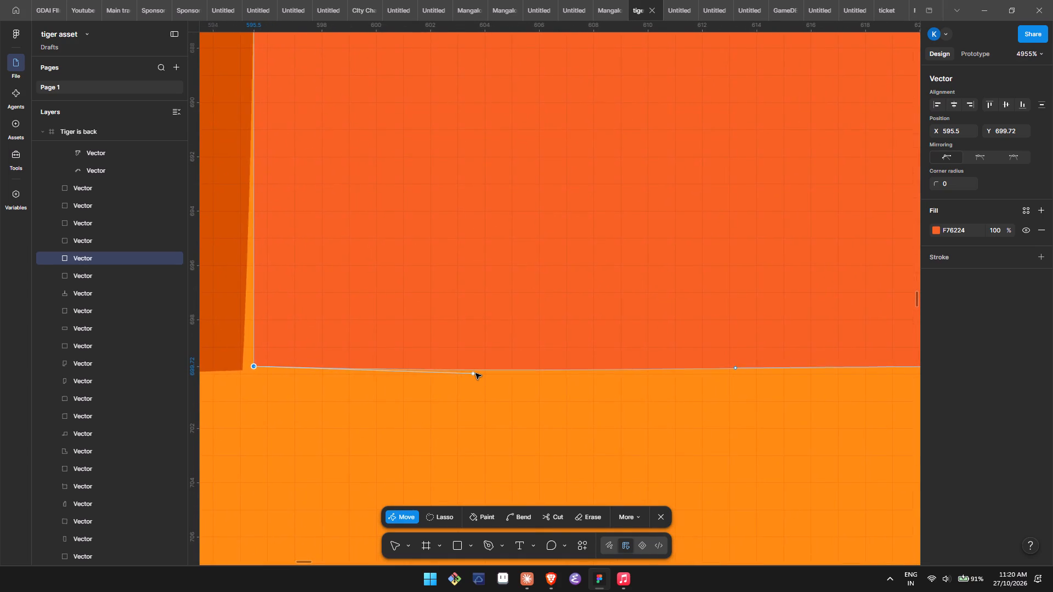
scroll(475, 373, right, 1)
drag(475, 373, 257, 362)
scroll(395, 362, right, 1)
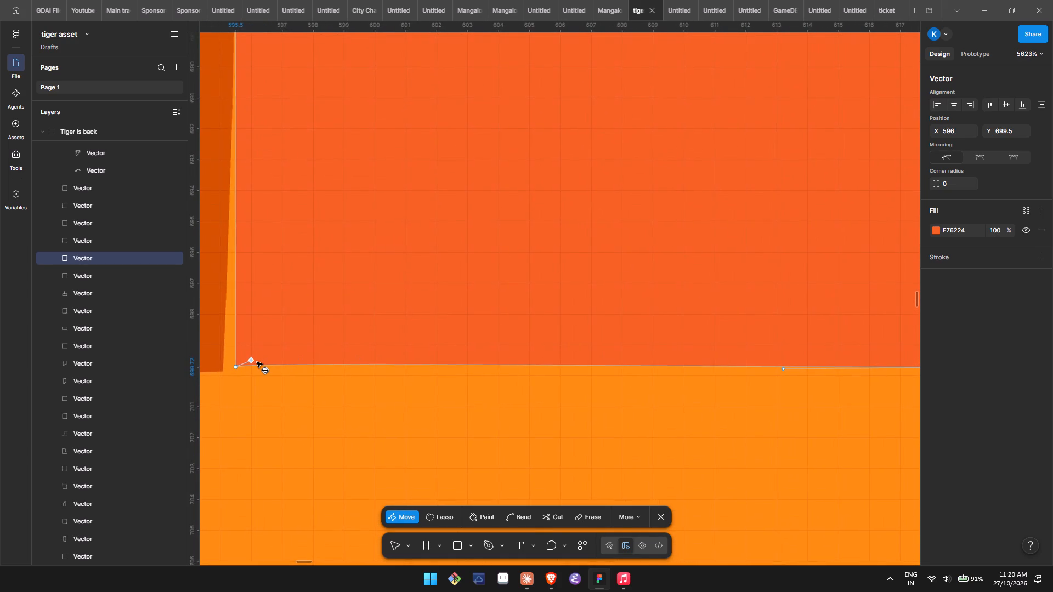
drag(257, 362, 243, 367)
scroll(232, 375, right, 1)
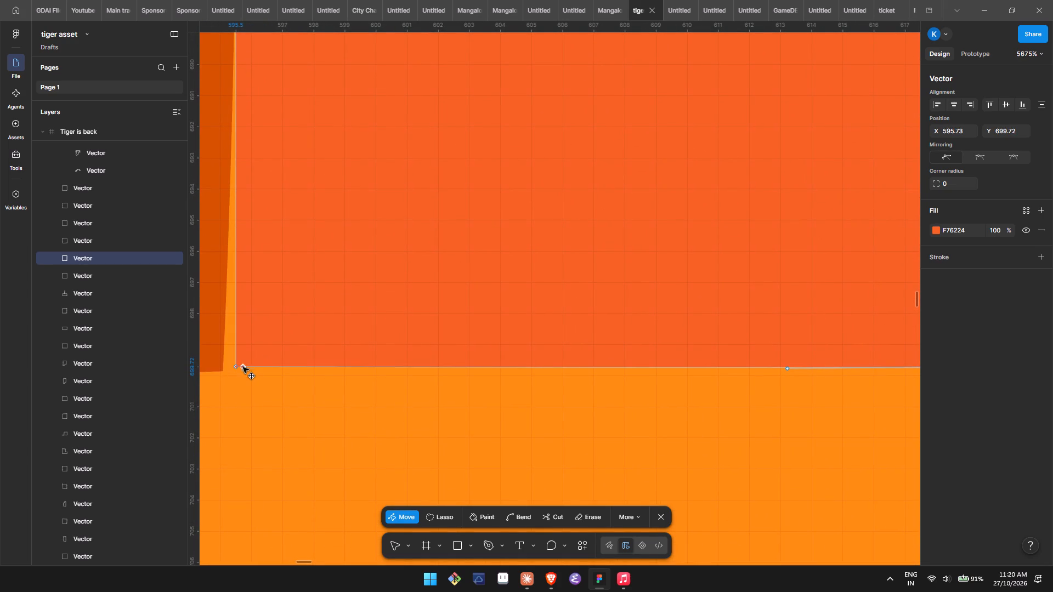
drag(243, 367, 236, 366)
scroll(236, 372, right, 3)
drag(236, 366, 237, 369)
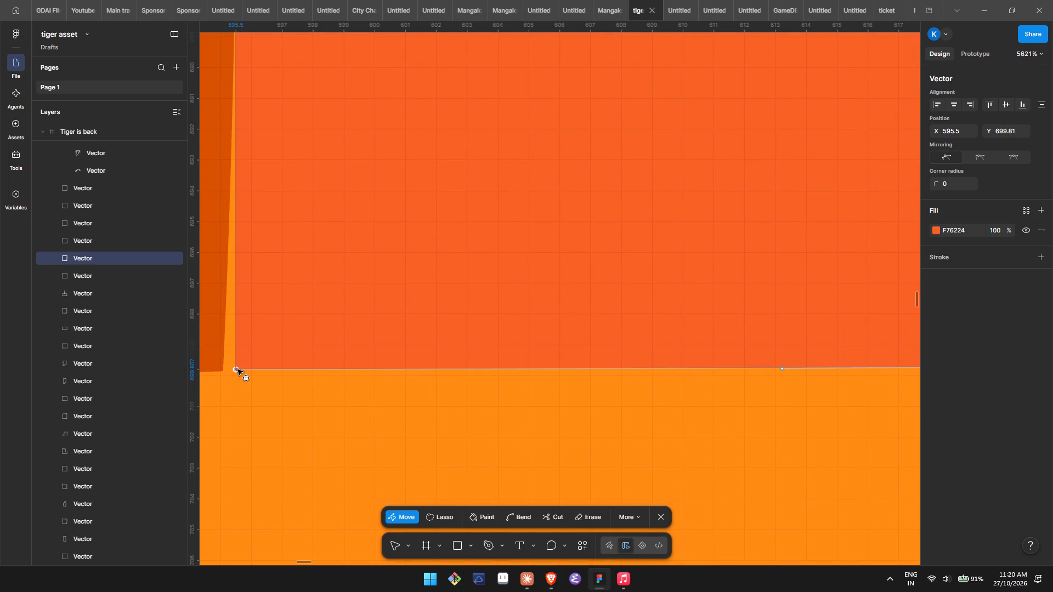
drag(237, 369, 247, 318)
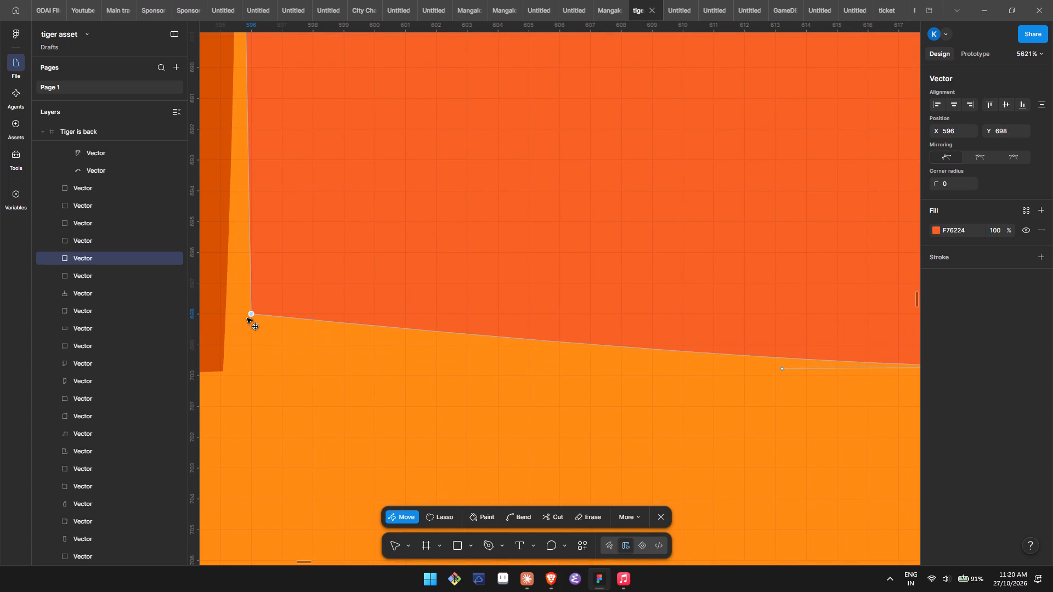
drag(247, 318, 241, 379)
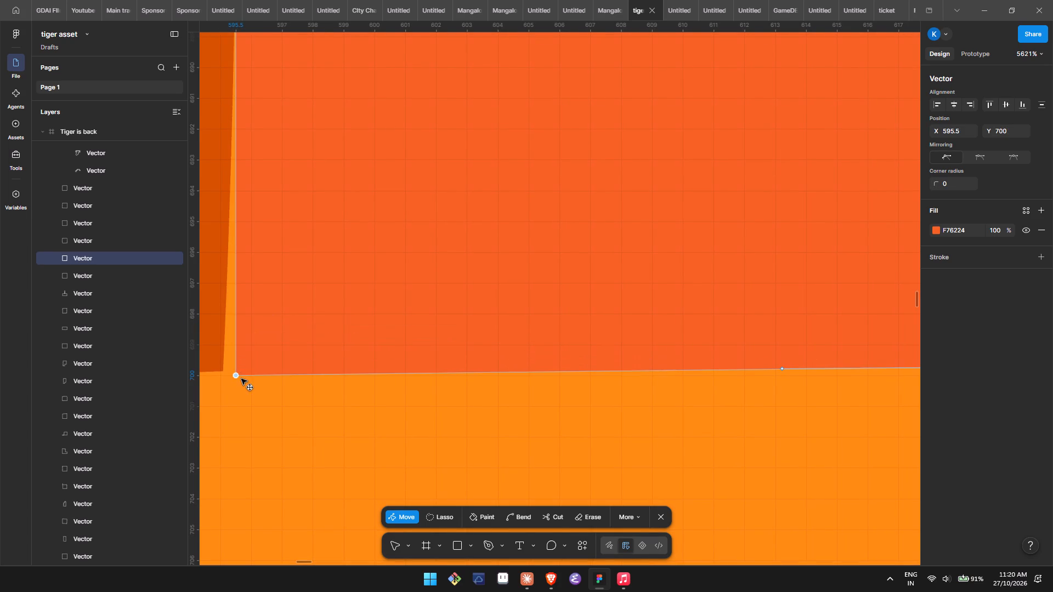
drag(241, 379, 247, 377)
scroll(236, 381, right, 1)
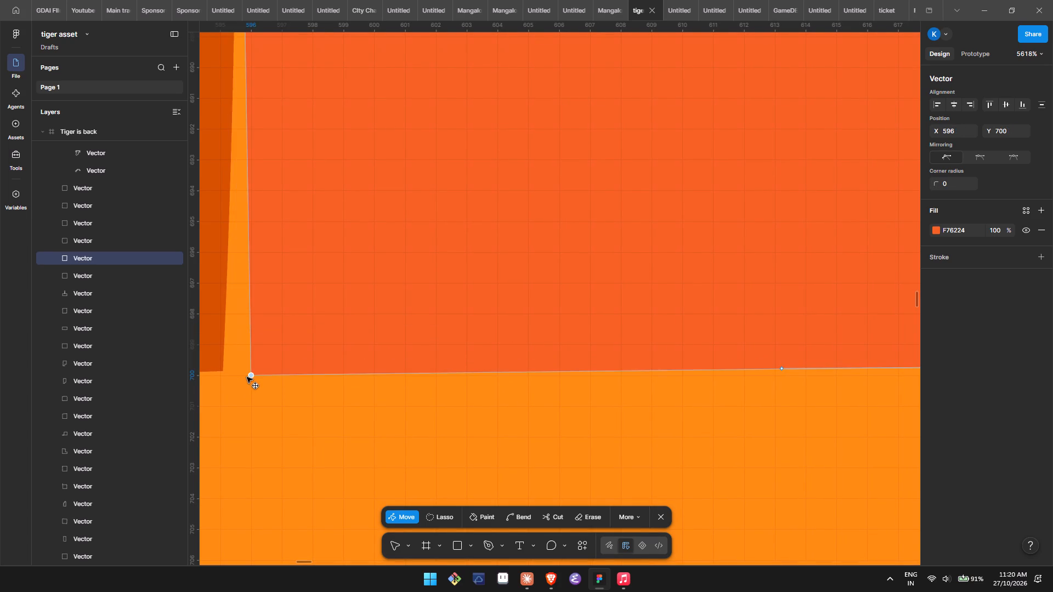
drag(247, 377, 240, 375)
scroll(240, 375, right, 1)
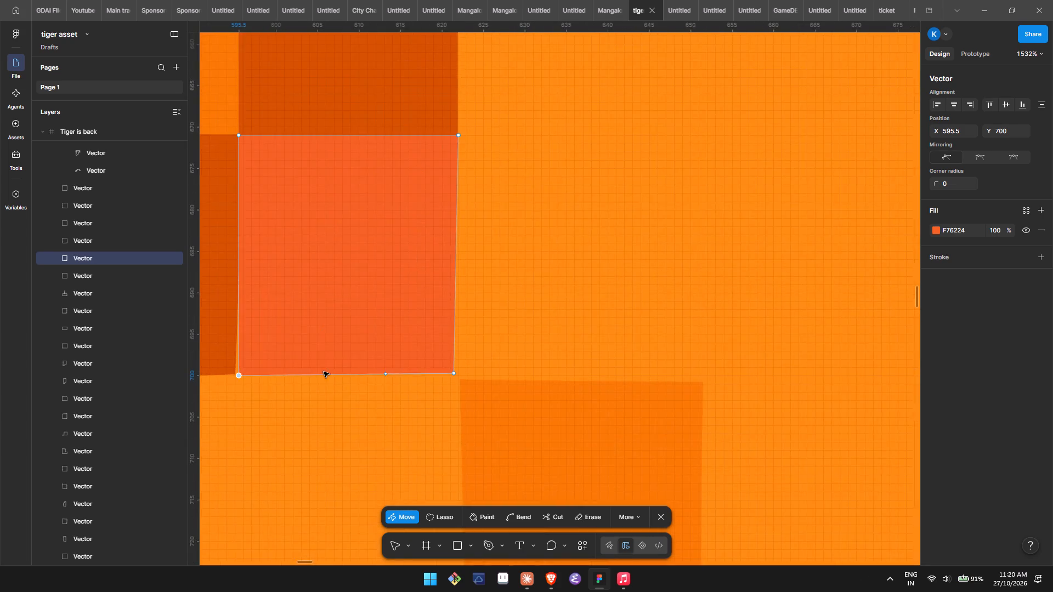
Retract the coral square's bottom-right anchor's bottom-edge handle and move that anchor to X 622, Y 700.
drag(383, 375, 449, 379)
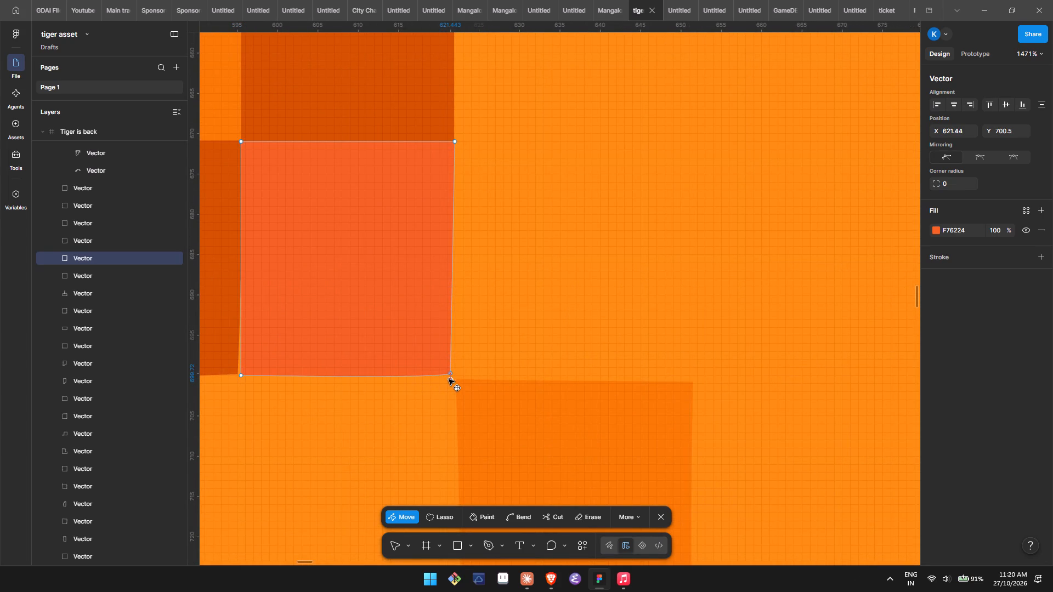
drag(449, 379, 450, 375)
click(450, 375)
scroll(450, 375, up, 1)
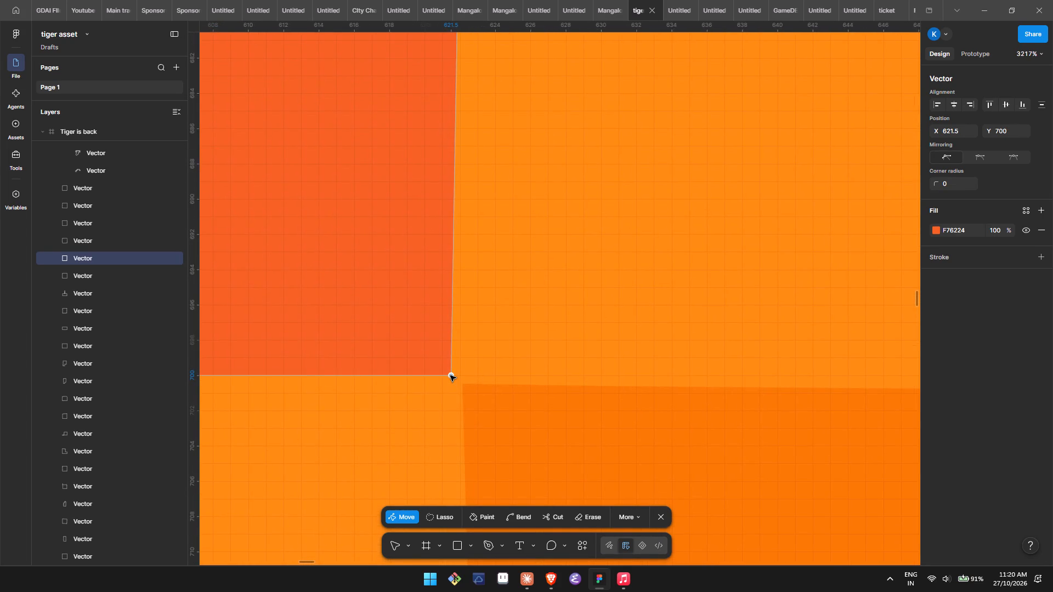
click(450, 375)
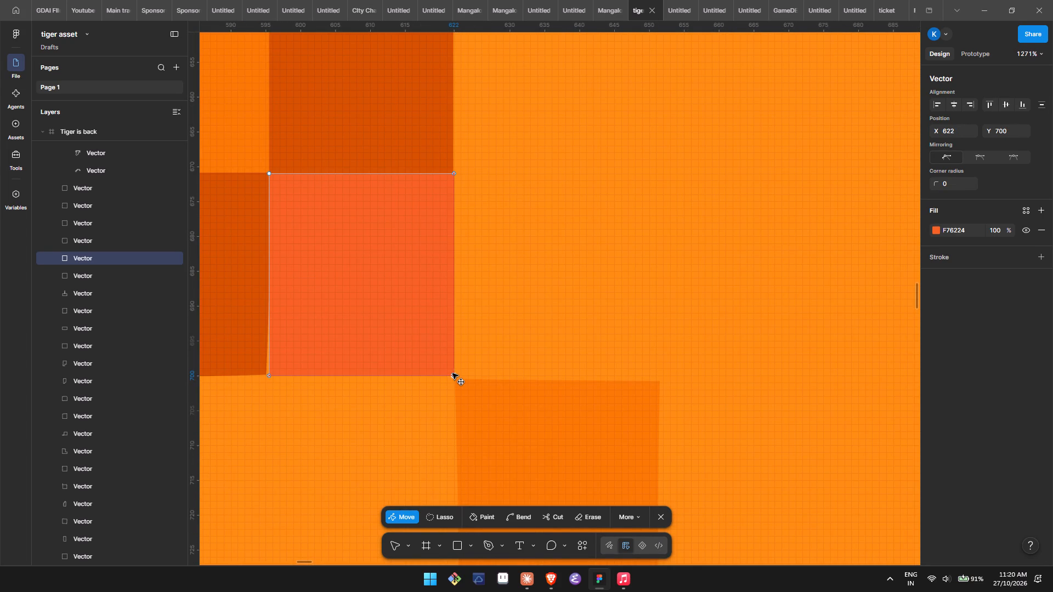
Open the dark orange block beside the coral square for vector editing and move its bottom-right anchor to X 595.5, Y 700.
scroll(314, 369, right, 2)
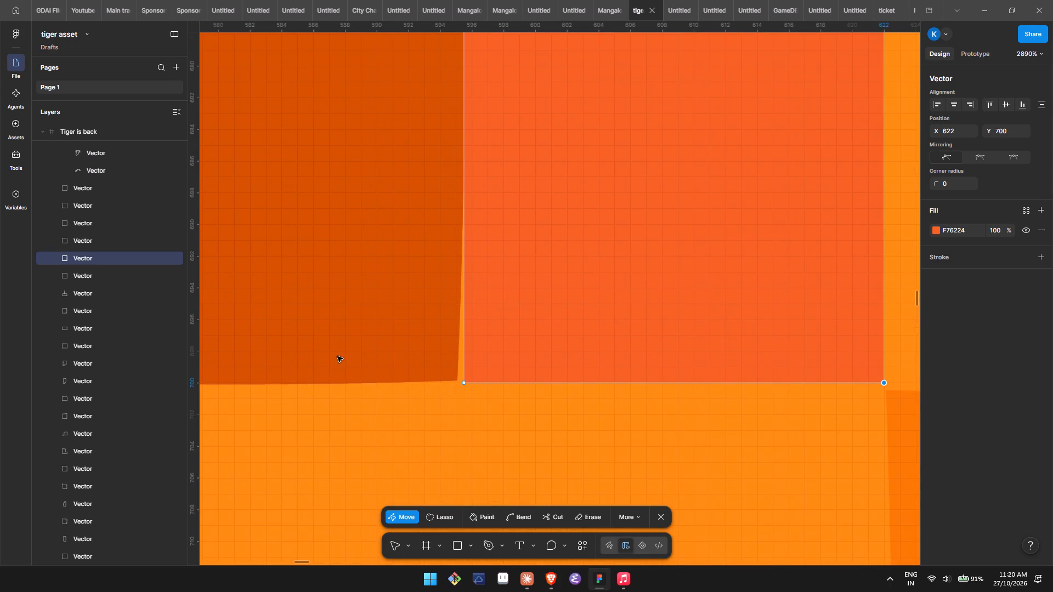
triple_click(391, 345)
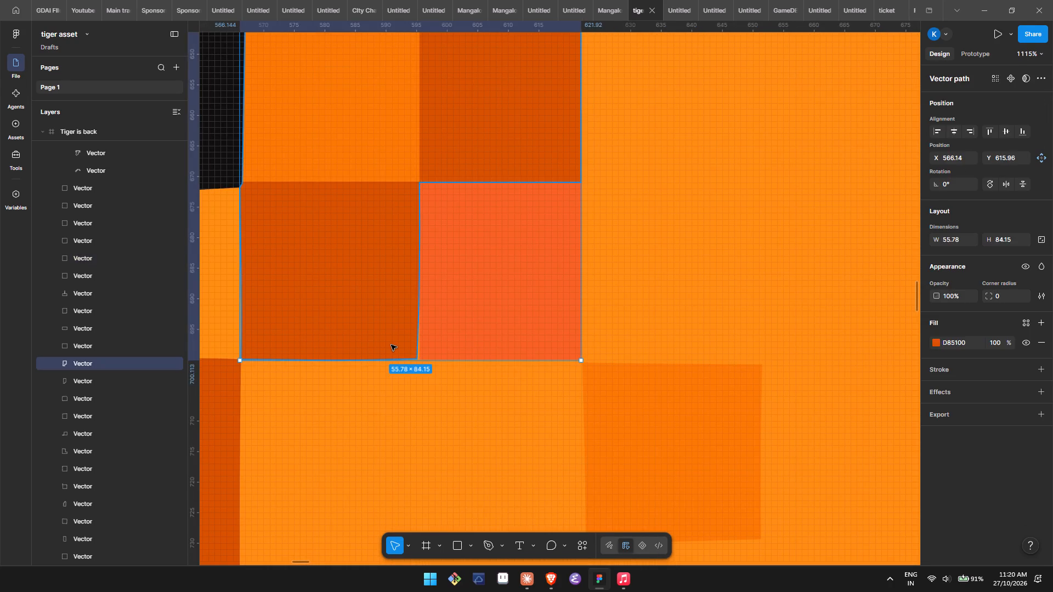
double_click(391, 345)
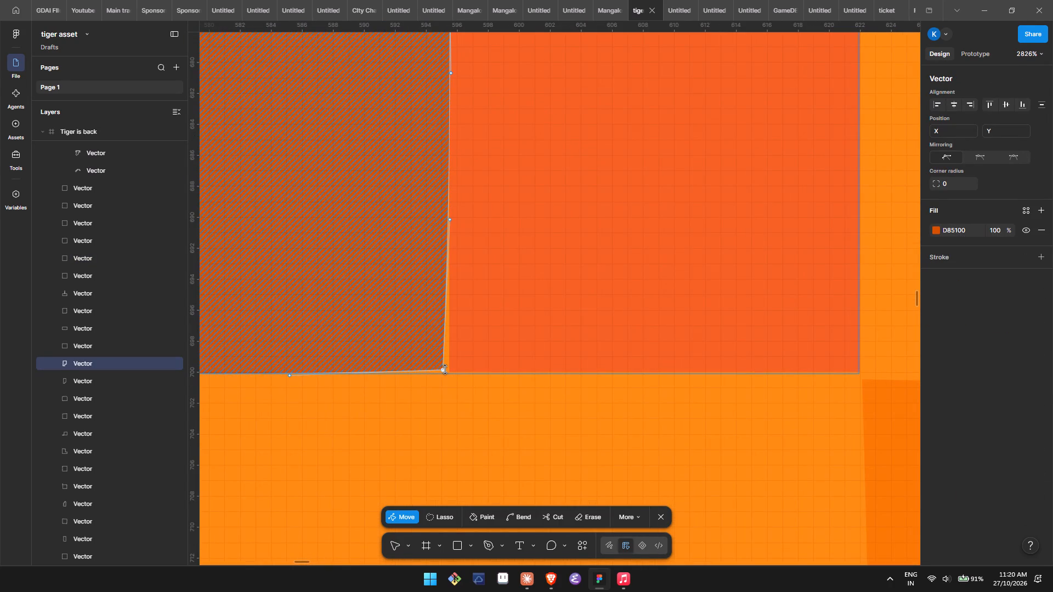
click(432, 349)
double_click(414, 323)
double_click(420, 343)
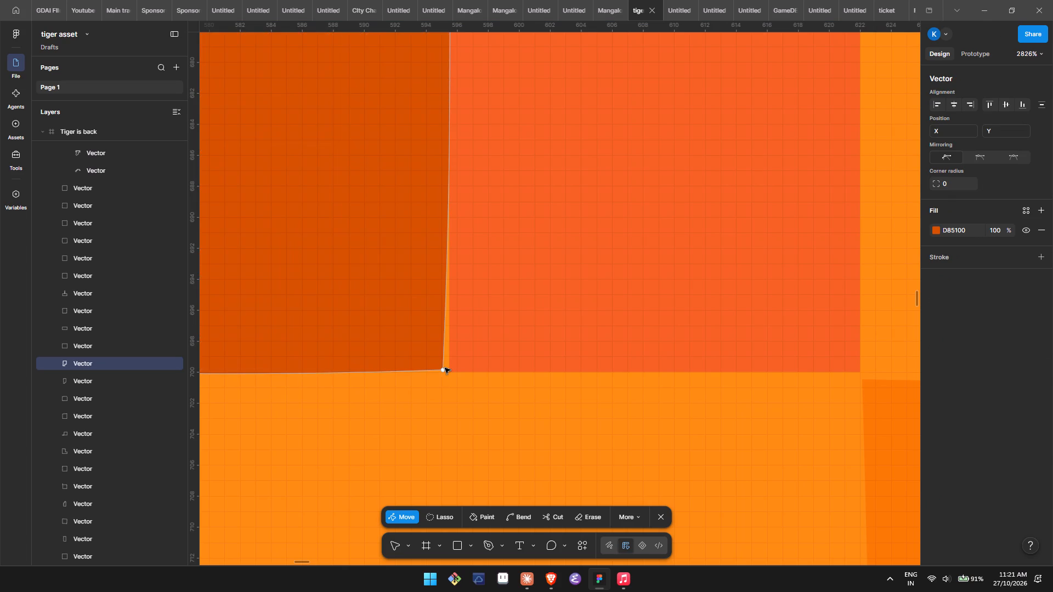
click(445, 368)
click(445, 368)
double_click(429, 352)
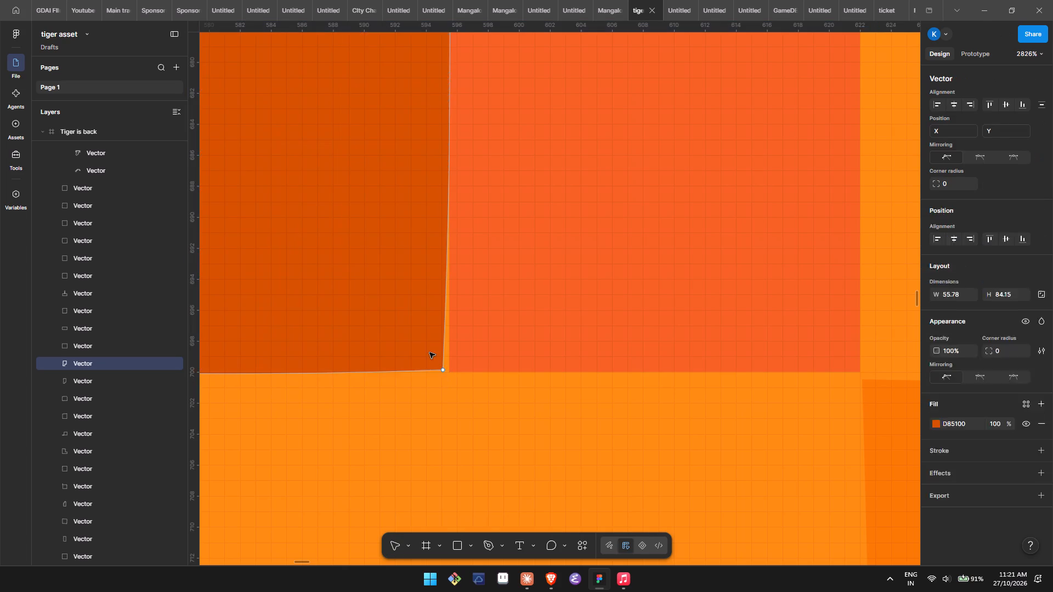
click(441, 367)
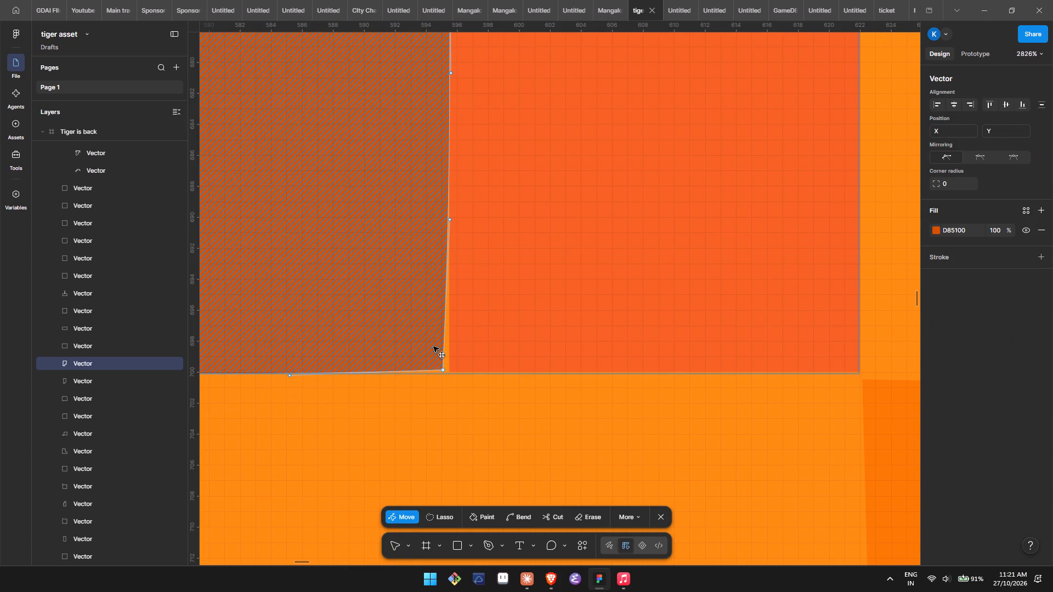
double_click(433, 346)
click(433, 346)
click(433, 346)
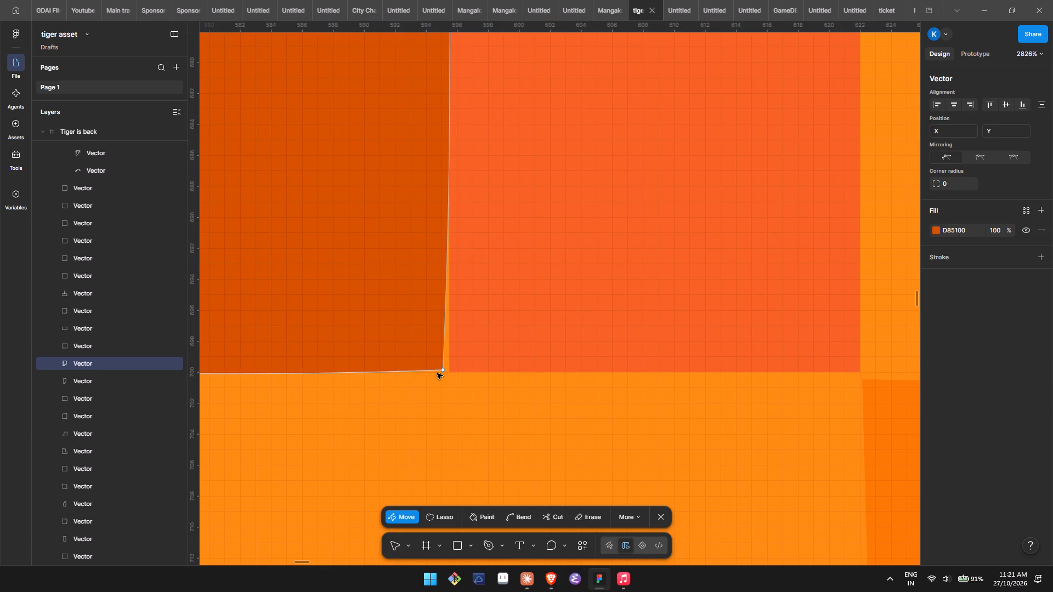
drag(443, 369, 449, 369)
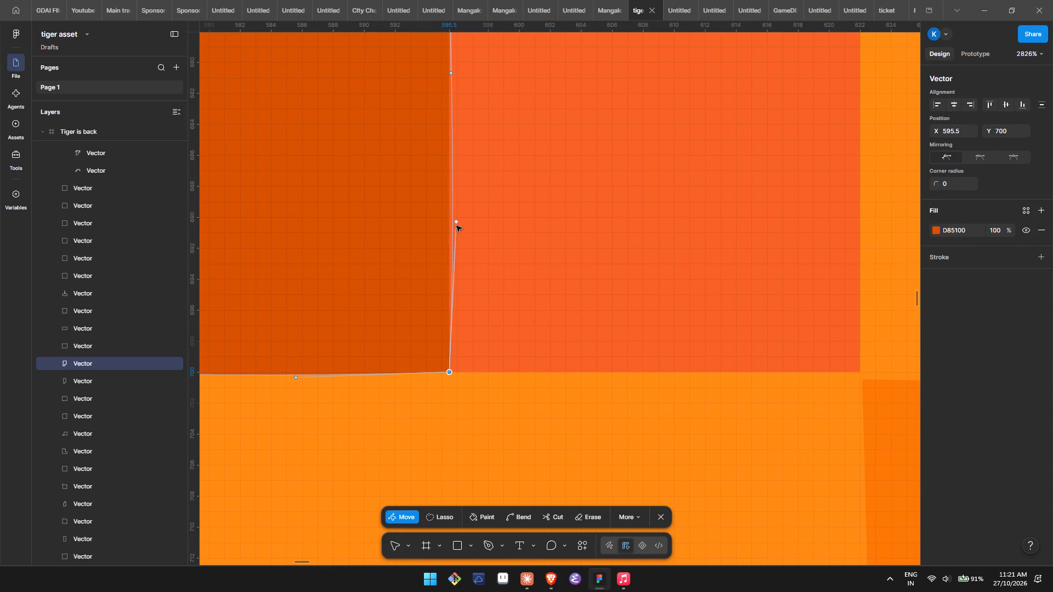
Straighten the dark orange block's edge shared with the coral square by retracting the handles at both its ends into their anchors.
drag(456, 226, 450, 371)
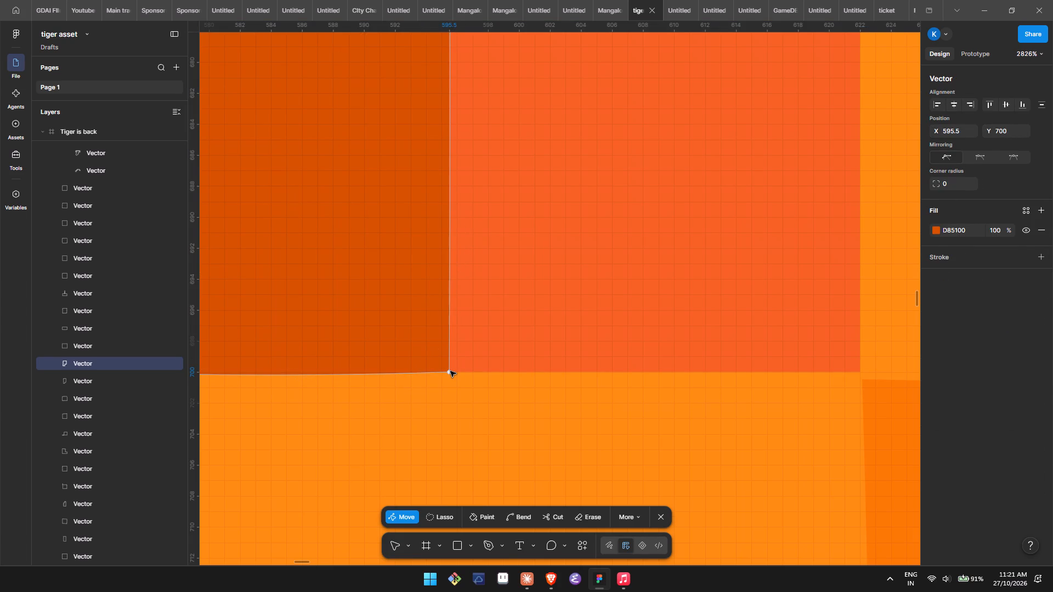
click(450, 371)
scroll(450, 264, up, 3)
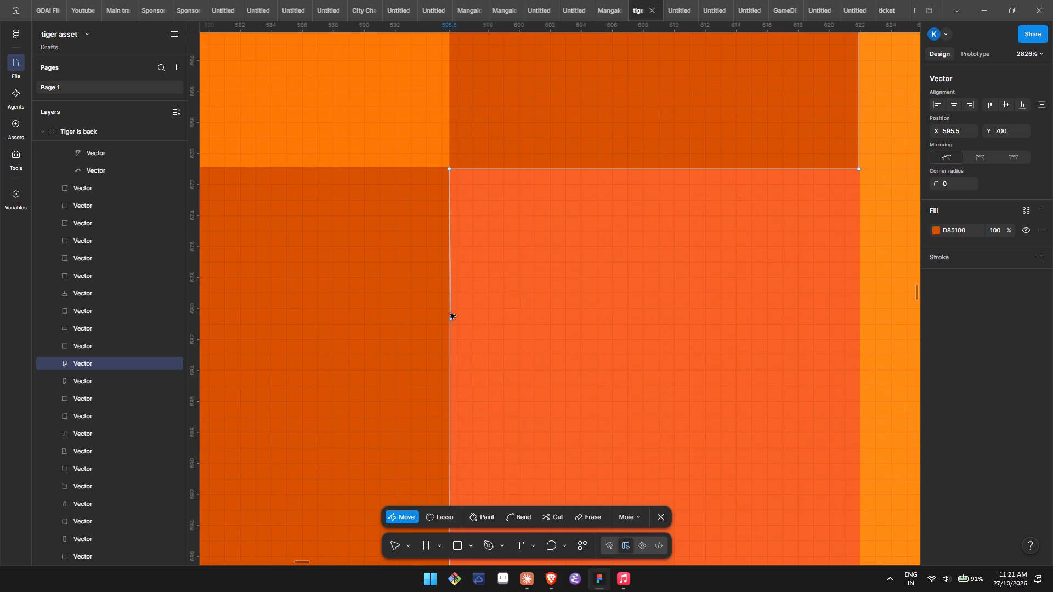
drag(454, 320, 450, 180)
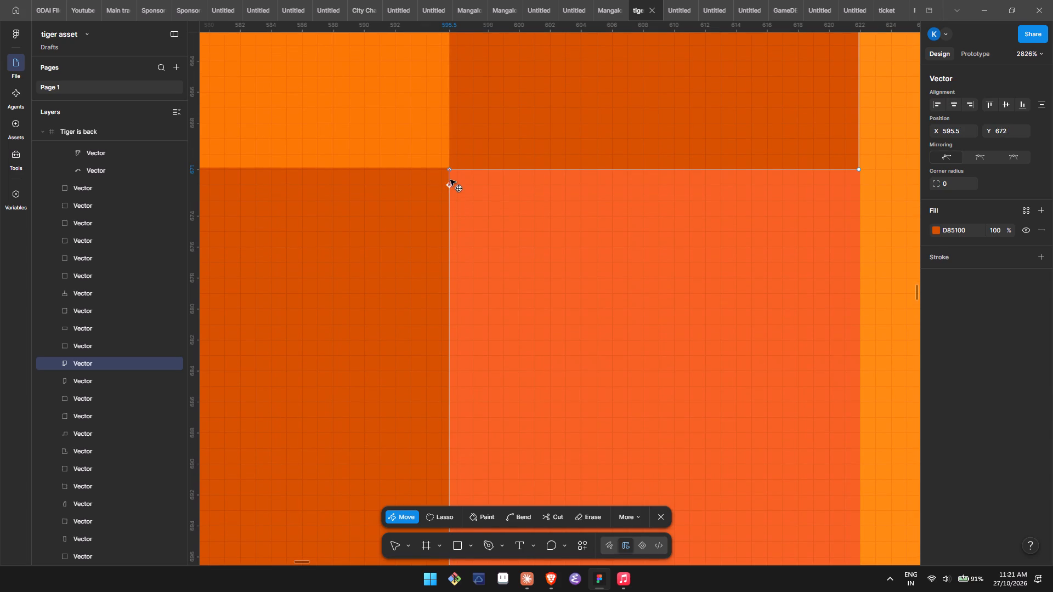
drag(450, 180, 450, 168)
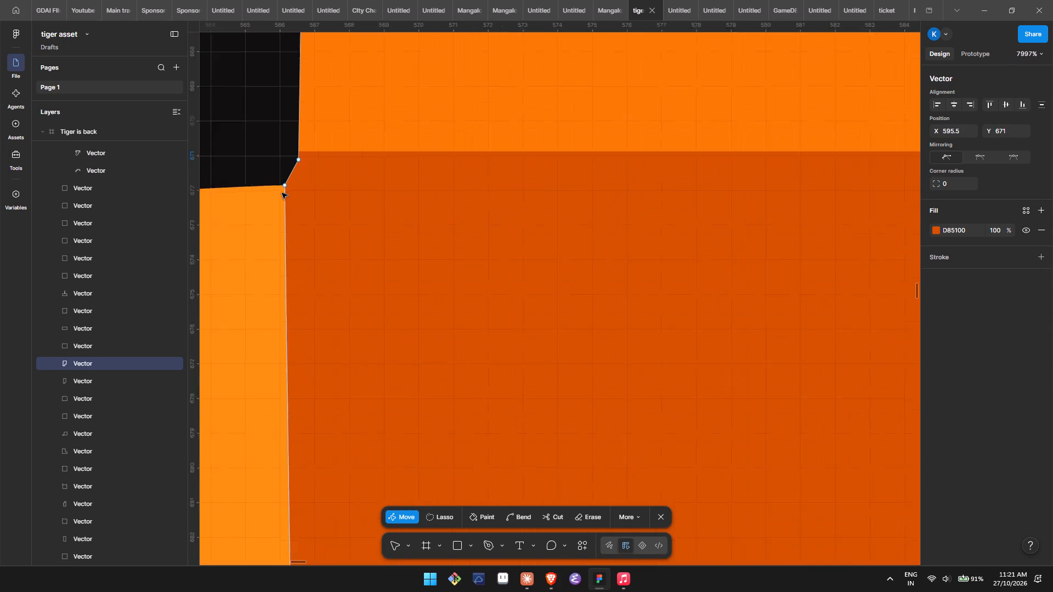
Straighten the dark orange block's bottom edge by retracting both of its handles into the bottom-left and bottom-right anchors.
scroll(282, 193, right, 1)
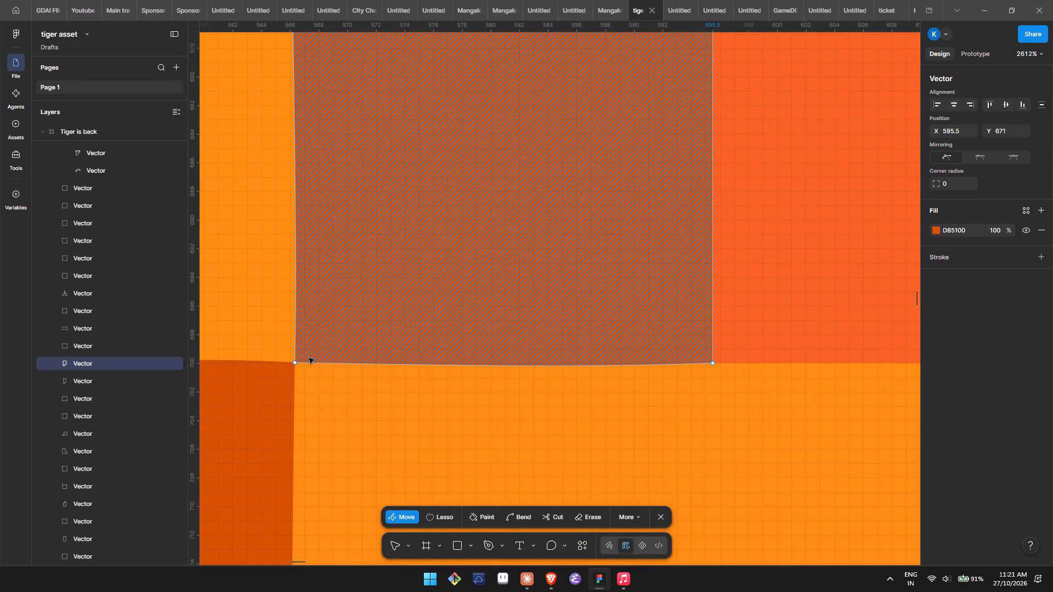
click(297, 362)
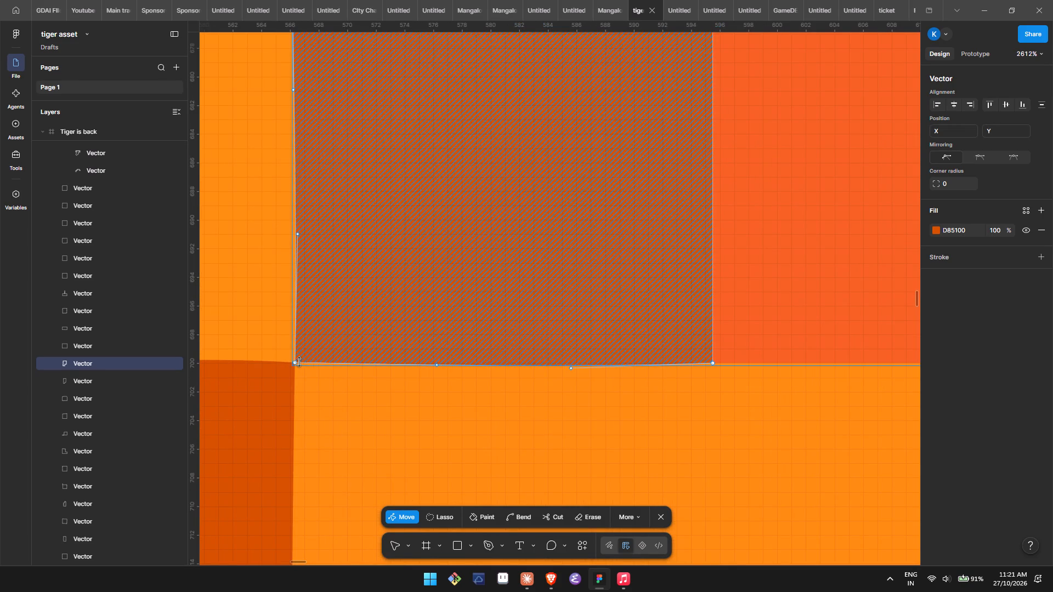
double_click(326, 327)
double_click(316, 356)
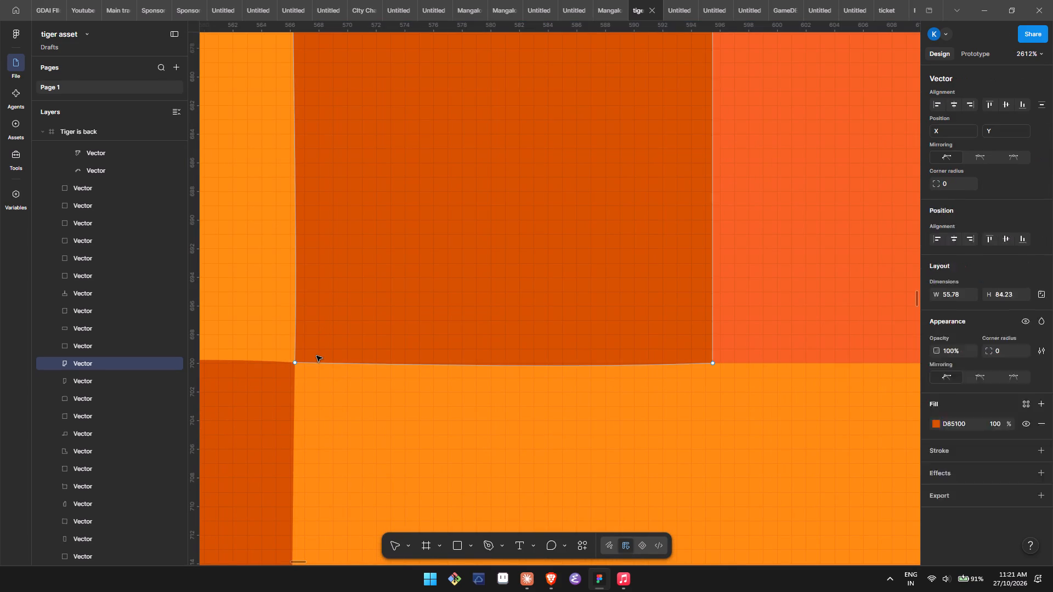
click(295, 364)
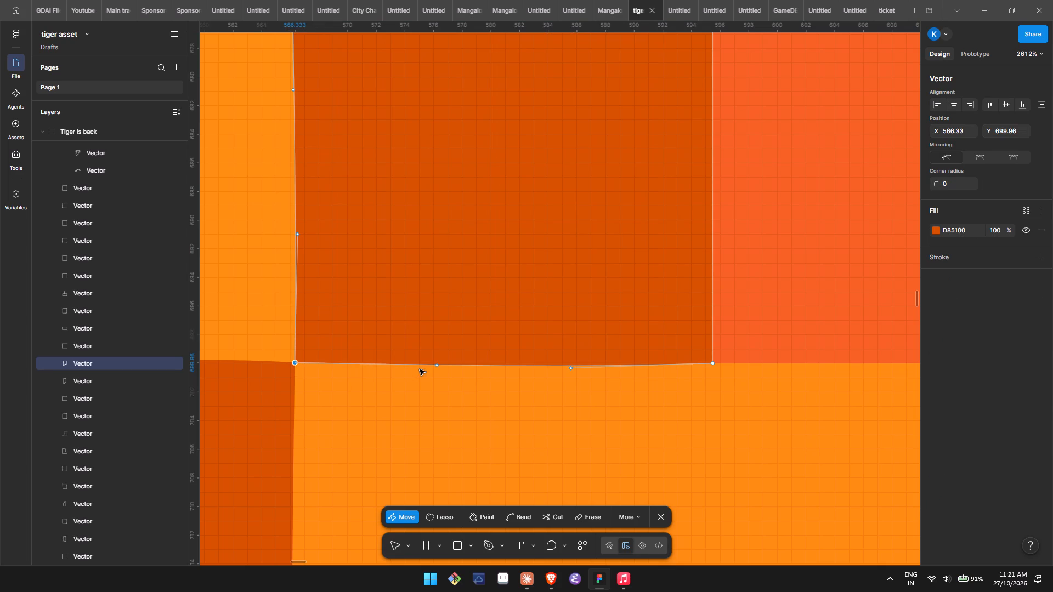
drag(437, 364, 297, 363)
click(297, 363)
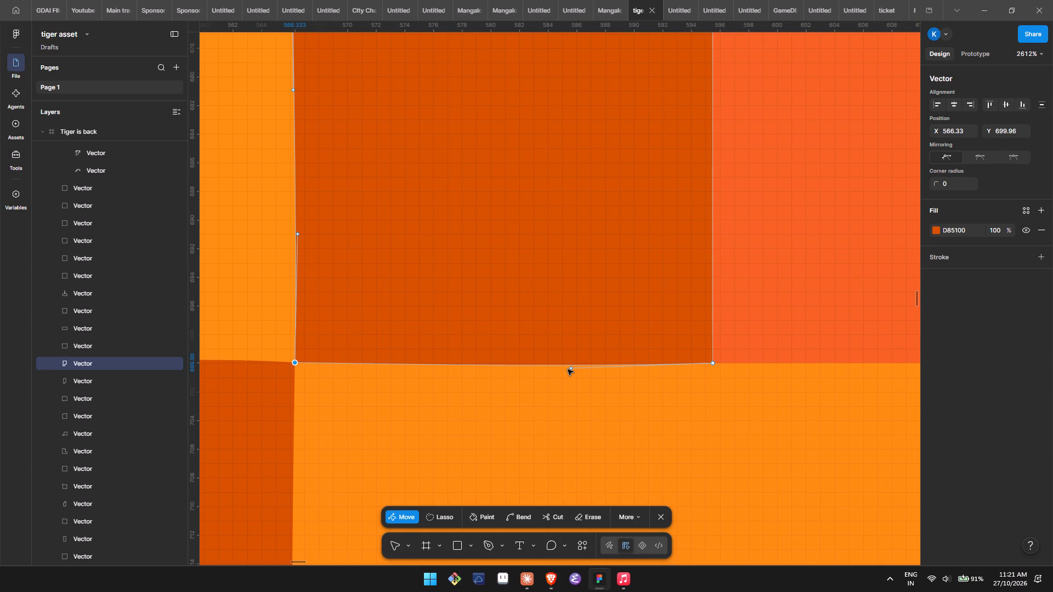
drag(568, 369, 710, 364)
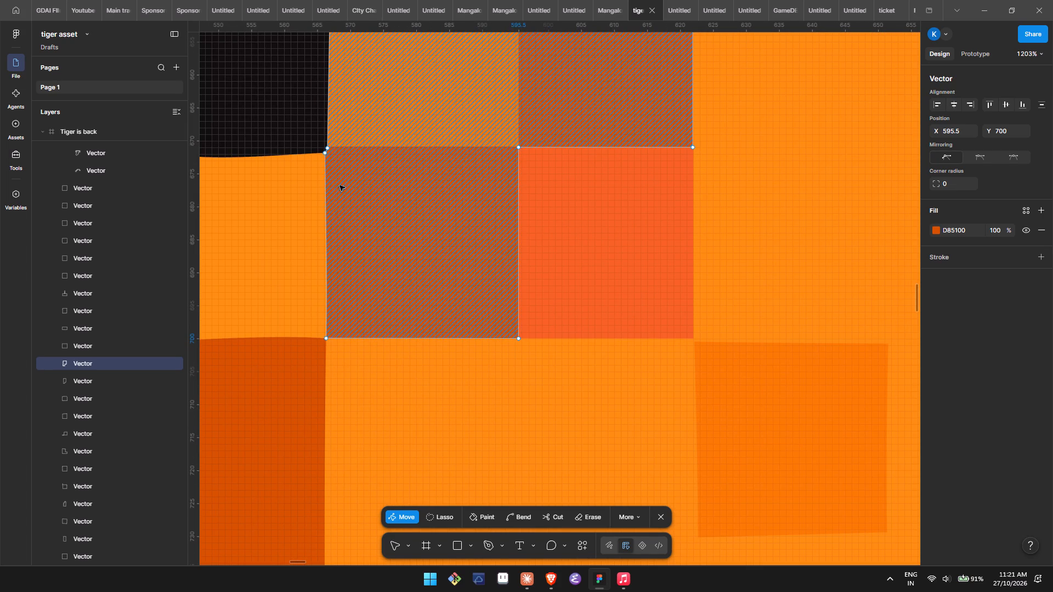
Move the dark orange block's left-edge anchor at the black shape's corner to X 566.54, Y 671.12 and retract its left-edge handle.
click(324, 155)
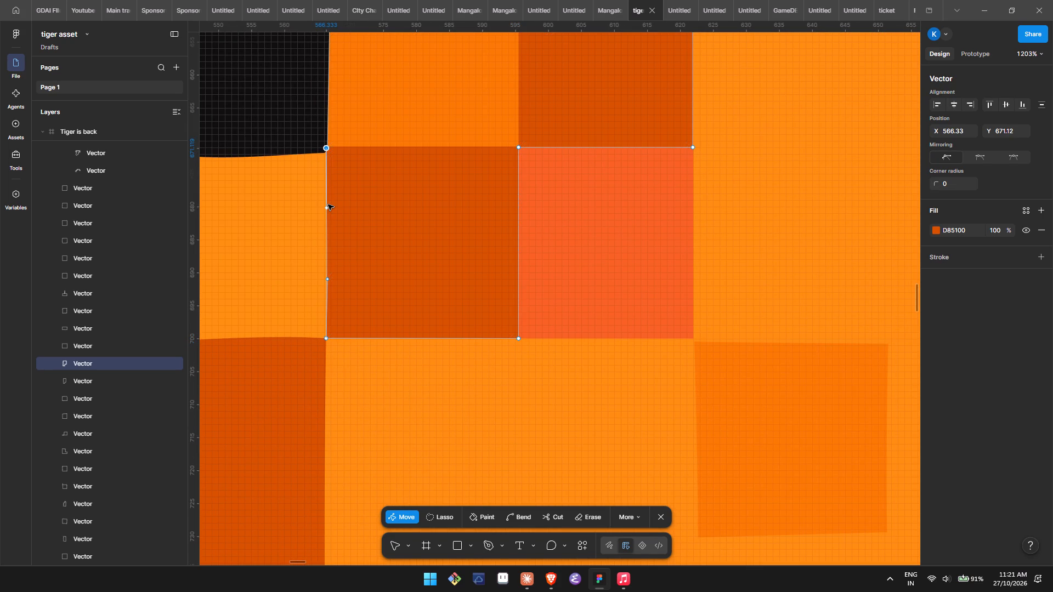
drag(327, 208, 327, 162)
drag(327, 162, 327, 151)
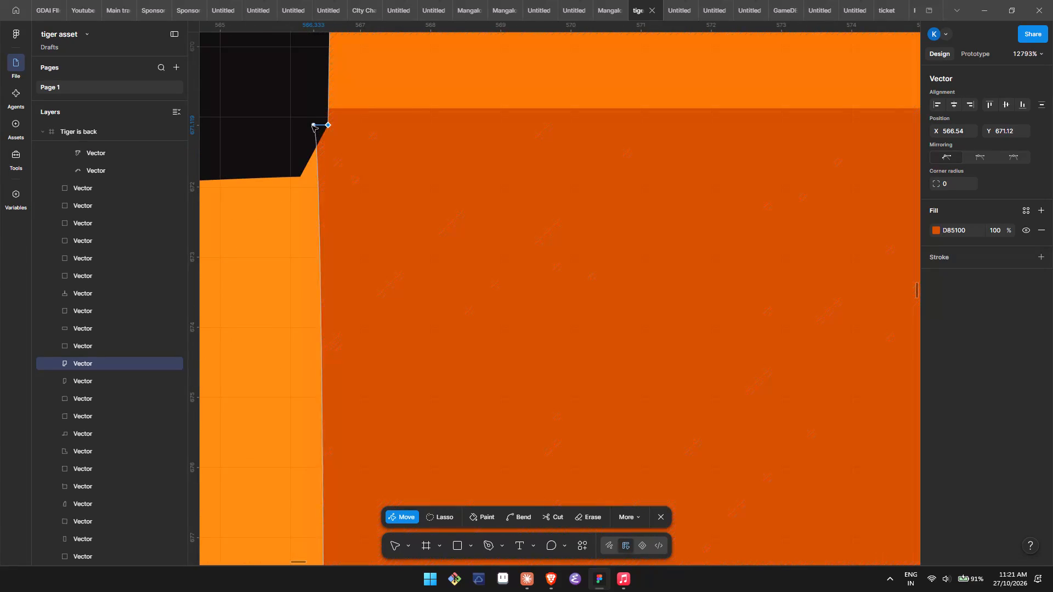
drag(312, 126, 327, 126)
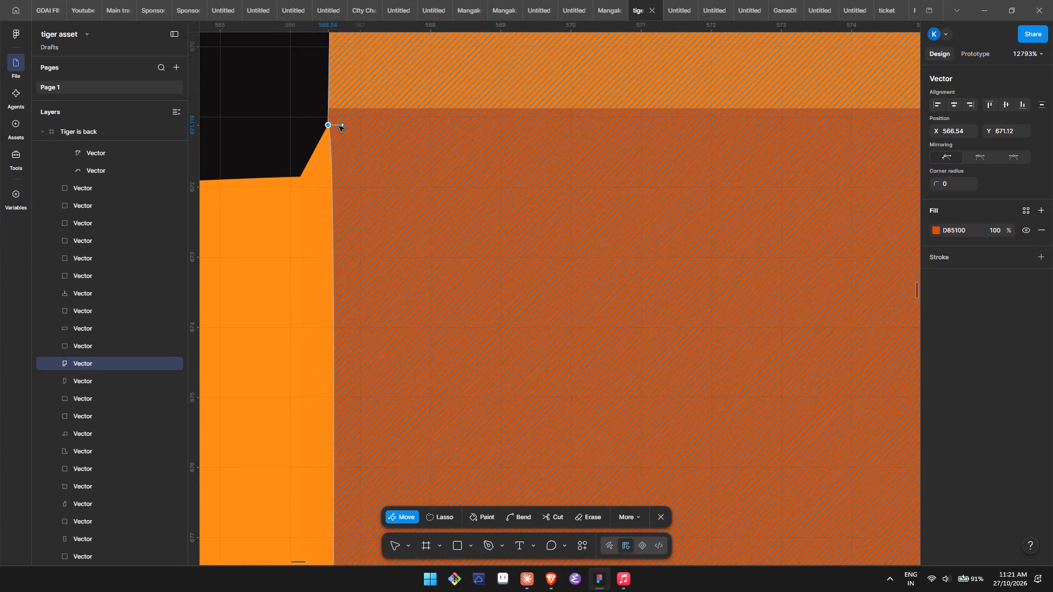
drag(343, 126, 326, 126)
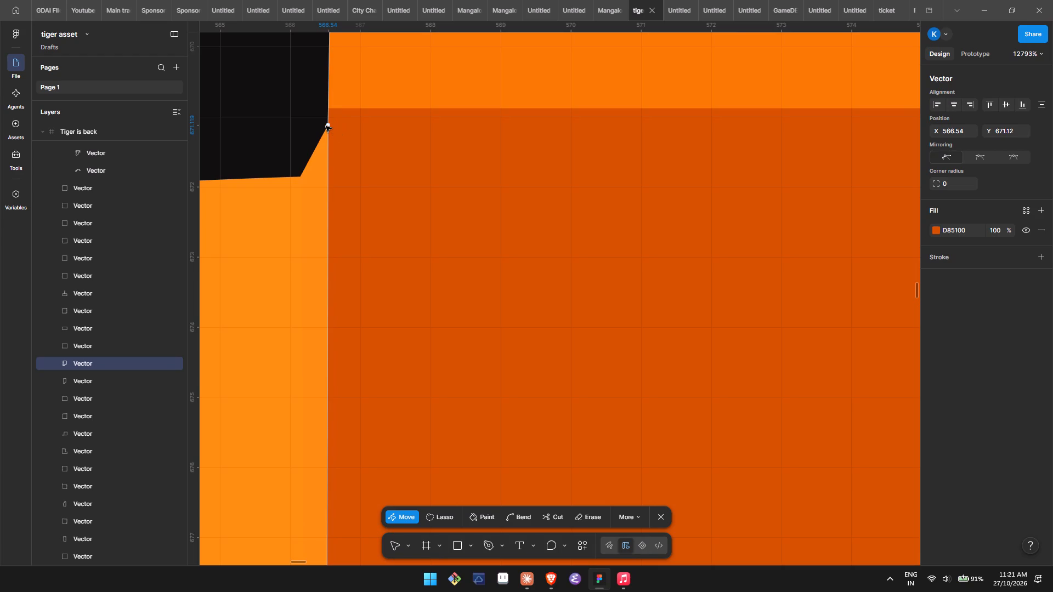
Retract the left-edge handle of the dark orange block's bottom-left anchor into that anchor.
scroll(326, 126, down, 1)
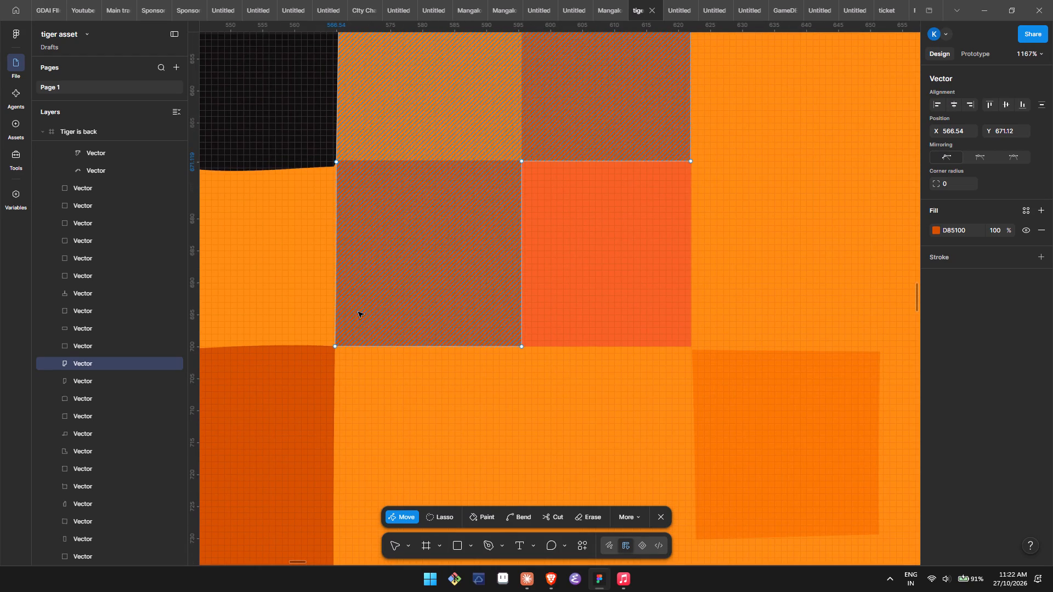
click(337, 346)
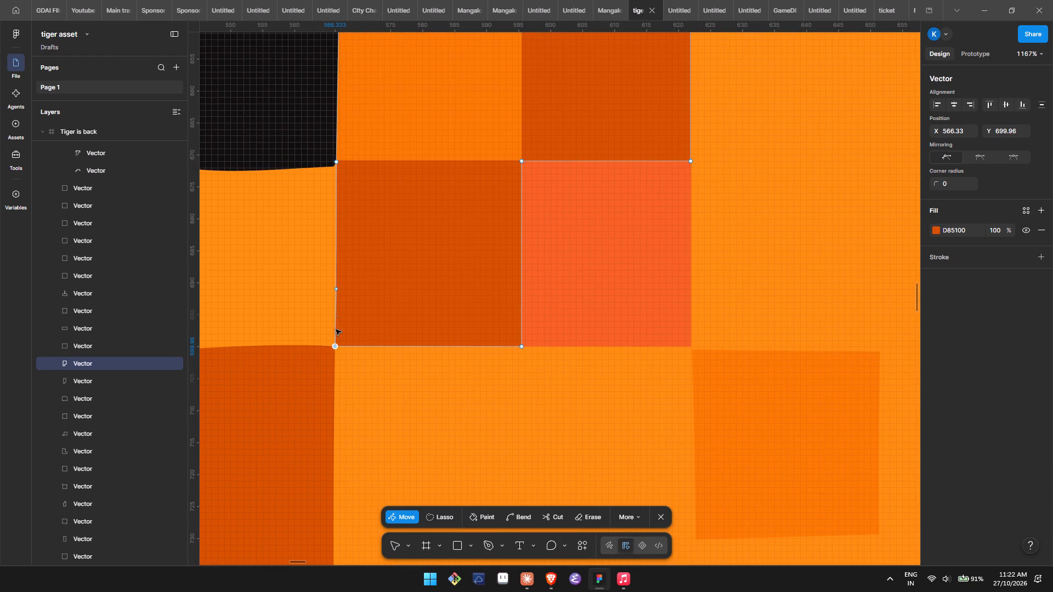
drag(336, 291, 336, 320)
drag(336, 320, 336, 344)
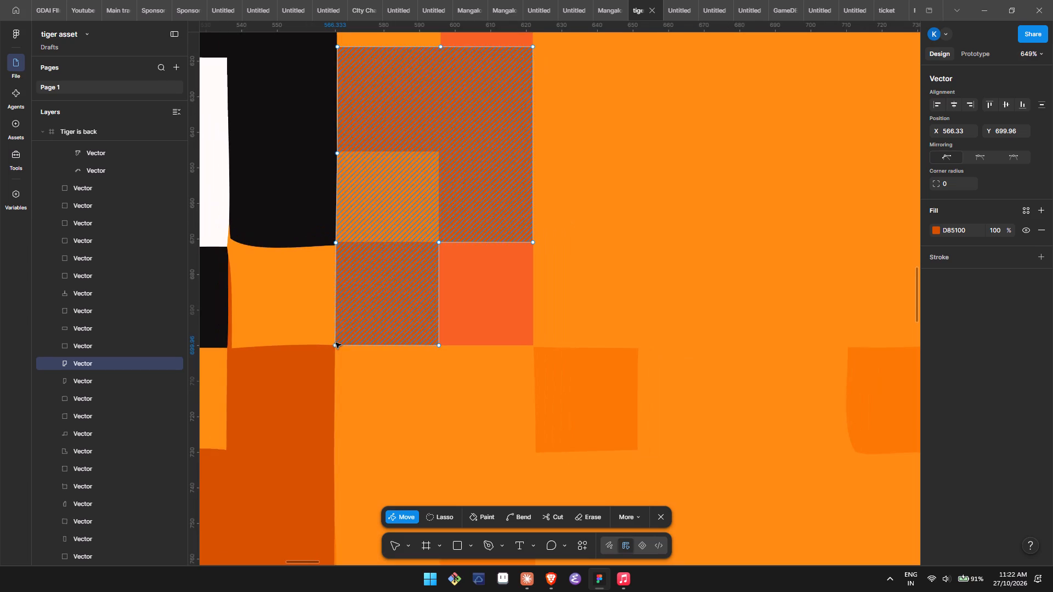
Open the light orange block below the black shape for vector editing and move its top-right anchor to X 566.5, Y 671.
click(330, 254)
click(326, 254)
double_click(326, 254)
double_click(326, 254)
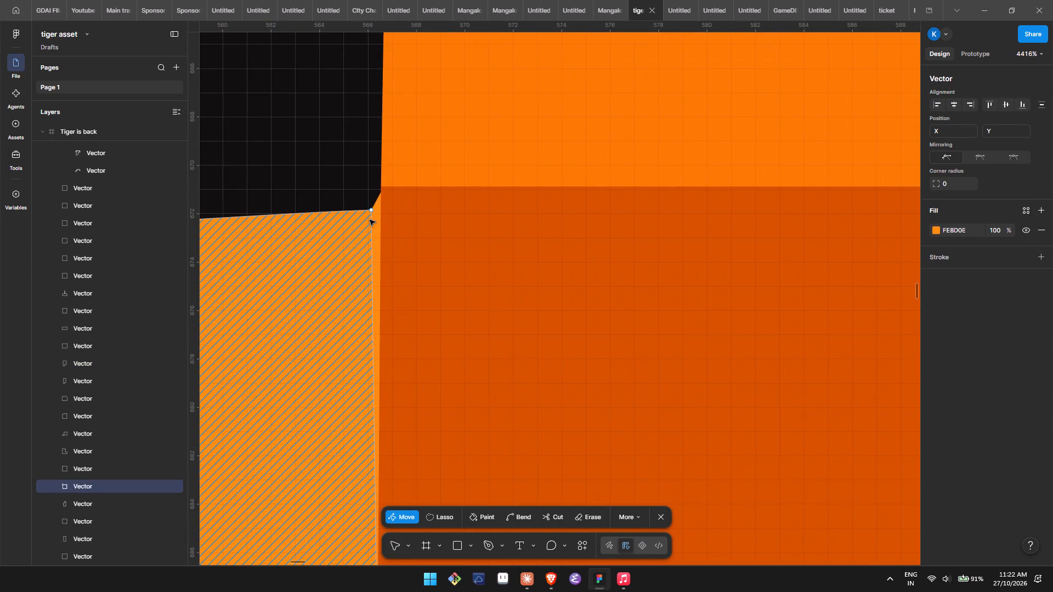
drag(370, 208, 380, 203)
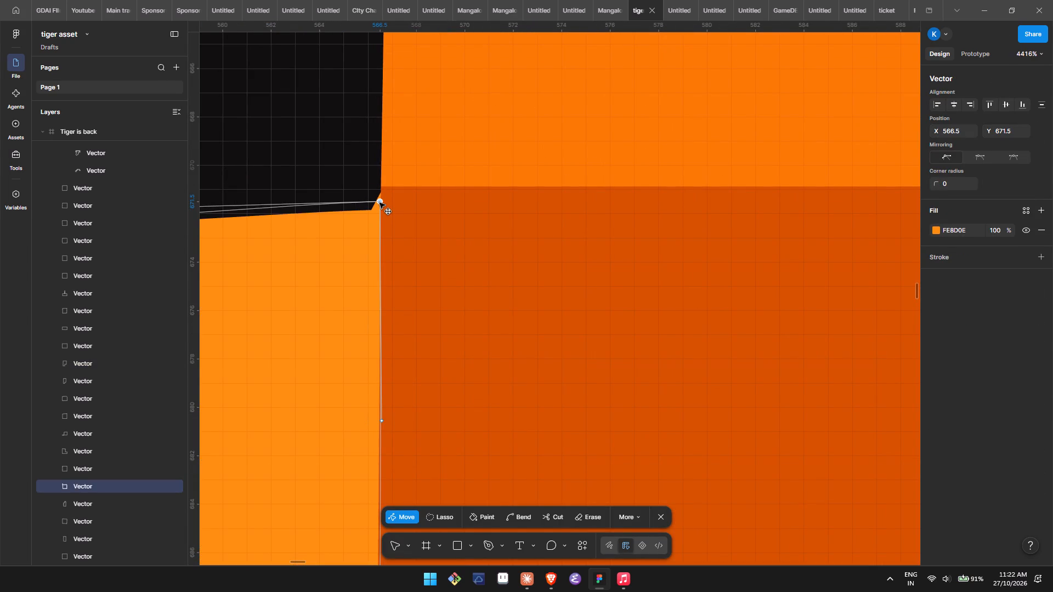
drag(380, 203, 380, 191)
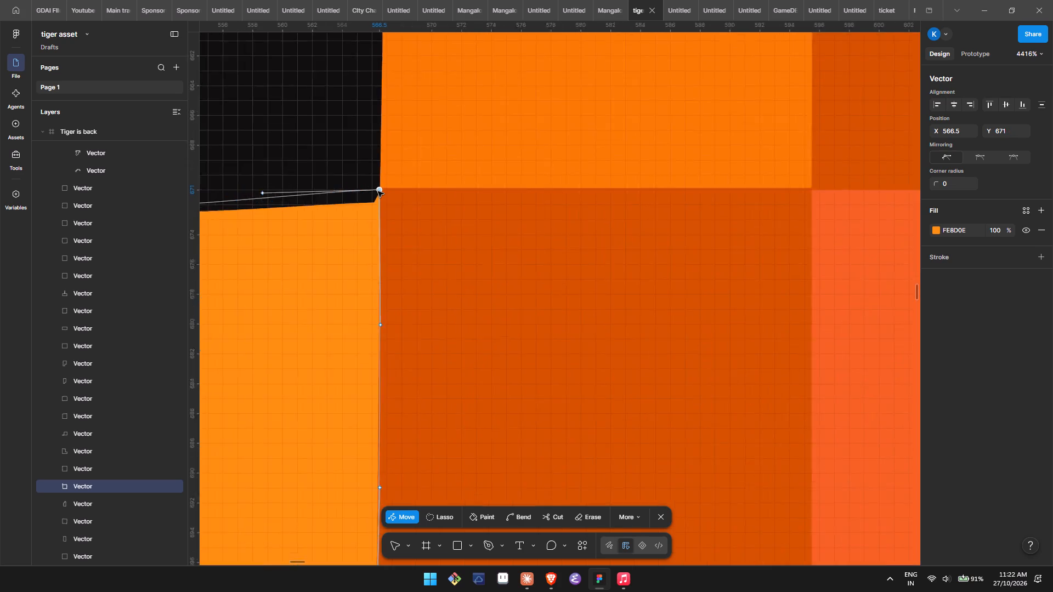
Retract the top-edge handle of the light orange block's top-right anchor into the anchor at X 566.5, Y 671.
scroll(378, 191, right, 2)
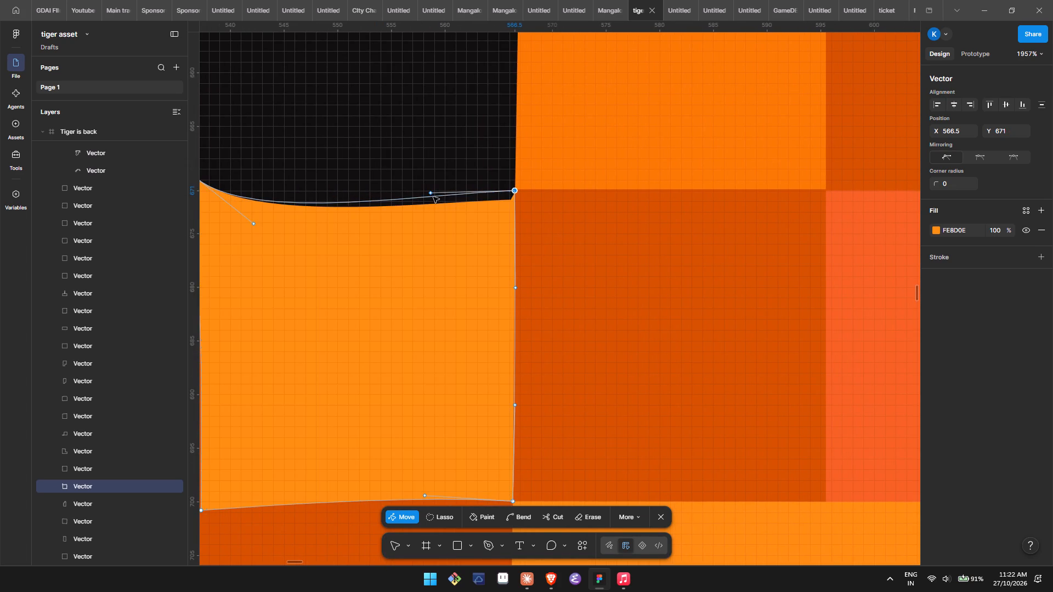
drag(431, 193, 514, 201)
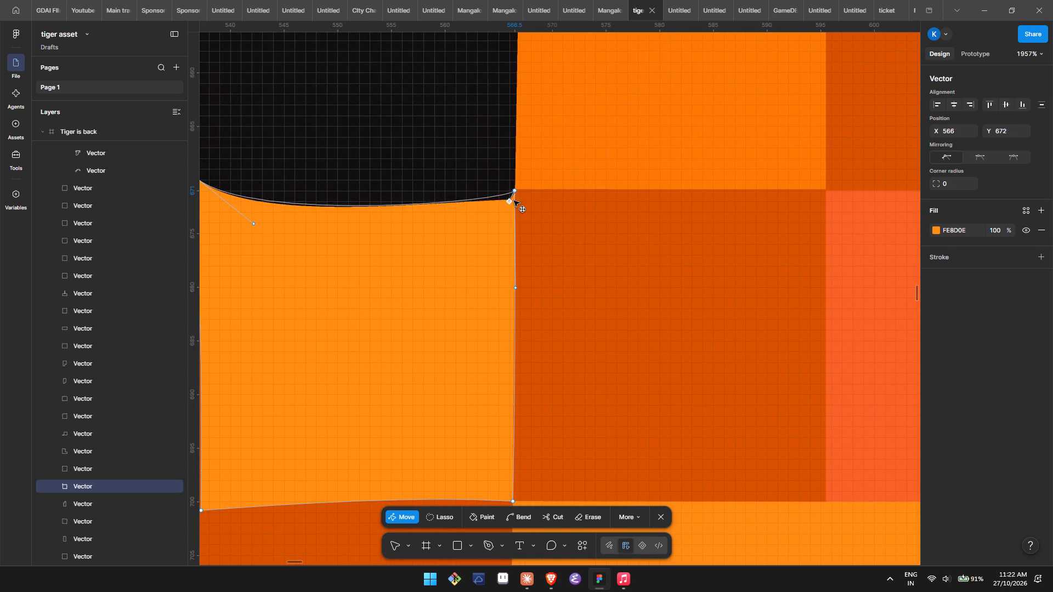
drag(514, 201, 514, 187)
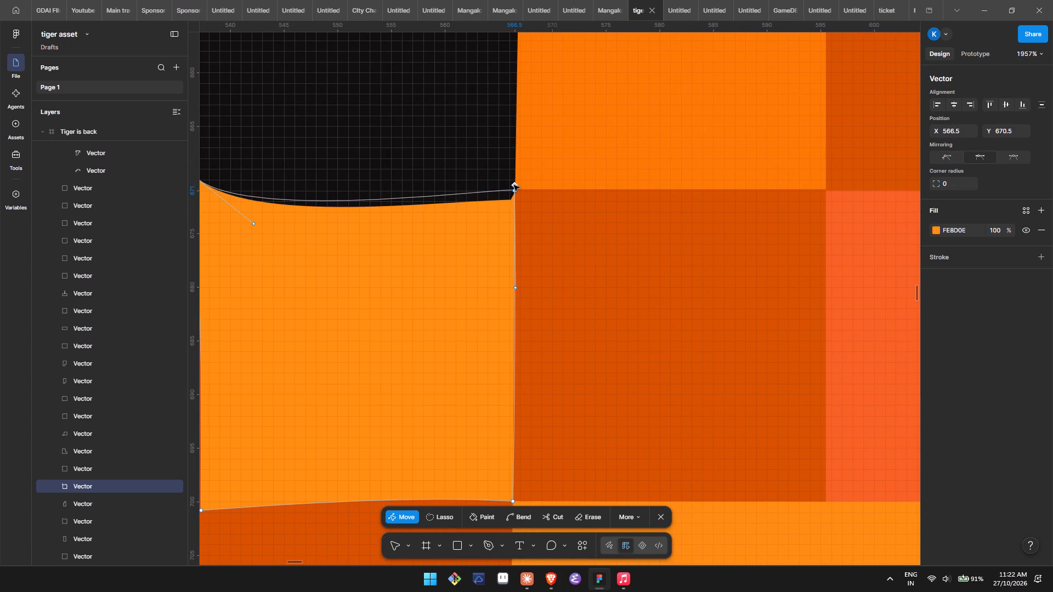
drag(514, 185, 514, 191)
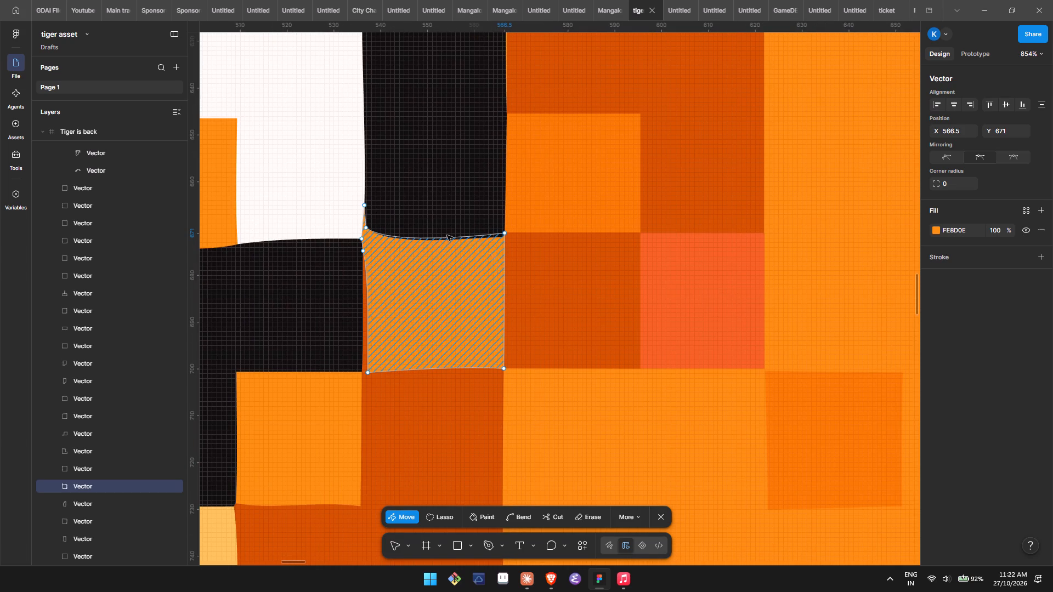
Merge the light orange block's stray top-left and left-edge anchors at X 536.88, Y 669.87 and retract that corner's top and left-edge handles.
drag(364, 207, 366, 225)
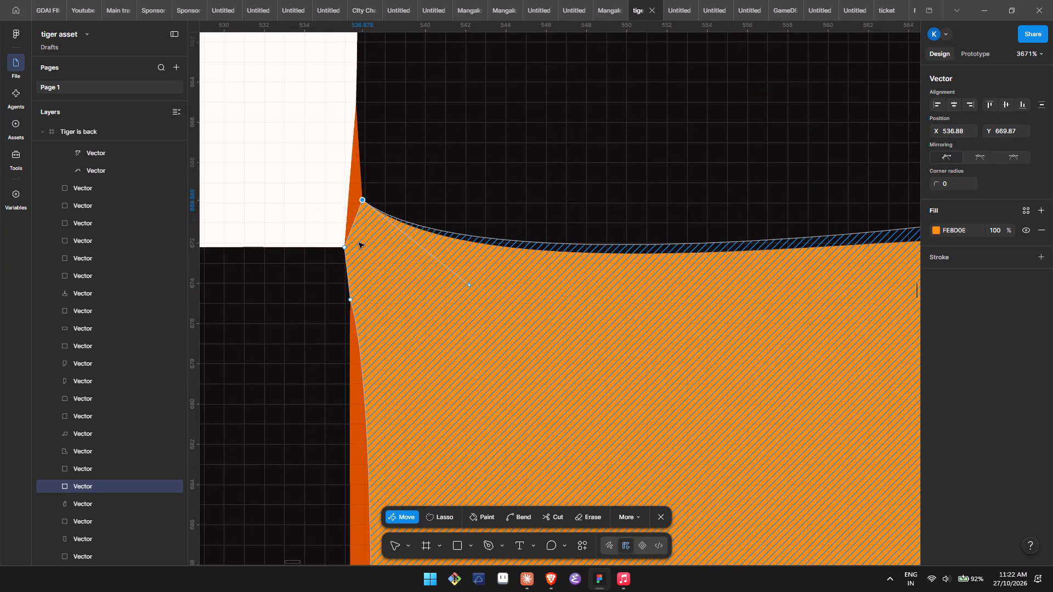
drag(343, 248, 359, 201)
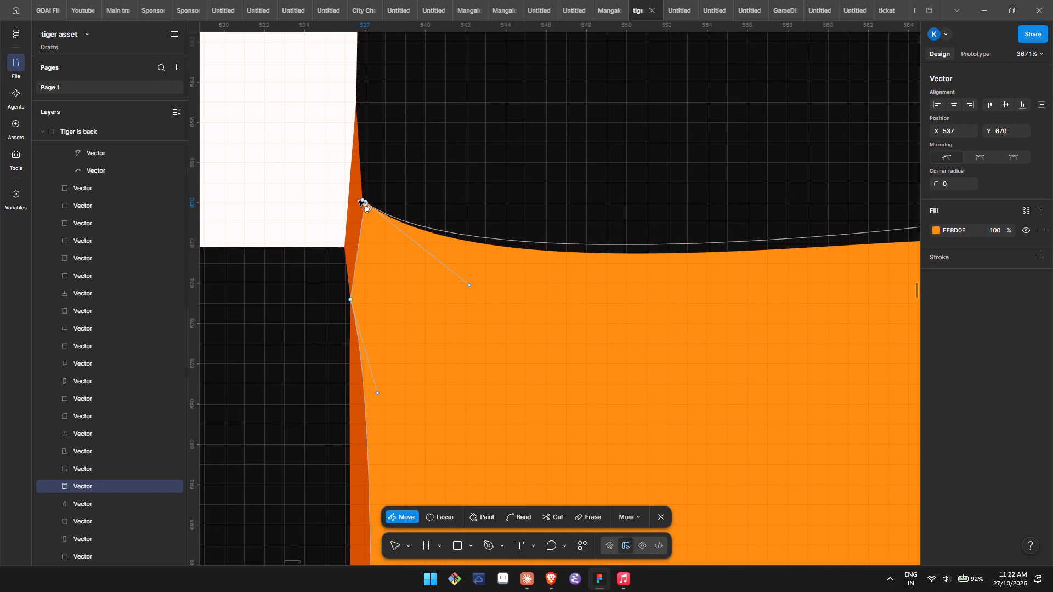
drag(359, 201, 362, 201)
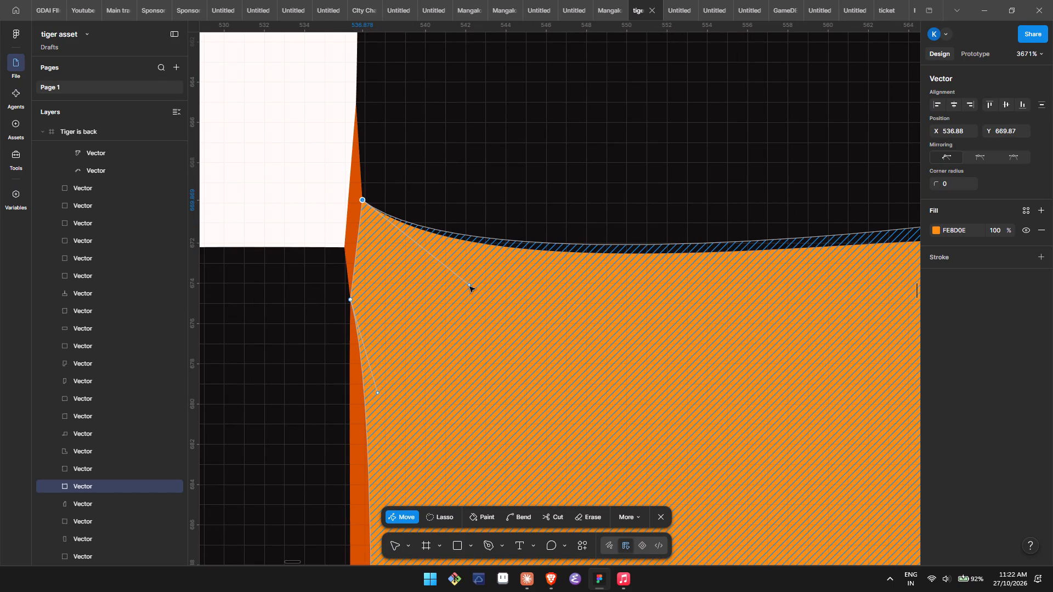
drag(469, 287, 318, 184)
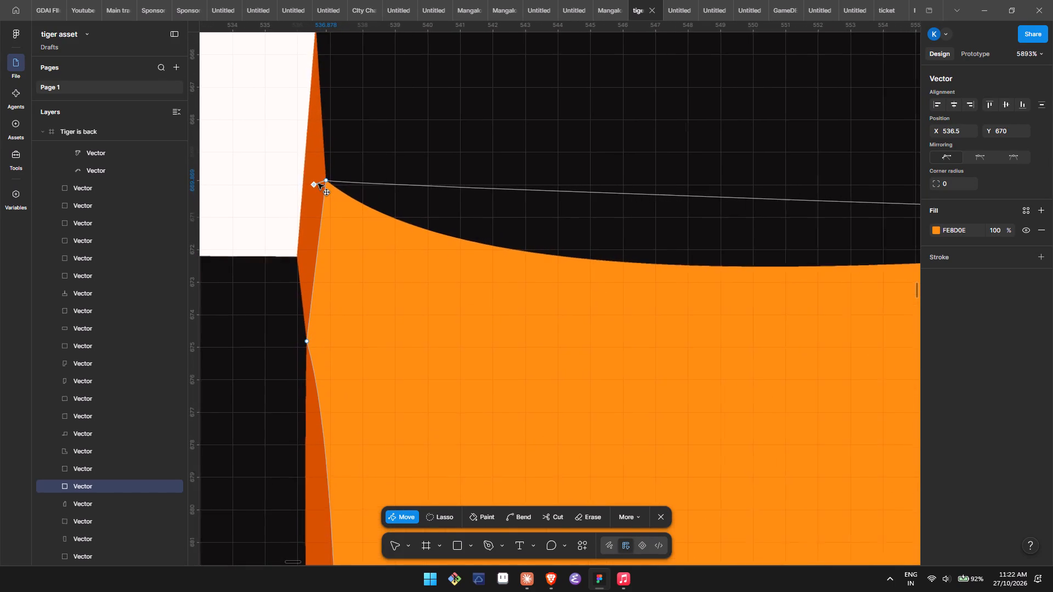
drag(318, 184, 327, 181)
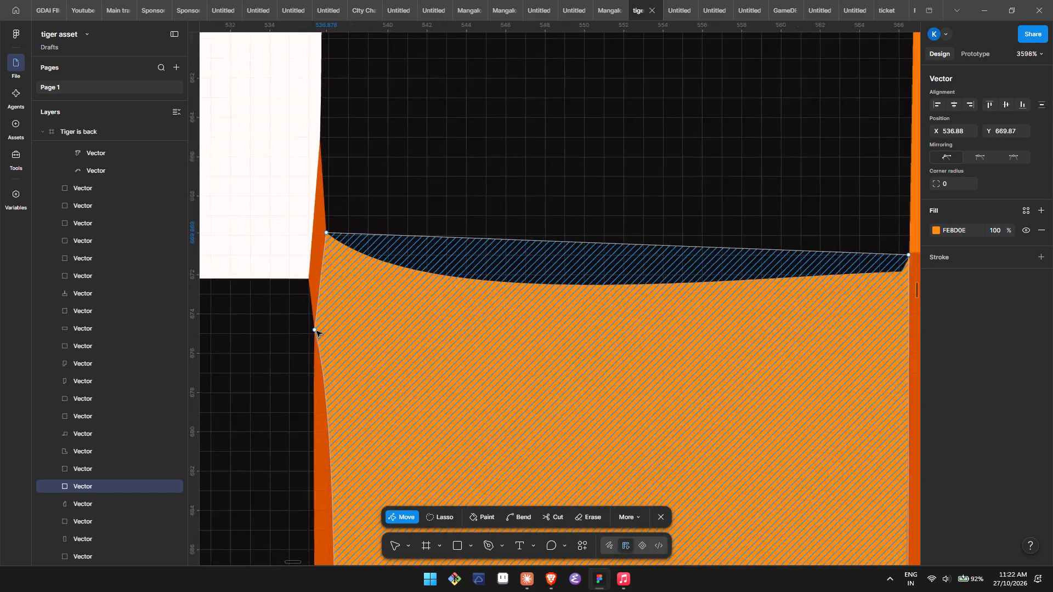
drag(316, 331, 326, 235)
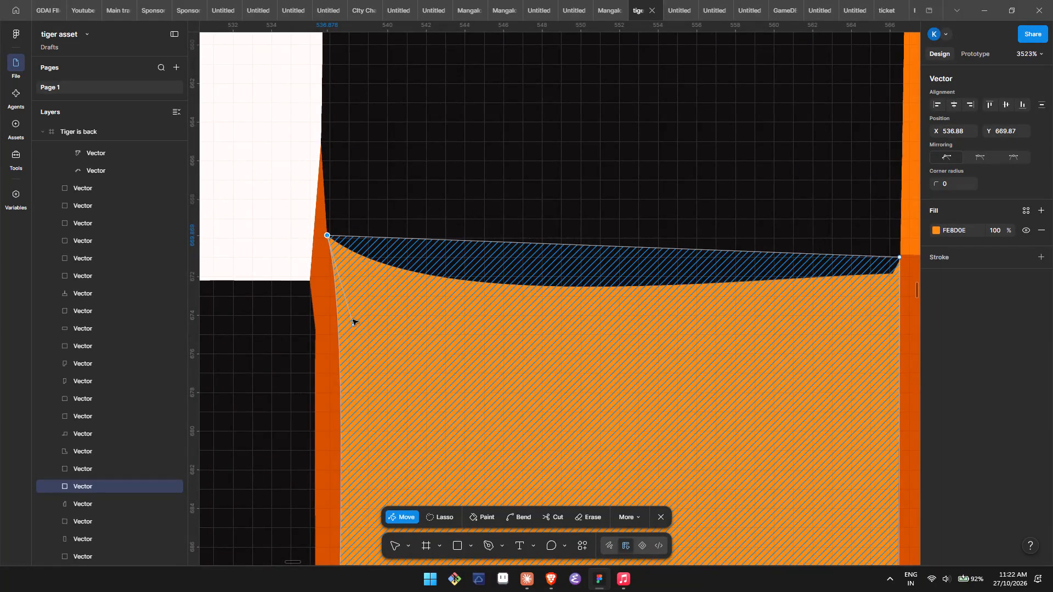
drag(354, 323, 326, 235)
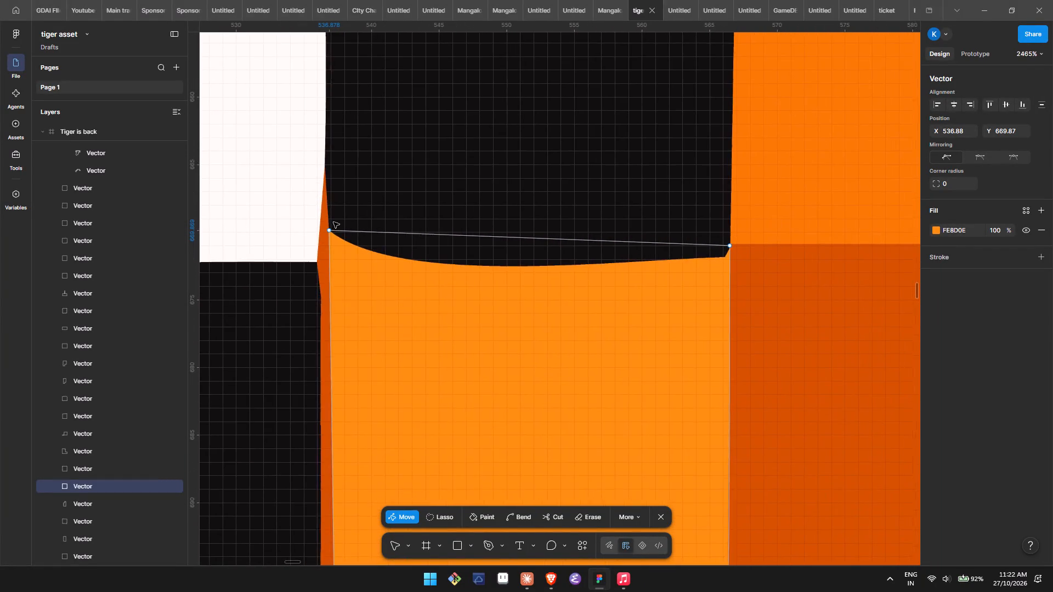
Move the light orange block's top-left anchor to X 537, Y 671 and finish editing the block.
drag(328, 231, 328, 251)
double_click(330, 208)
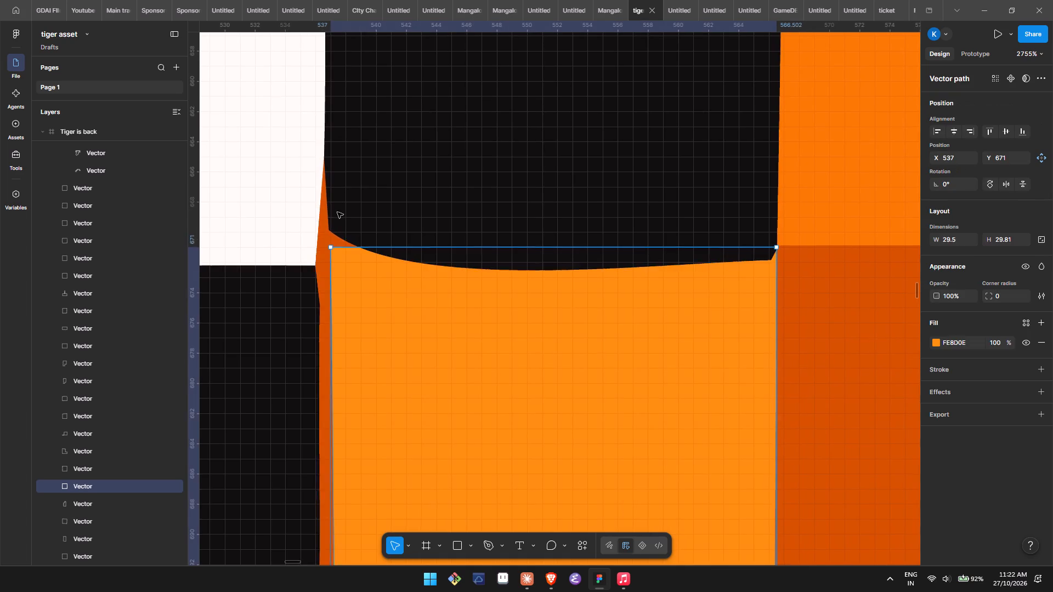
Open the black shape for vector editing, move its corner at the light orange block's top-left to X 537, Y 671.12 and retract its bottom-edge handle.
double_click(337, 212)
double_click(337, 212)
double_click(337, 214)
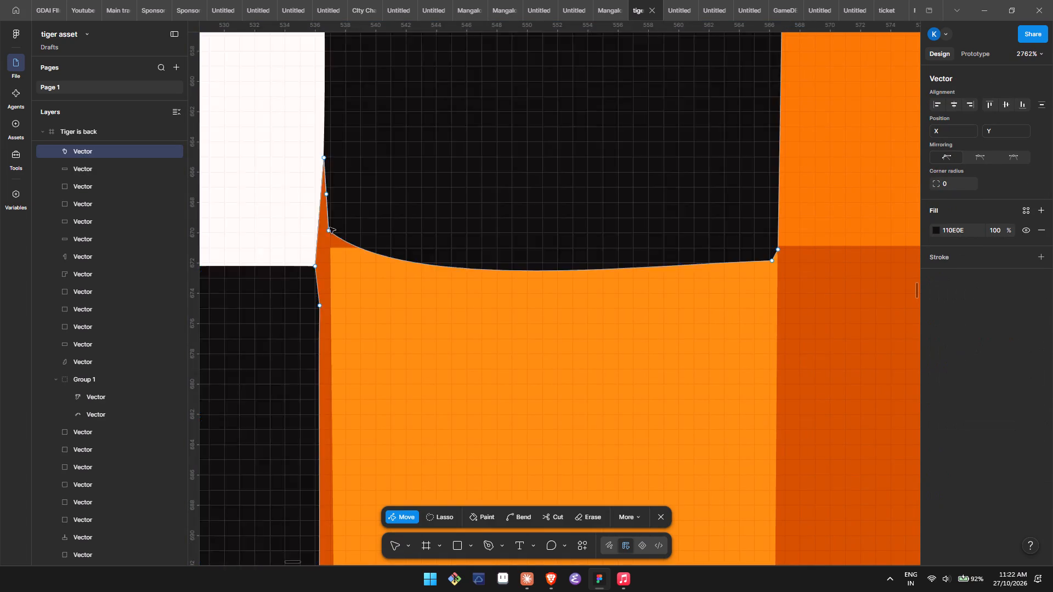
drag(330, 229, 328, 251)
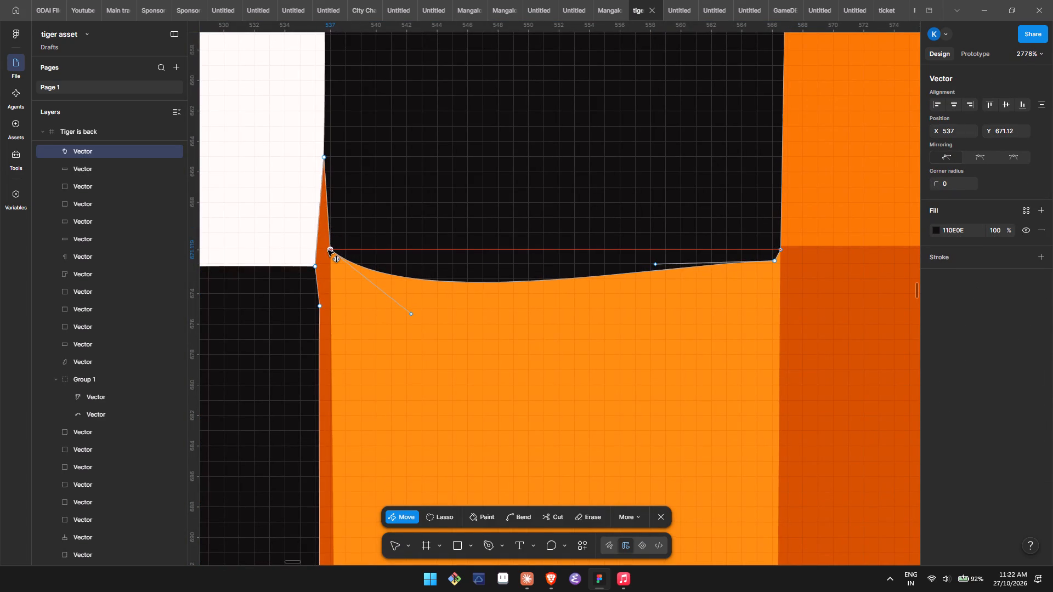
drag(328, 251, 330, 249)
drag(410, 312, 370, 281)
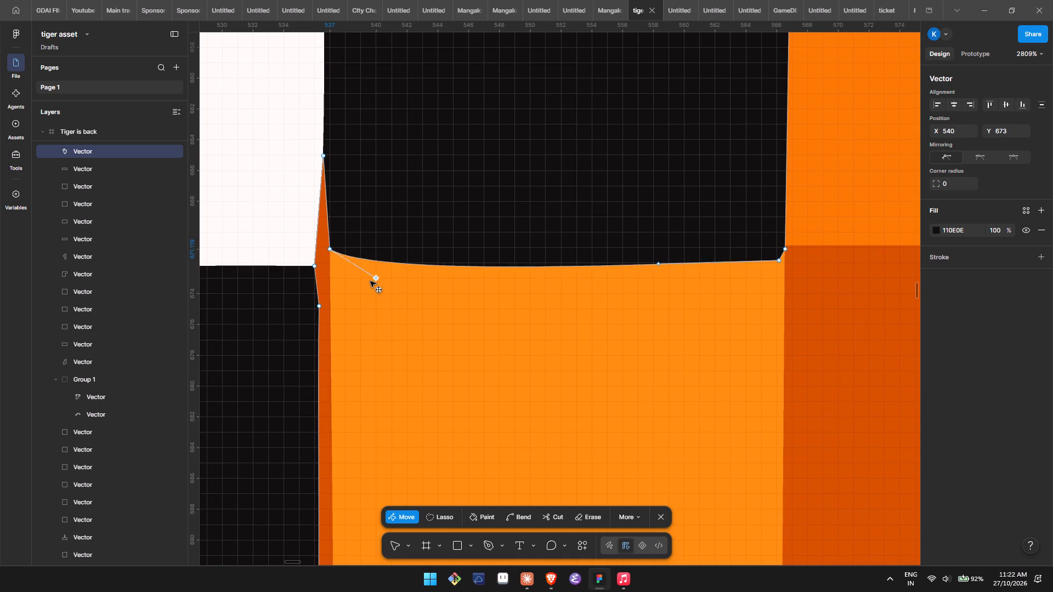
drag(370, 281, 330, 247)
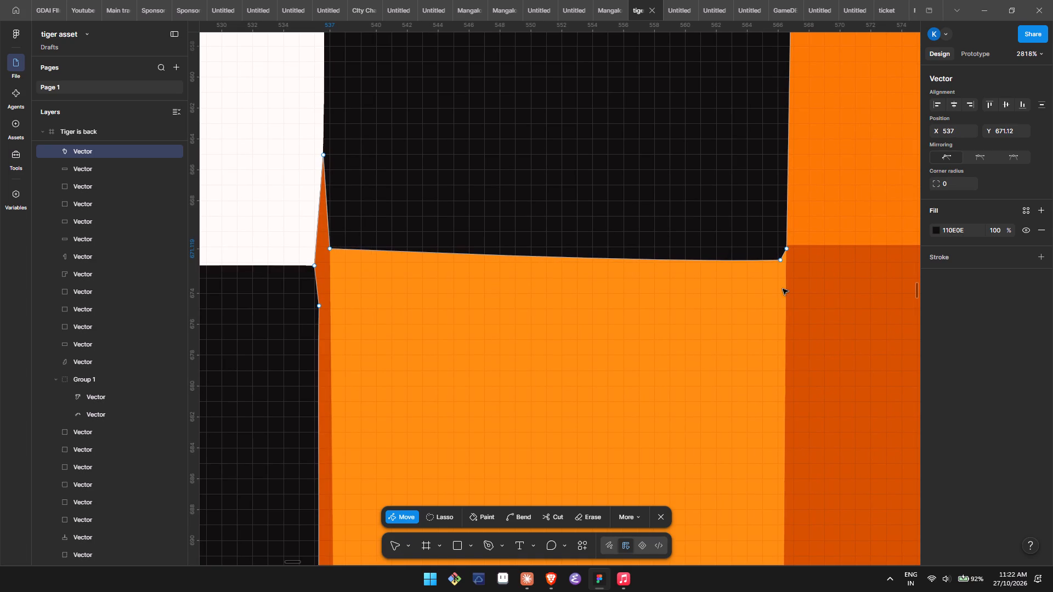
Bring the black shape's two anchors at the light orange block's top-right corner together at X 566.5, Y 671 and retract the bottom-edge handle.
drag(779, 262, 783, 253)
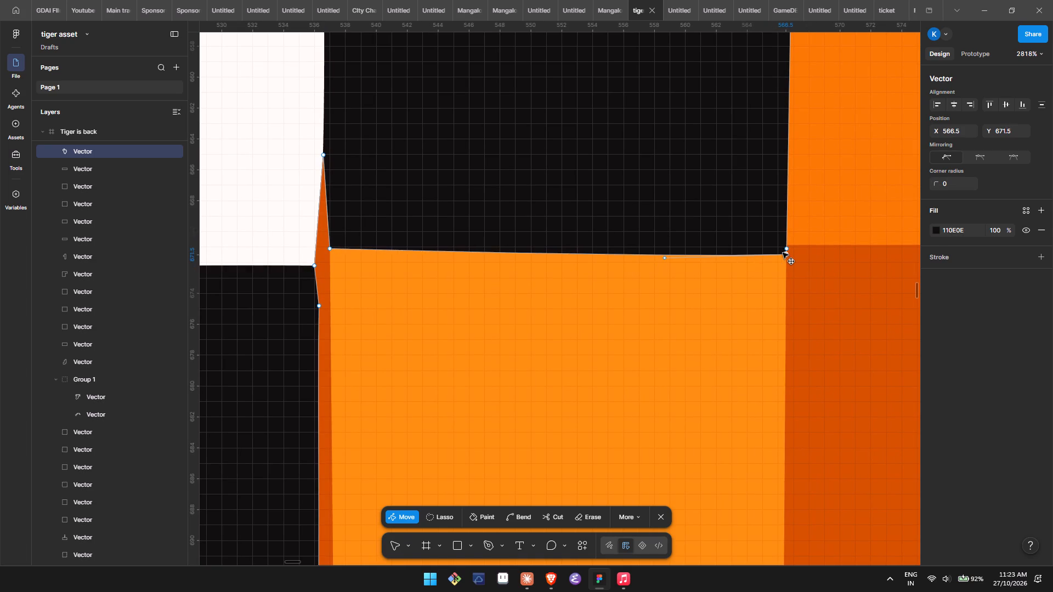
drag(783, 253, 783, 251)
drag(662, 251, 664, 249)
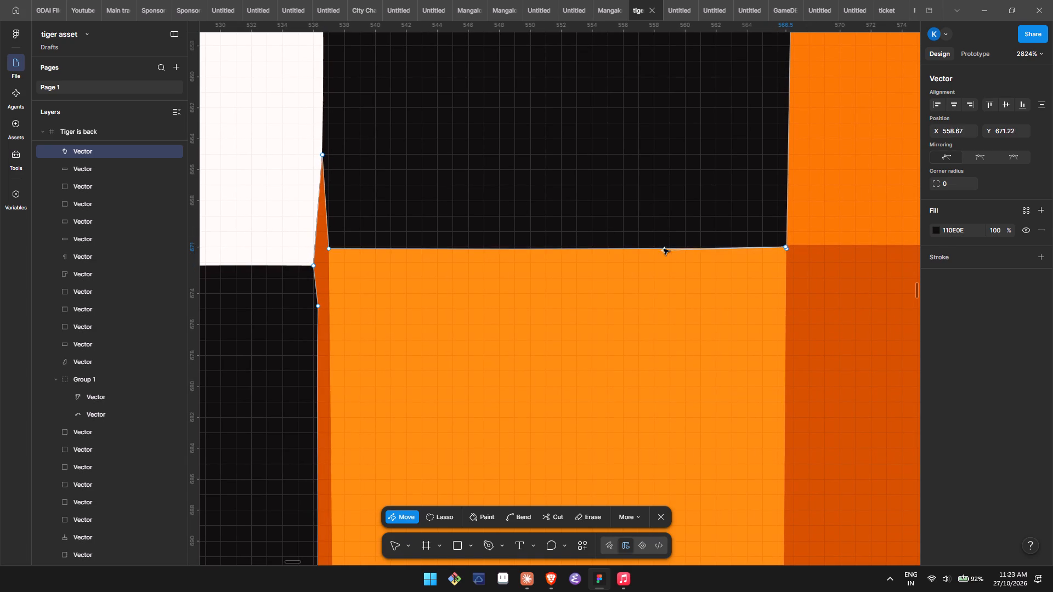
drag(664, 249, 786, 249)
click(786, 249)
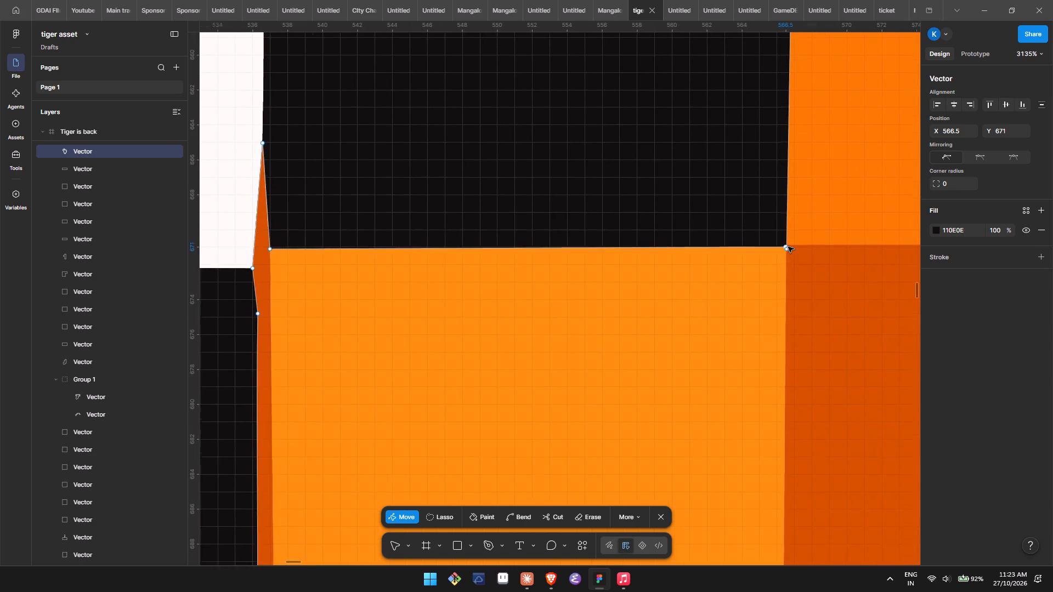
click(788, 247)
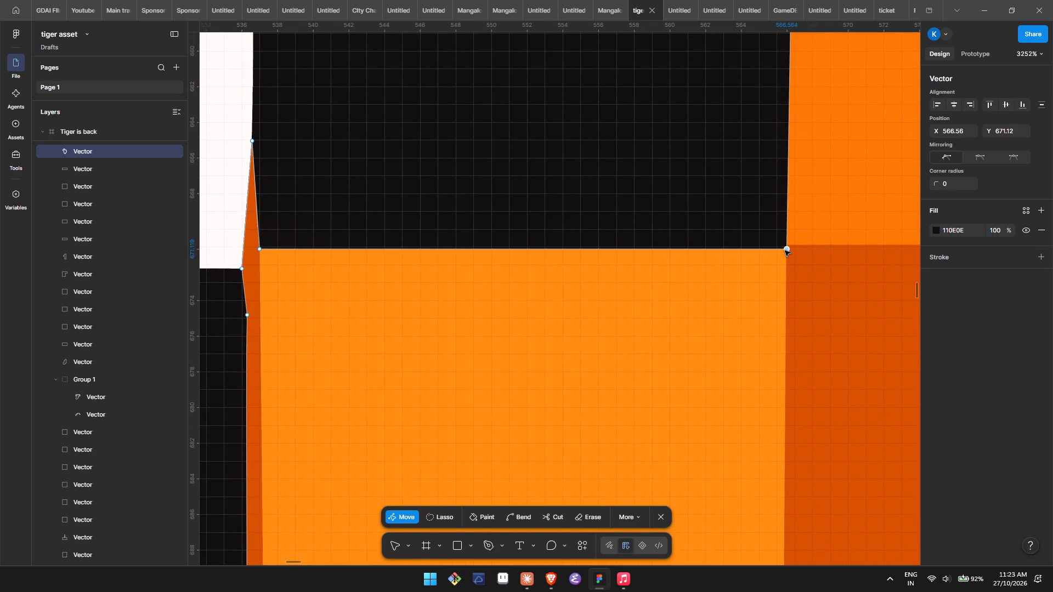
drag(785, 251, 786, 243)
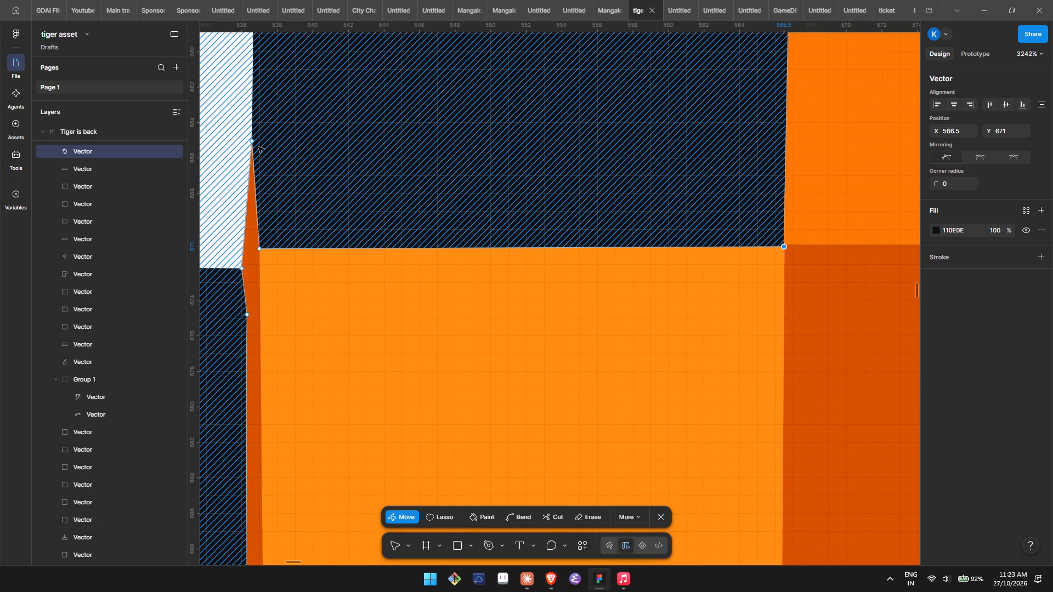
Reopen the black shape for vector editing around the narrow dark orange gap between the white and light orange blocks.
click(253, 143)
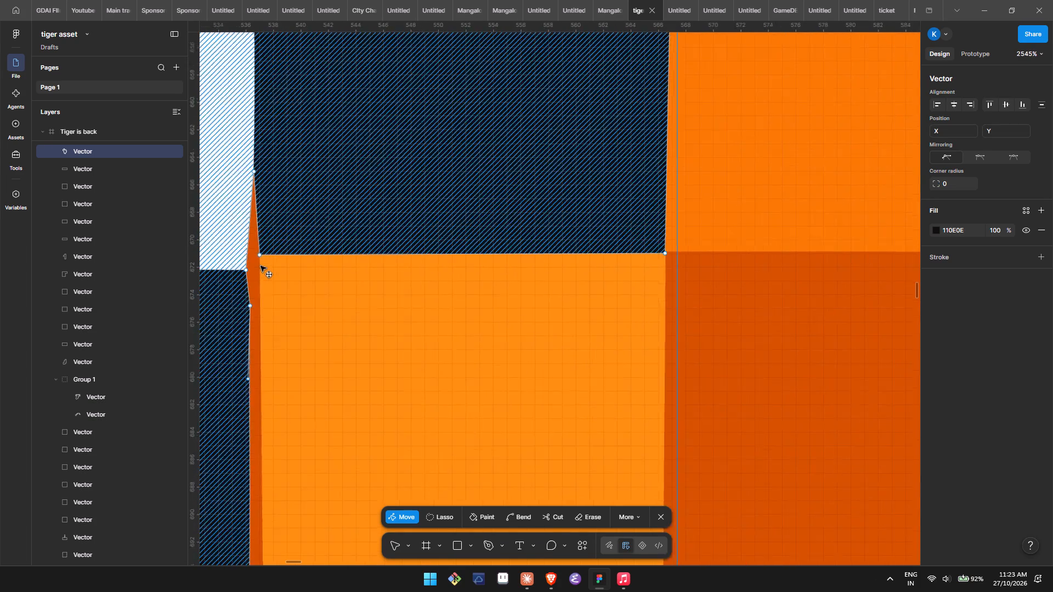
scroll(264, 257, up, 3)
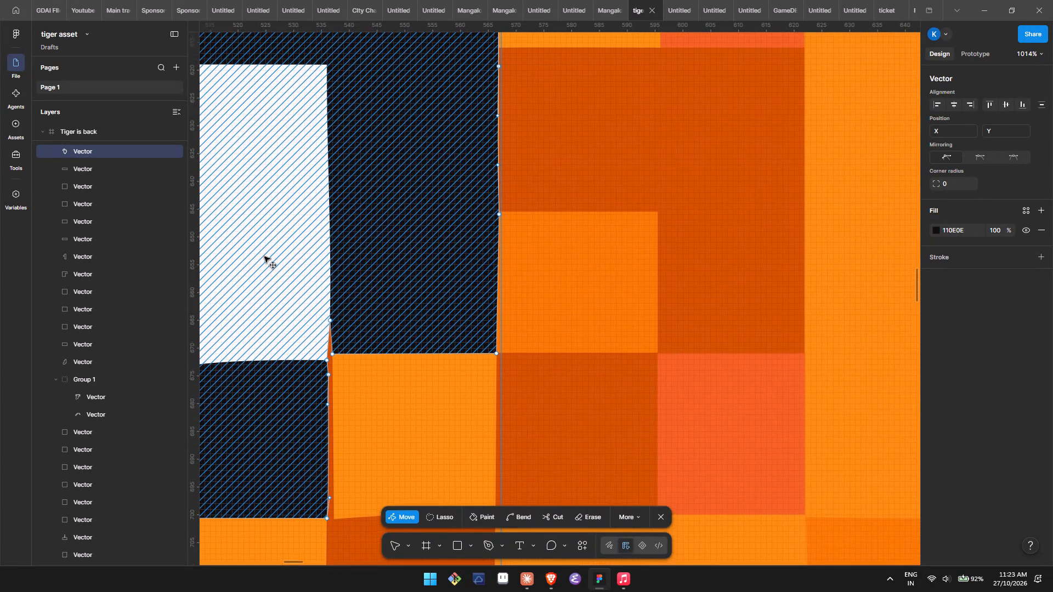
scroll(316, 296, right, 1)
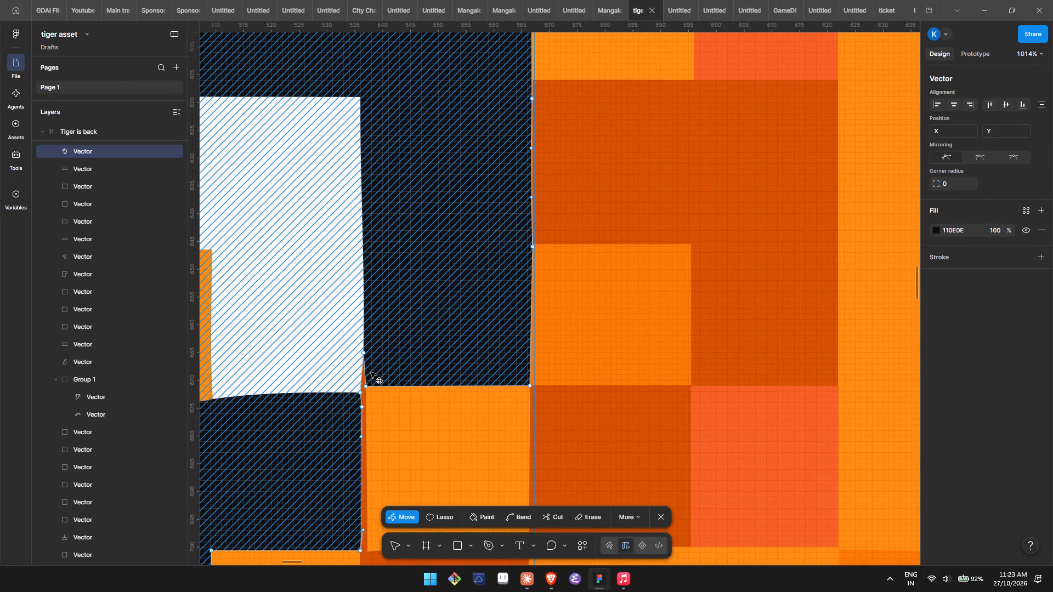
double_click(384, 357)
click(361, 355)
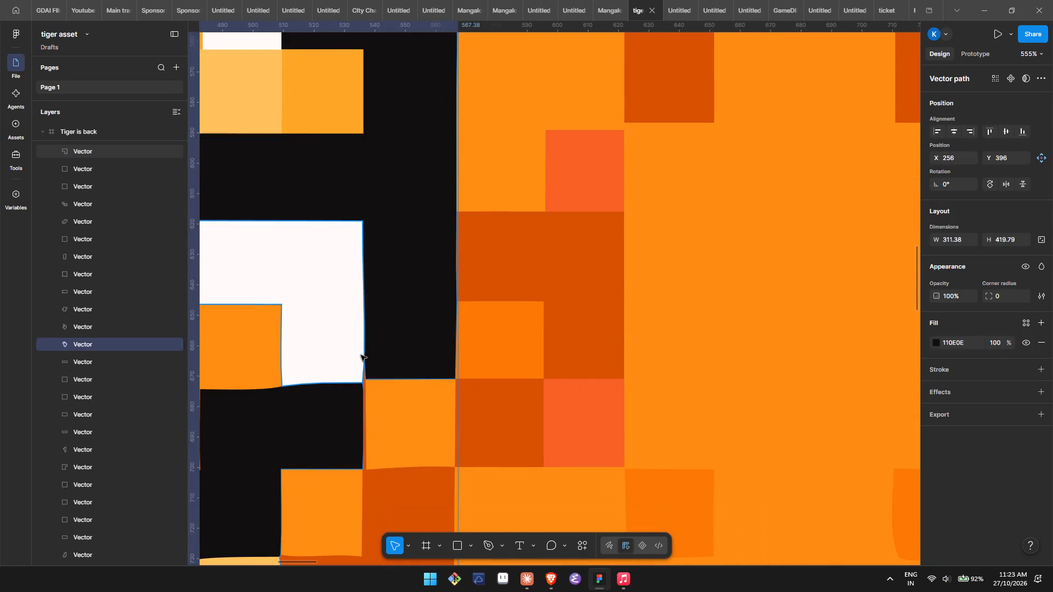
double_click(378, 357)
scroll(380, 365, right, 2)
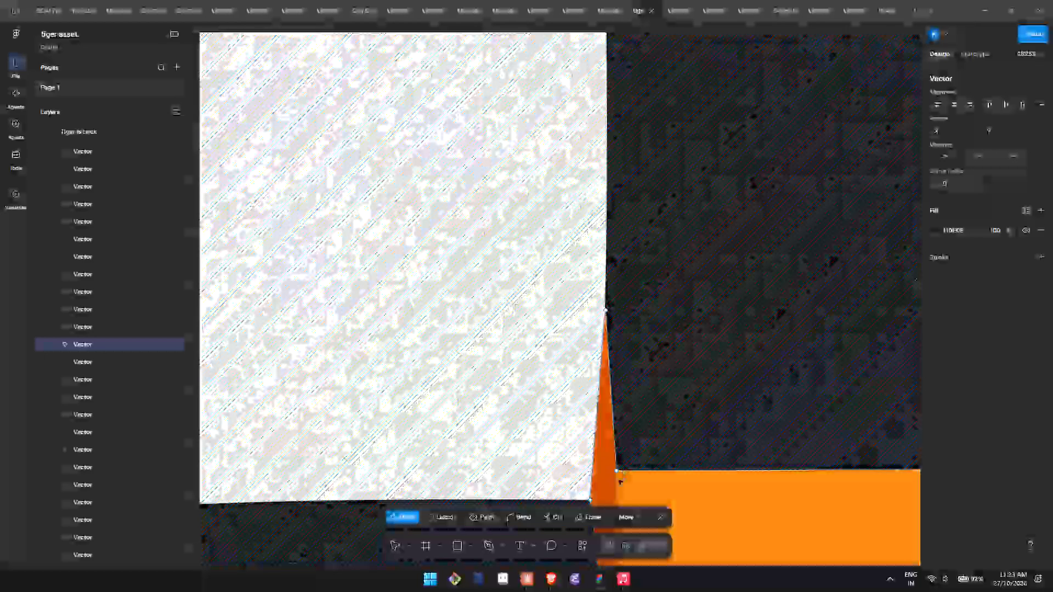
Switch to the Apple Music mini player, pause the song and minimise the player.
click(695, 525)
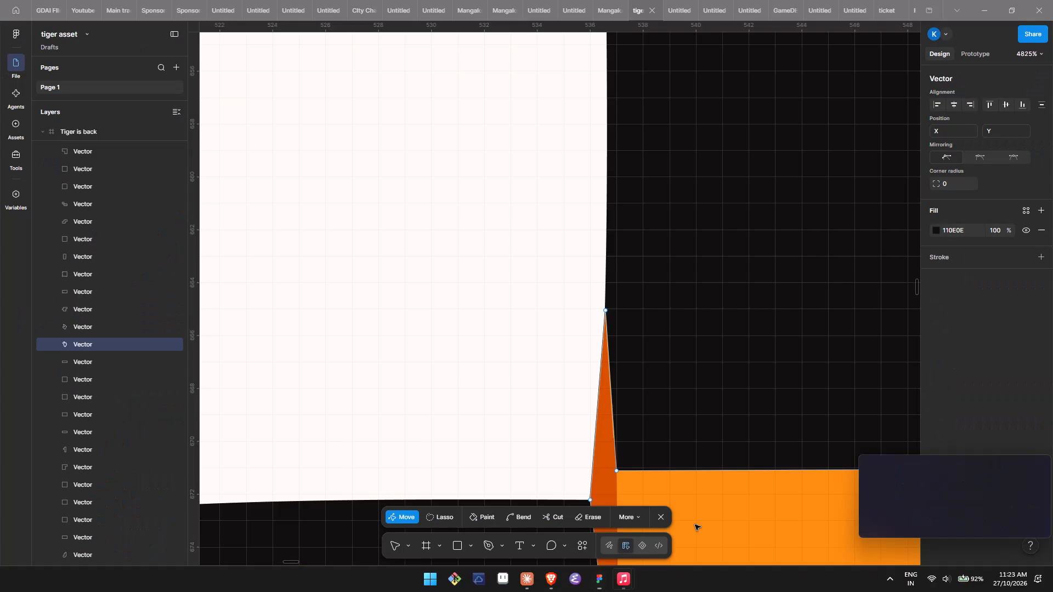
click(964, 522)
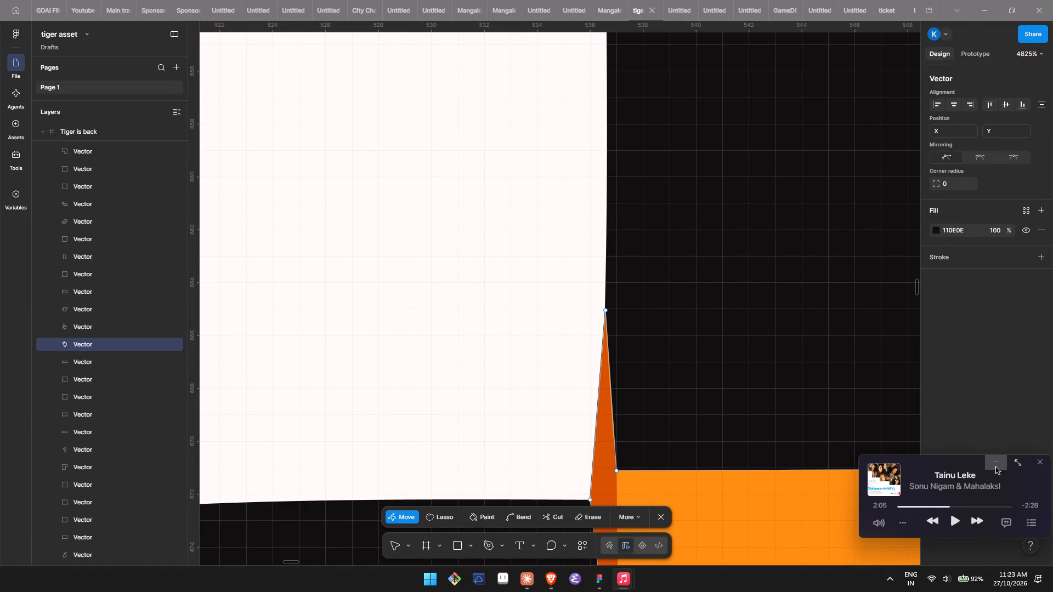
click(1002, 467)
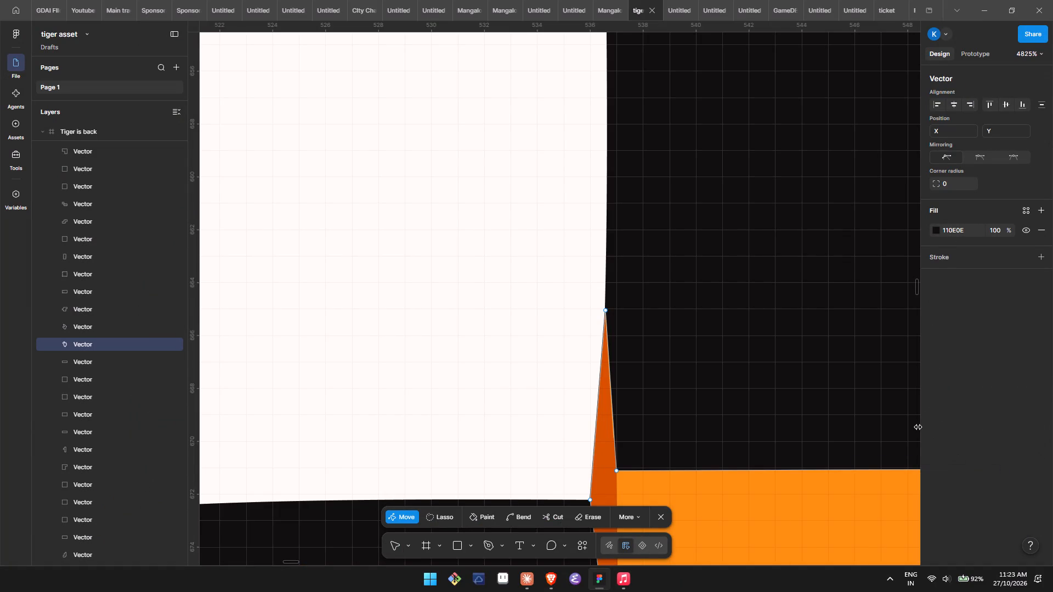
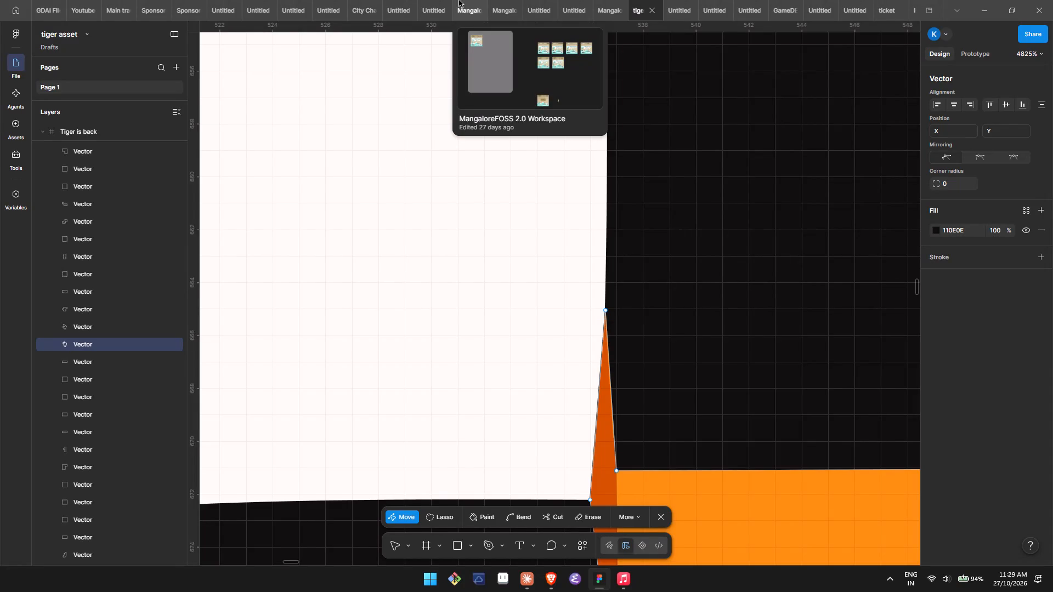
Merge the black shape's stray corner points beside the white eye patch onto the light-orange square's corner at X 537, Y 671.
scroll(585, 342, down, 2)
scroll(585, 342, left, 1)
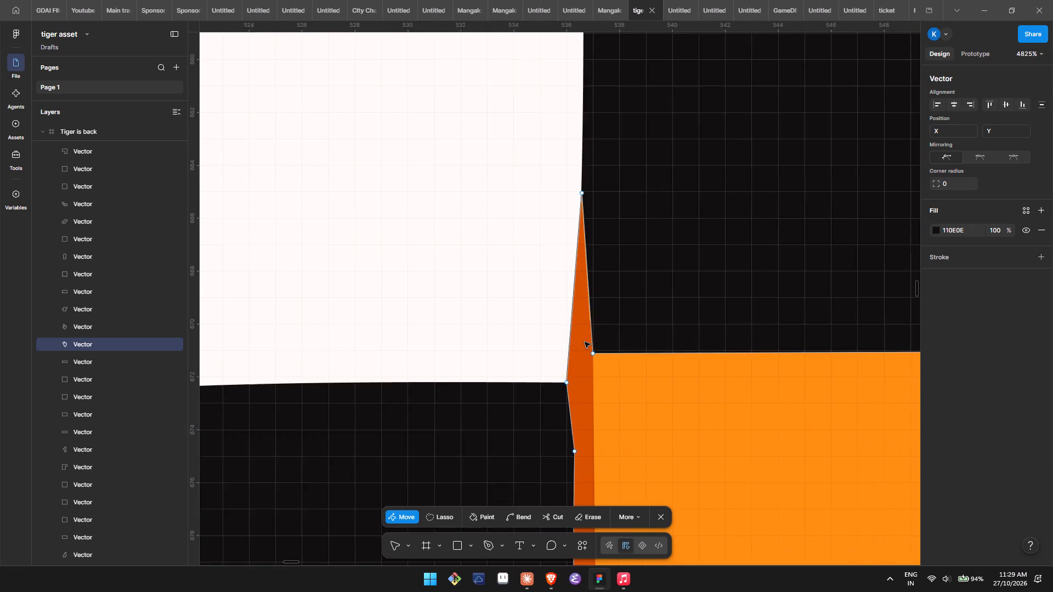
scroll(585, 342, left, 1)
click(540, 192)
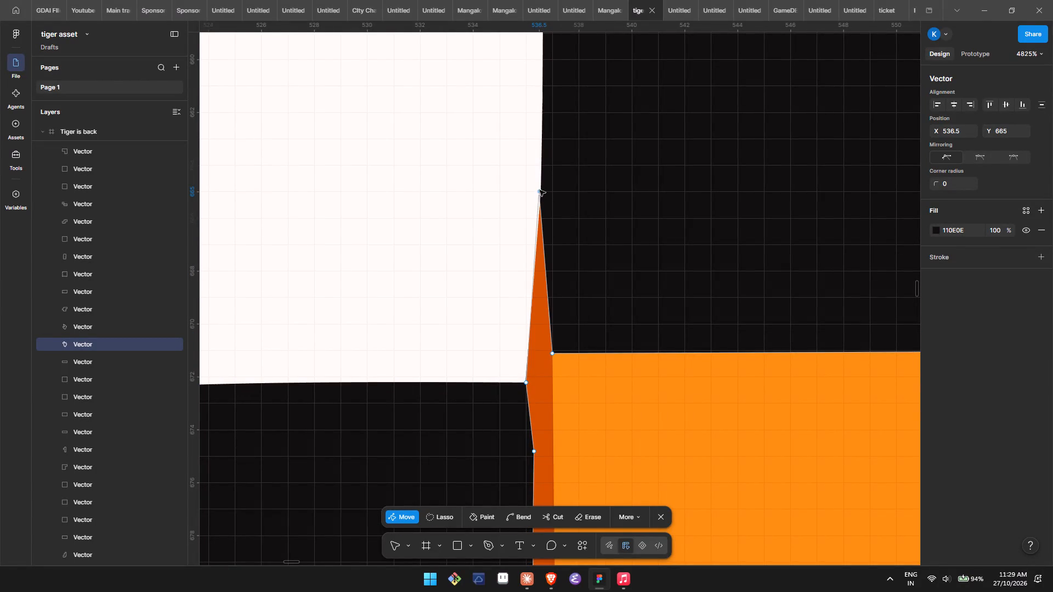
drag(524, 383, 545, 383)
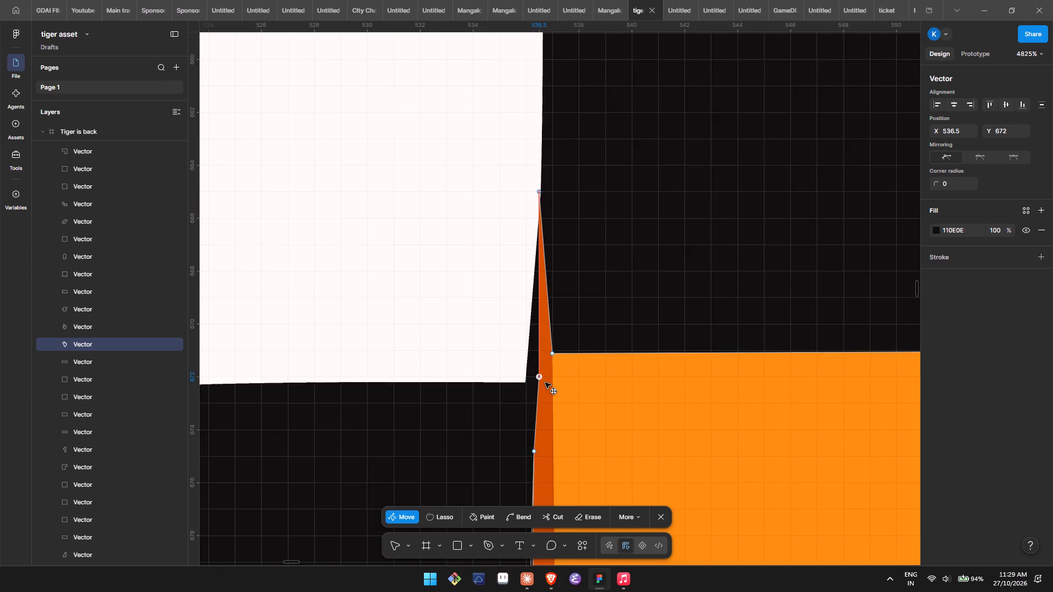
drag(545, 383, 534, 381)
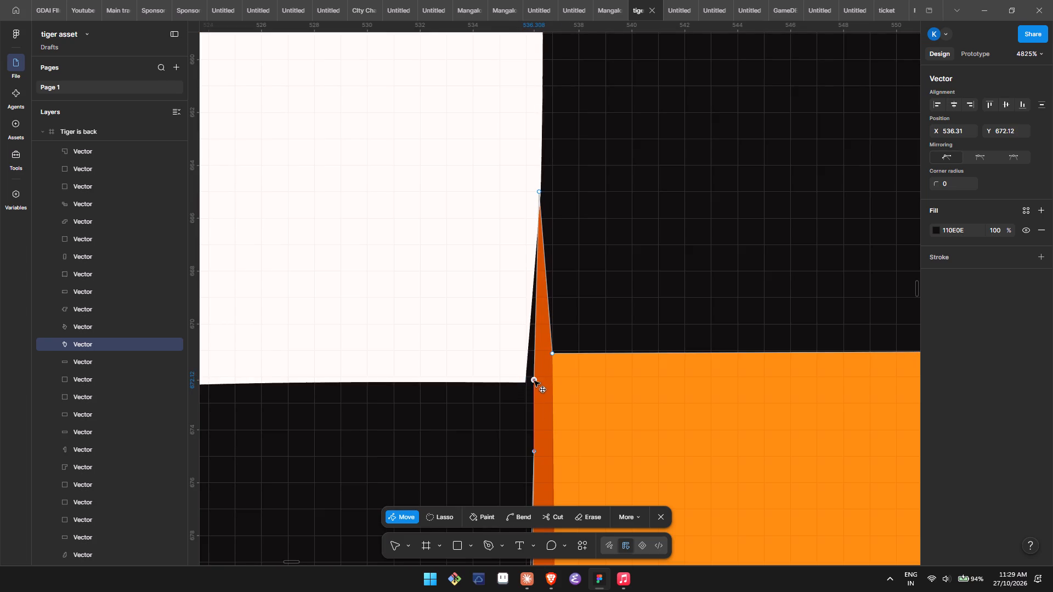
drag(534, 381, 530, 387)
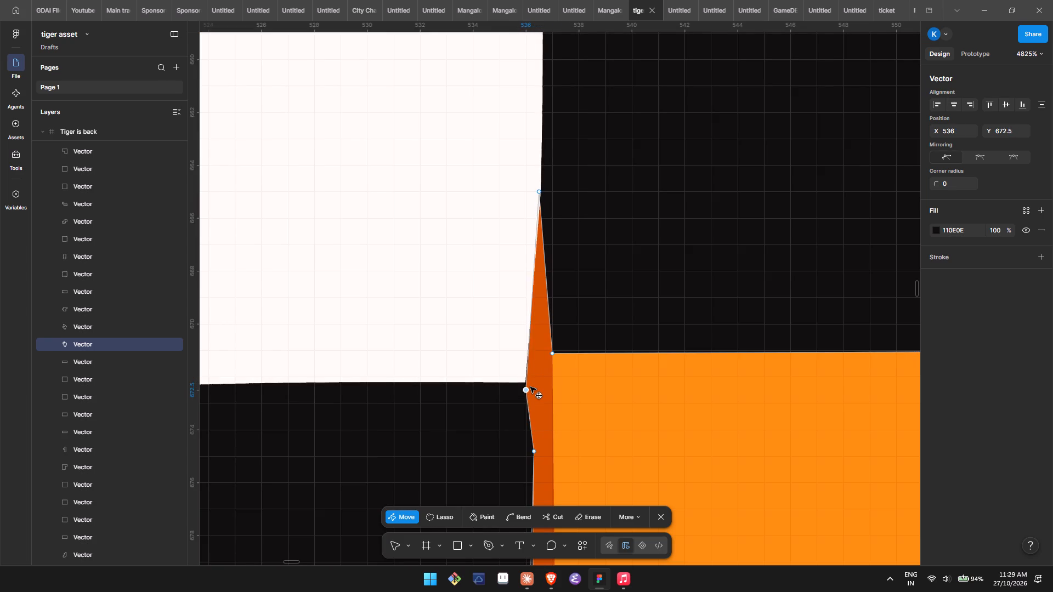
drag(530, 387, 533, 383)
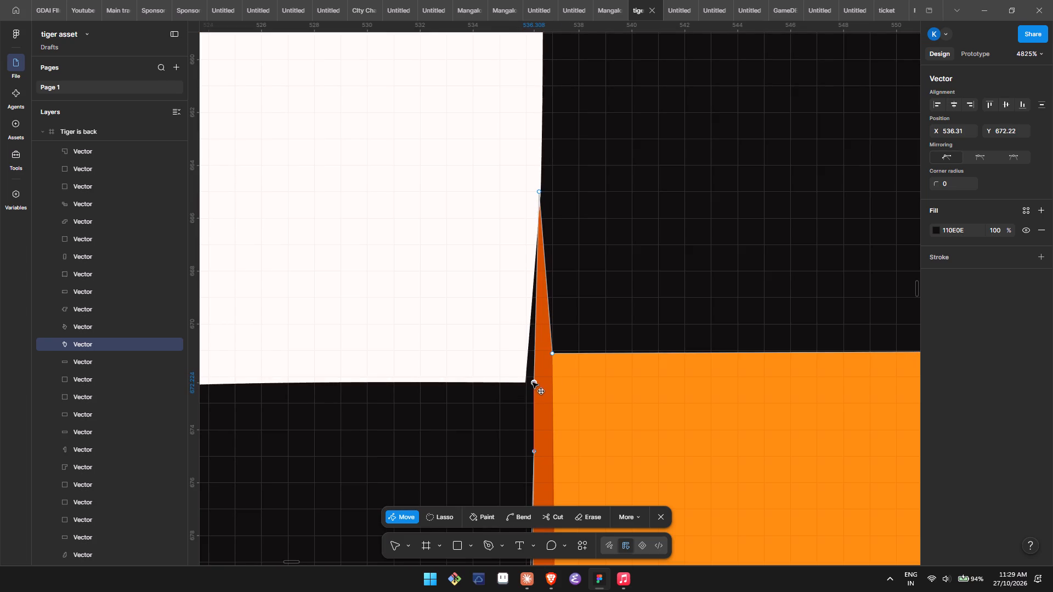
drag(533, 383, 533, 383)
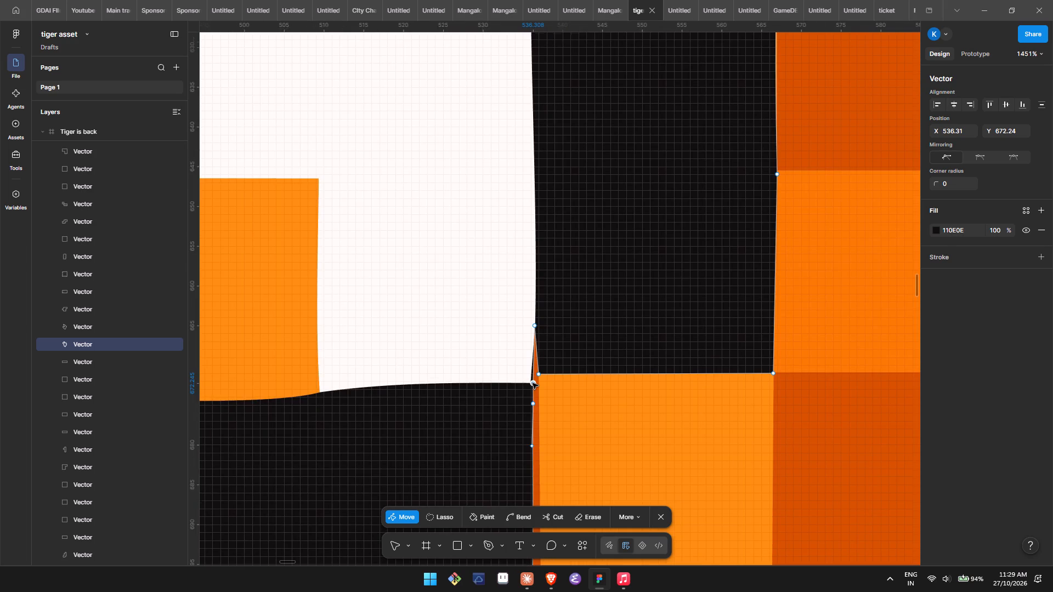
drag(533, 383, 539, 373)
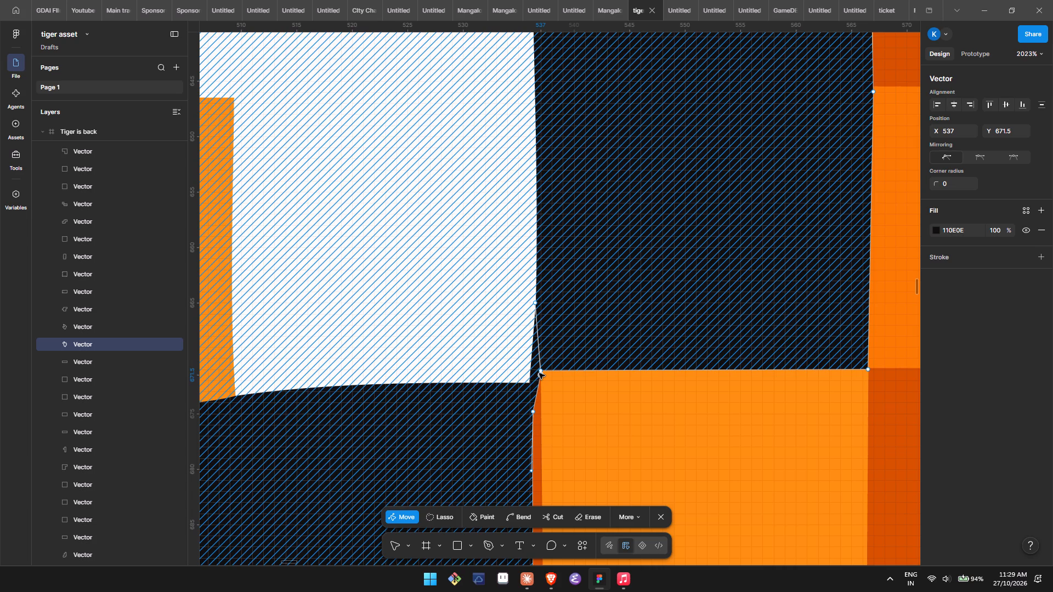
click(540, 377)
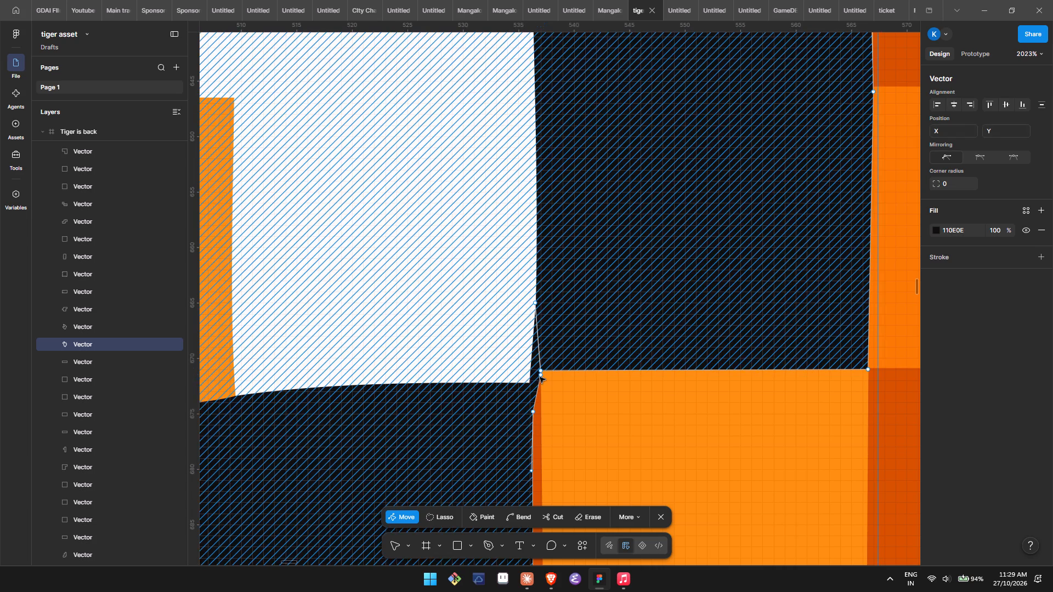
key(ctrl+z)
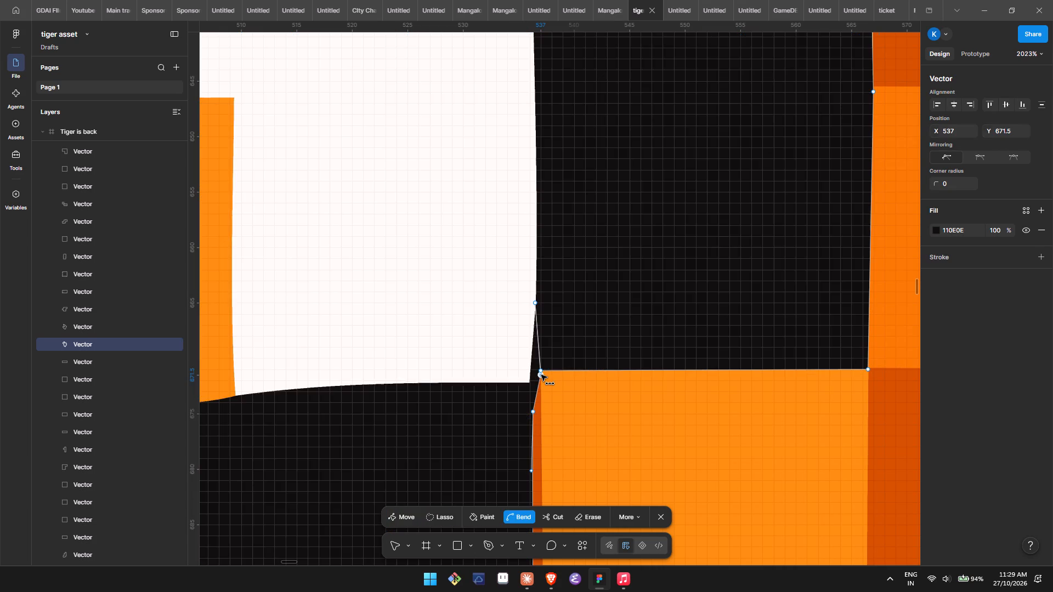
click(541, 375)
click(541, 371)
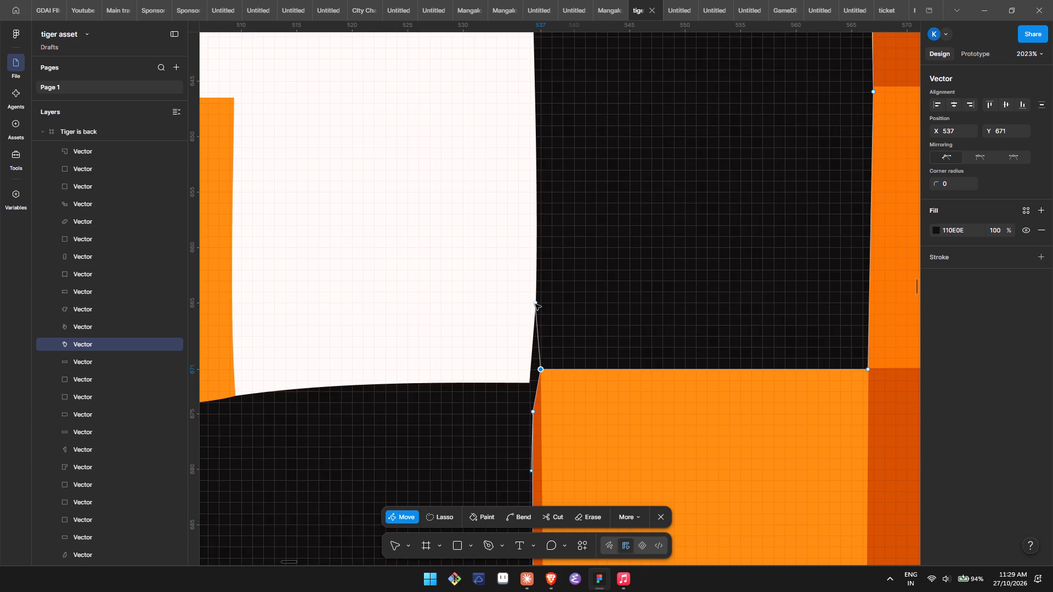
drag(535, 304, 540, 371)
Edit the white eye patch's vector path and move its lower-right corner point to X 537, Y 671.
triple_click(515, 331)
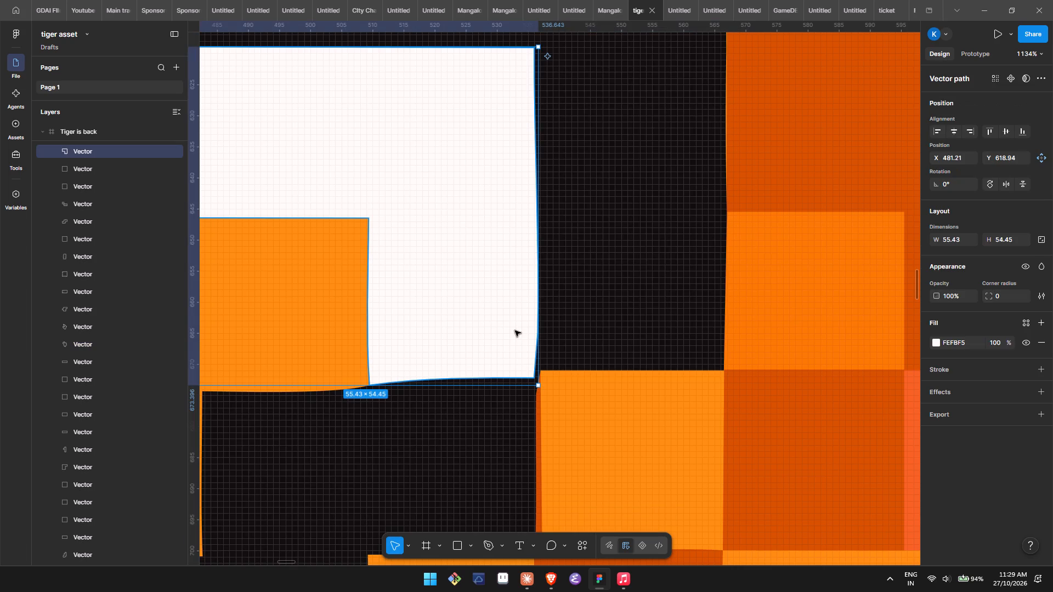
double_click(515, 331)
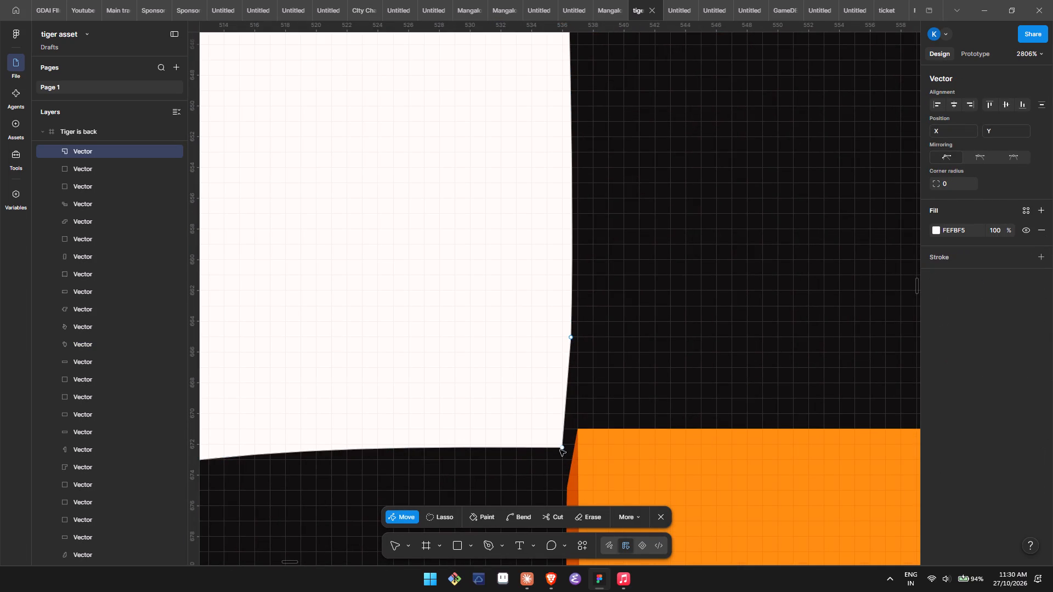
drag(563, 448, 576, 432)
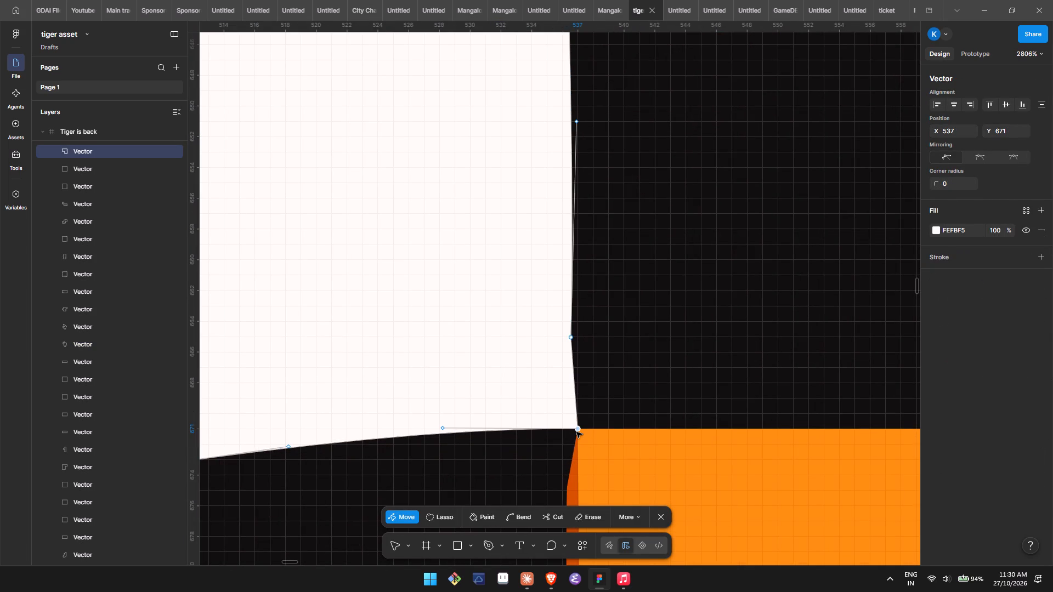
Move the white patch's upper-right corner point to X 537, Y 618.94 and collapse its curve handle into the corner.
scroll(576, 432, up, 1)
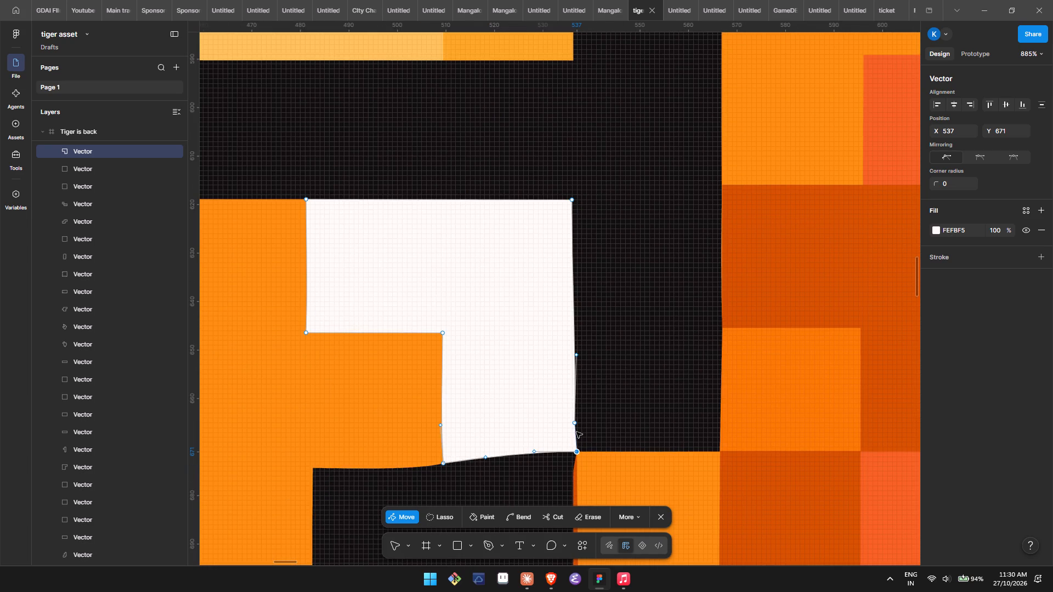
click(574, 200)
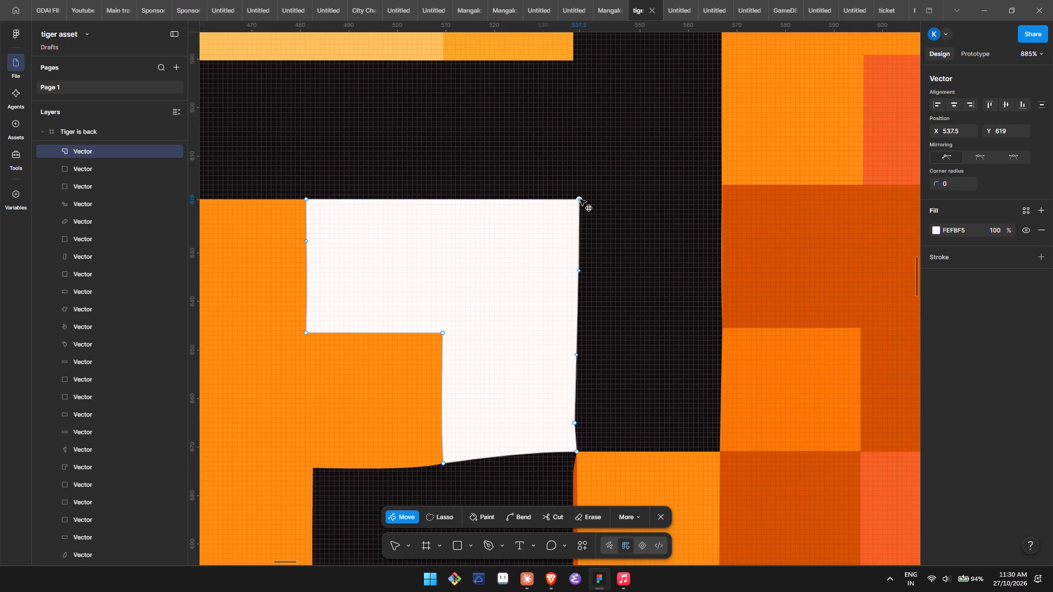
click(578, 203)
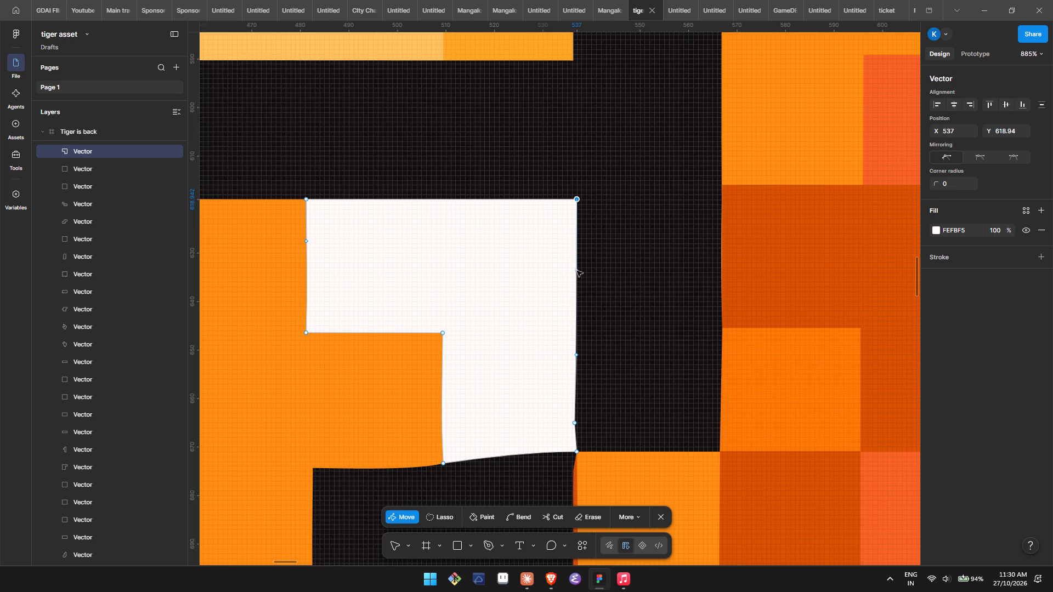
drag(577, 271, 580, 198)
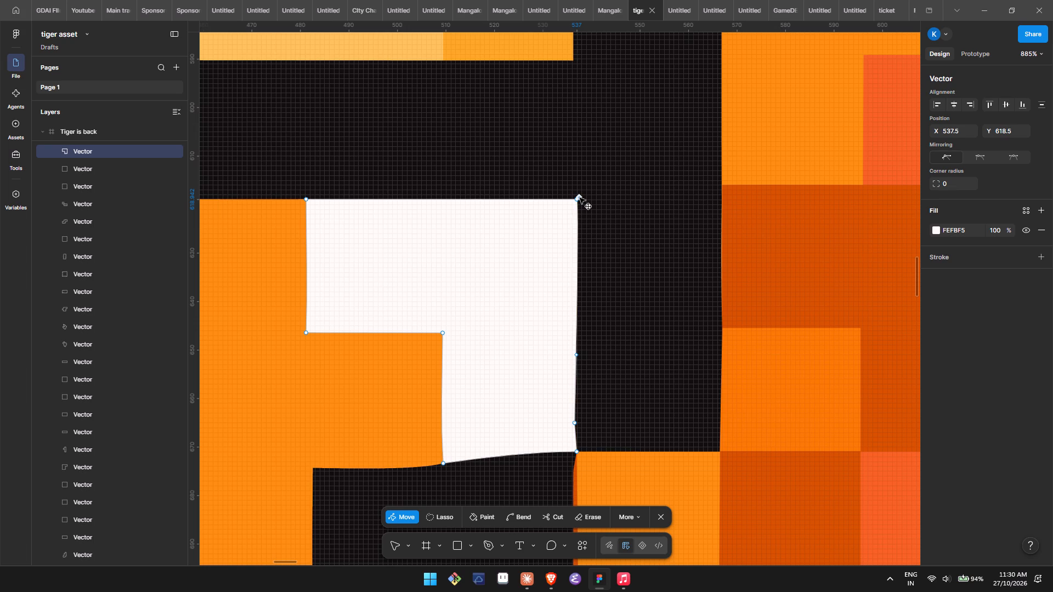
drag(580, 198, 578, 198)
click(578, 198)
Straighten the white patch's right edge by collapsing the remaining handle and merging the extra edge point into the corner at X 537, Y 671.
drag(577, 354, 576, 422)
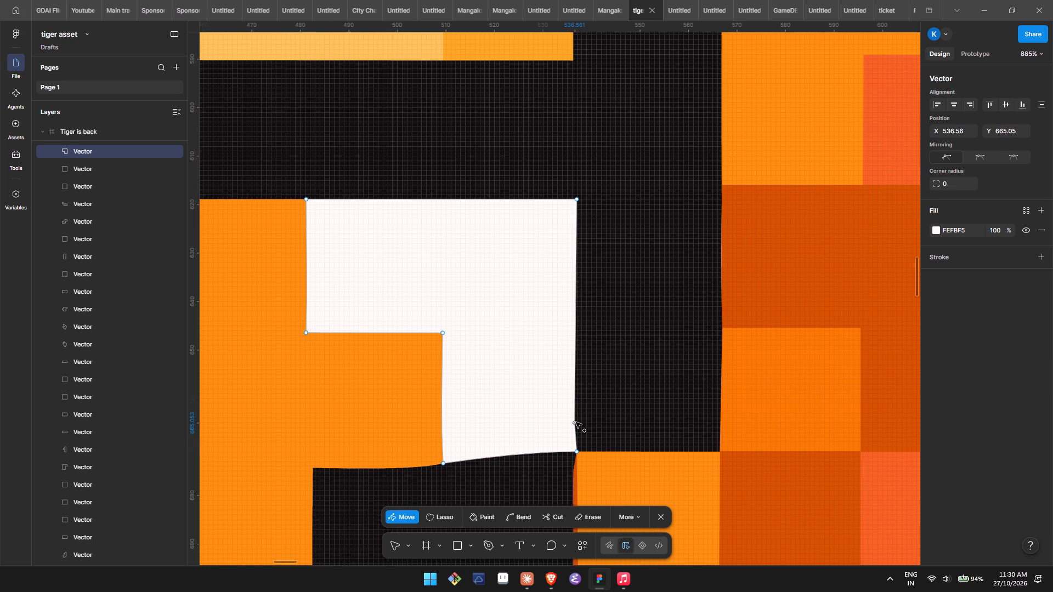
drag(576, 422, 576, 424)
drag(576, 424, 579, 451)
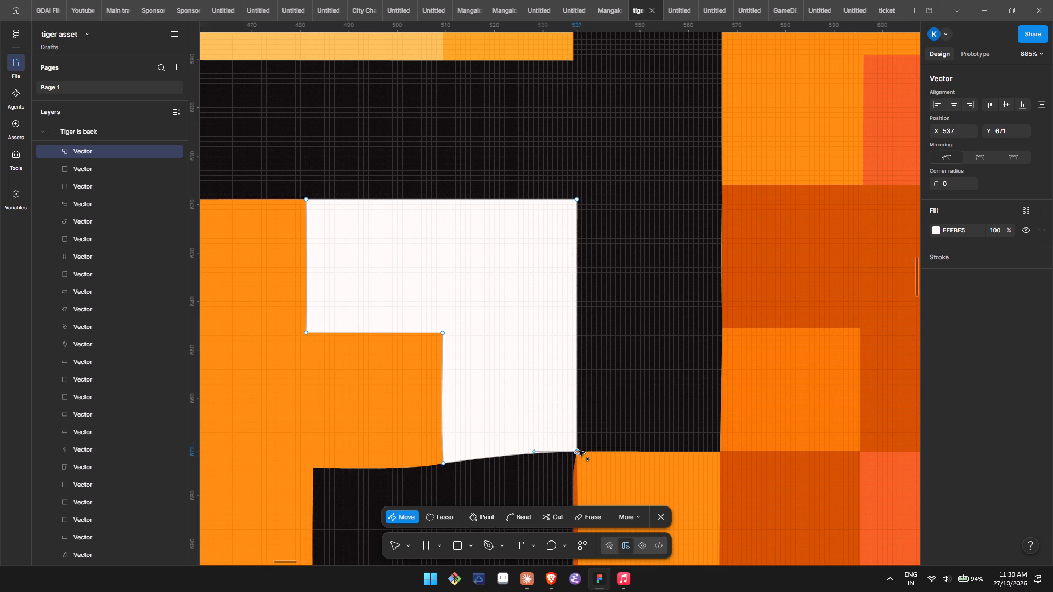
drag(579, 451, 579, 450)
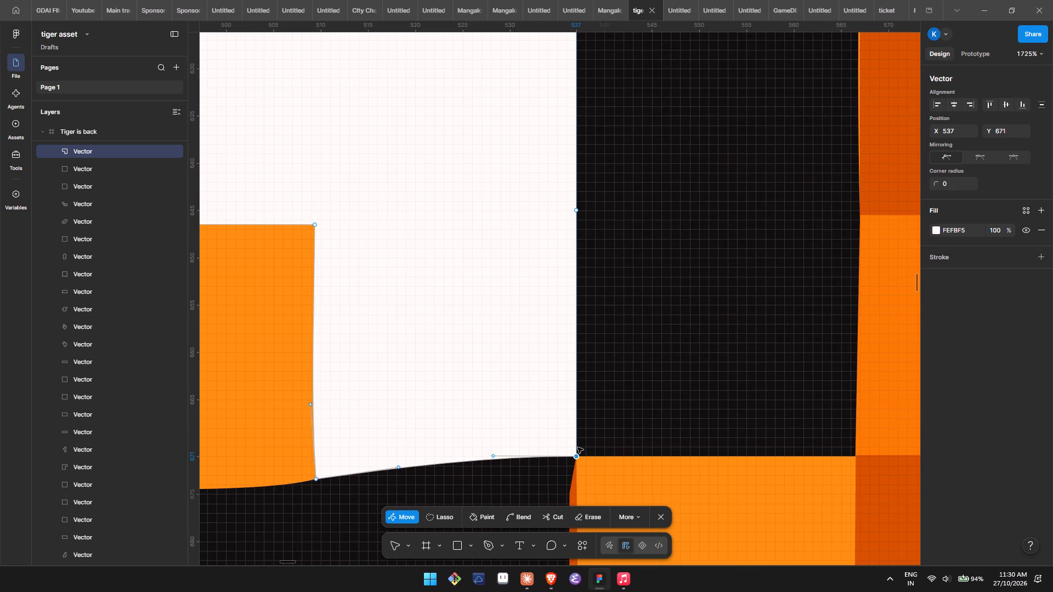
Collapse the bottom edge's curve handle into the white patch's lower-right corner point at X 537, Y 671.
scroll(578, 447, down, 2)
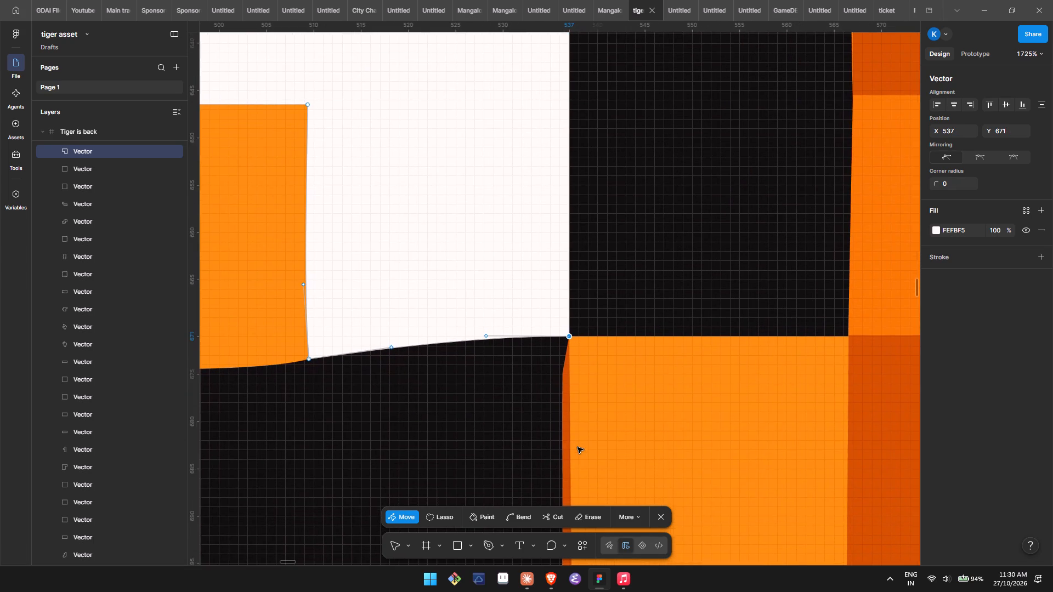
scroll(578, 447, down, 1)
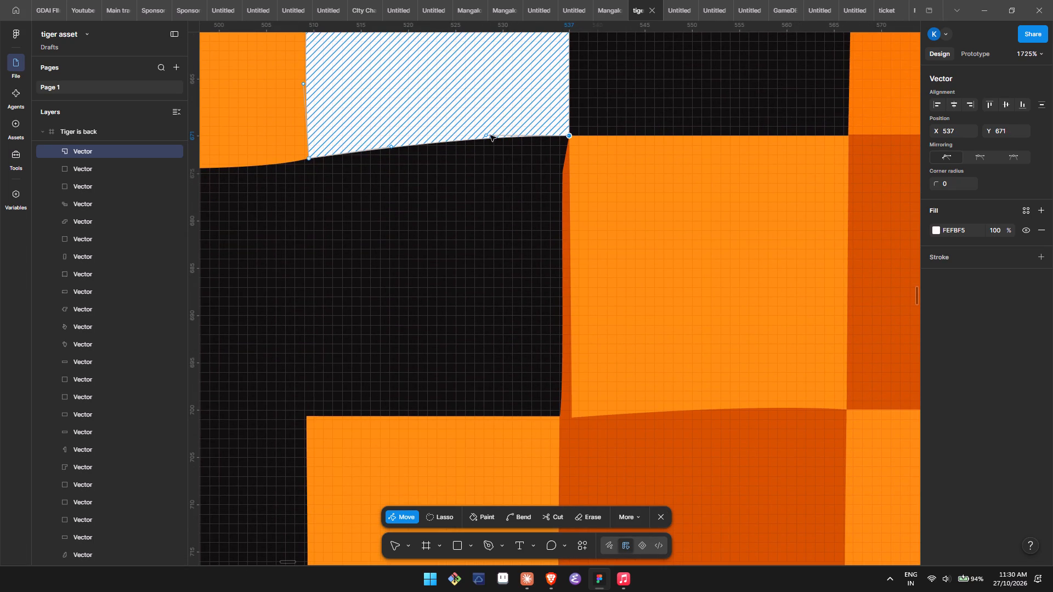
drag(487, 134, 569, 135)
click(569, 135)
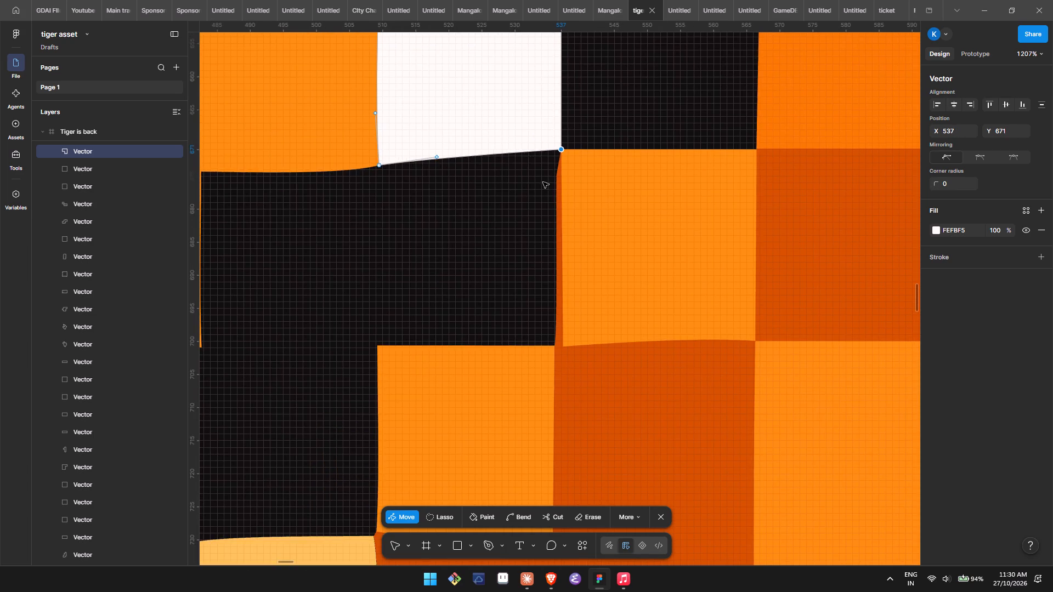
Examine the tiger face for uneven block edges, from the white eye patch up to the forehead stripes.
scroll(543, 182, up, 2)
scroll(543, 182, left, 2)
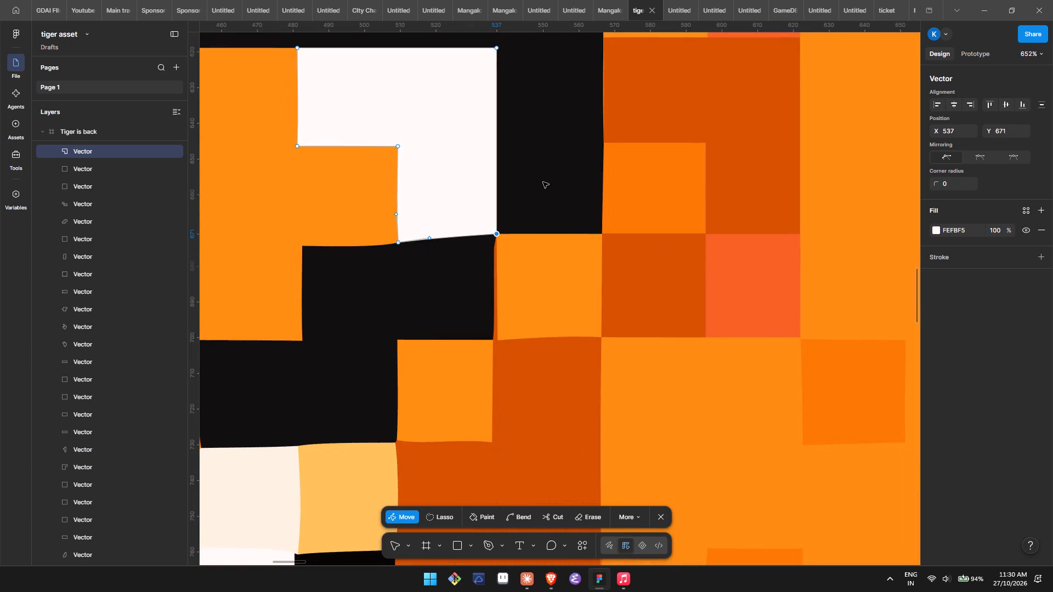
scroll(543, 182, up, 3)
scroll(543, 182, left, 2)
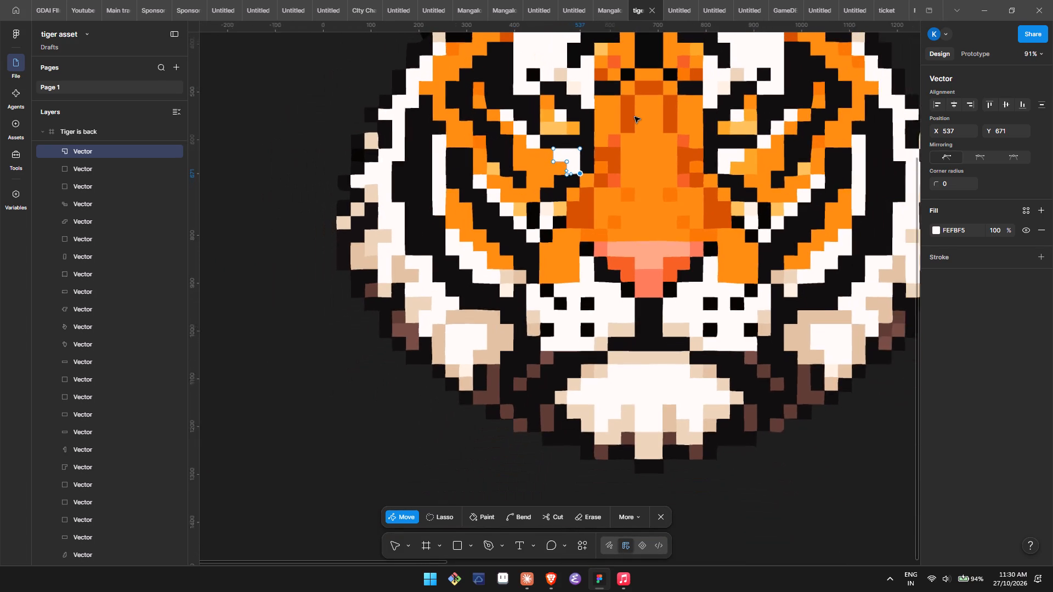
scroll(635, 117, up, 3)
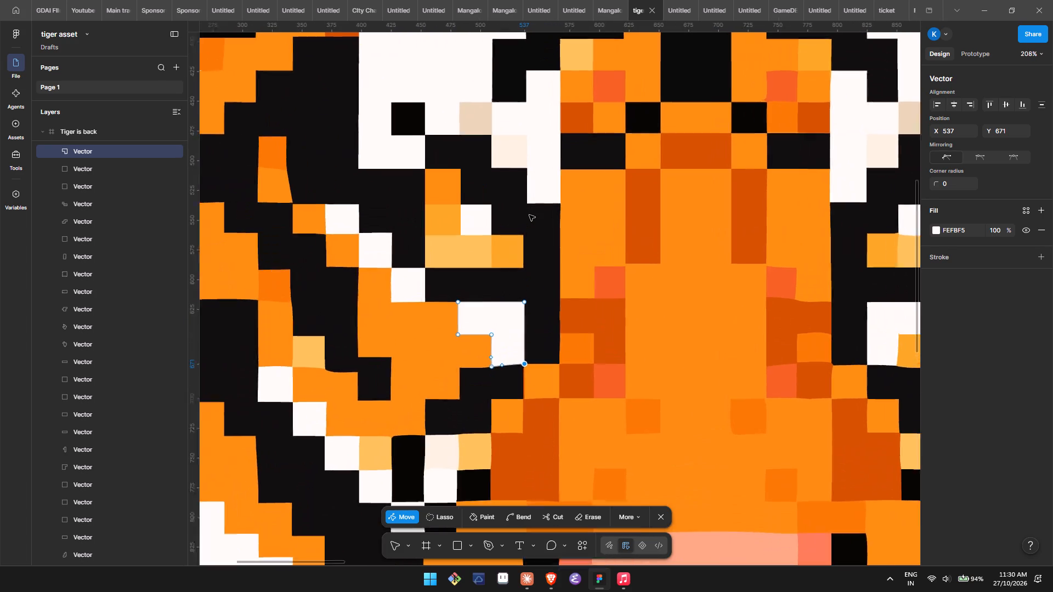
scroll(529, 215, right, 2)
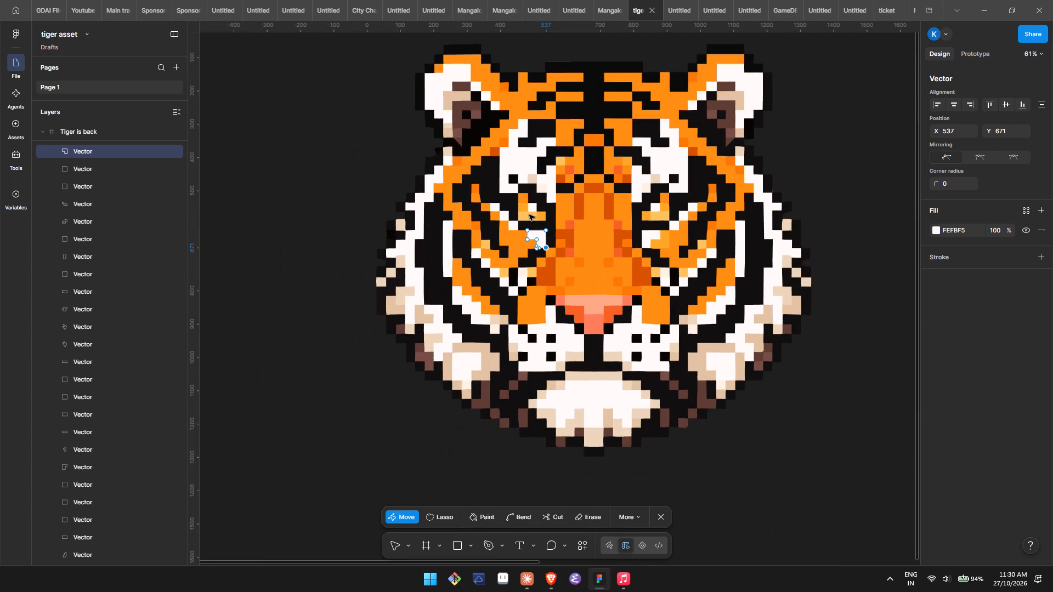
scroll(529, 215, down, 2)
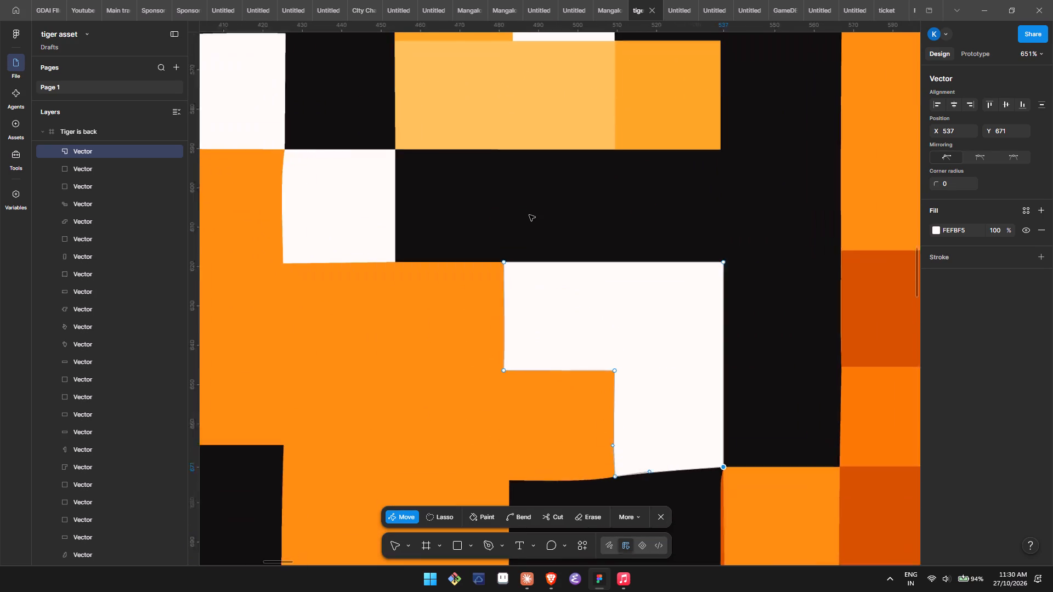
scroll(529, 215, down, 3)
scroll(529, 215, left, 2)
scroll(529, 215, down, 2)
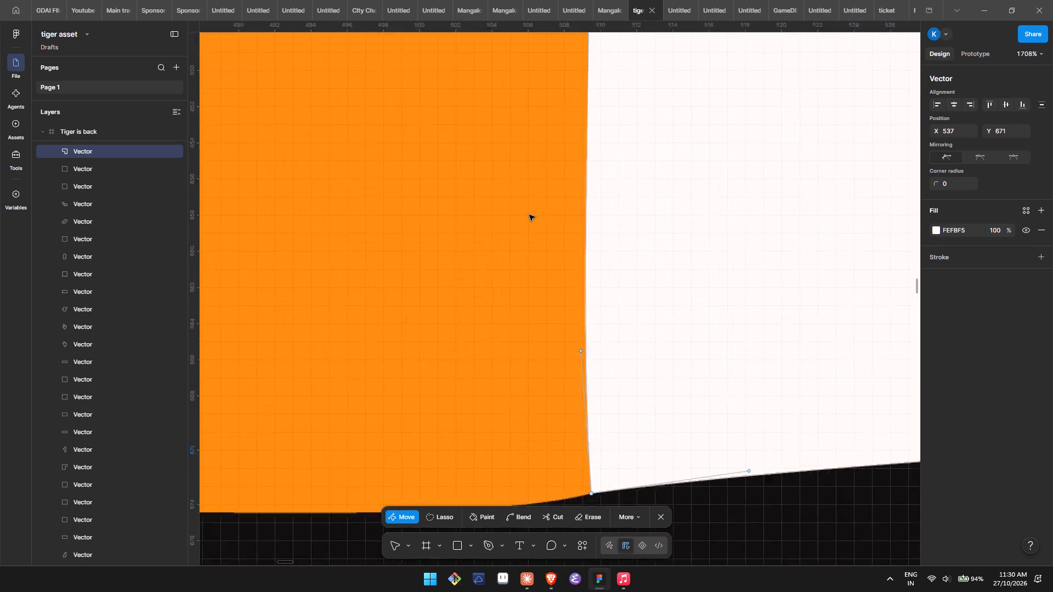
scroll(529, 215, left, 8)
scroll(725, 479, down, 1)
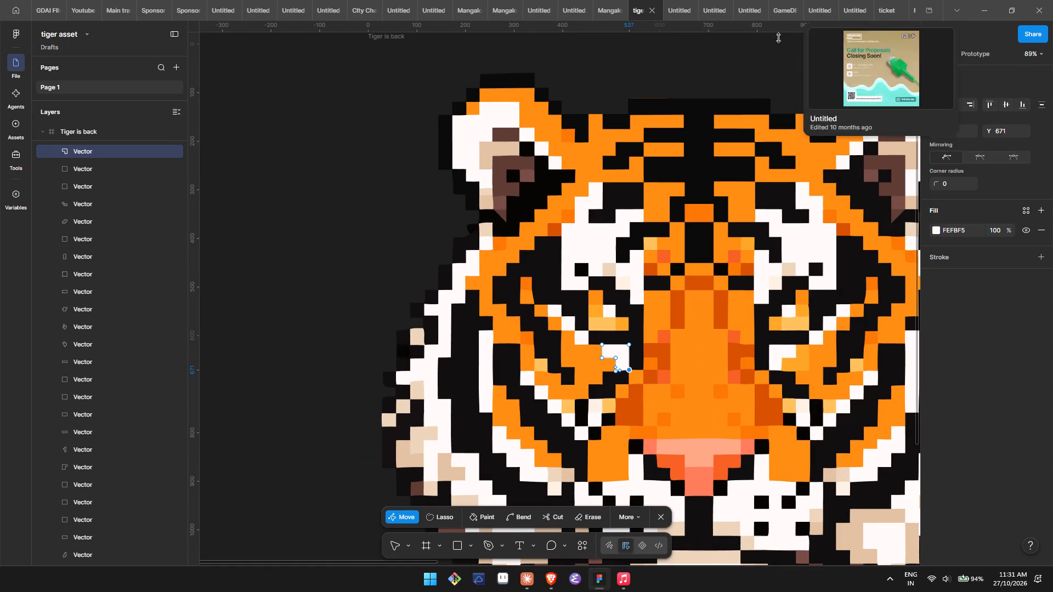
scroll(728, 166, left, 1)
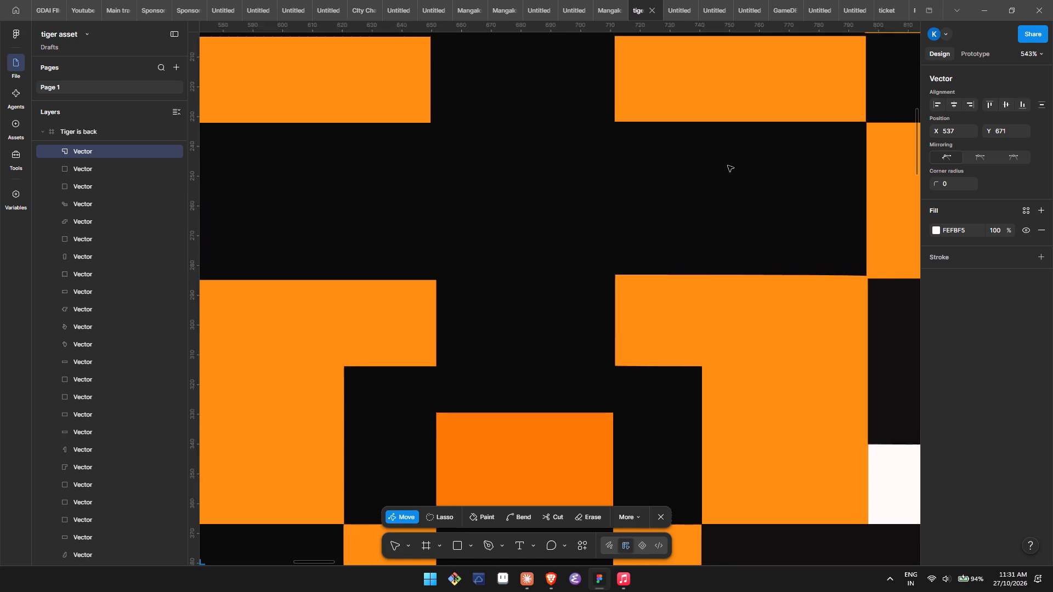
scroll(728, 166, left, 1)
scroll(728, 166, up, 5)
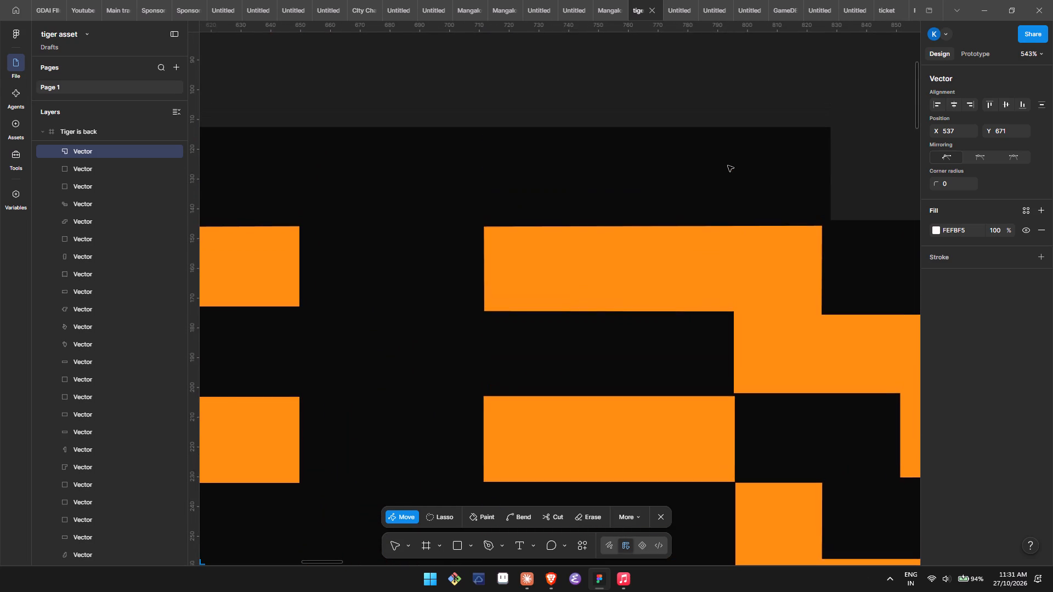
Examine the block edges across the forehead stripes, between the eyes, and around the white eye patch and brown ear blocks for unevenness.
scroll(728, 166, down, 7)
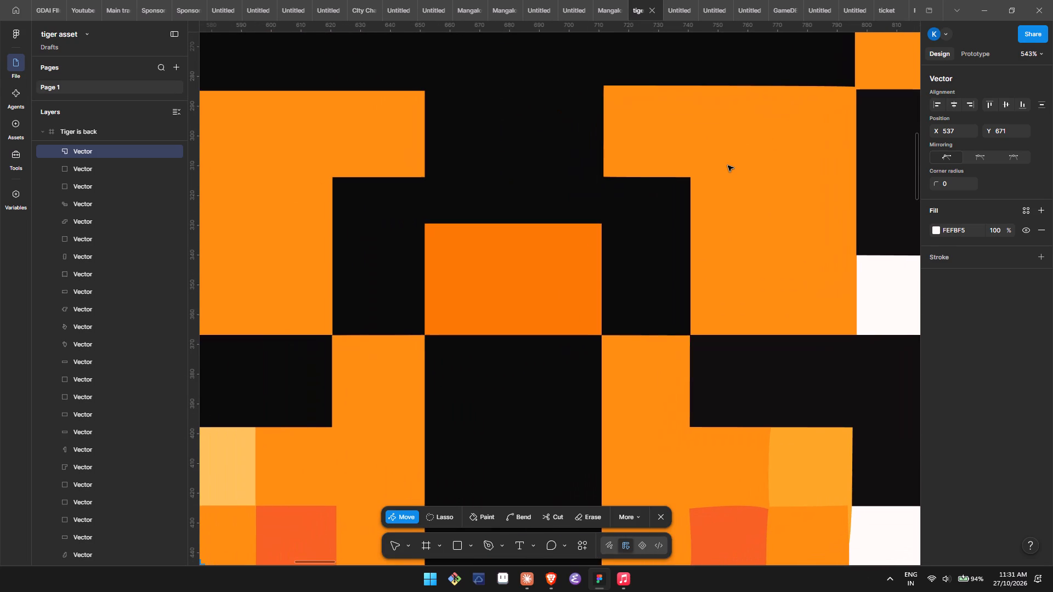
scroll(728, 166, down, 1)
scroll(728, 166, right, 3)
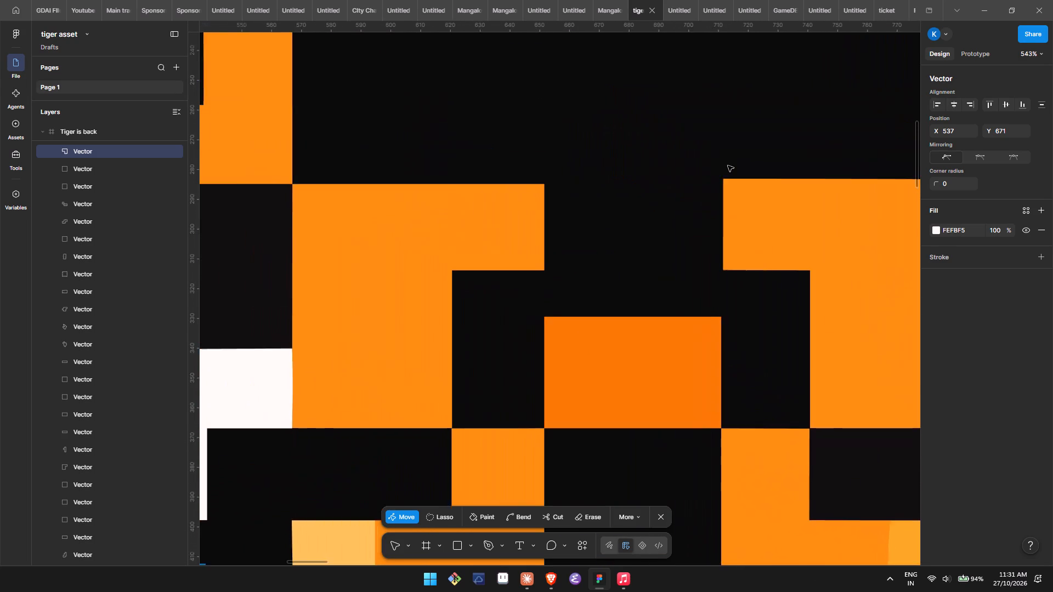
scroll(728, 166, right, 2)
scroll(728, 166, up, 2)
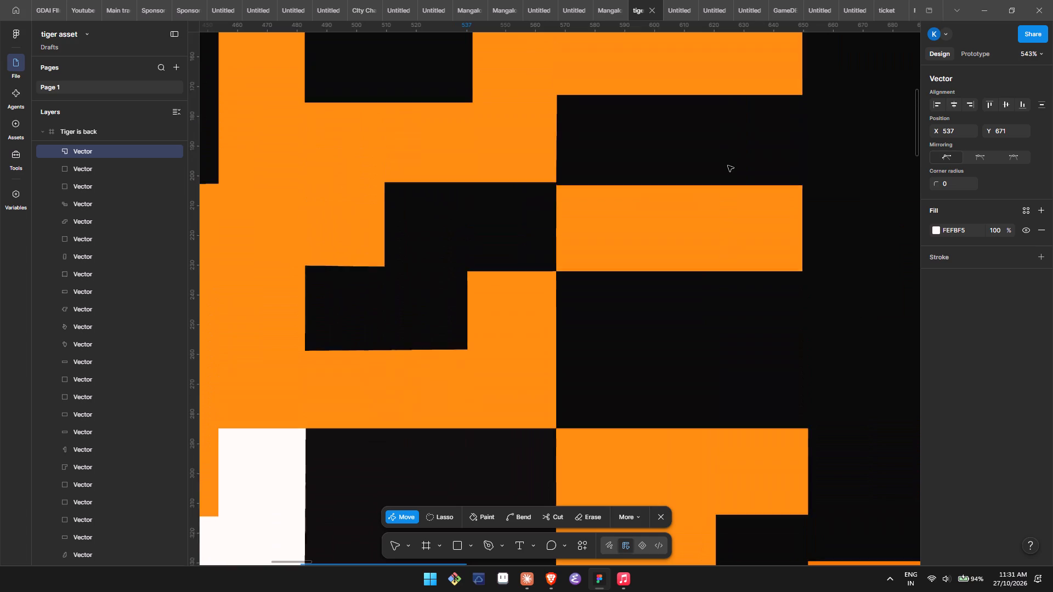
scroll(728, 166, up, 2)
scroll(728, 166, right, 2)
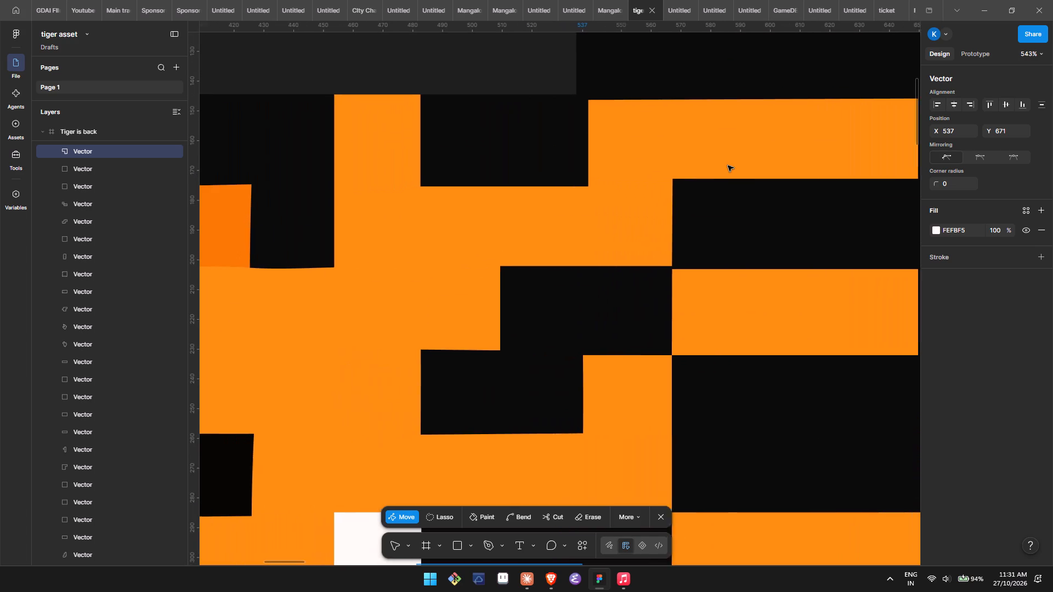
scroll(728, 166, right, 4)
scroll(728, 166, down, 1)
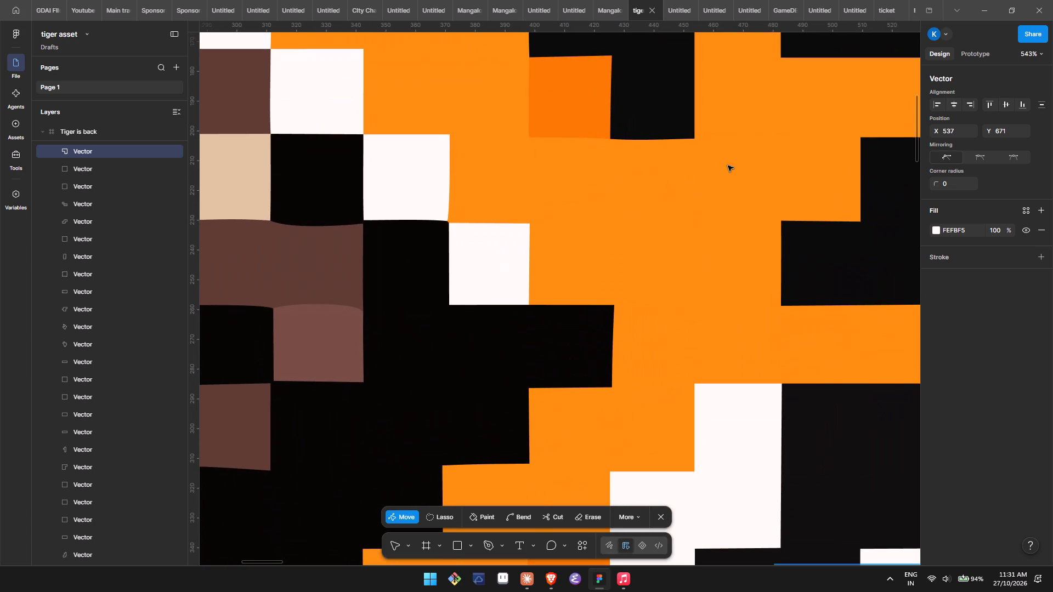
scroll(728, 166, left, 2)
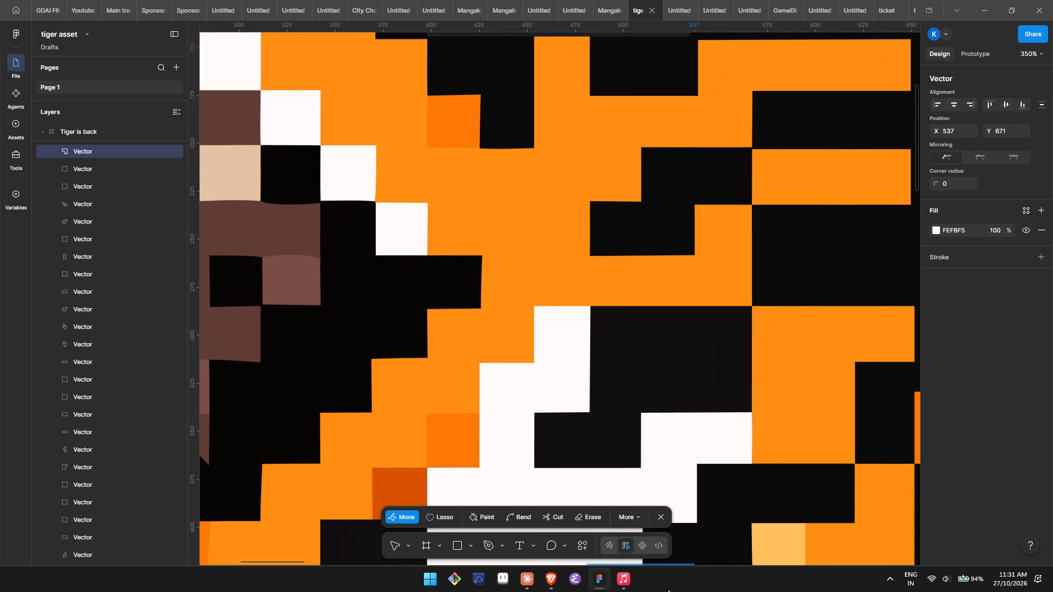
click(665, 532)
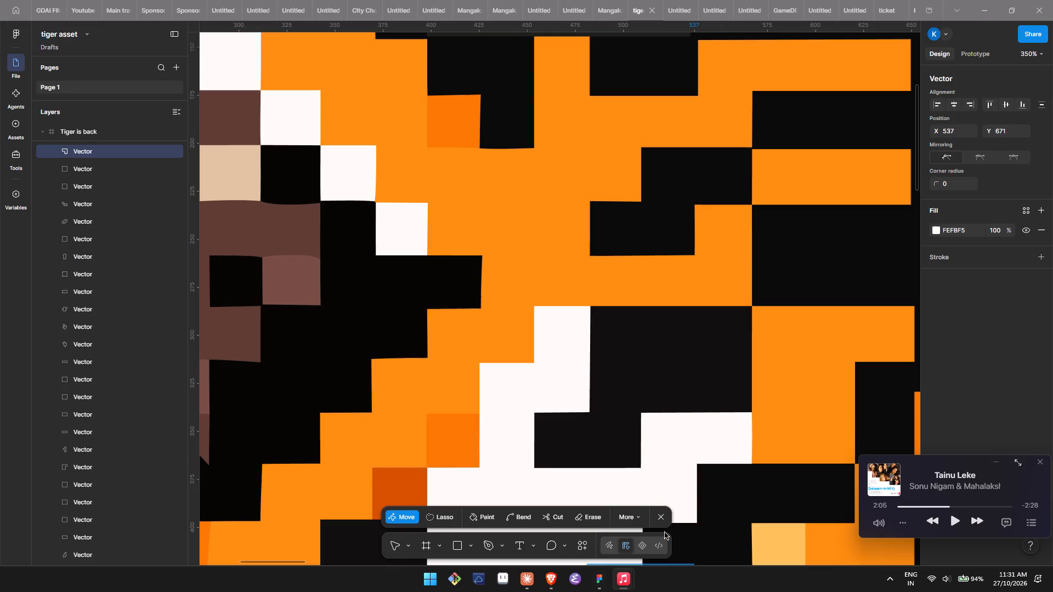
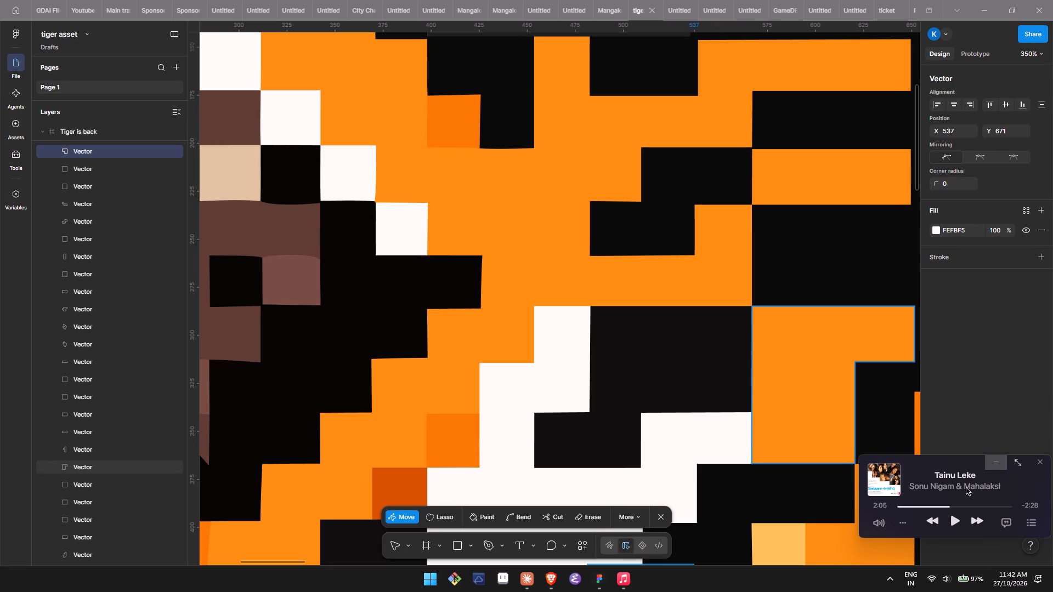
Resume the song in the Apple Music mini player and minimise the player.
click(957, 522)
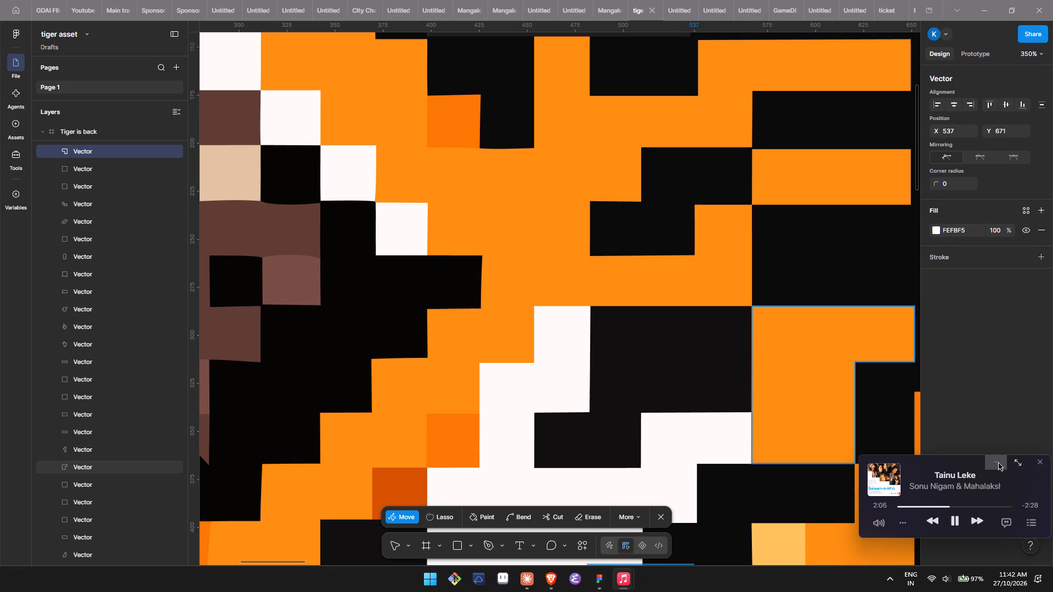
click(999, 463)
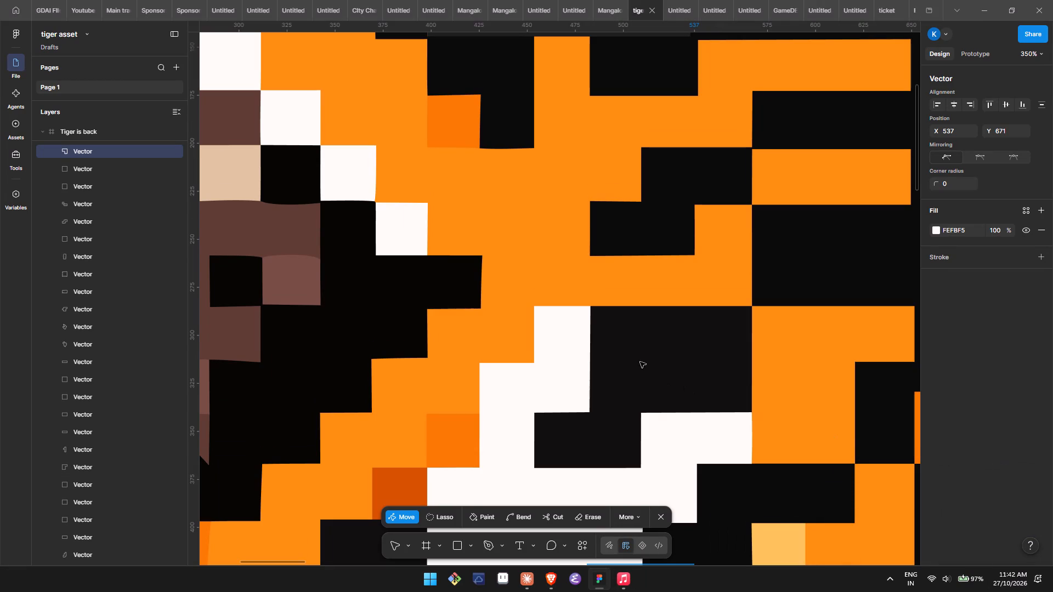
Raise the white patch's lower-left corner point to Y 671.5 and collapse its bottom-edge curve handle into it.
scroll(640, 362, down, 4)
scroll(640, 362, left, 3)
scroll(640, 362, down, 2)
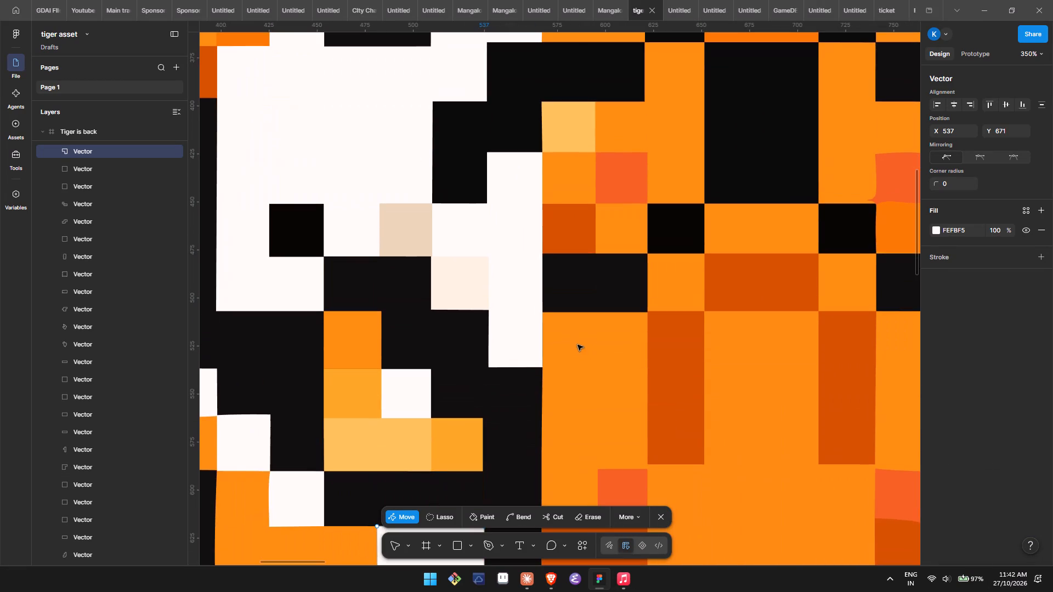
scroll(575, 328, down, 3)
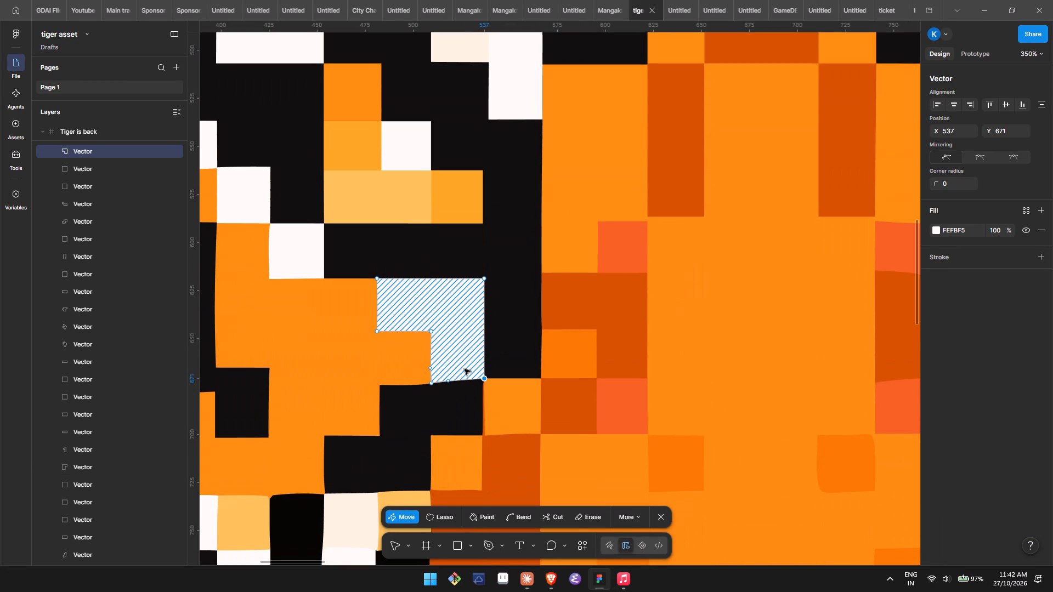
scroll(468, 367, right, 1)
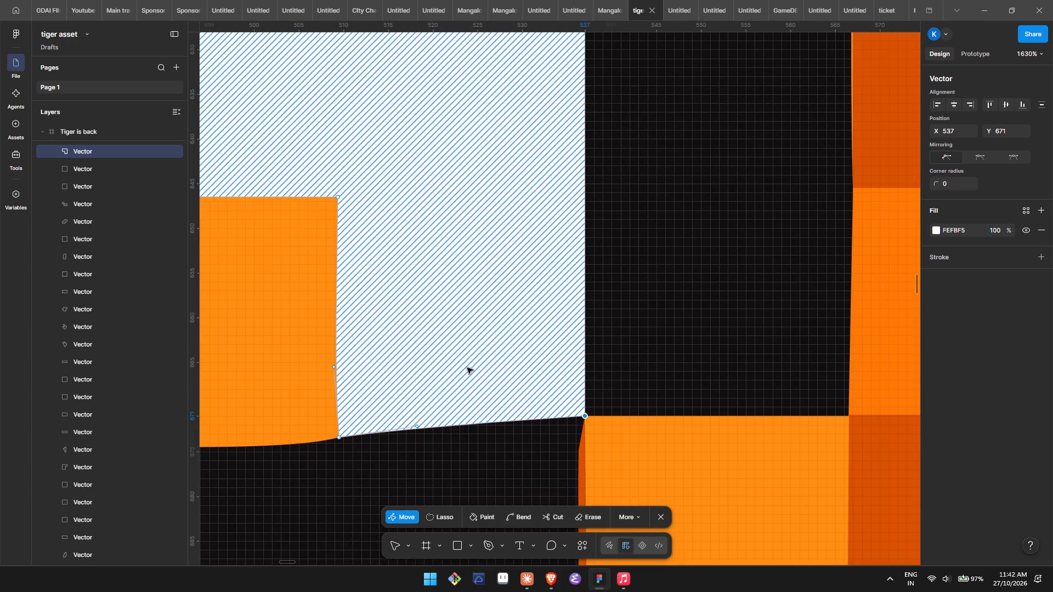
drag(338, 437, 339, 423)
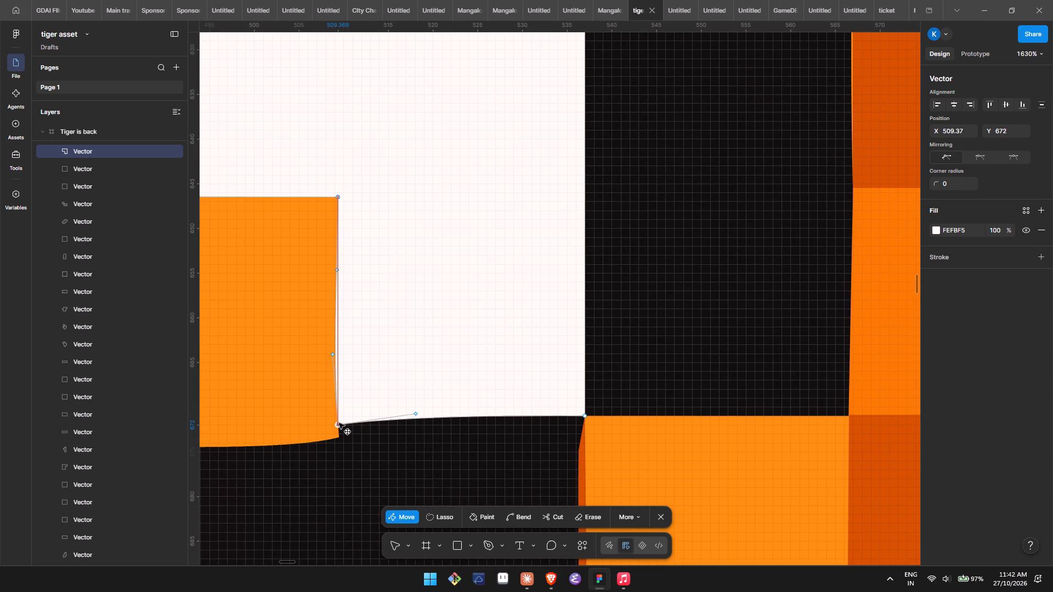
drag(339, 423, 339, 420)
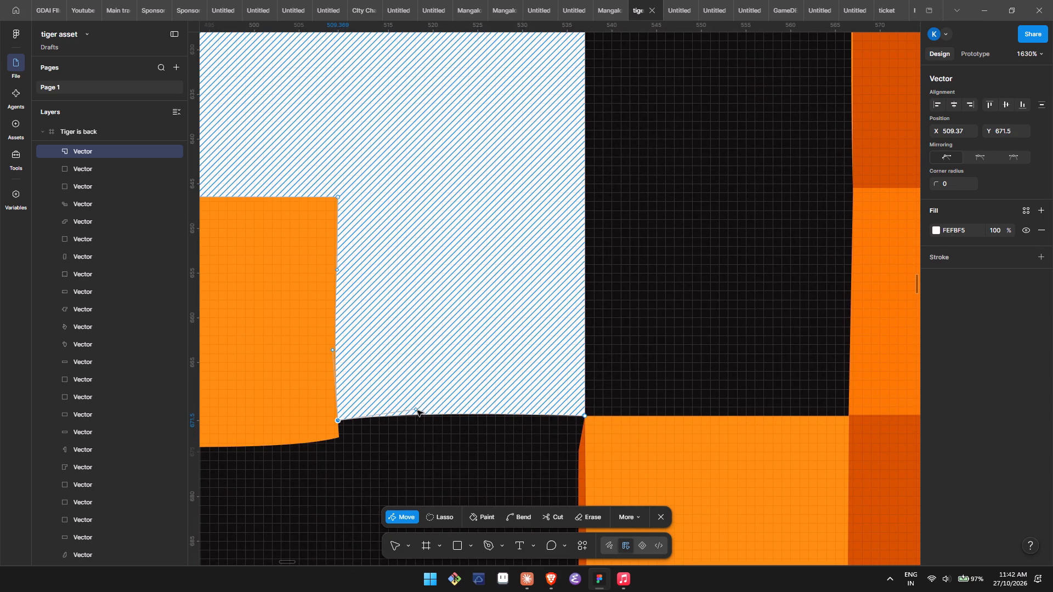
drag(415, 411, 343, 420)
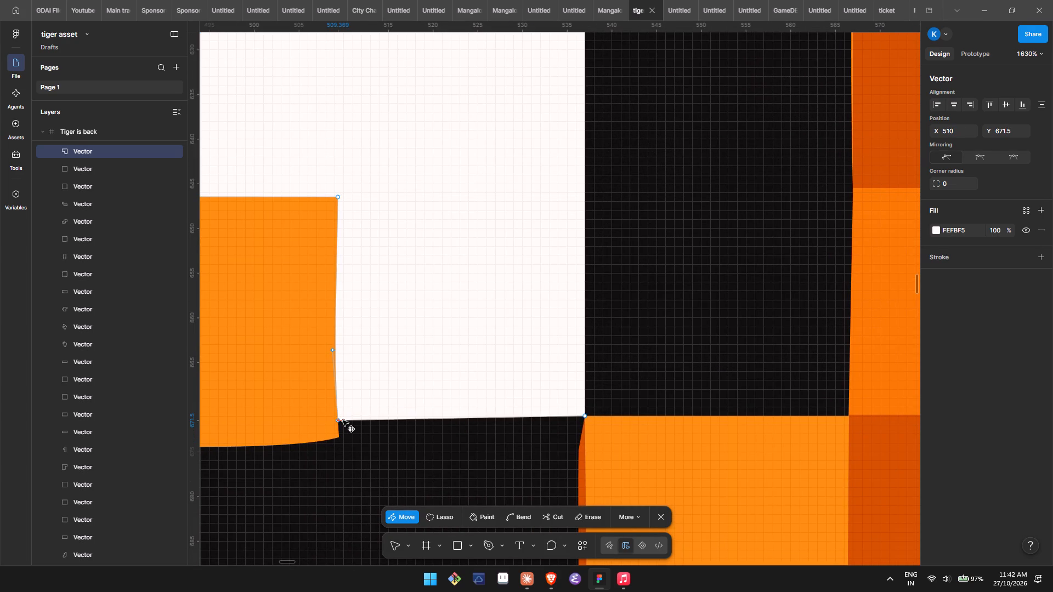
drag(343, 420, 337, 419)
Straighten the white patch's lower-left vertical edge by collapsing its curve handles into the corners at Y 671.5 and Y 646.5.
click(337, 419)
drag(332, 350, 339, 422)
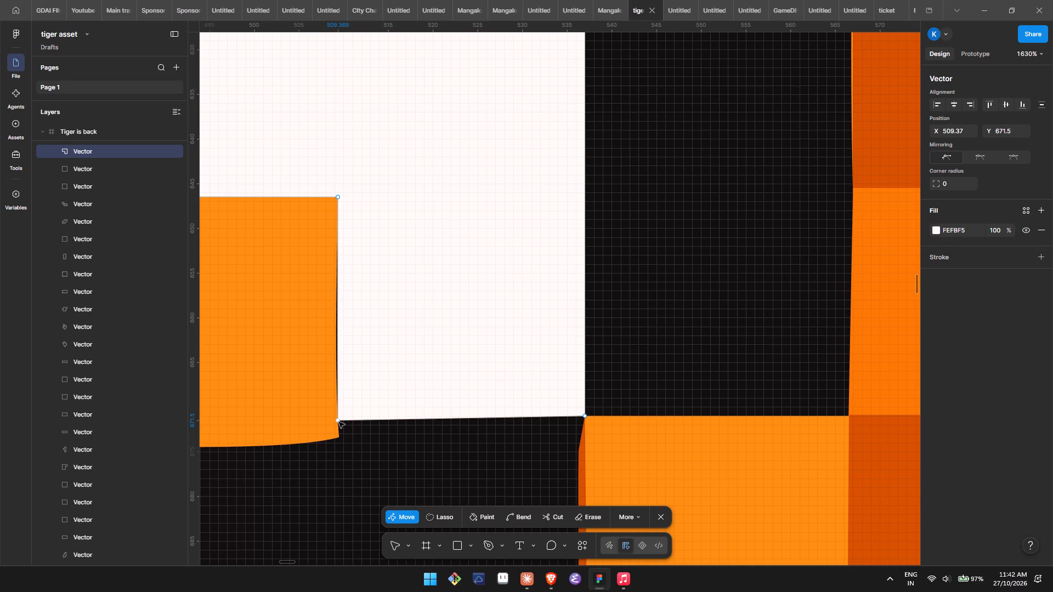
click(339, 422)
drag(337, 271, 334, 210)
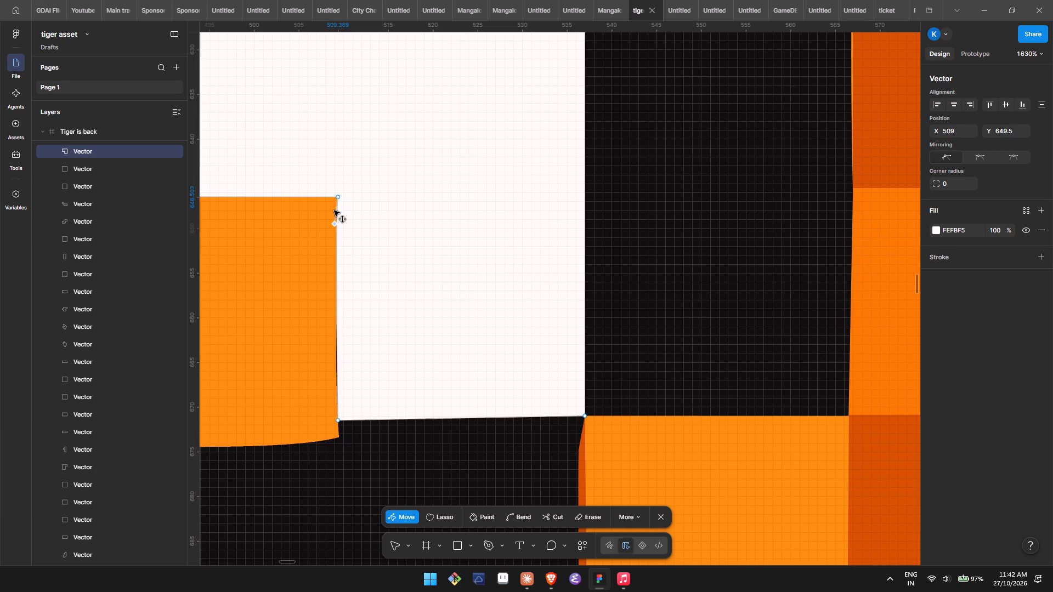
drag(334, 210, 336, 197)
drag(336, 197, 337, 197)
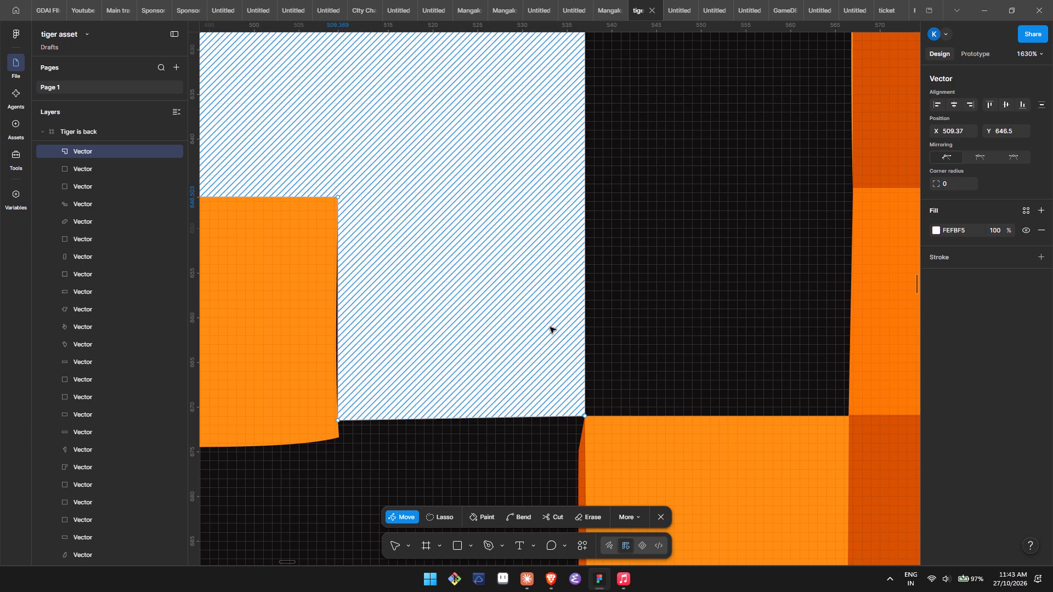
Collapse the top-edge curve handle of the dark orange D85100 block into its upper-left corner point at X 567, Y 616.
scroll(550, 327, left, 2)
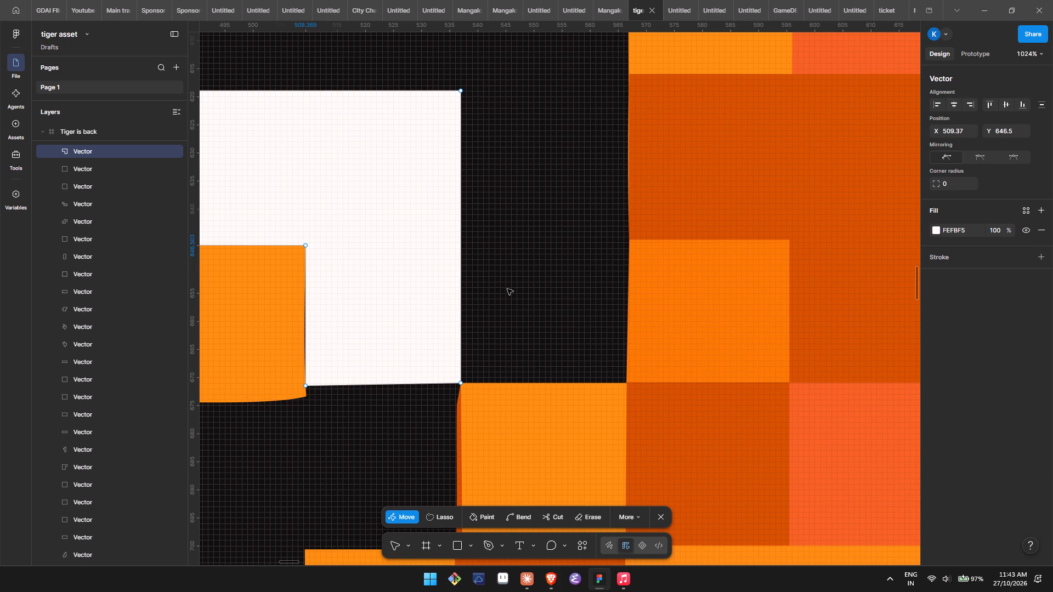
scroll(507, 289, left, 2)
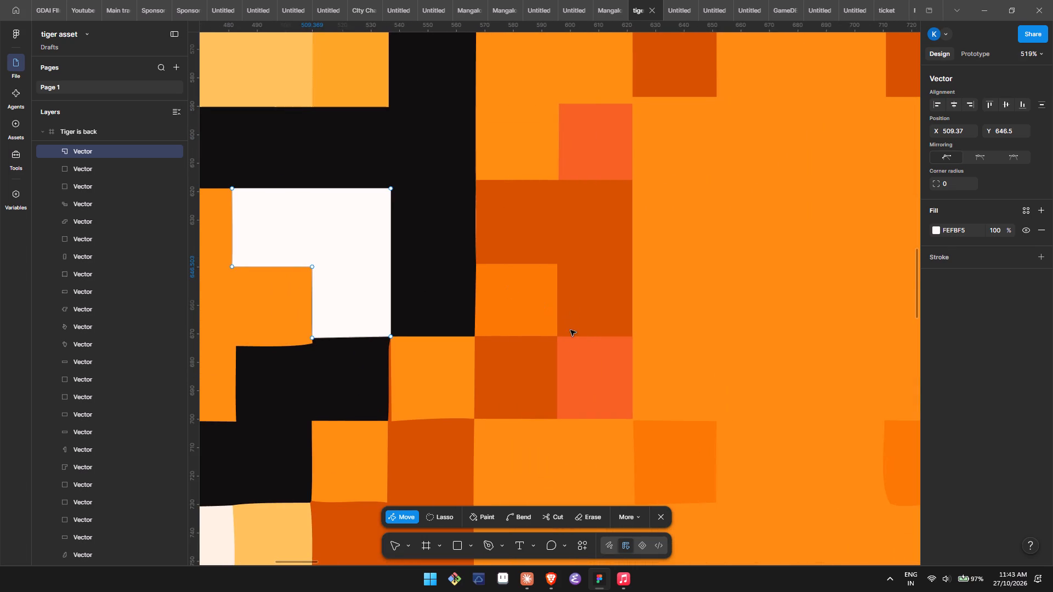
triple_click(501, 282)
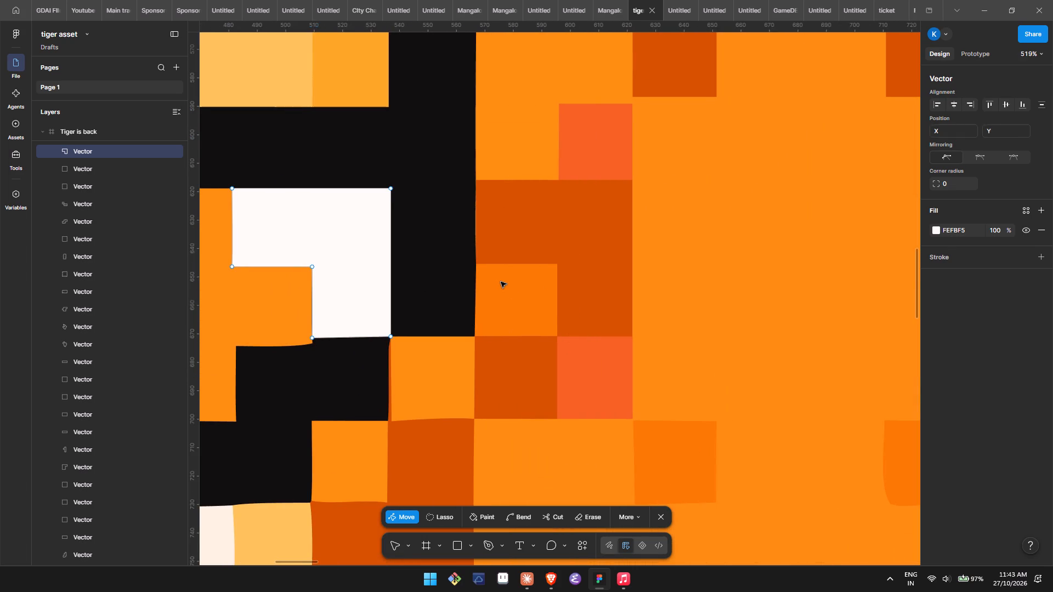
double_click(443, 182)
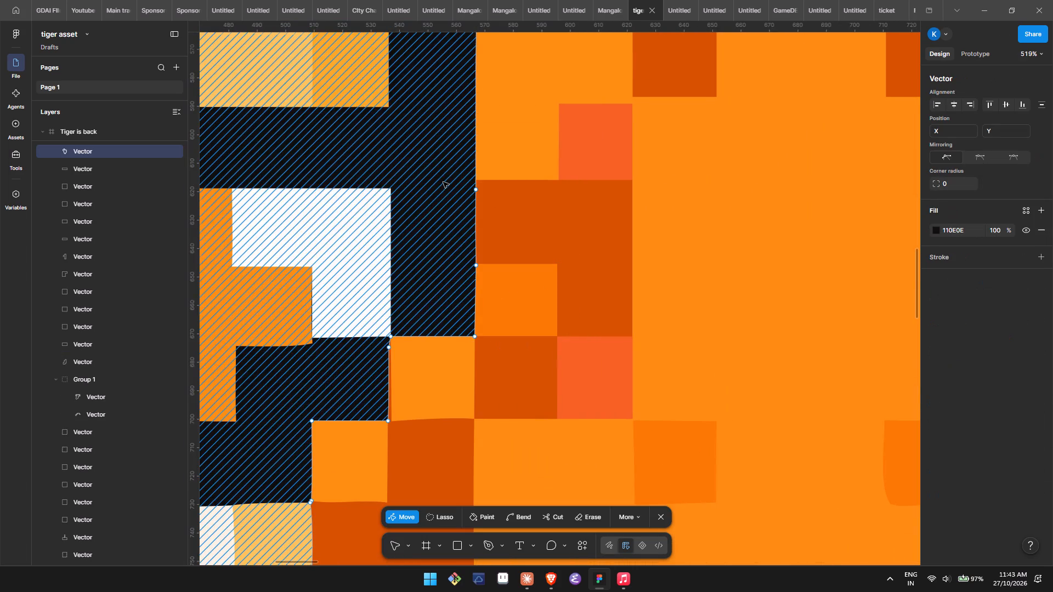
double_click(492, 193)
double_click(492, 193)
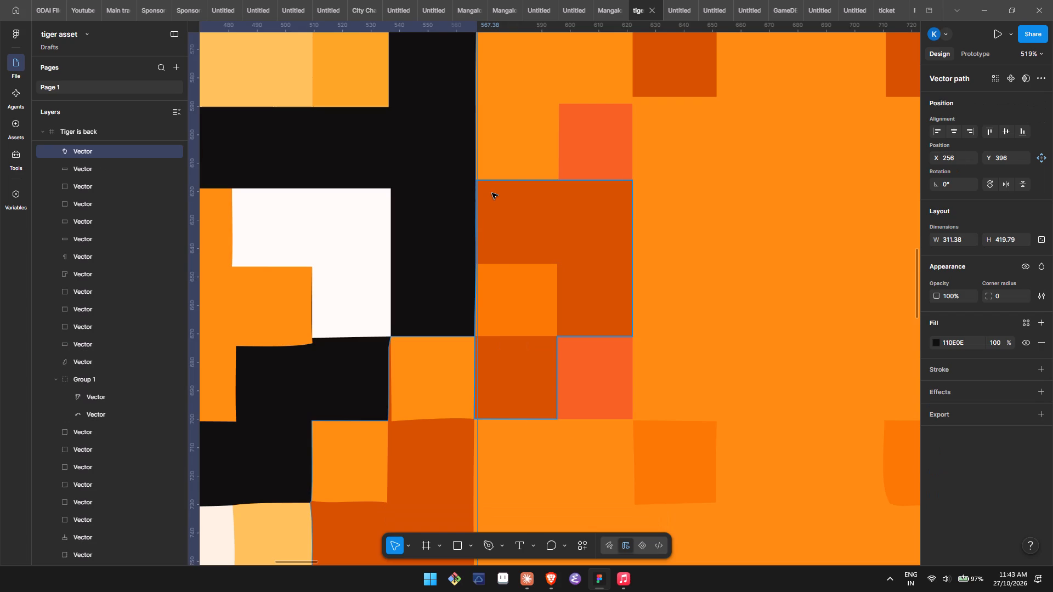
double_click(490, 163)
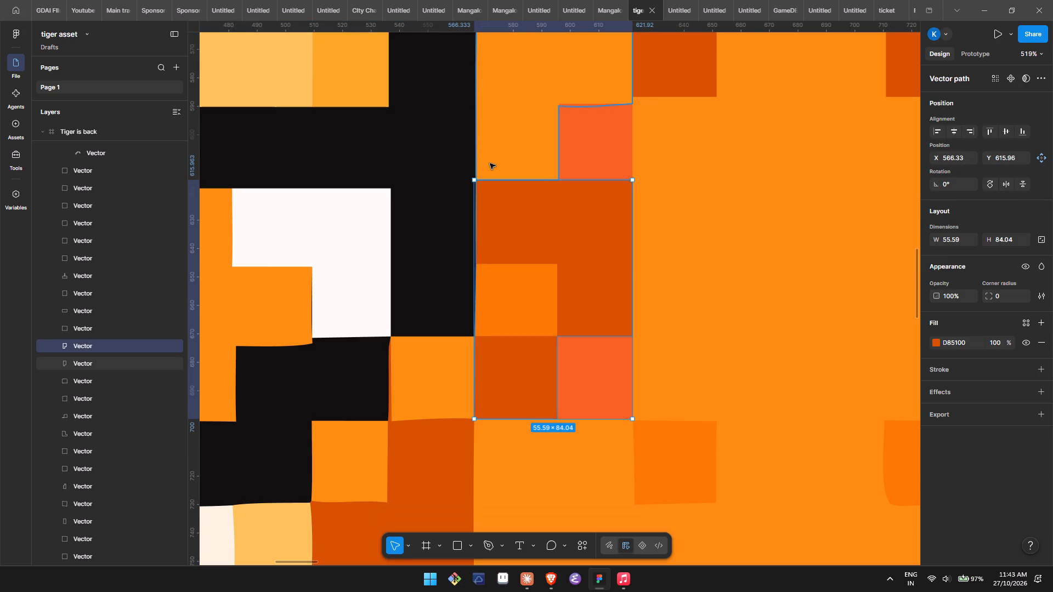
click(490, 163)
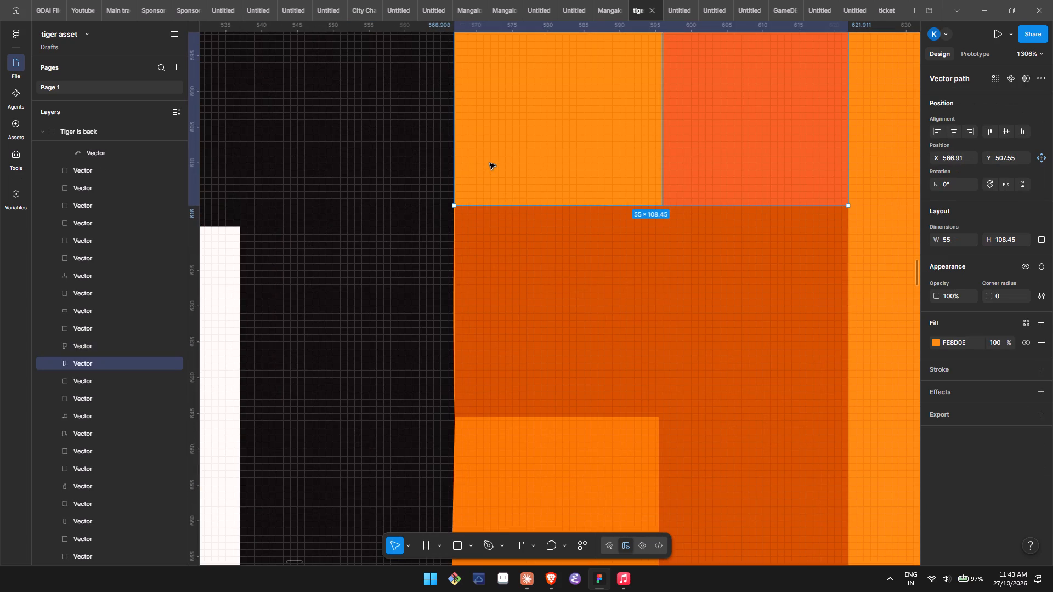
triple_click(476, 310)
triple_click(476, 310)
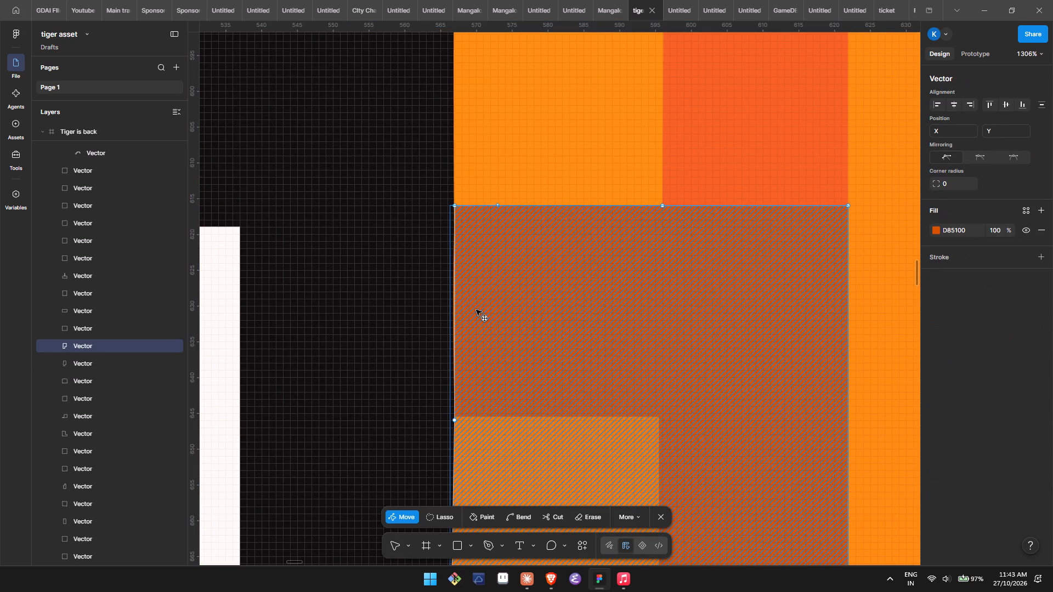
double_click(476, 310)
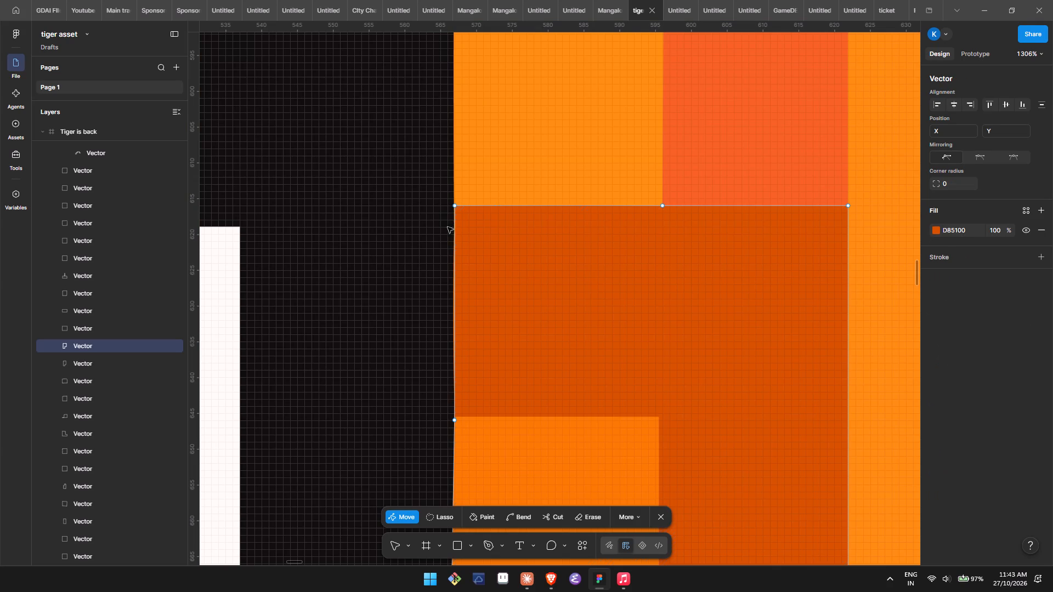
click(455, 206)
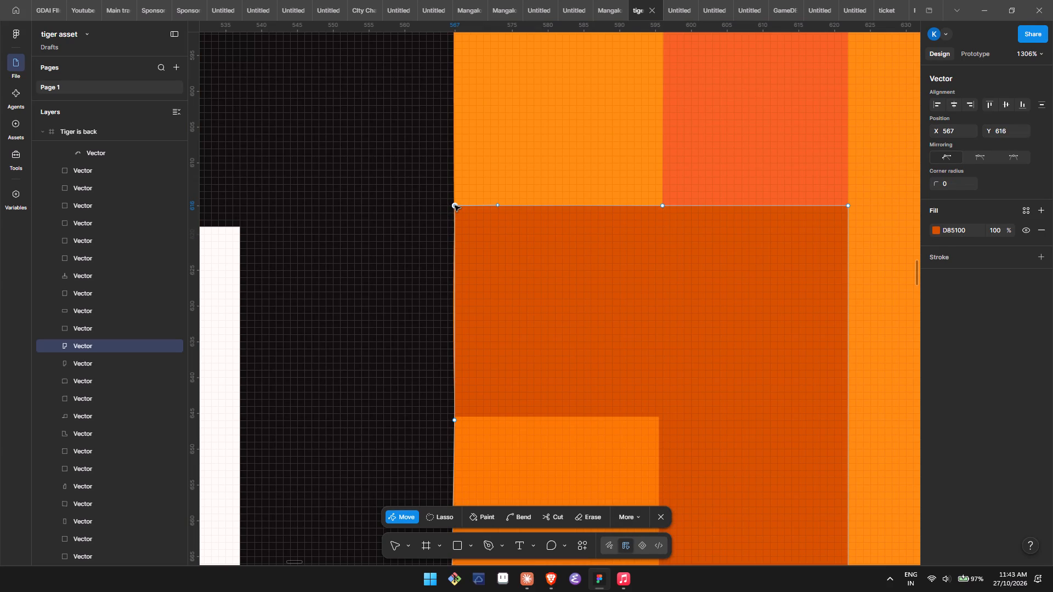
drag(499, 204, 485, 201)
drag(485, 201, 453, 204)
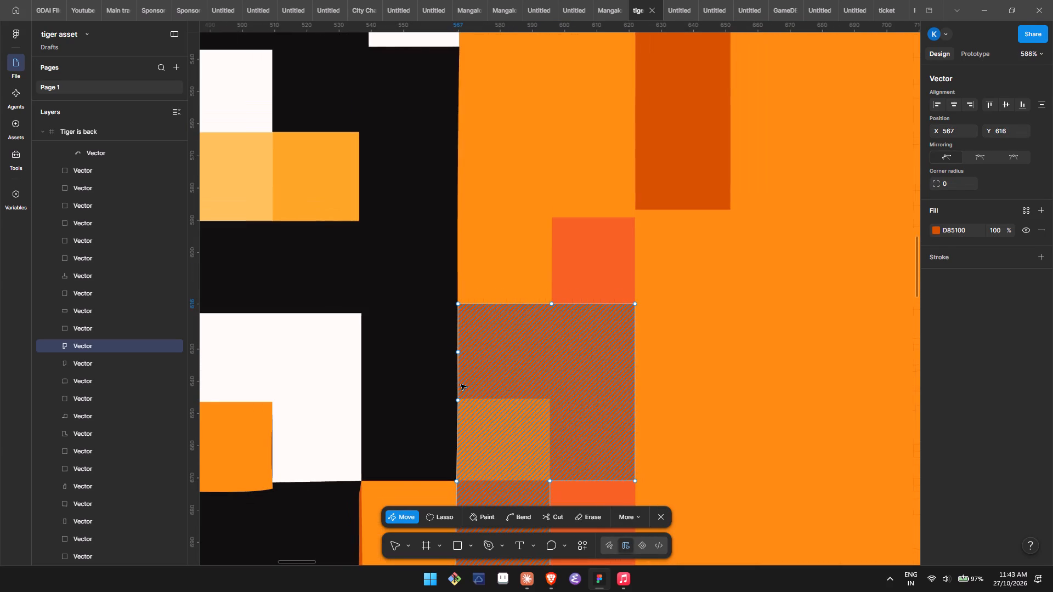
Merge the extra points along the black shape's right edge up into the corner below the white block at X 567.38, Y 536.16.
triple_click(432, 440)
double_click(432, 440)
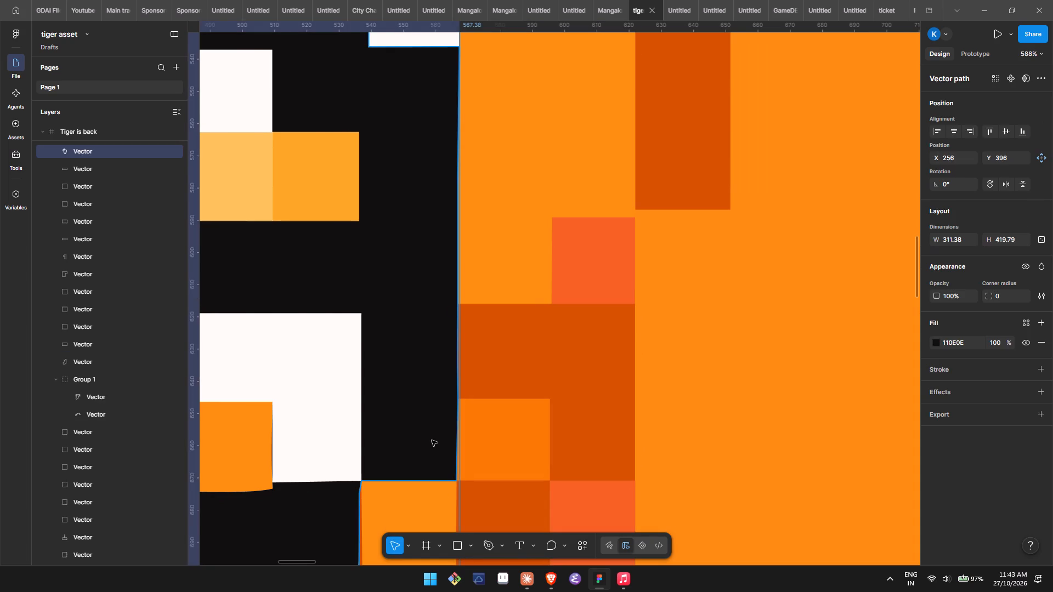
click(458, 400)
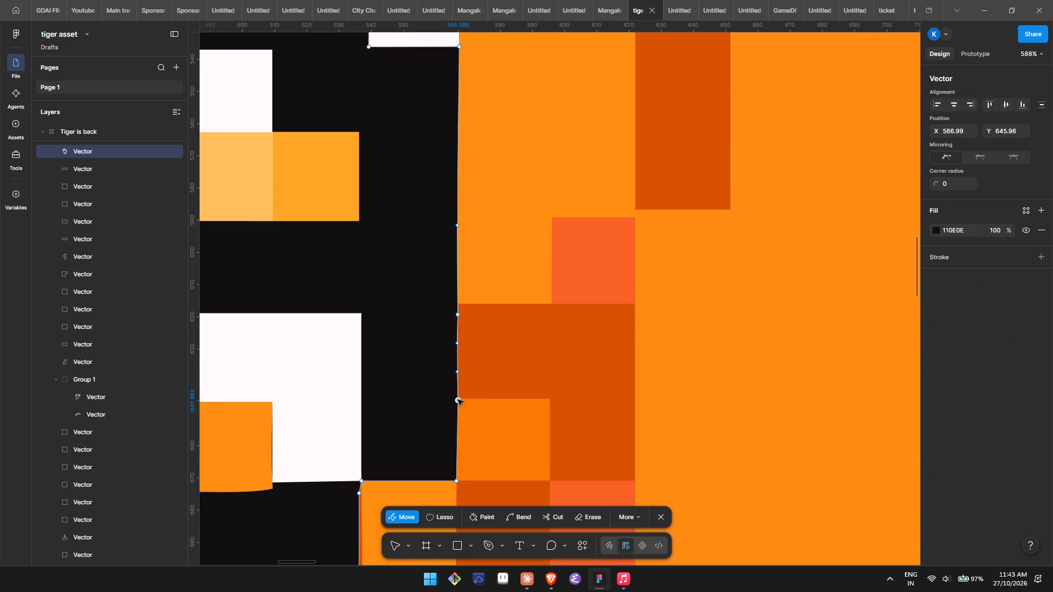
drag(458, 400, 458, 316)
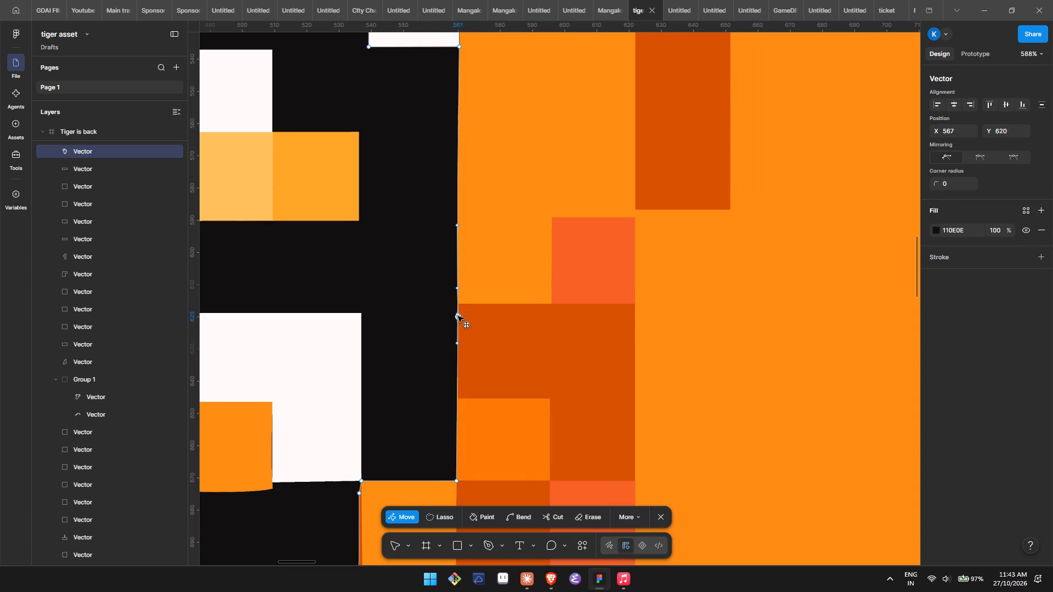
drag(458, 316, 457, 315)
drag(457, 315, 463, 201)
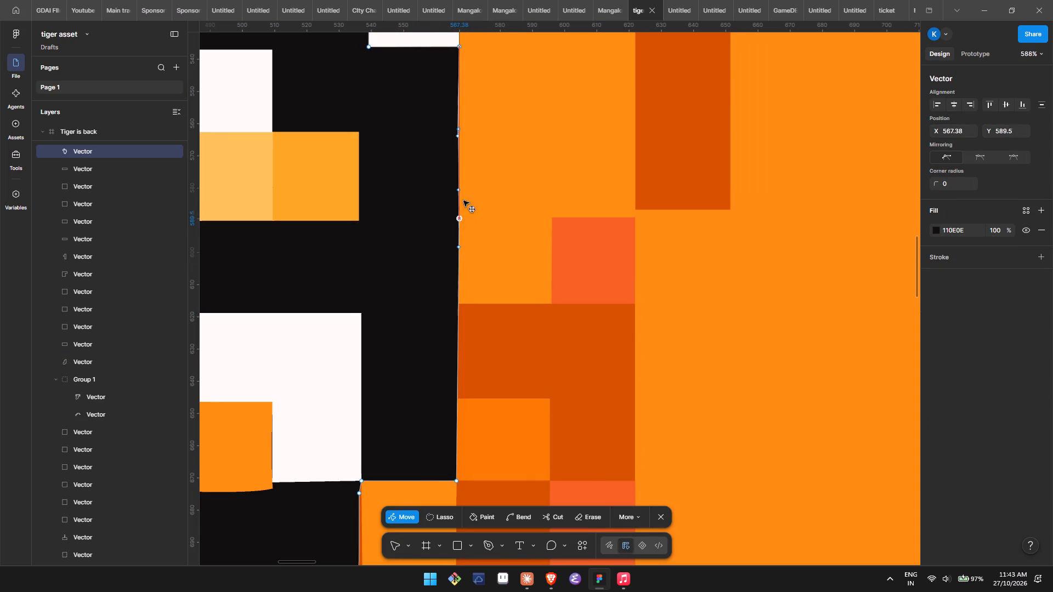
drag(463, 201, 457, 52)
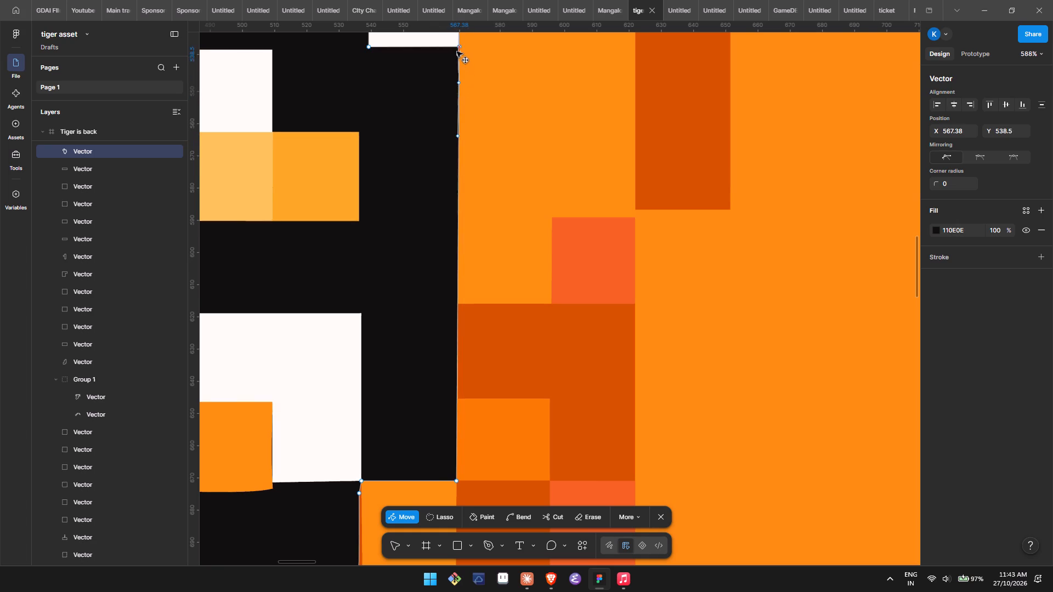
drag(457, 52, 461, 47)
Collapse the vertical curve handles above and below the black shape's corner at X 567.38, Y 536.16 into that point.
scroll(461, 47, up, 2)
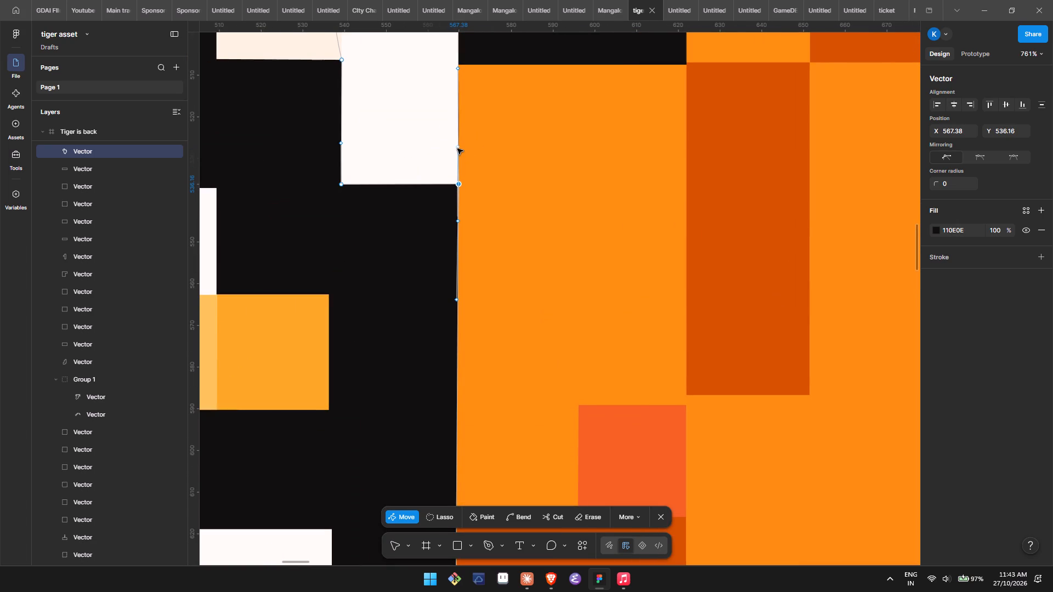
drag(457, 149, 458, 185)
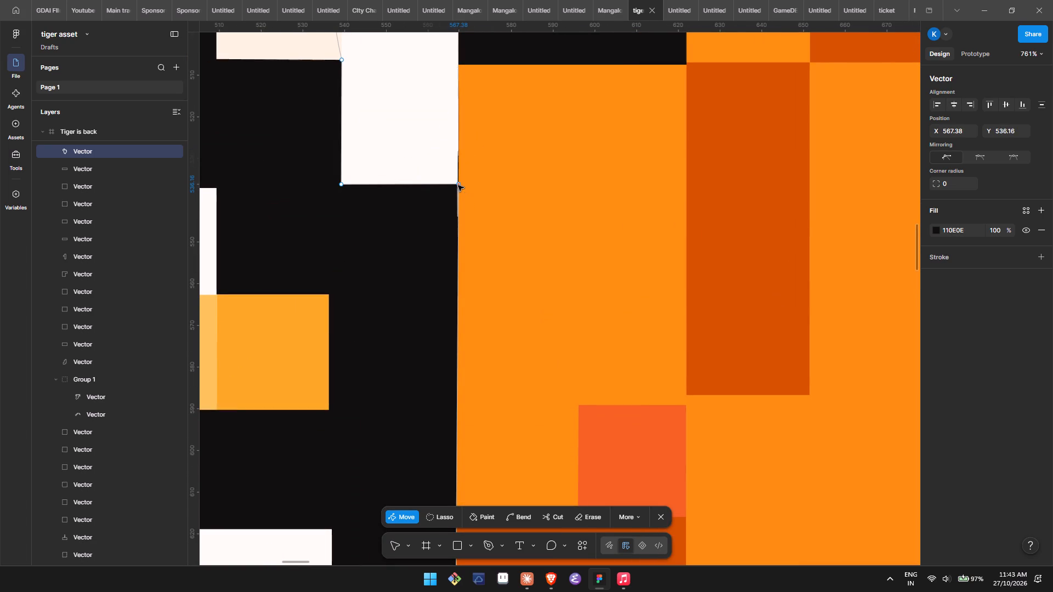
click(458, 185)
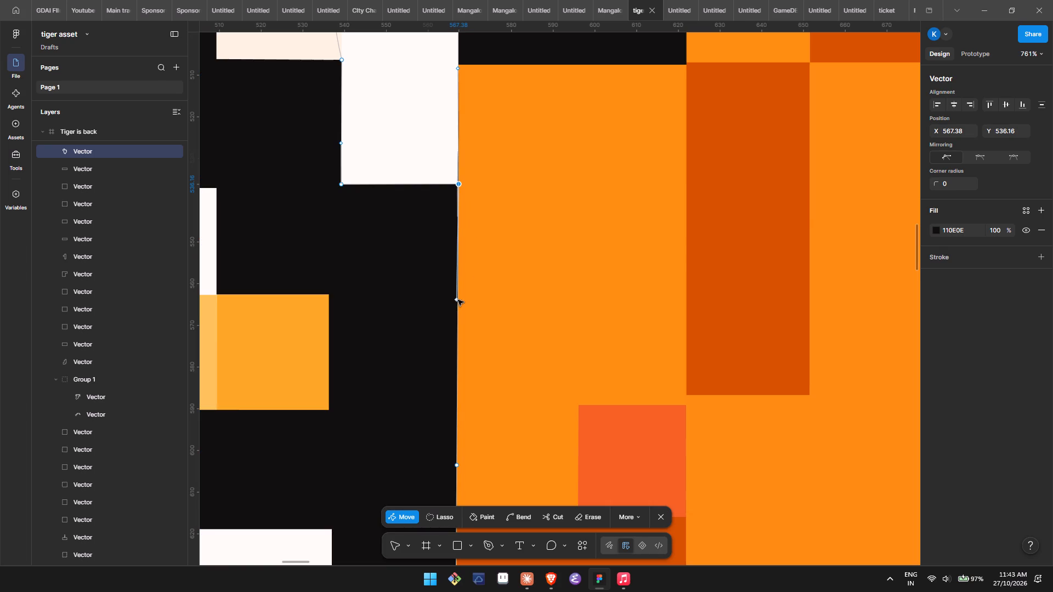
drag(458, 300, 458, 181)
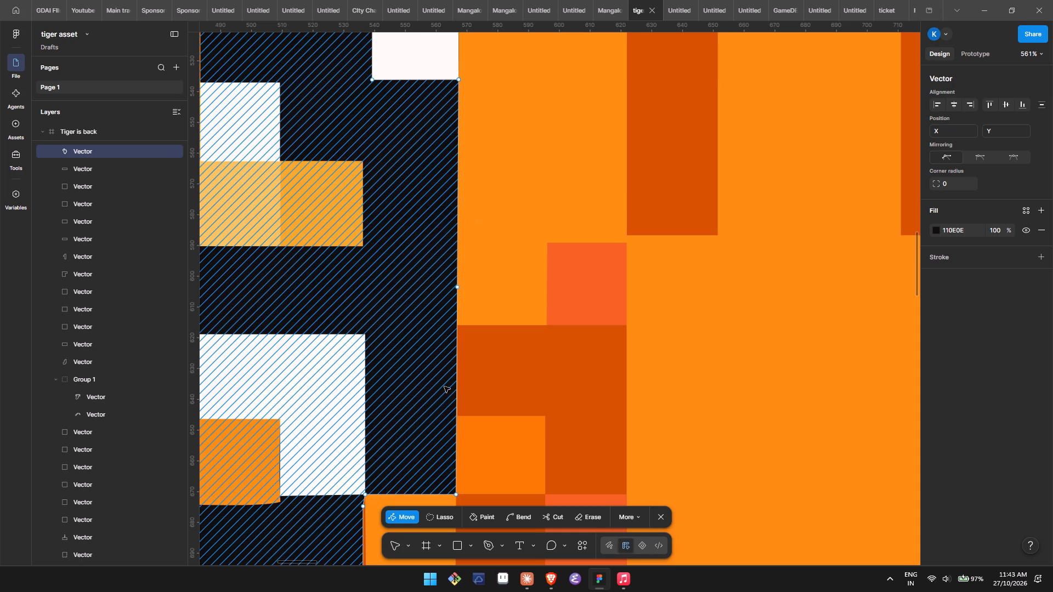
Move the black shape's lower-right corner point to X 567.38, Y 671, in line with its upper corner.
click(456, 493)
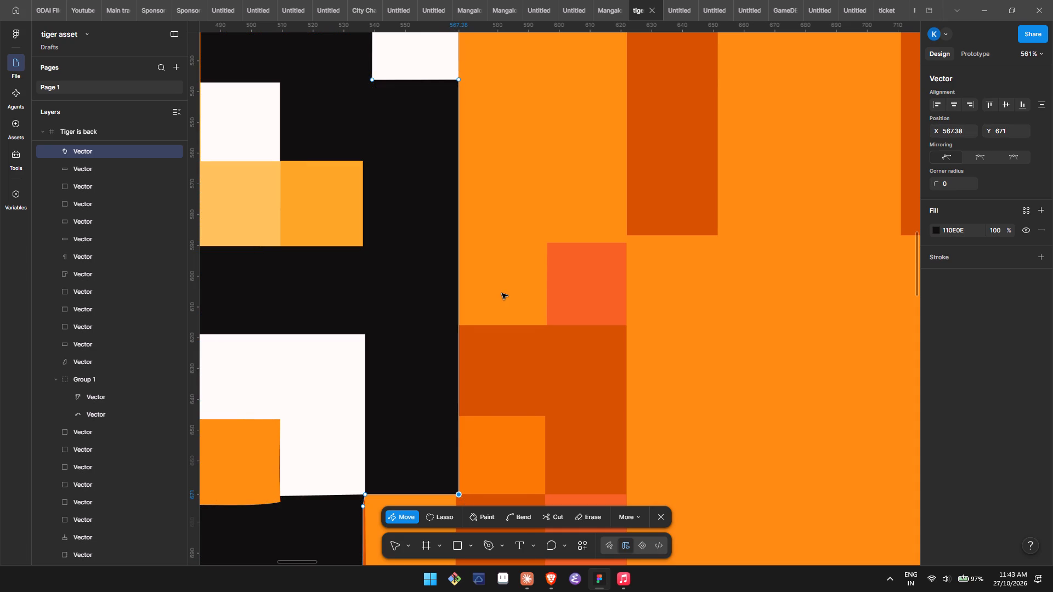
Straighten the dark orange D85100 block's left edge by moving its points to X 567, Y 671 and X 566.96, Y 700.
scroll(502, 293, down, 1)
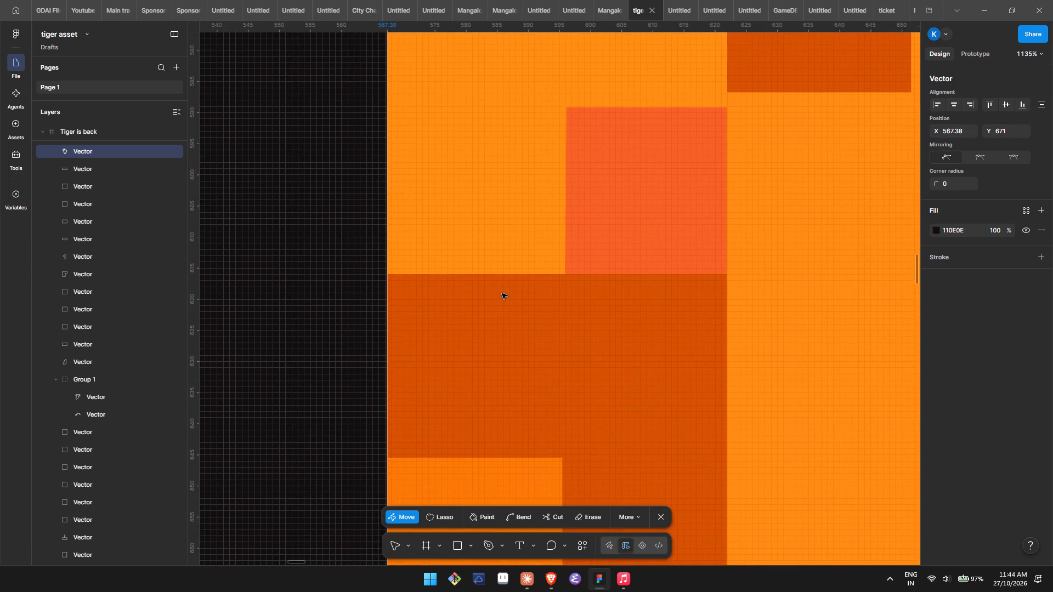
scroll(502, 293, left, 4)
scroll(502, 293, down, 2)
scroll(502, 293, right, 1)
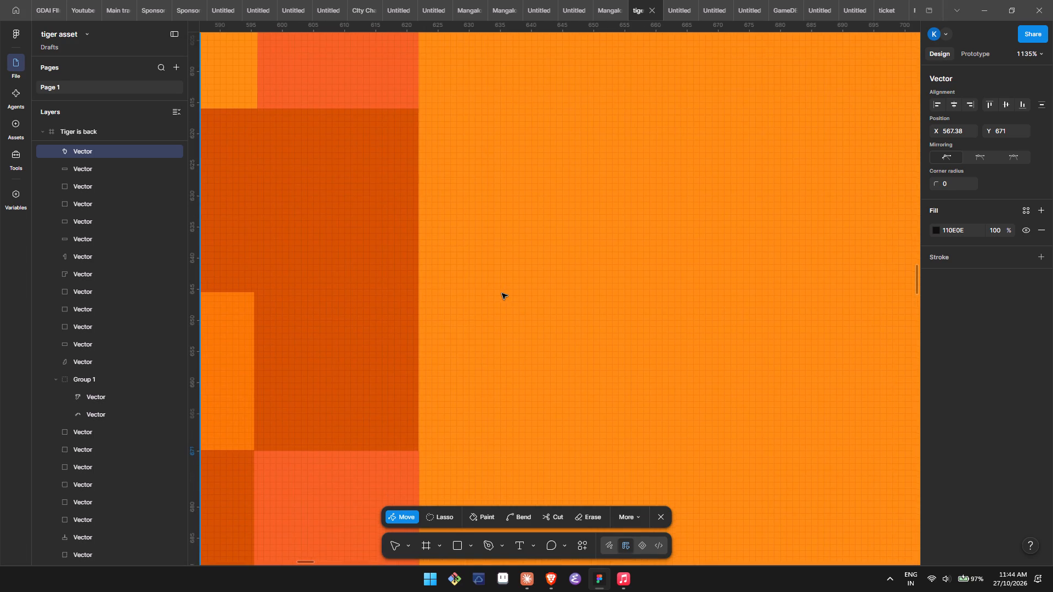
scroll(502, 293, right, 2)
scroll(502, 293, down, 1)
triple_click(418, 295)
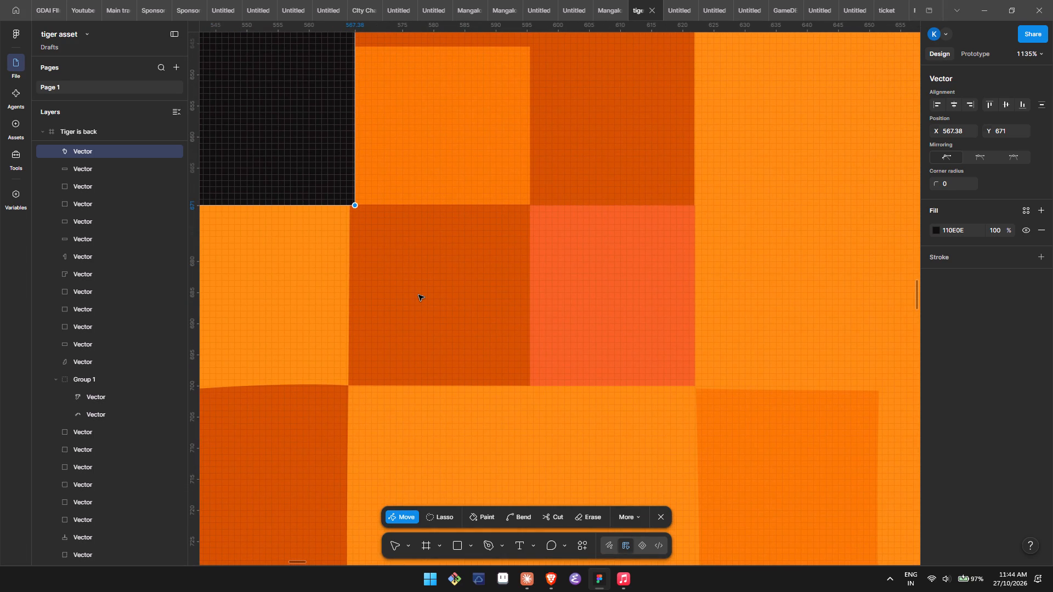
double_click(418, 295)
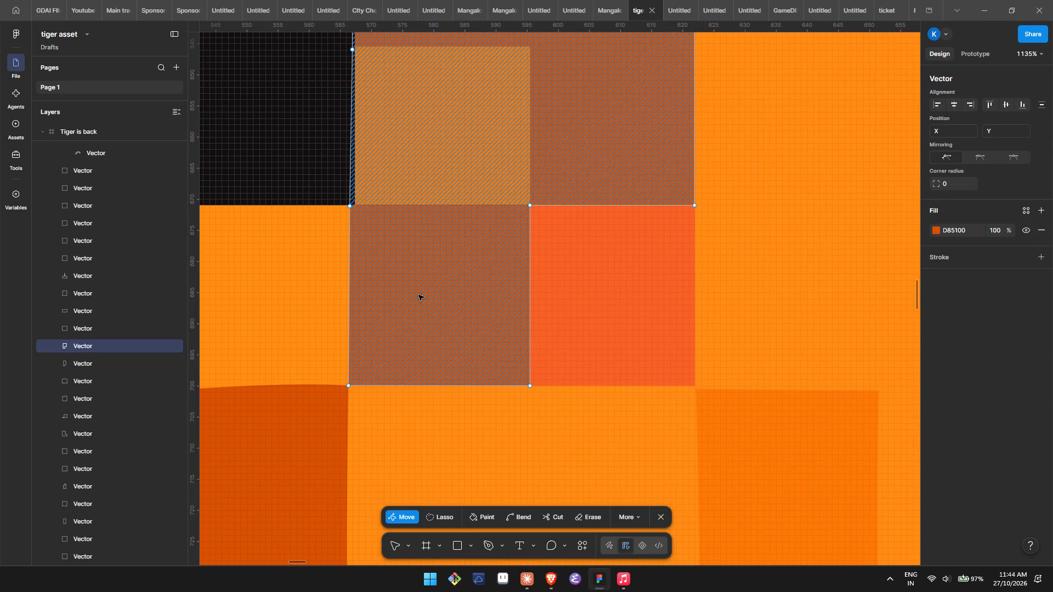
scroll(418, 295, up, 4)
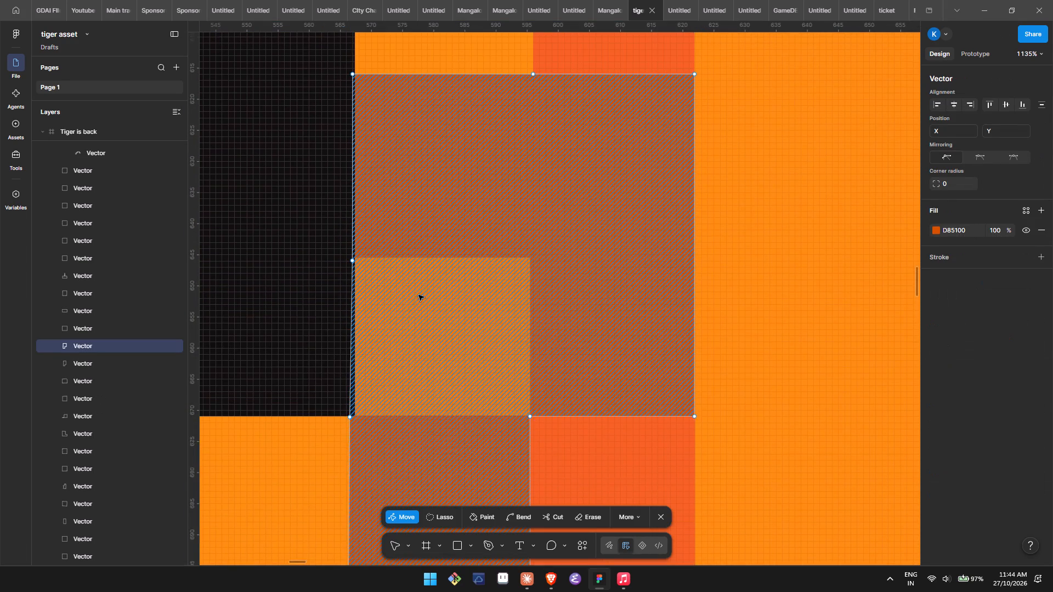
scroll(418, 295, up, 1)
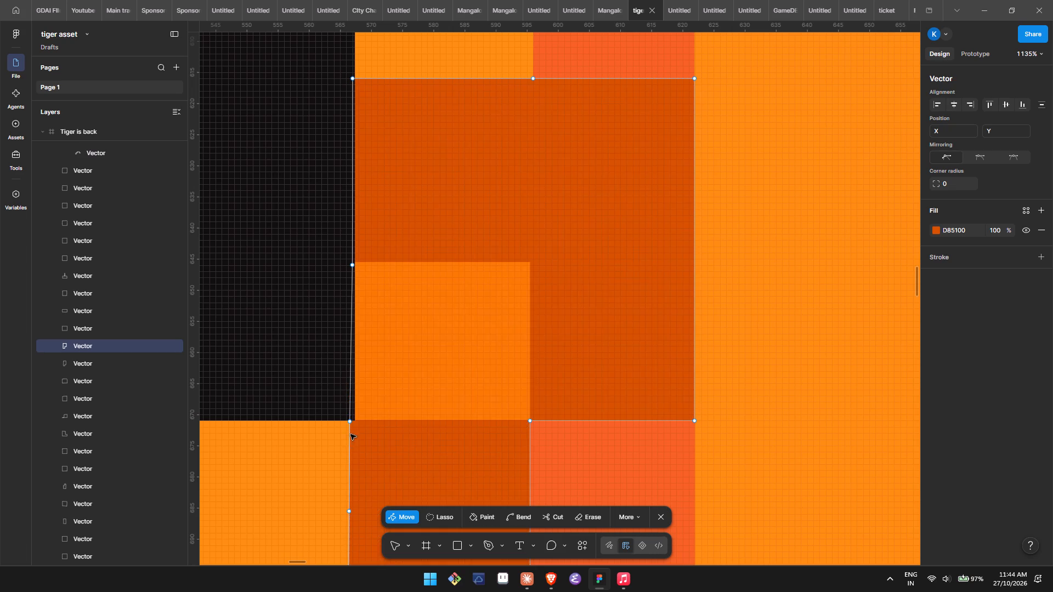
drag(349, 423, 354, 421)
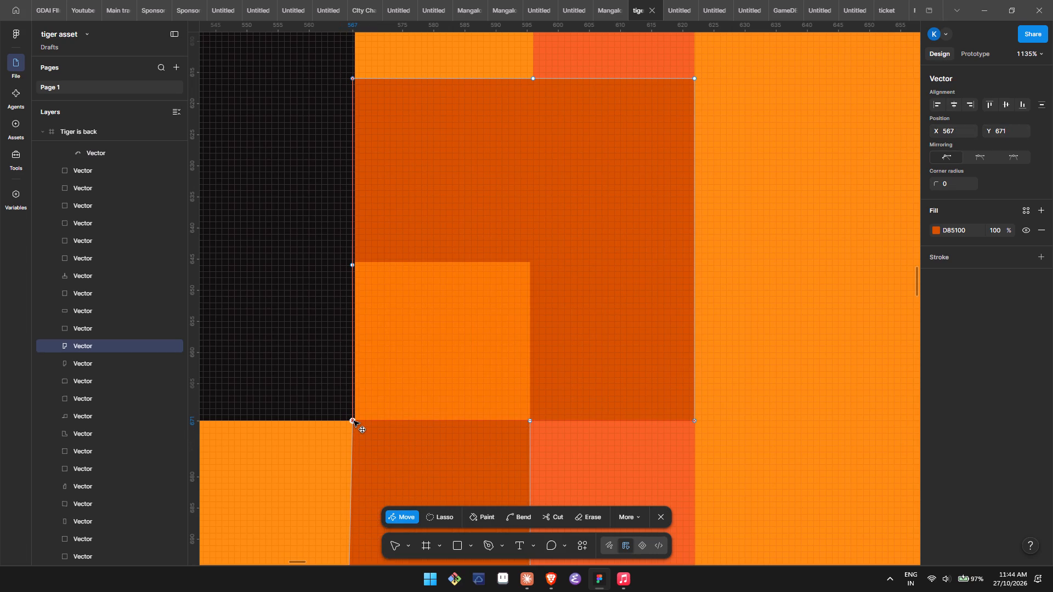
drag(354, 421, 355, 420)
scroll(355, 420, down, 2)
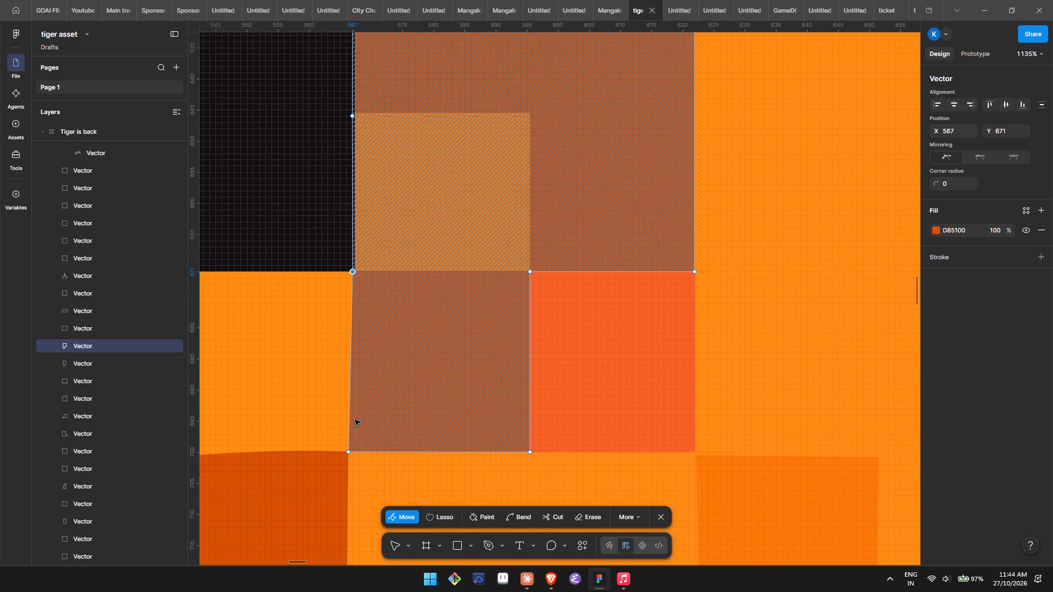
click(348, 452)
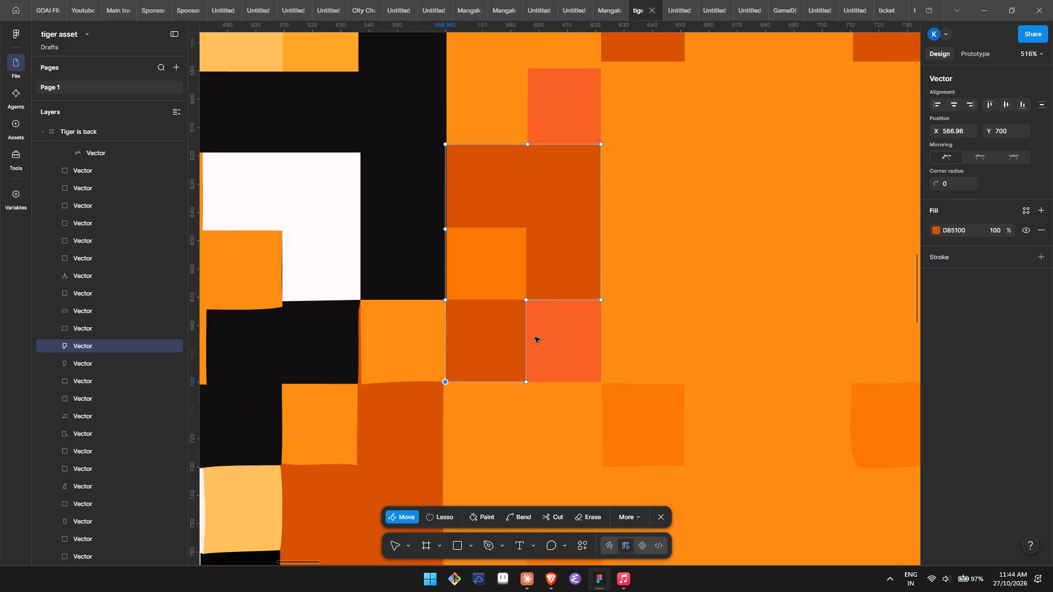
Finish editing the dark orange block and select the large orange FF8810 shape covering the nose bridge.
scroll(548, 302, left, 1)
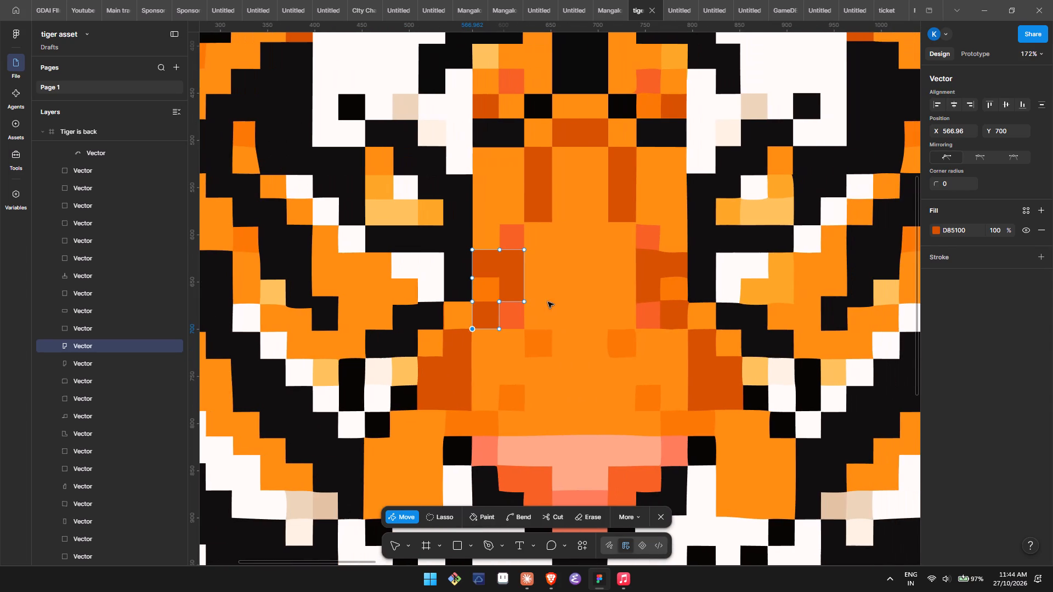
double_click(652, 235)
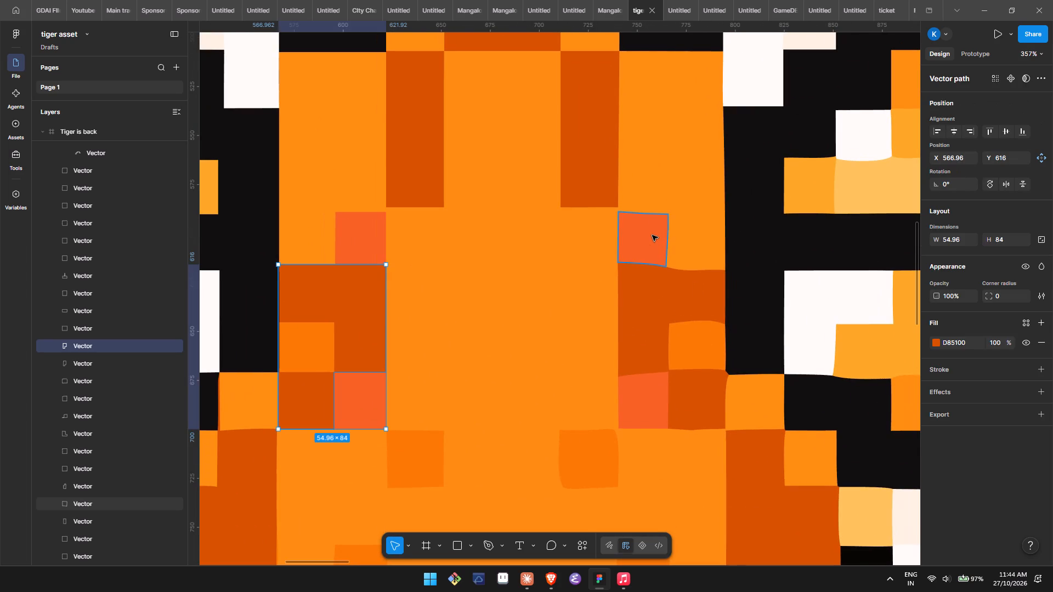
click(652, 235)
click(560, 248)
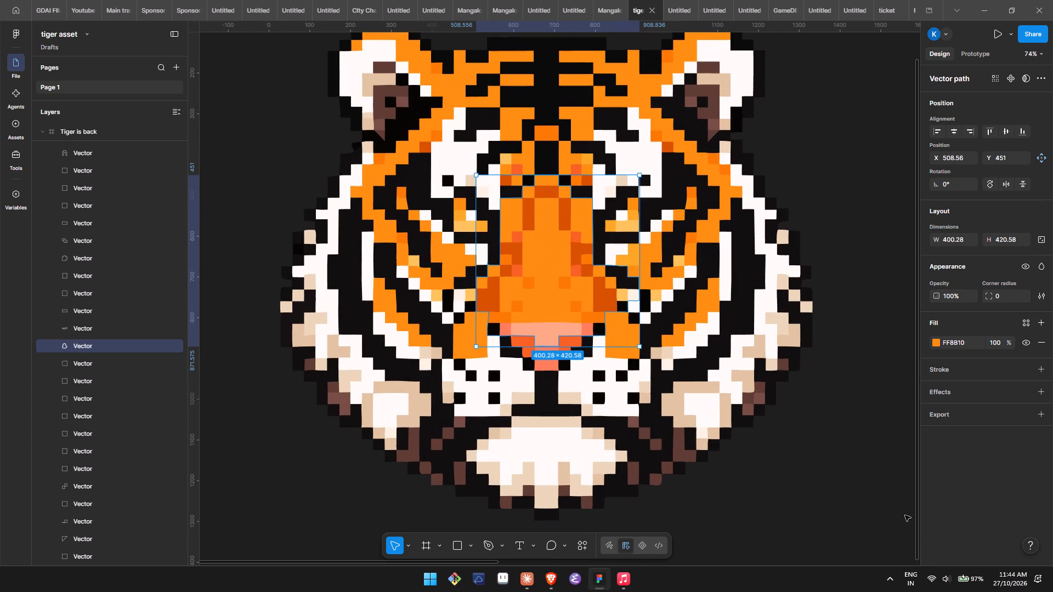
Switch to the Apple Music mini player and pause the current song.
click(694, 514)
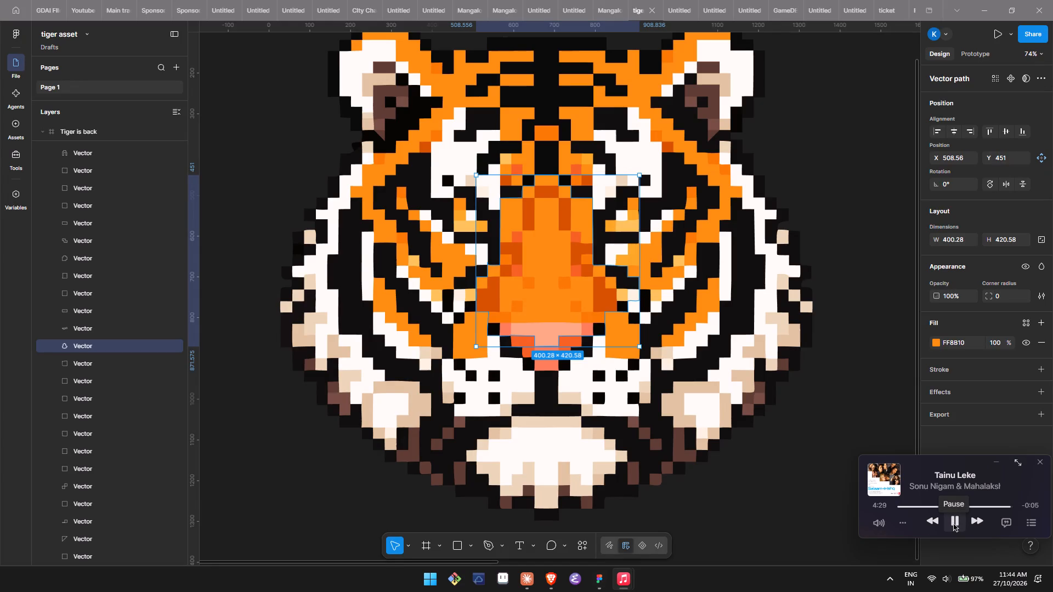
click(954, 524)
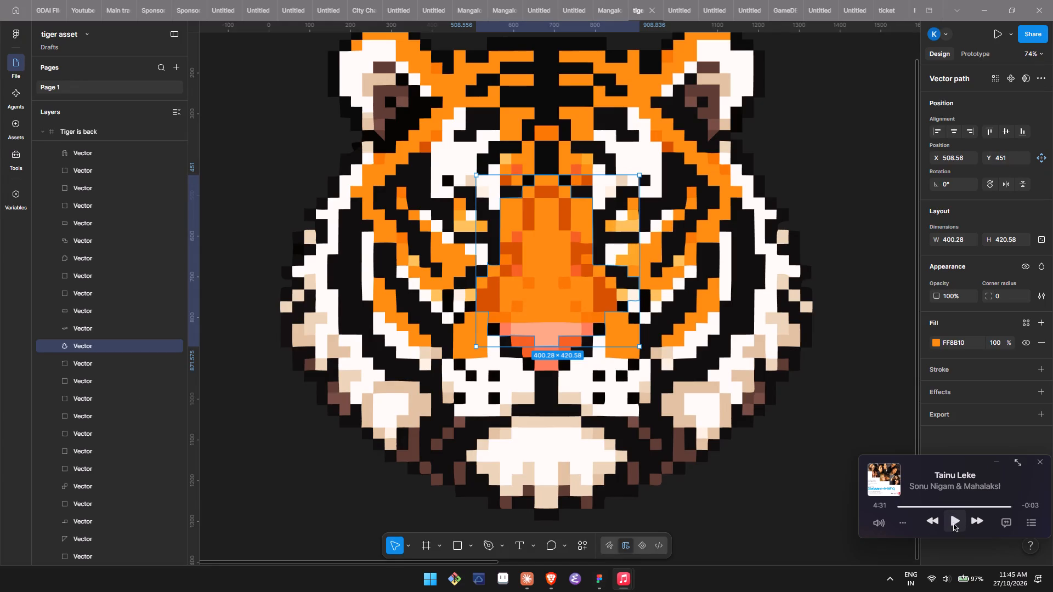
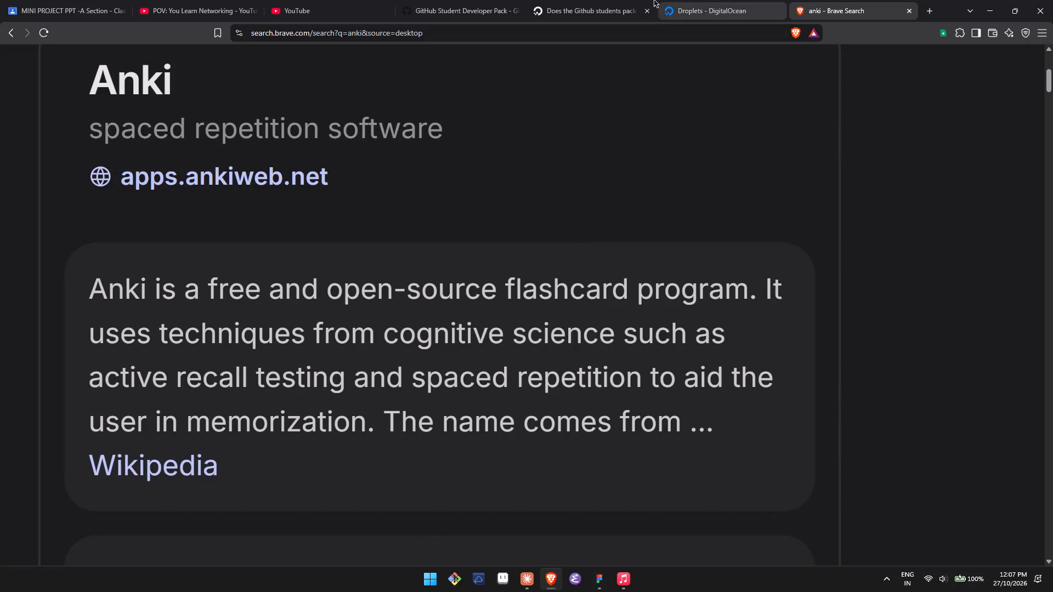
Open a new browser tab and go to gmail.com.
click(929, 5)
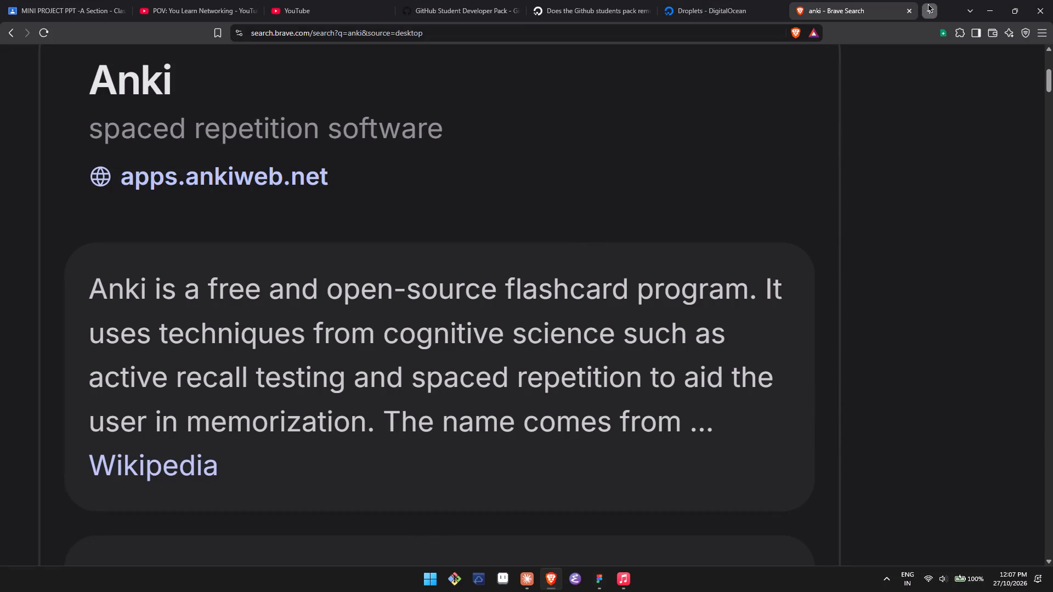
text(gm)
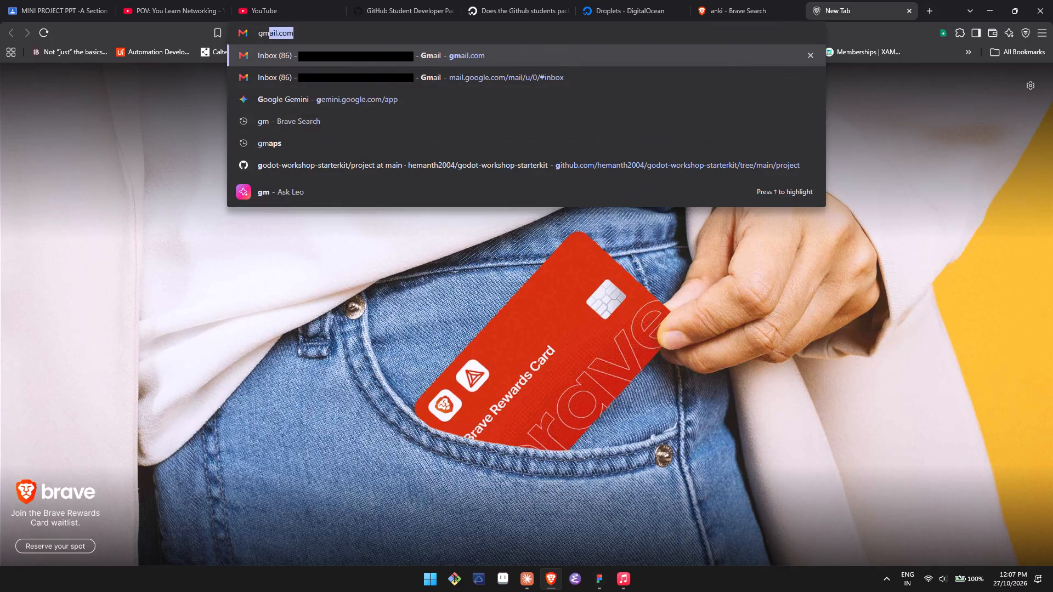
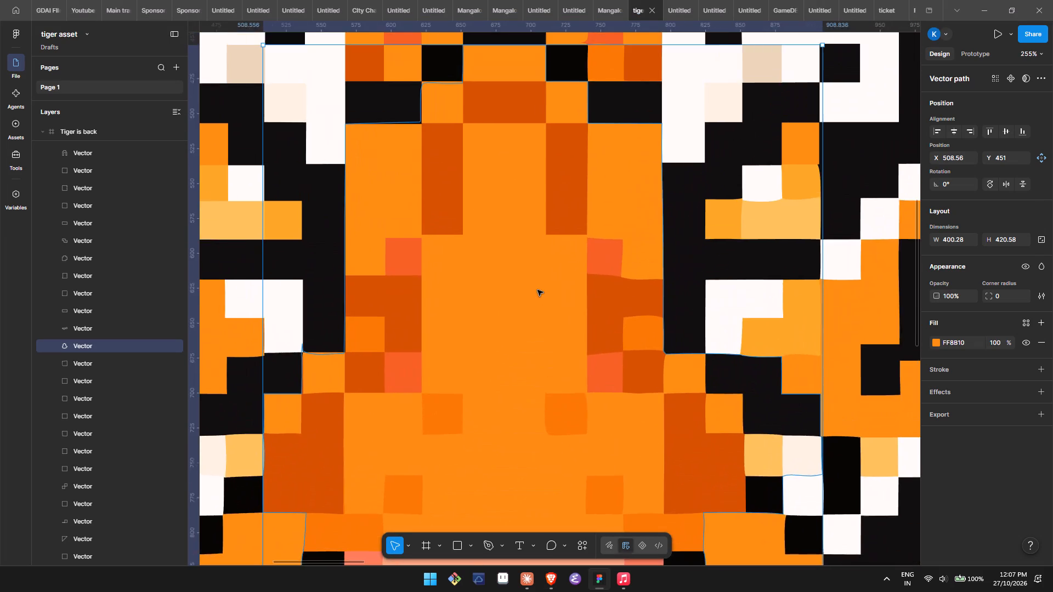
Open the dark orange D85100 shape on the nose bridge's right side for point editing and shift it slightly upward from its upper-right corner.
triple_click(732, 302)
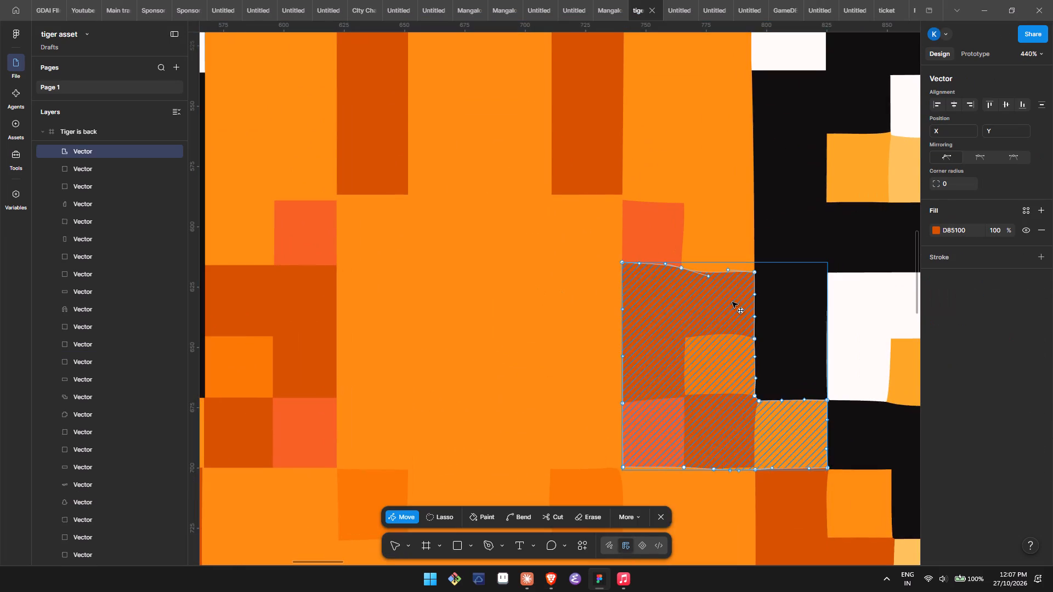
scroll(732, 302, left, 2)
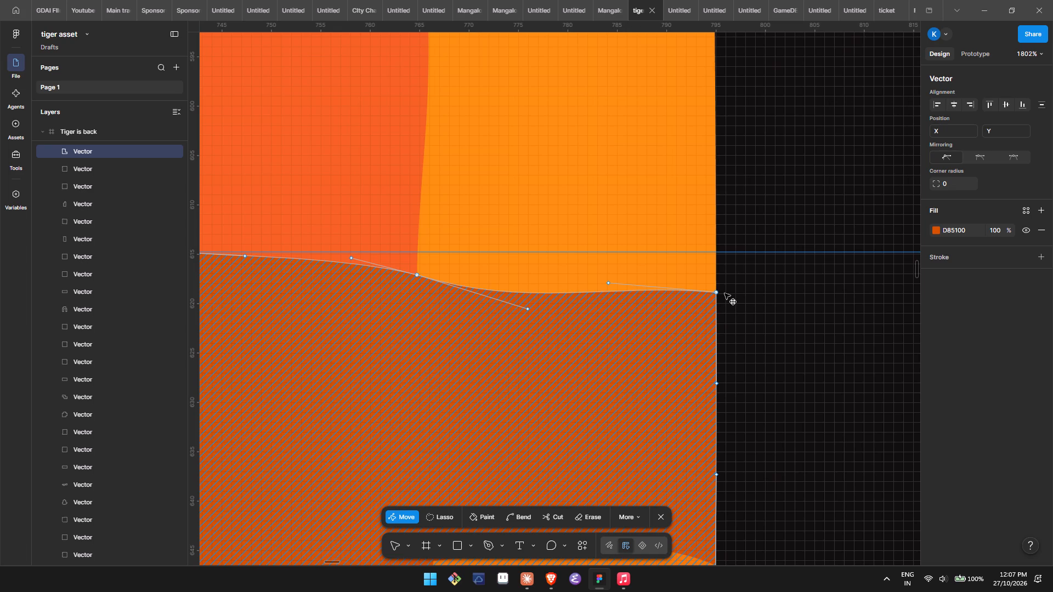
drag(717, 293, 717, 275)
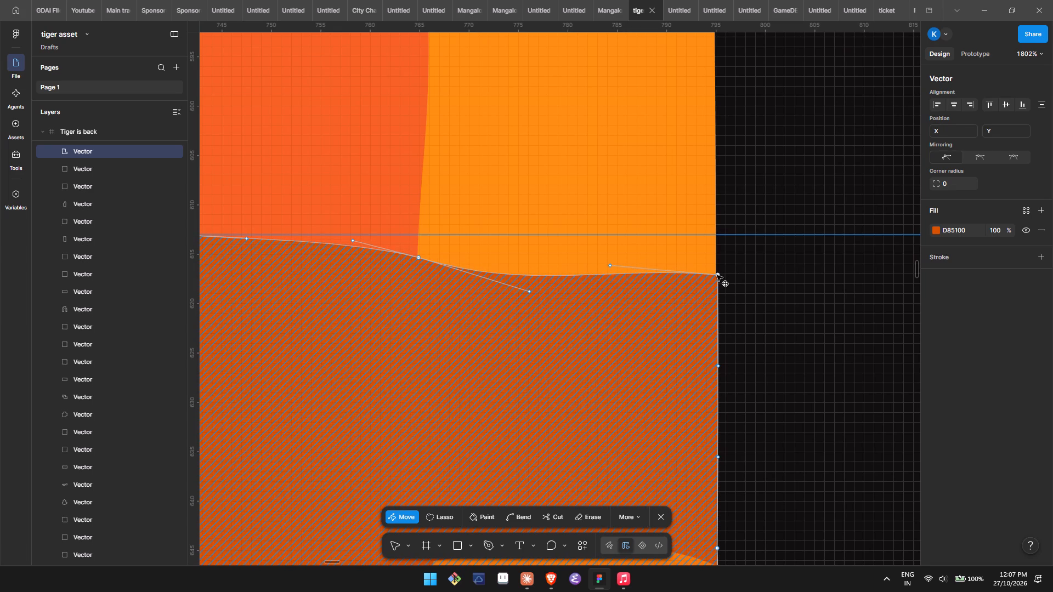
Undo the accidental shift of the dark orange D85100 block and move its upper-right corner point to X 795.1, Y 617.11.
key(ctrl+z)
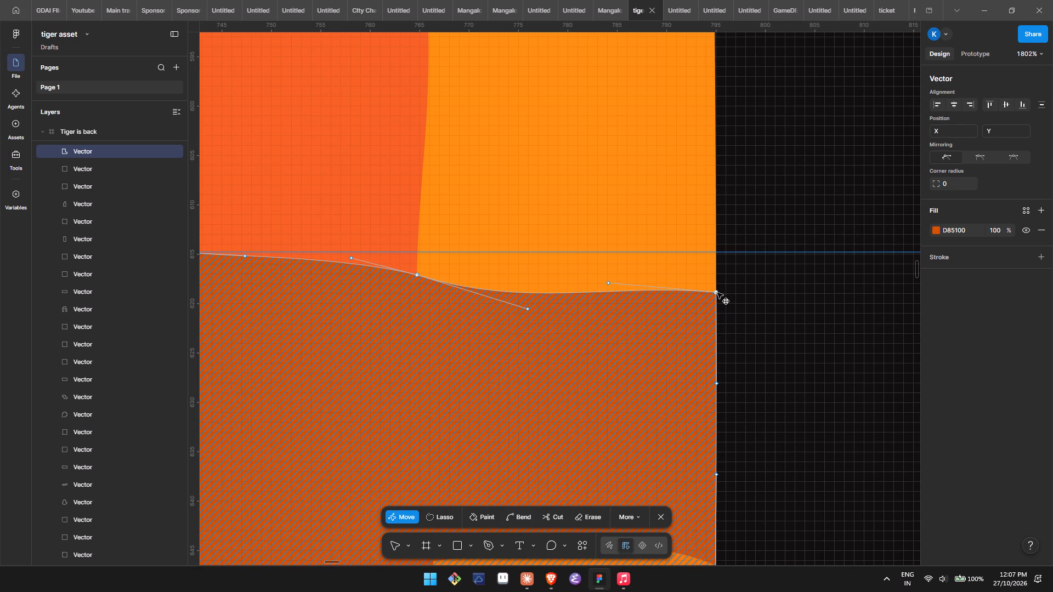
click(717, 292)
drag(717, 292, 717, 263)
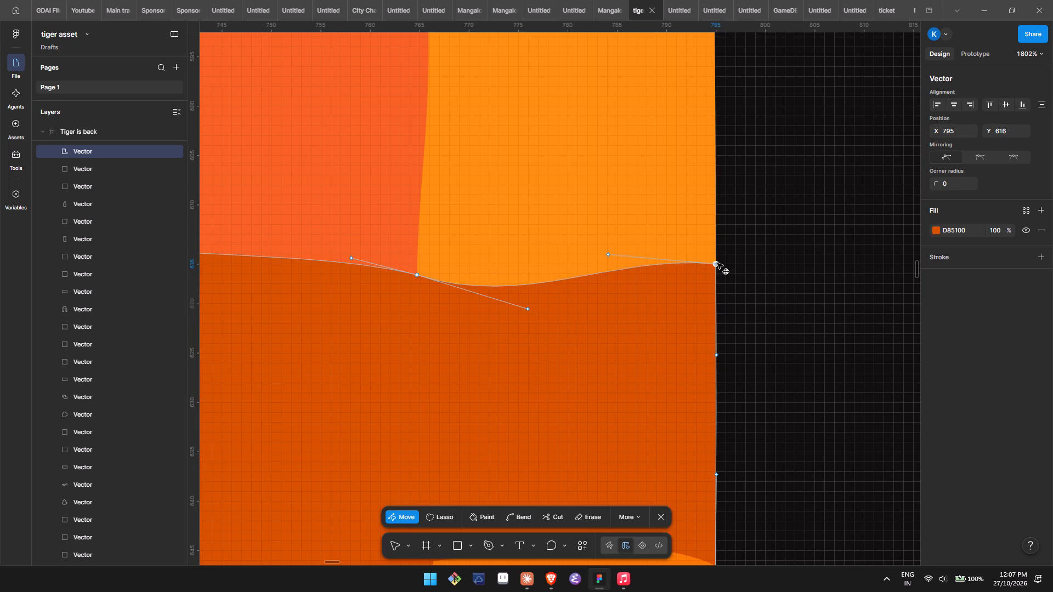
drag(717, 263, 714, 262)
drag(715, 263, 715, 264)
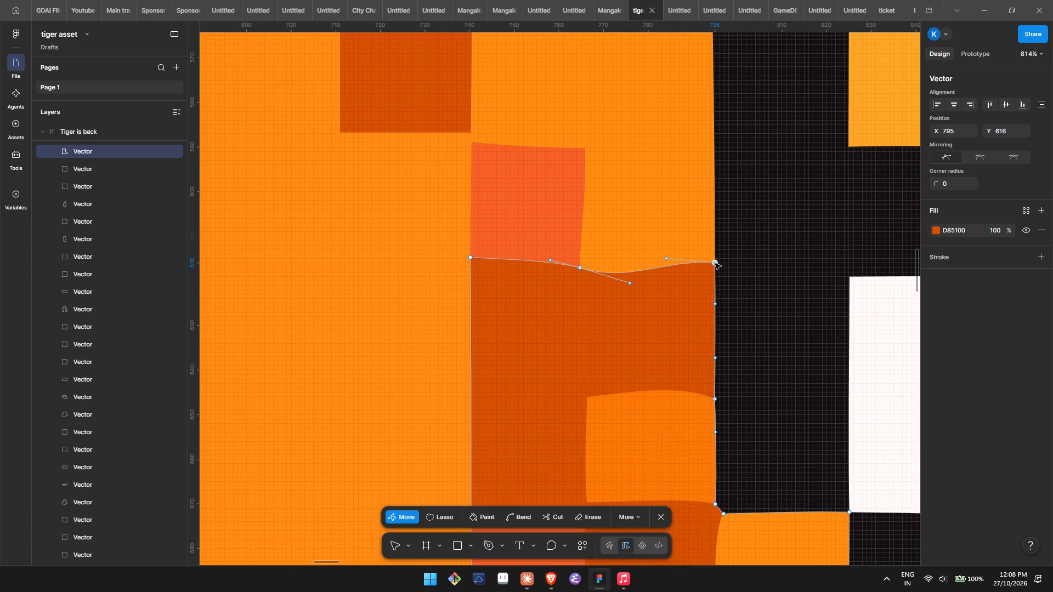
drag(715, 264, 716, 269)
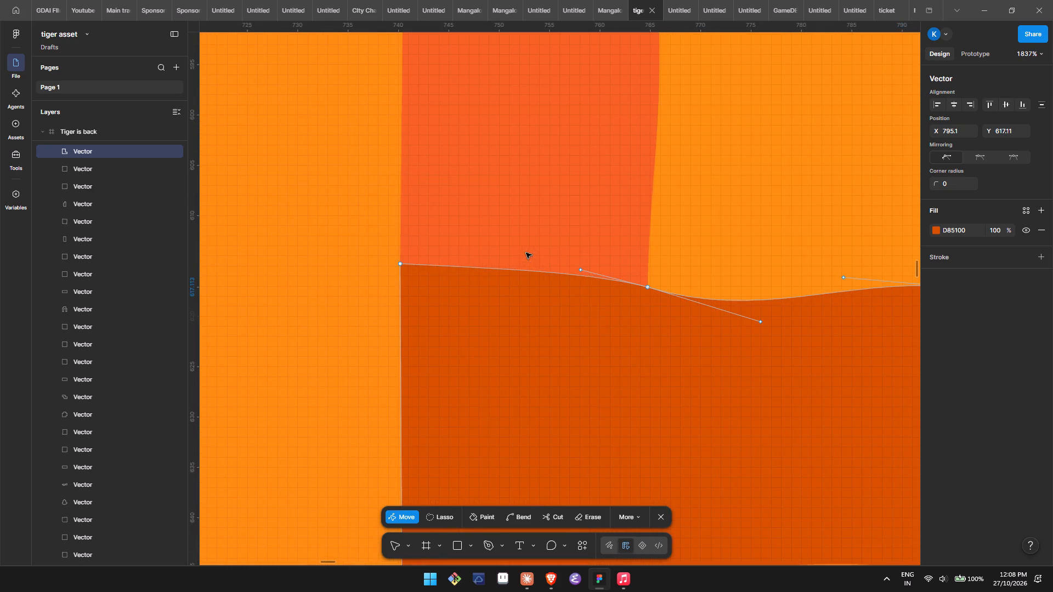
Collapse both curve handles of the top edge's middle point onto the point at X 764.75, Y 617.11.
drag(582, 270, 610, 277)
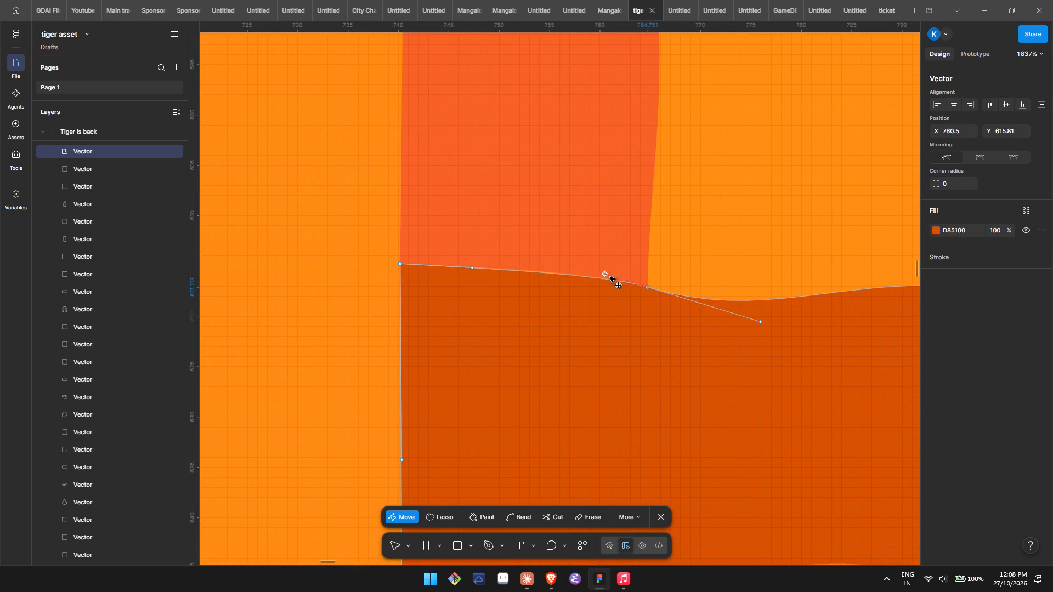
drag(610, 277, 648, 285)
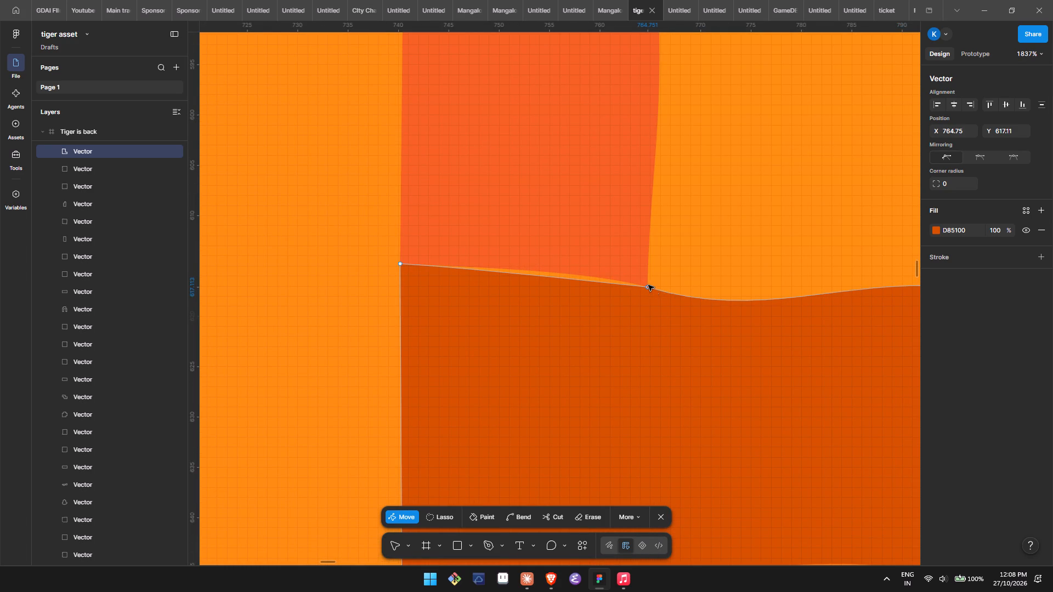
click(648, 285)
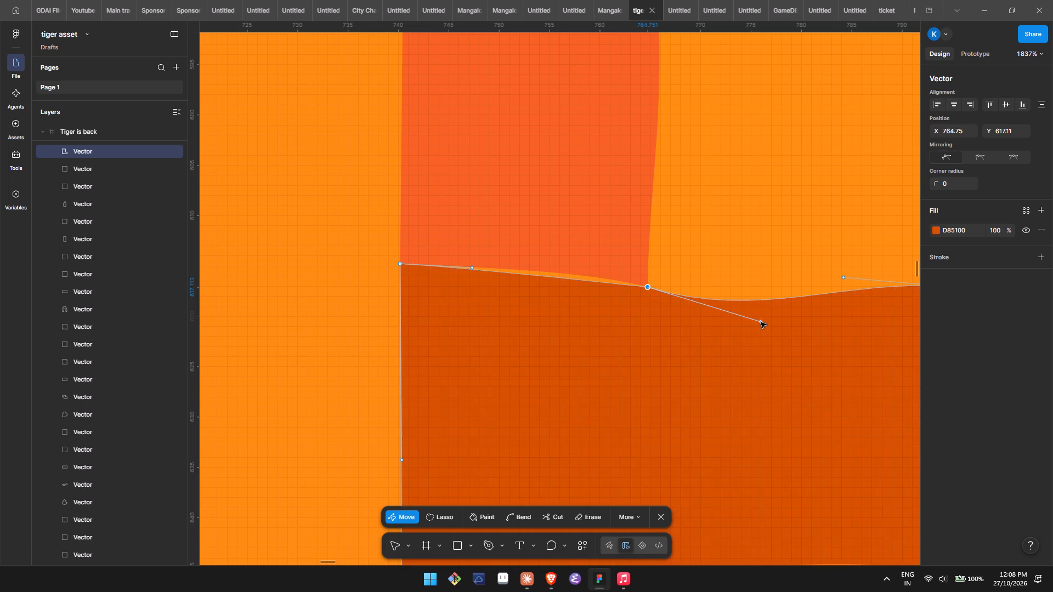
drag(762, 324, 729, 320)
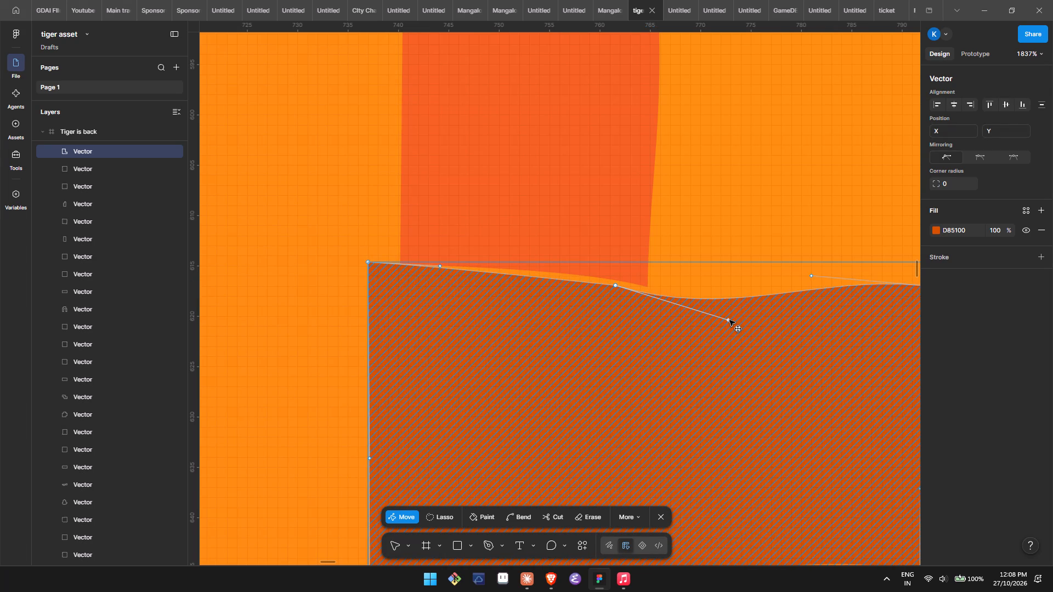
key(ctrl+z)
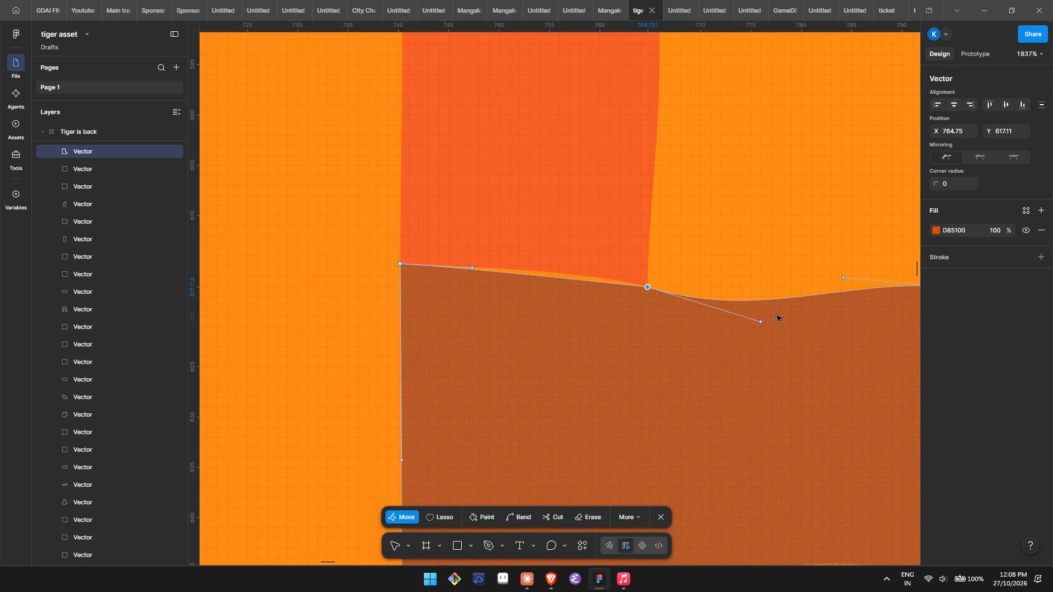
drag(762, 322, 689, 289)
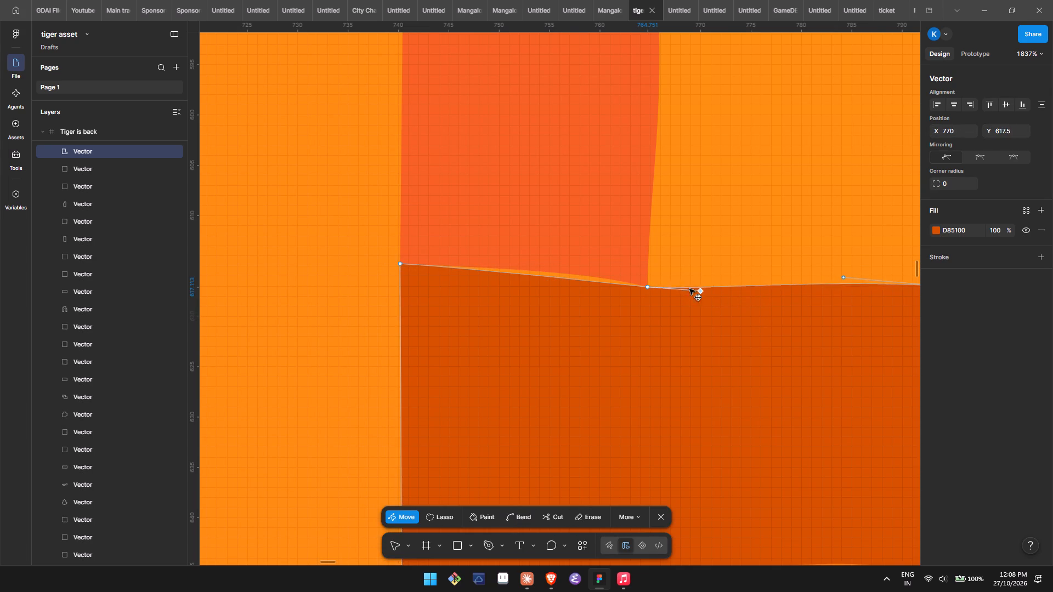
drag(689, 289, 647, 290)
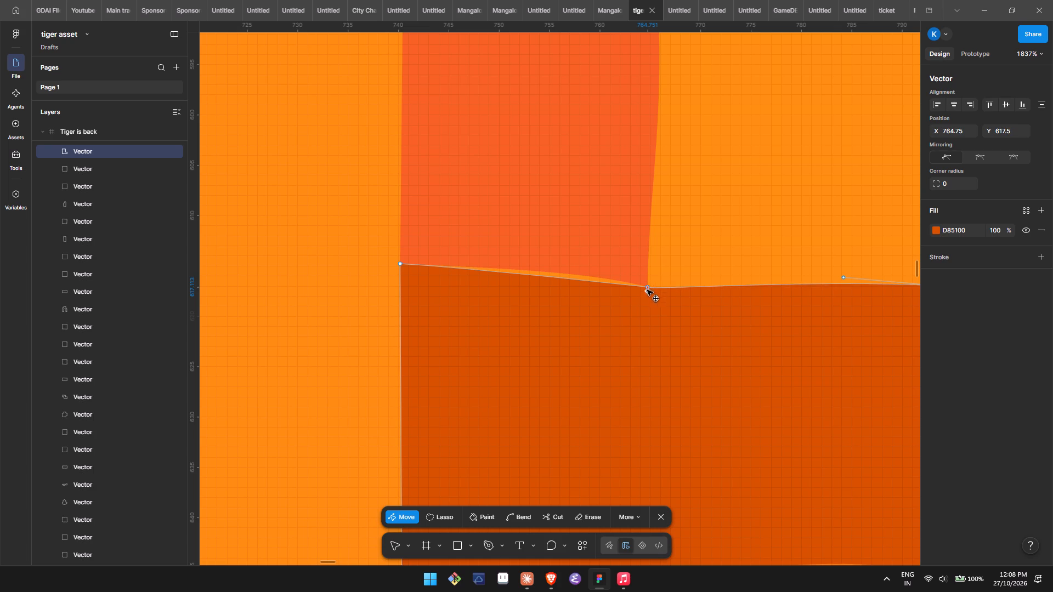
drag(647, 290, 649, 289)
click(649, 289)
Merge the top edge's middle point into the dark orange block's upper-right corner at X 795.1, Y 617.11.
scroll(649, 289, left, 2)
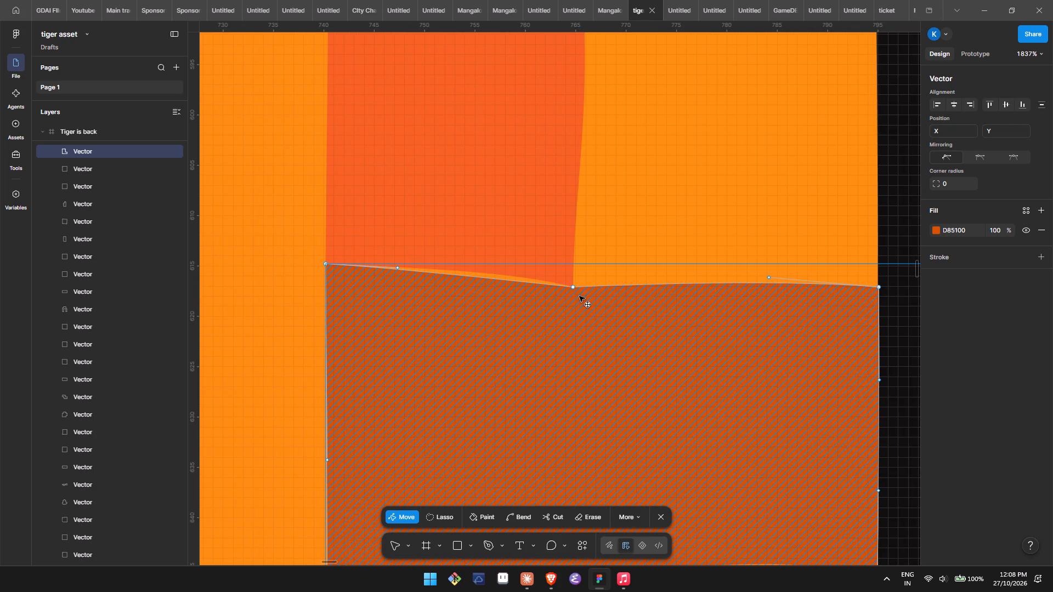
click(574, 287)
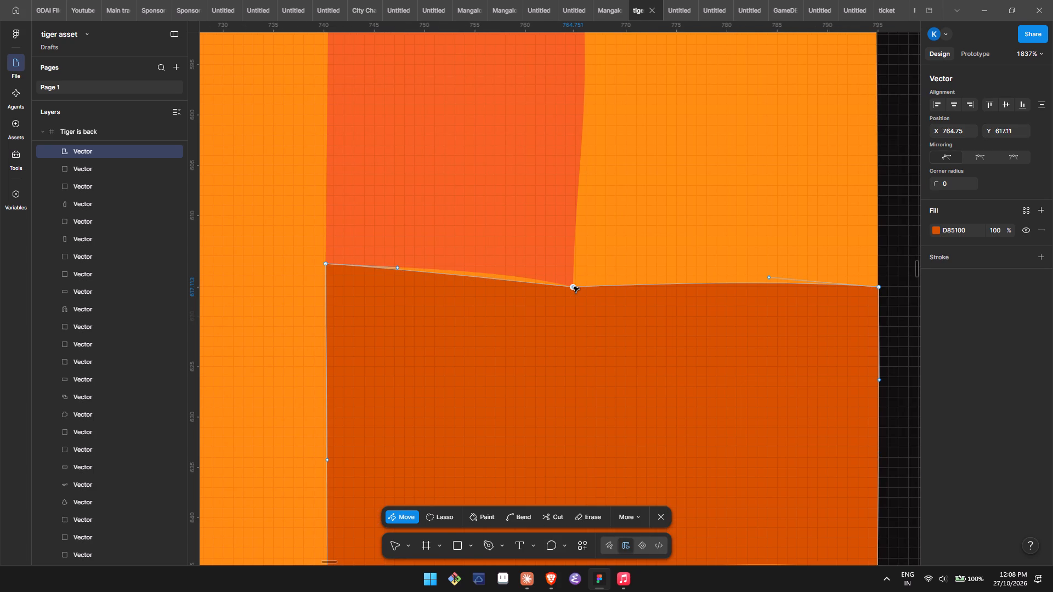
drag(574, 287, 893, 285)
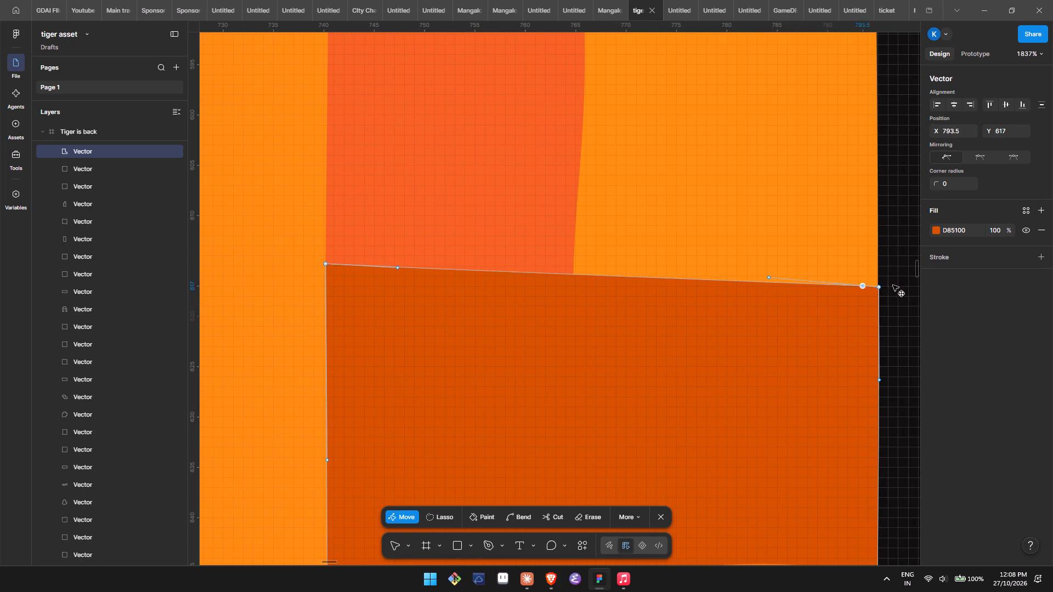
drag(893, 285, 799, 290)
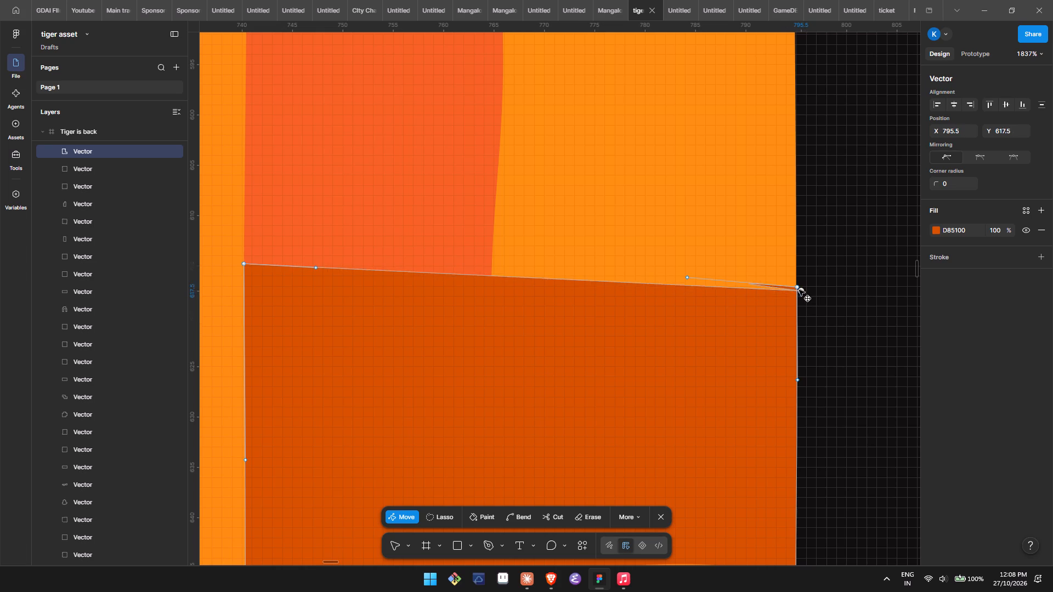
drag(799, 290, 795, 286)
click(795, 286)
click(795, 286)
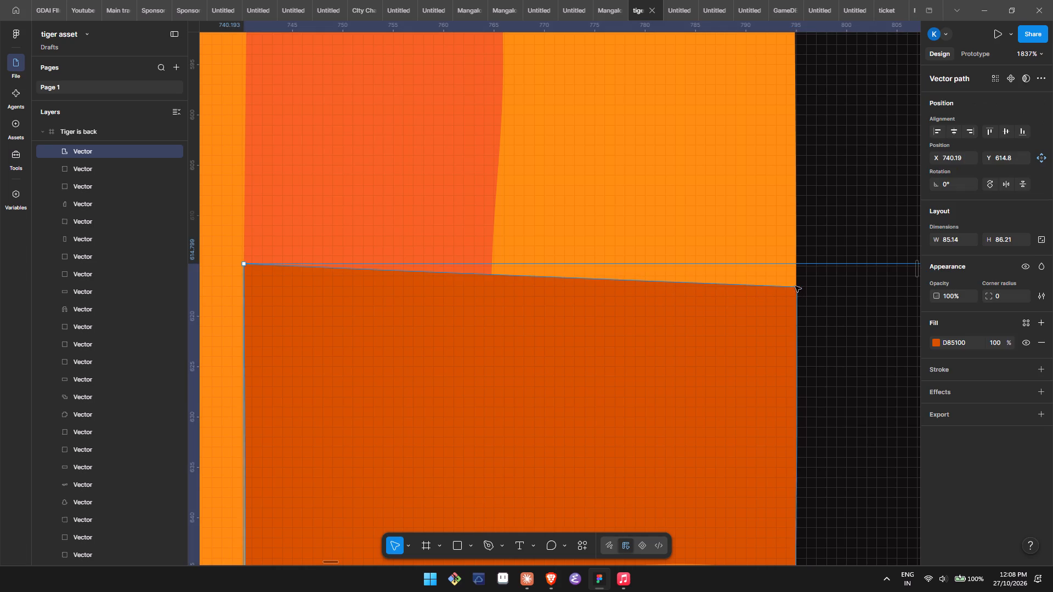
Level the dark orange block's top edge by collapsing the upper-left corner's handle and moving the upper-right corner to X 795, Y 614.8.
double_click(795, 286)
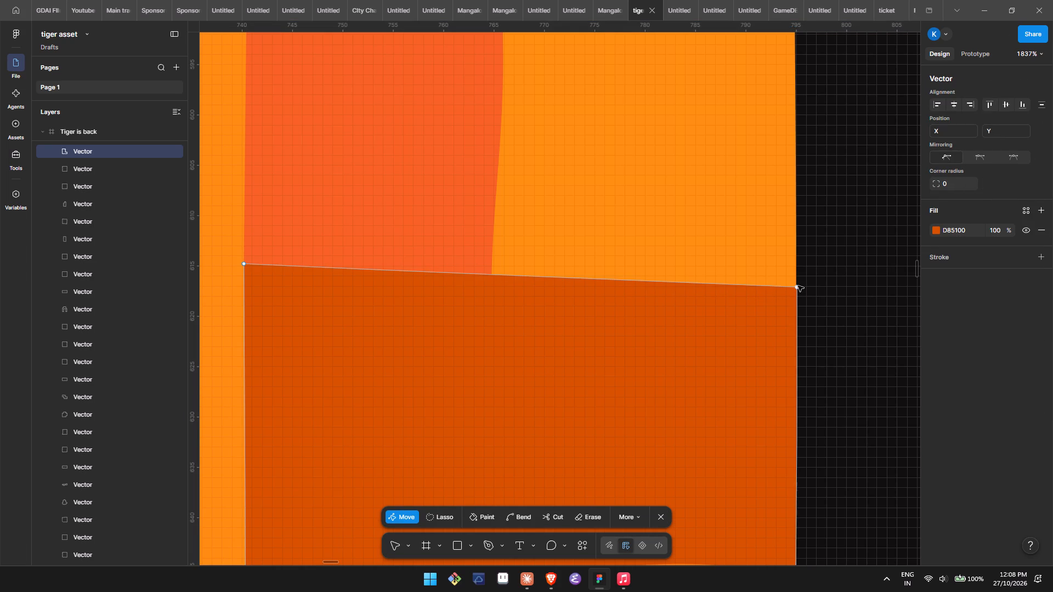
click(798, 286)
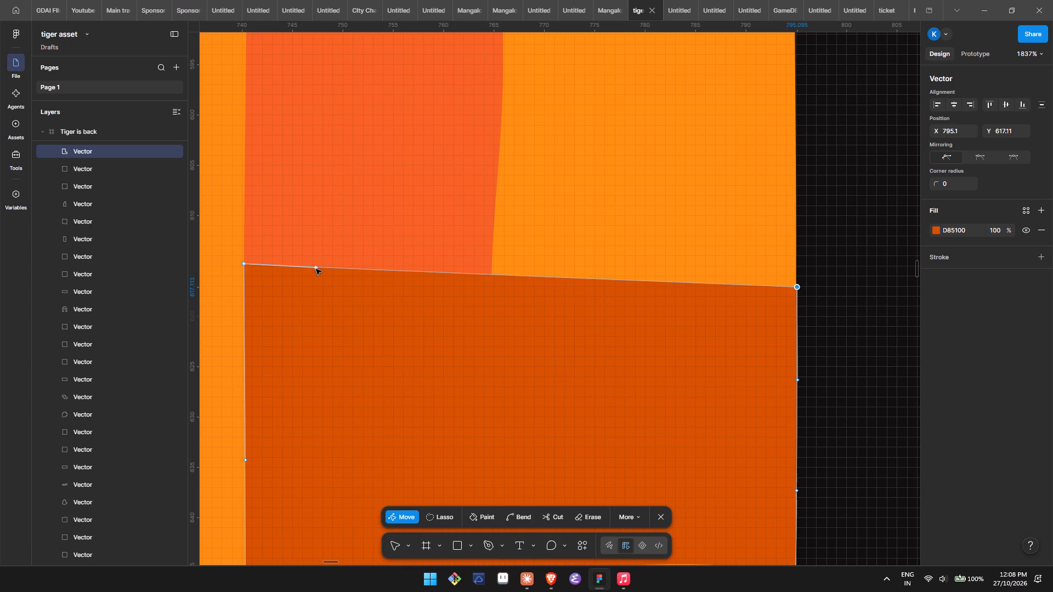
drag(316, 269, 245, 263)
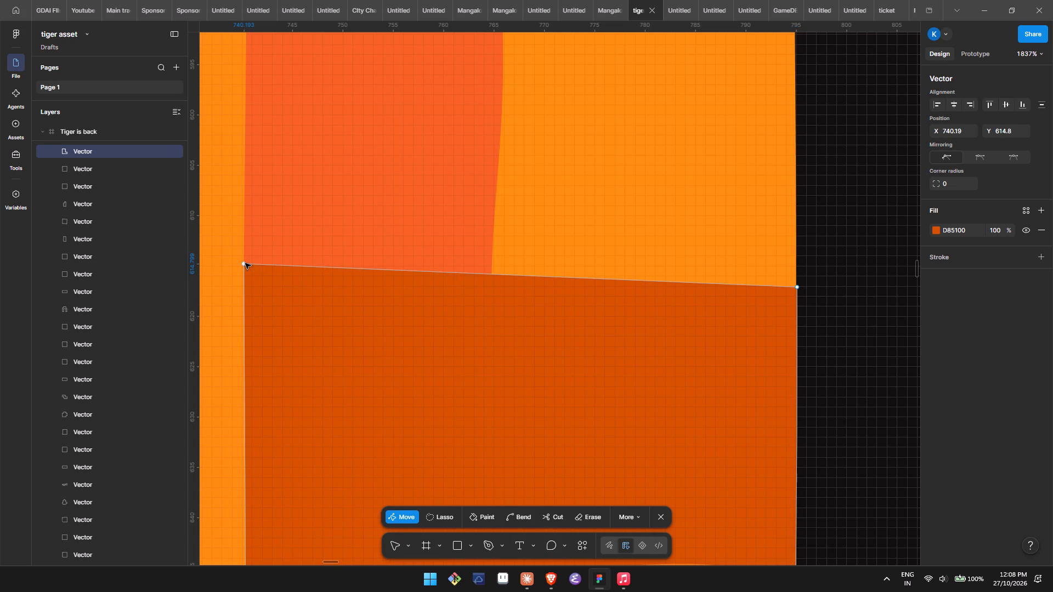
drag(797, 285, 795, 267)
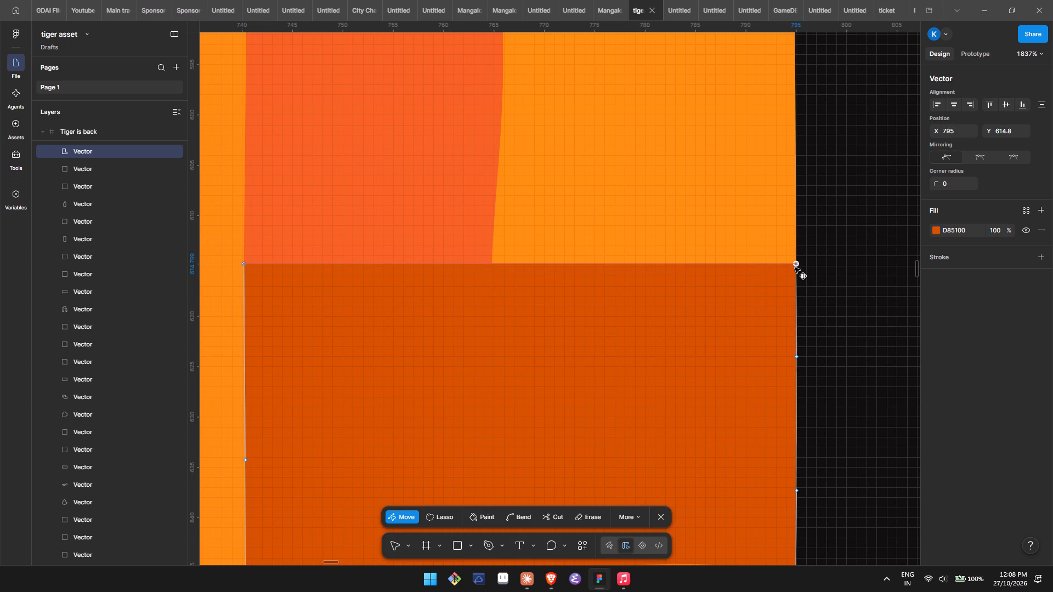
drag(795, 267, 795, 266)
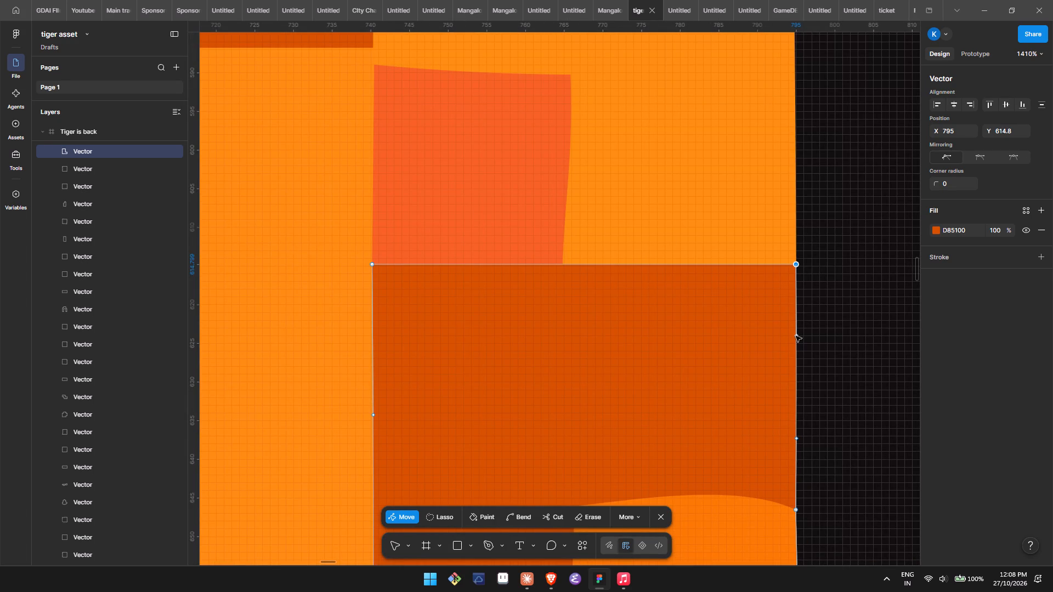
Straighten the block's upper right-hand edge by collapsing its curve handles onto the points at Y 614.8 and Y 646.55.
drag(796, 336, 797, 267)
drag(797, 267, 797, 265)
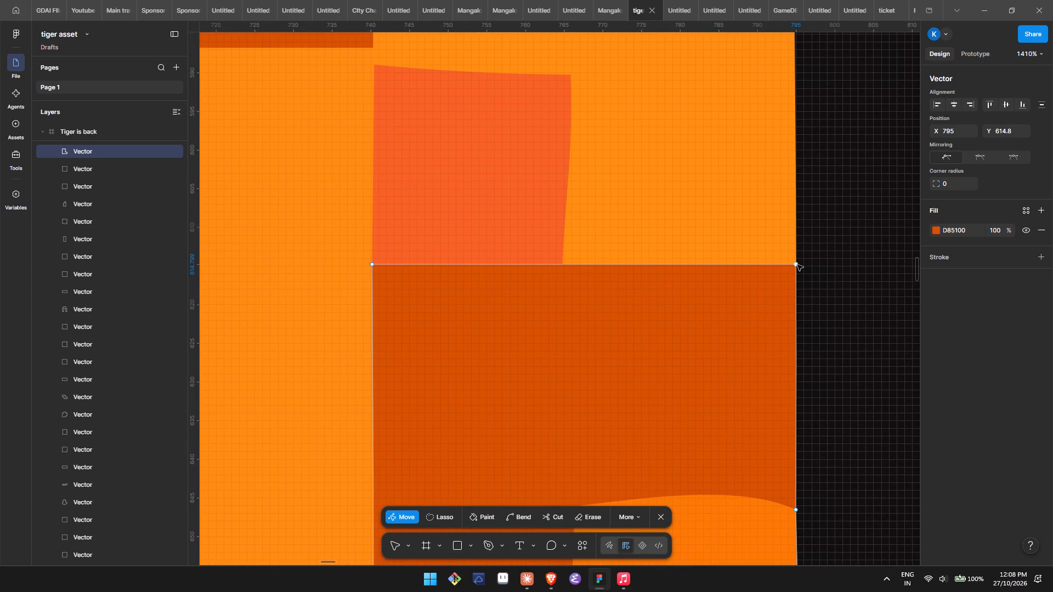
click(797, 511)
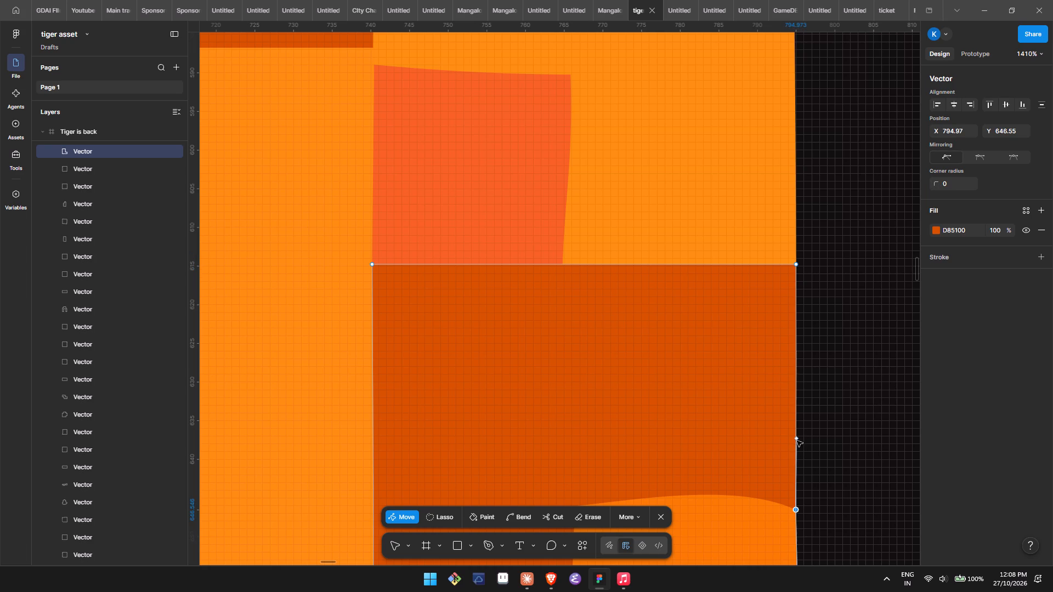
drag(797, 441, 797, 517)
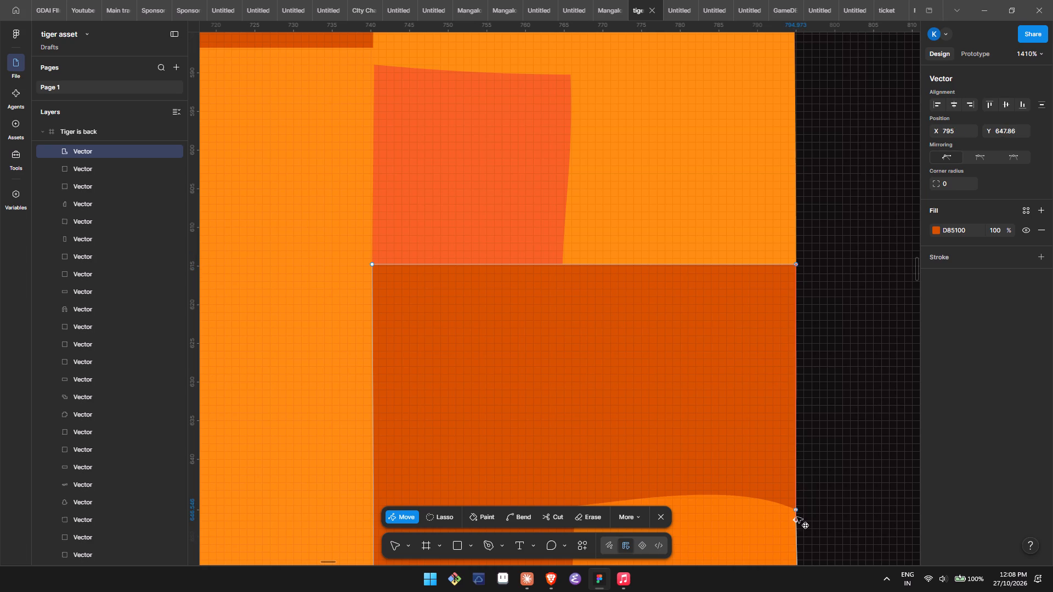
drag(797, 517, 797, 511)
click(797, 511)
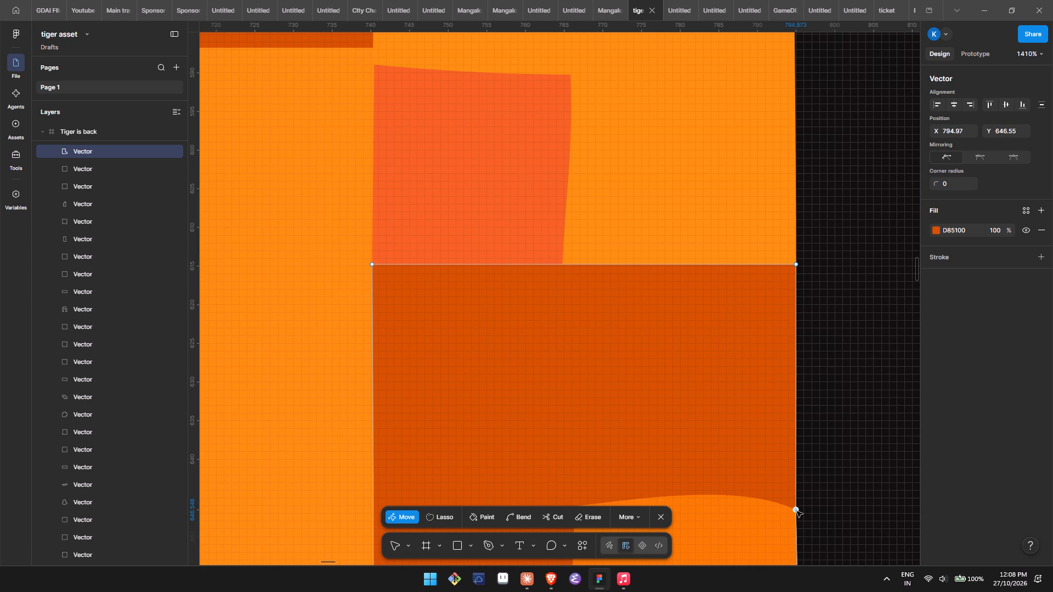
Straighten the orange FC7903 block's top edge by collapsing its curve handles into the corners and moving its upper-right corner to X 795, Y 646.
scroll(797, 511, down, 2)
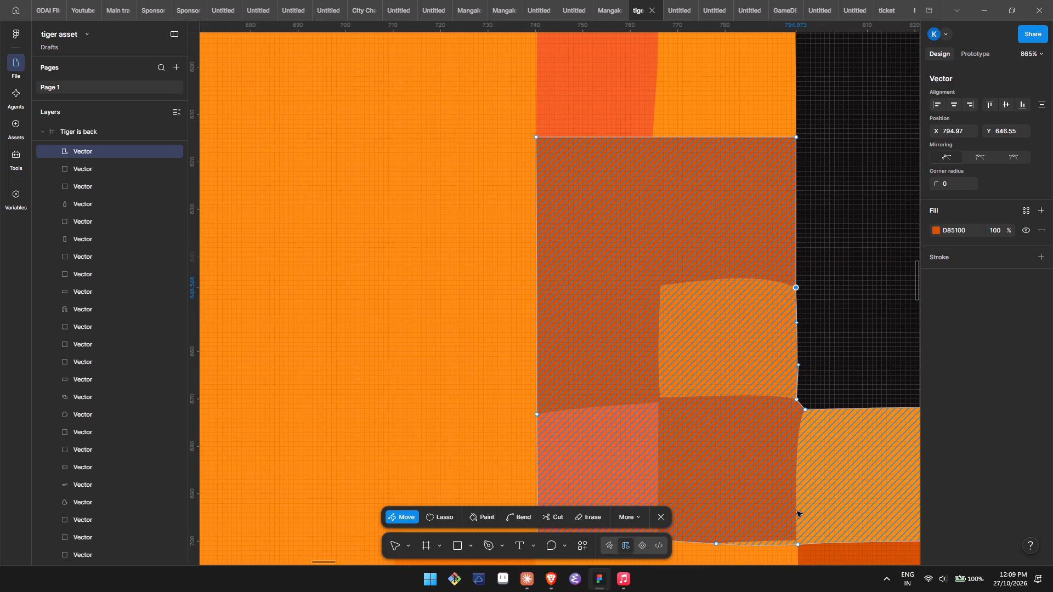
scroll(797, 511, up, 4)
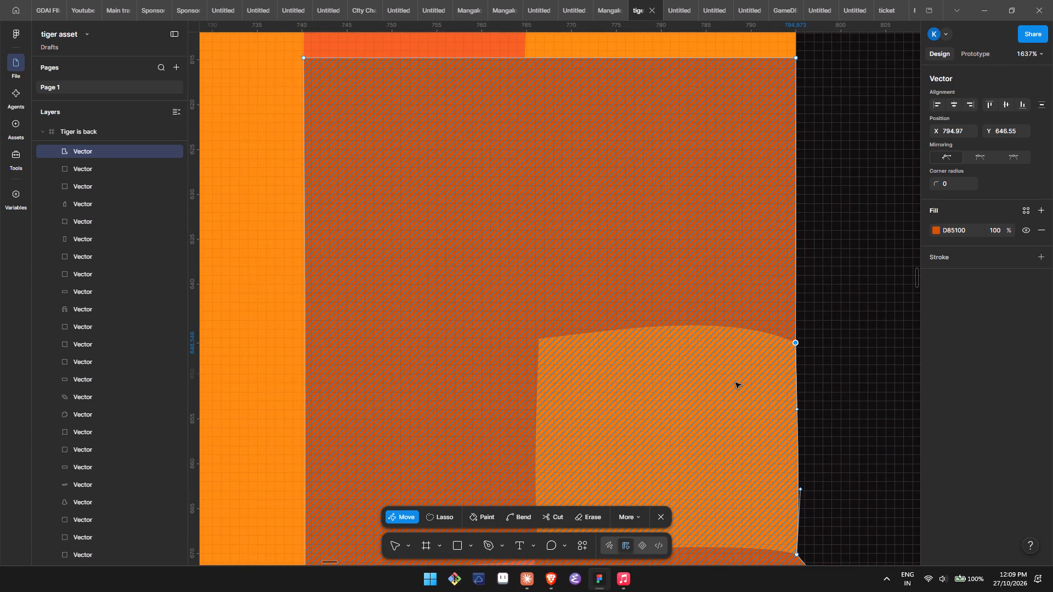
triple_click(735, 383)
double_click(735, 383)
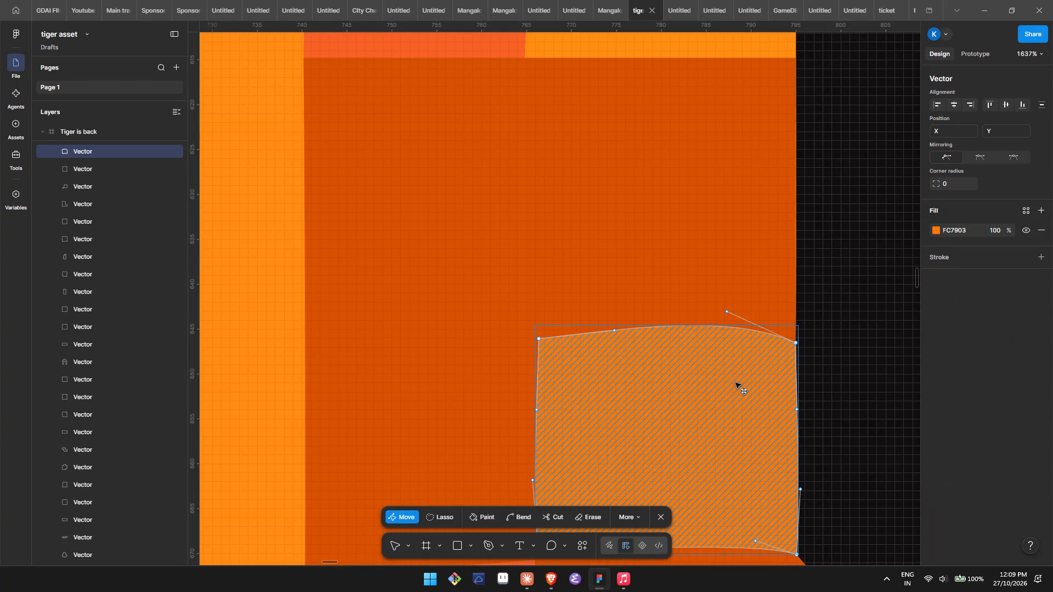
click(614, 329)
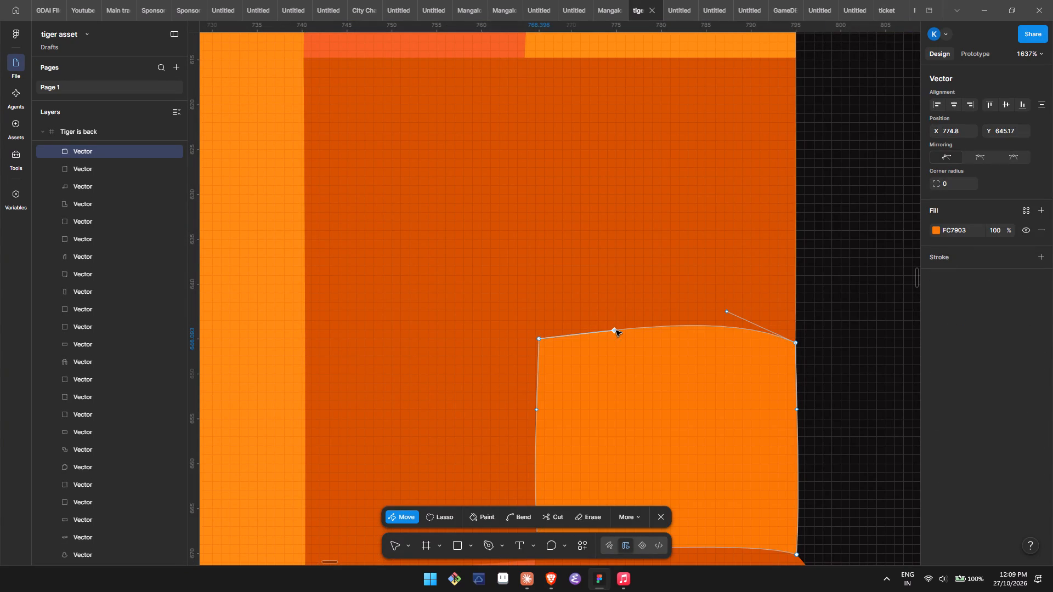
drag(616, 331, 539, 339)
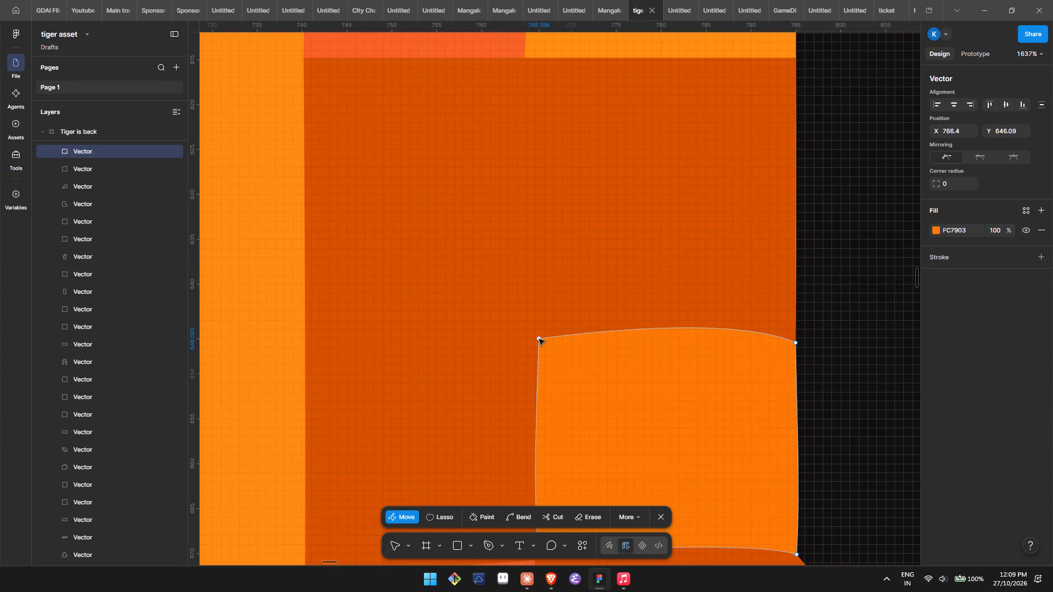
click(539, 339)
drag(729, 310, 798, 343)
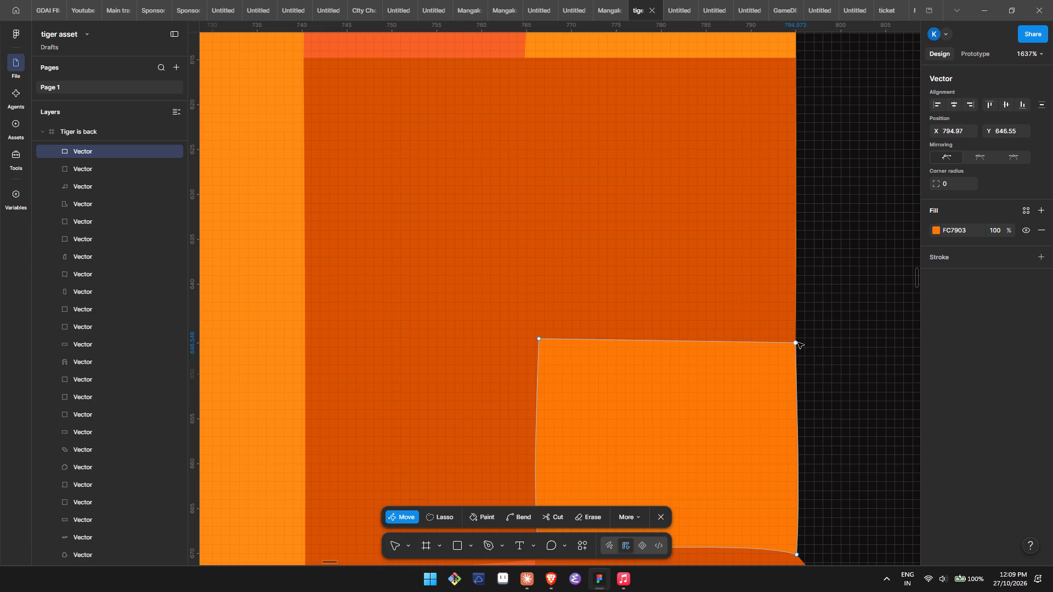
drag(795, 343, 794, 341)
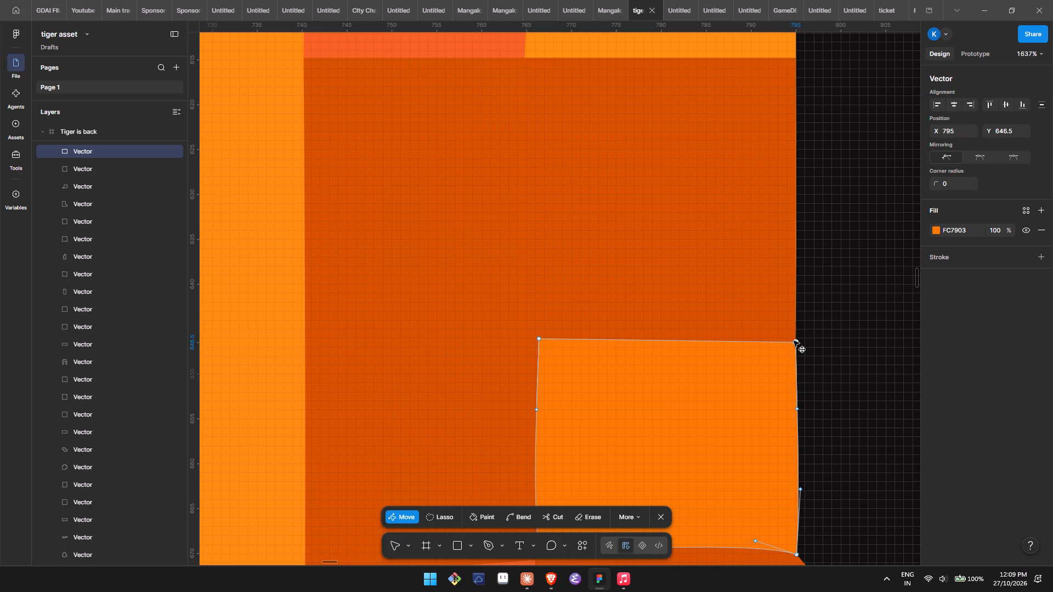
drag(794, 341, 794, 338)
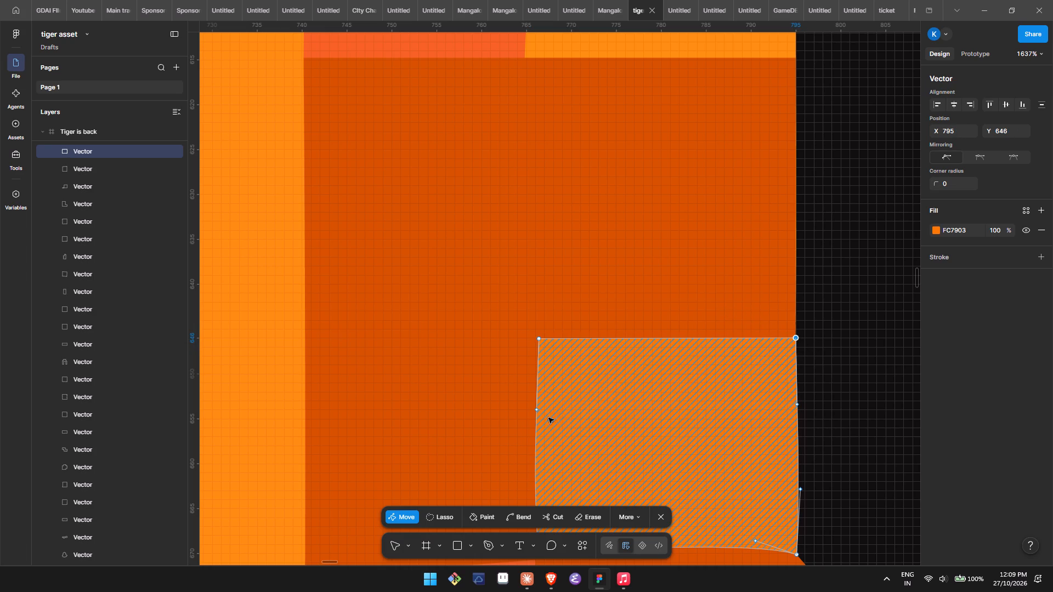
Straighten the orange FC7903 block's left edge by collapsing its curve handles into the upper-left and lower-left corners.
drag(537, 408, 535, 339)
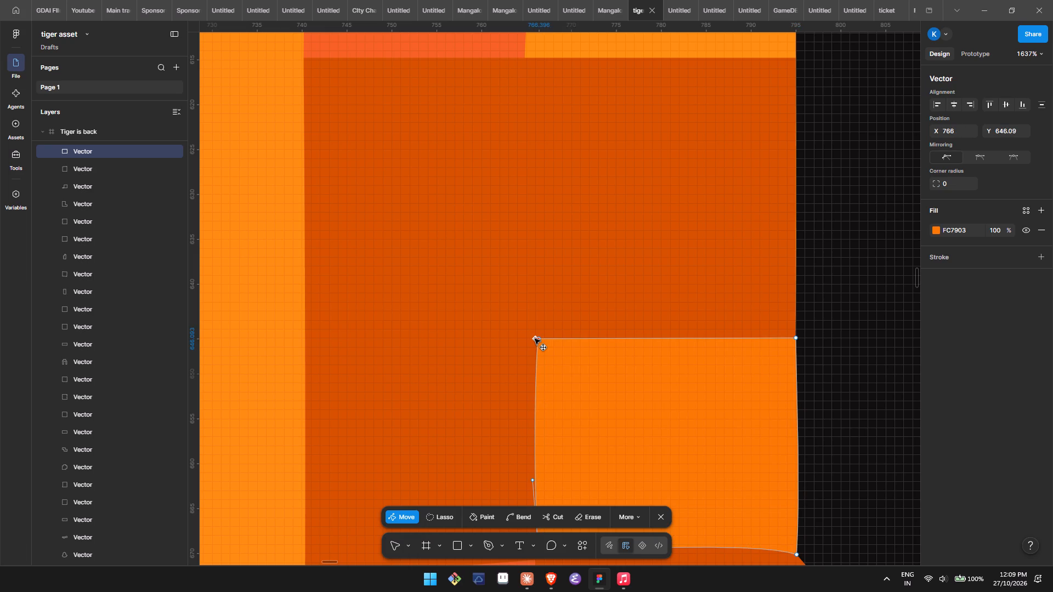
drag(535, 339, 539, 340)
click(539, 340)
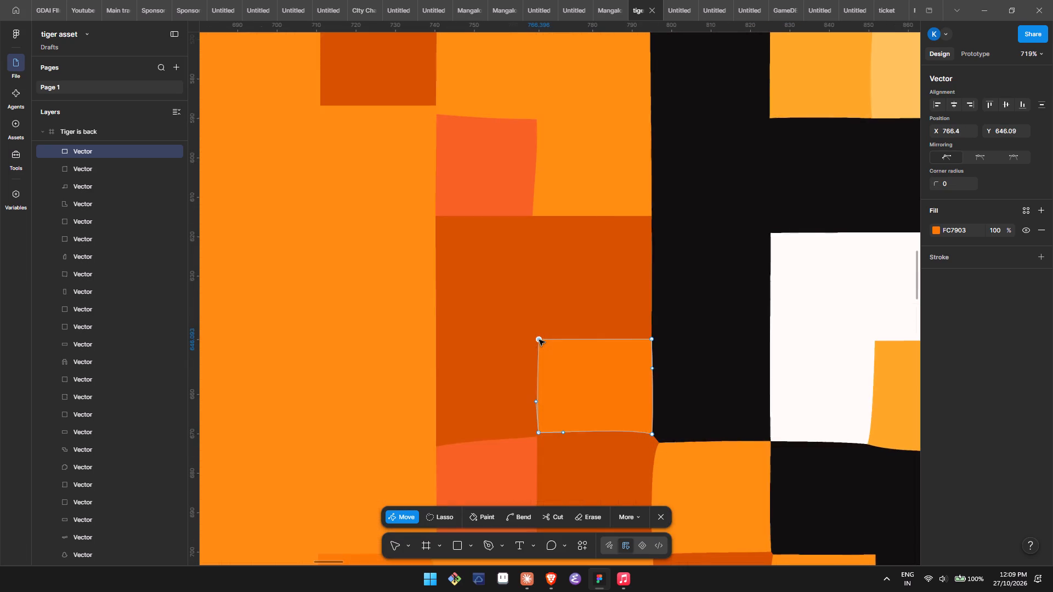
scroll(539, 340, down, 1)
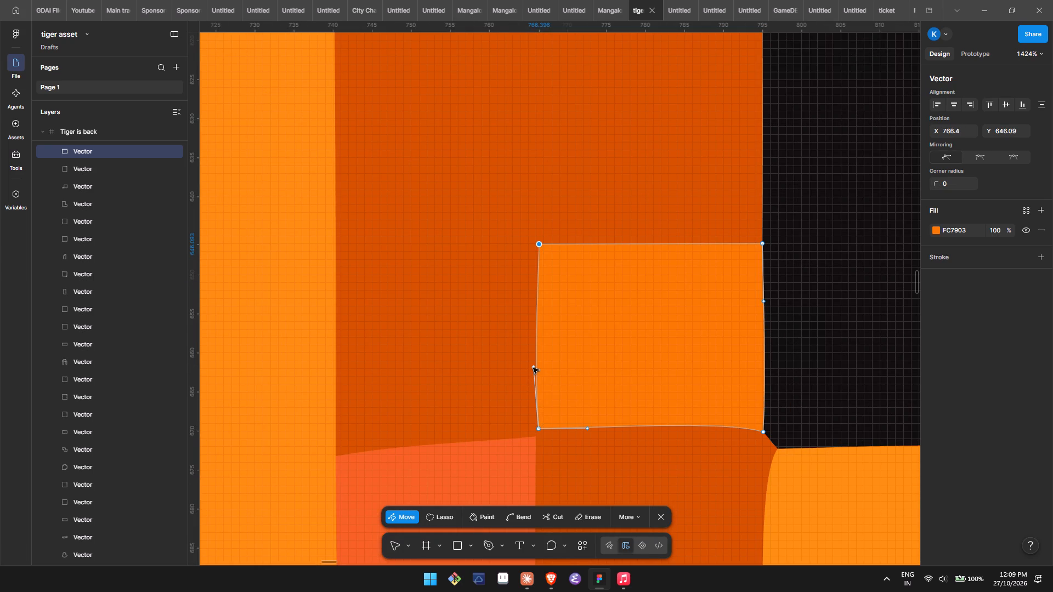
drag(533, 368, 540, 426)
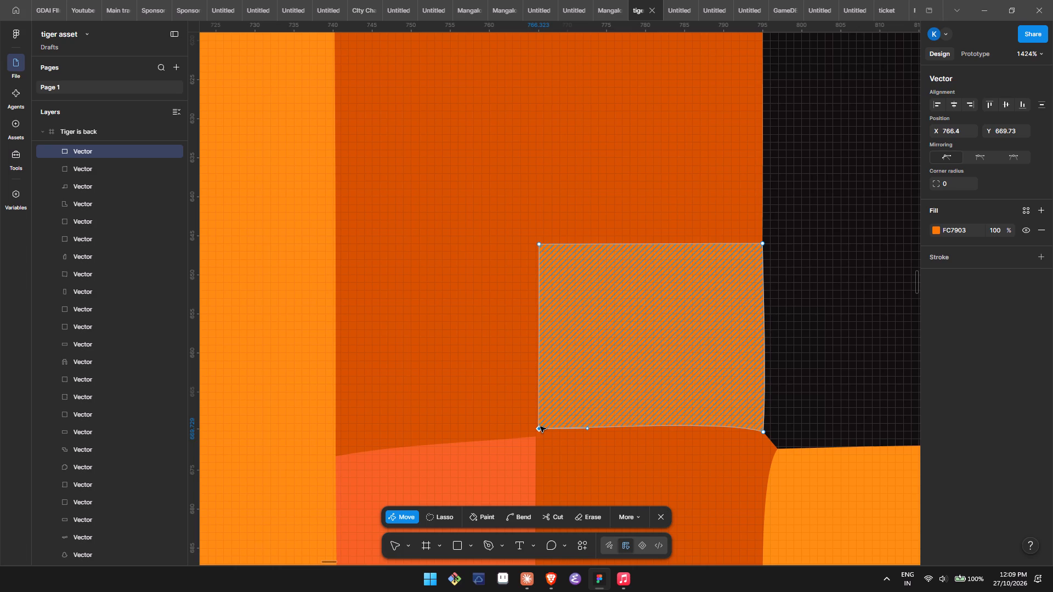
click(540, 426)
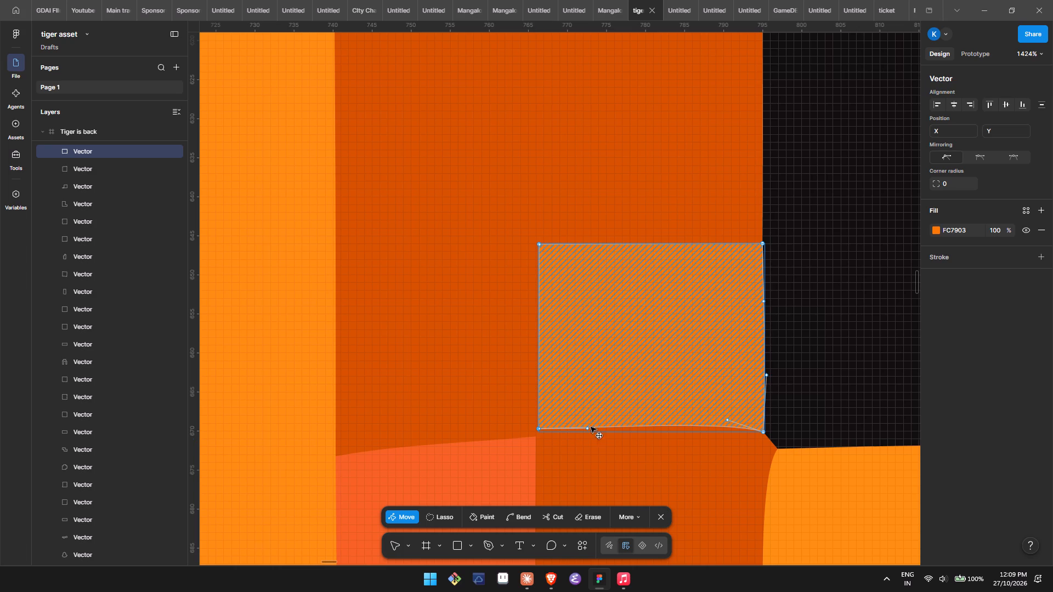
Level the FC7903 block's bottom edge by collapsing both curve handles into its corners and moving the lower-left corner to X 766.4, Y 670.14.
double_click(604, 406)
double_click(604, 406)
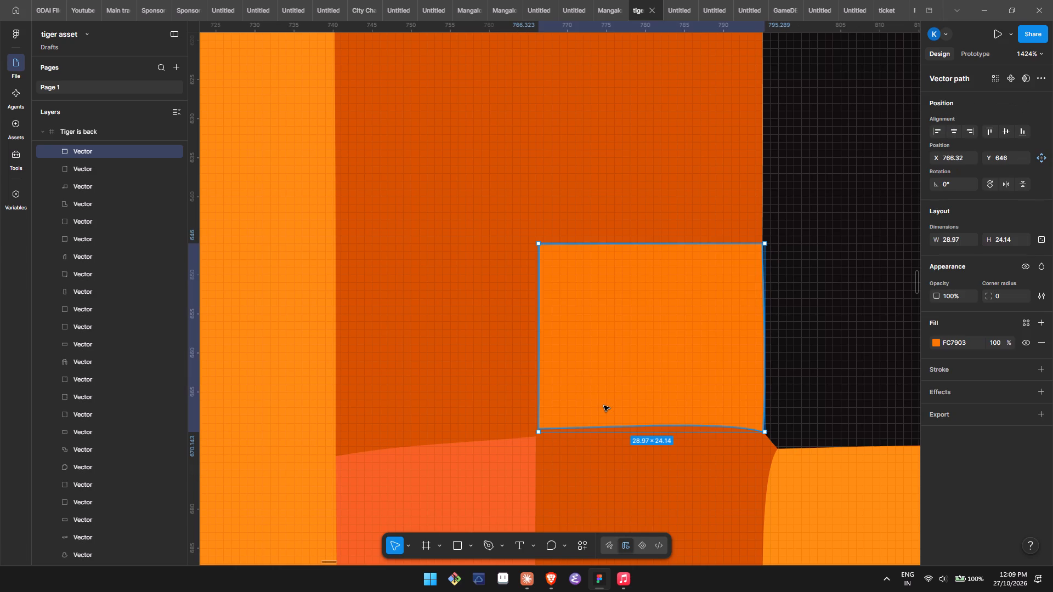
click(537, 429)
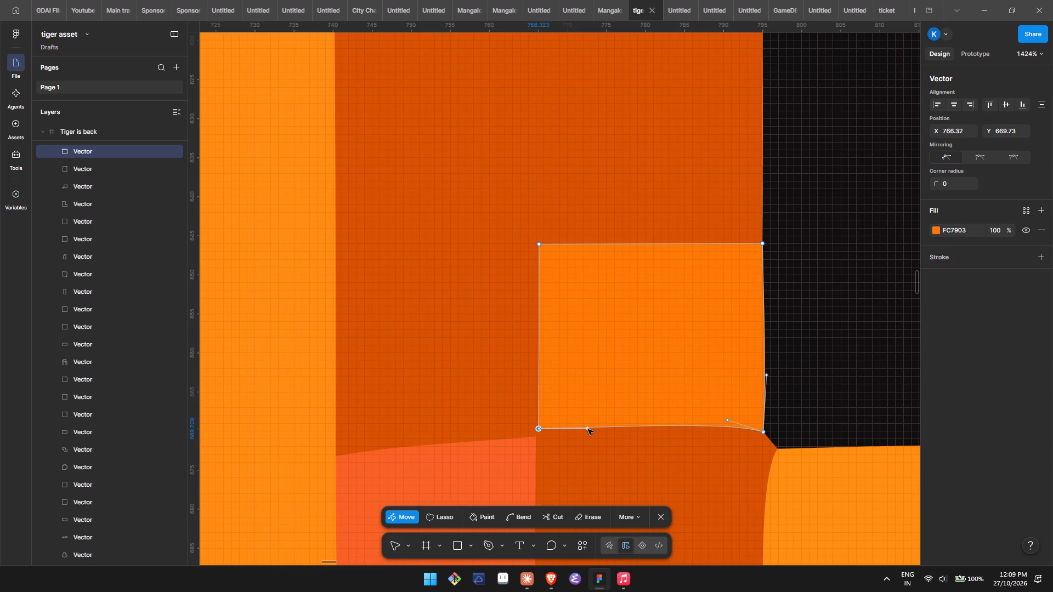
drag(588, 429, 540, 428)
click(540, 428)
drag(727, 420, 764, 434)
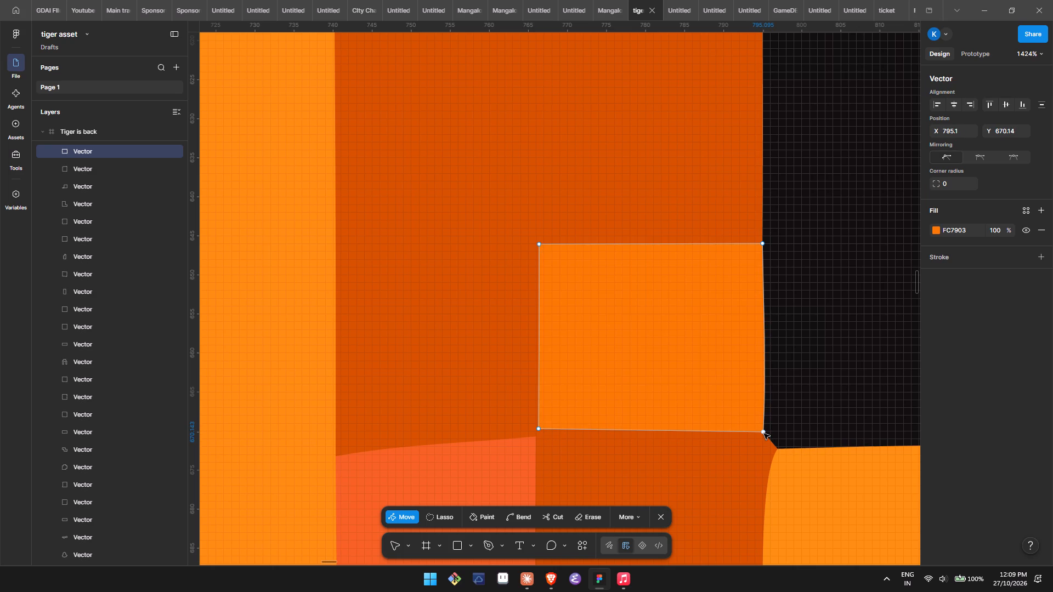
click(540, 428)
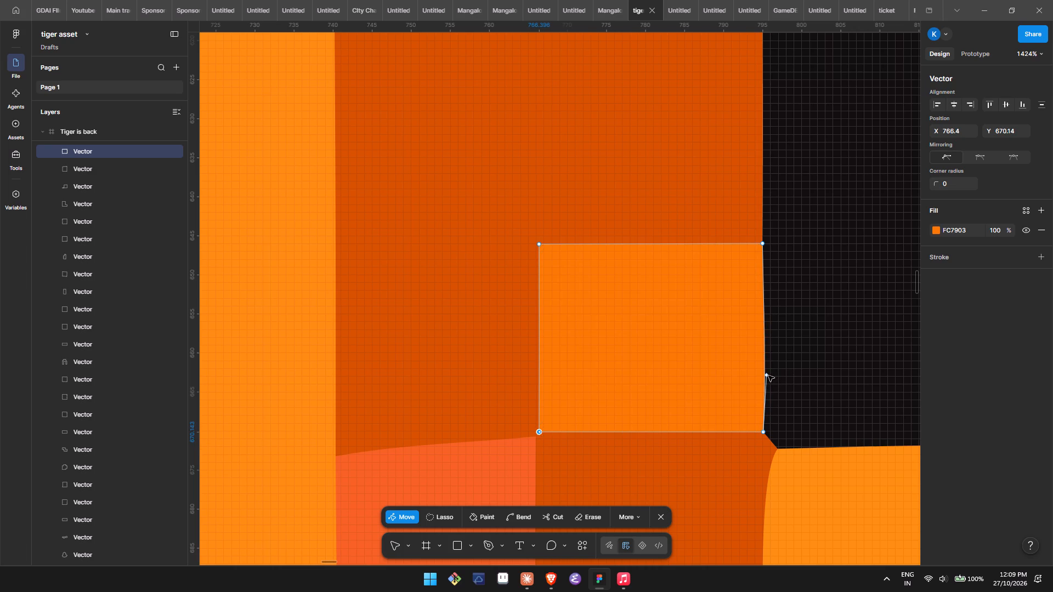
Straighten the FC7903 block's right edge by collapsing its curve handles into the corners at Y 670.14 and Y 646.
drag(768, 375, 764, 428)
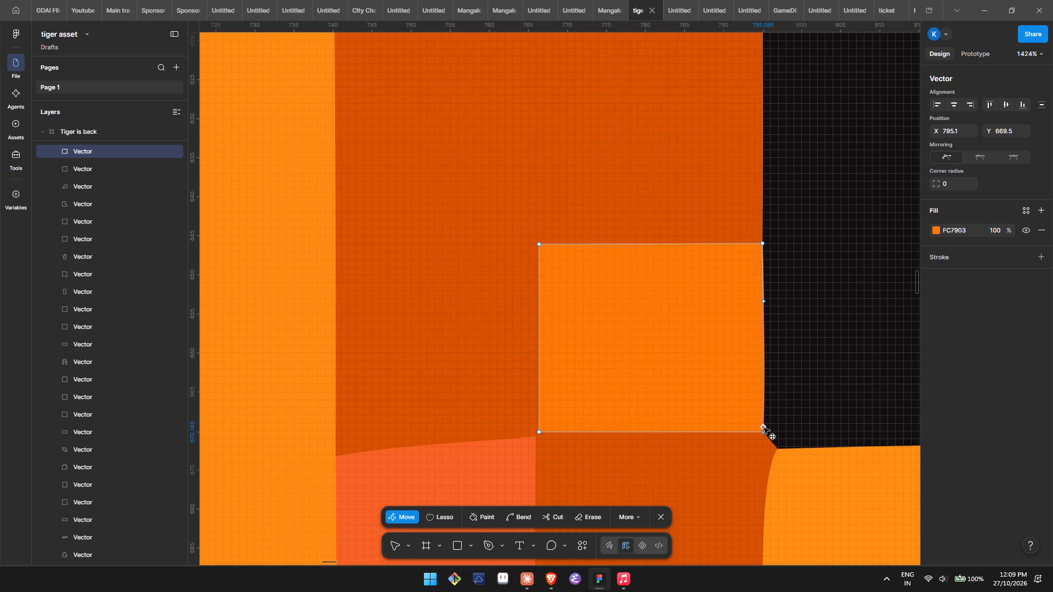
drag(764, 428, 766, 432)
click(766, 432)
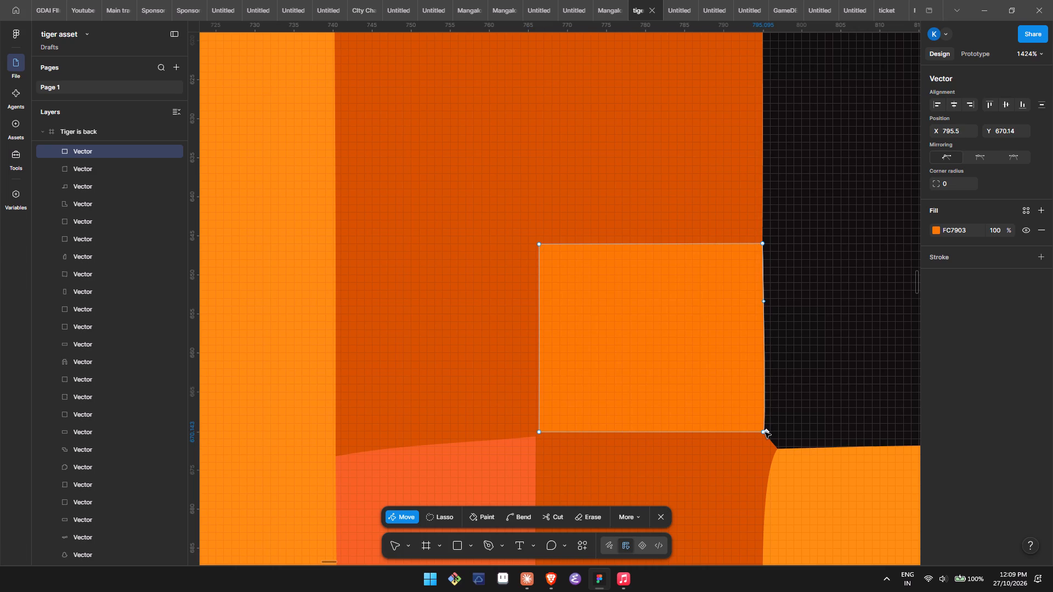
click(765, 430)
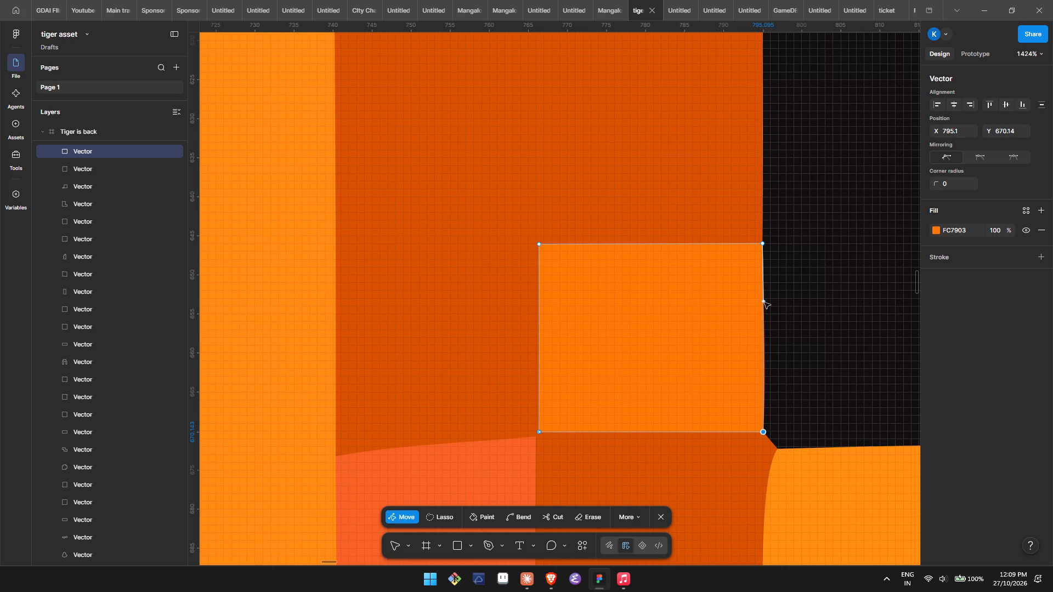
drag(765, 303, 764, 246)
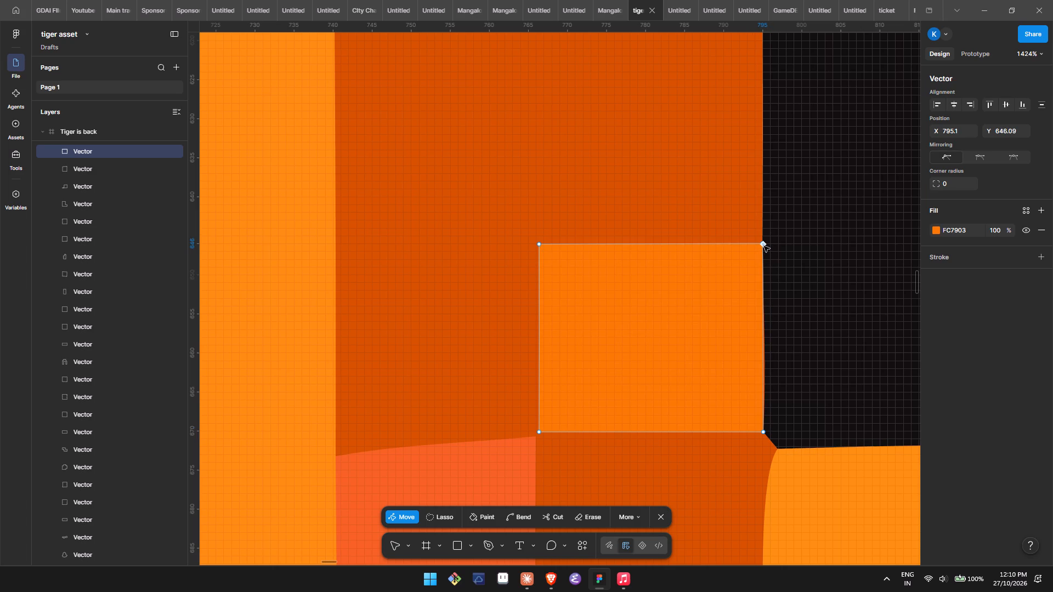
click(764, 246)
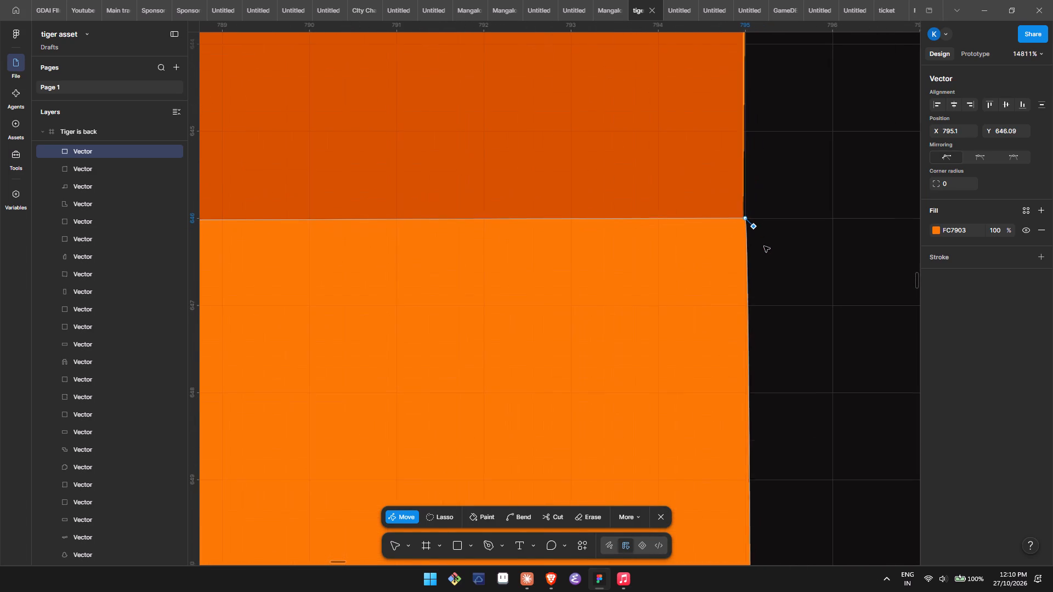
drag(753, 229, 745, 219)
click(745, 219)
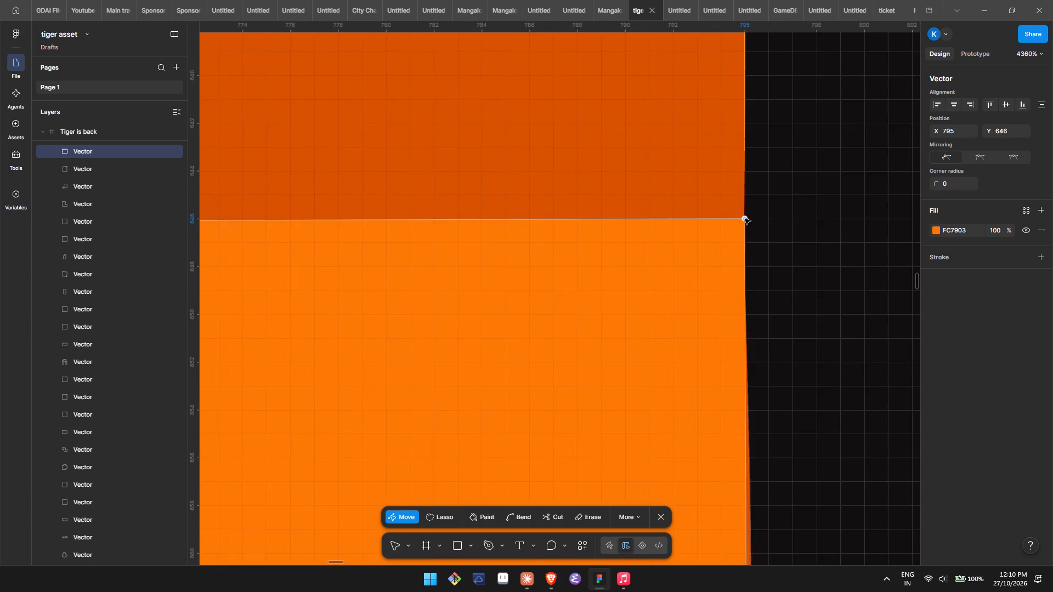
click(745, 219)
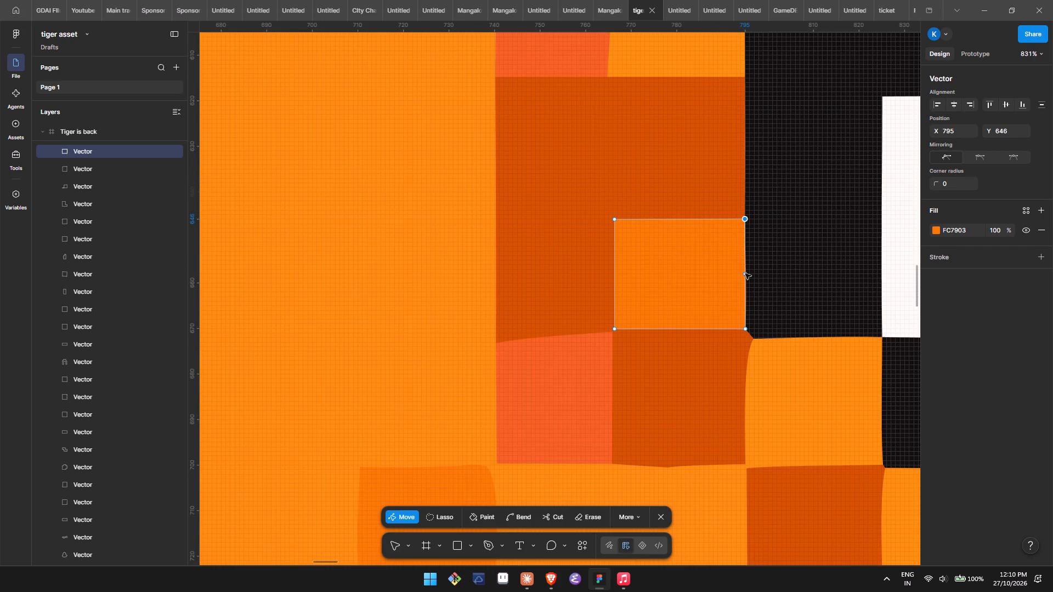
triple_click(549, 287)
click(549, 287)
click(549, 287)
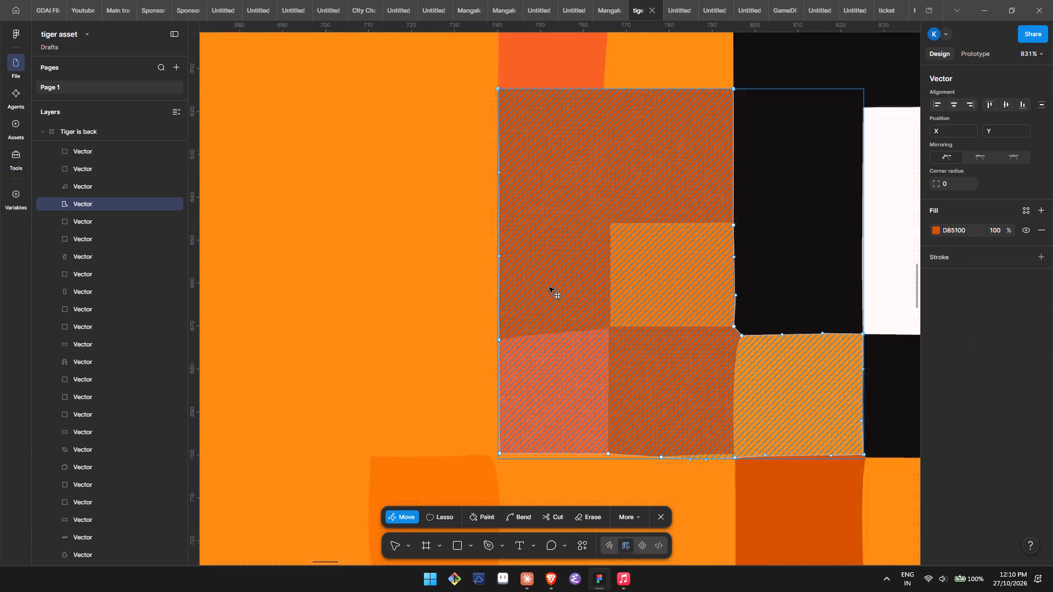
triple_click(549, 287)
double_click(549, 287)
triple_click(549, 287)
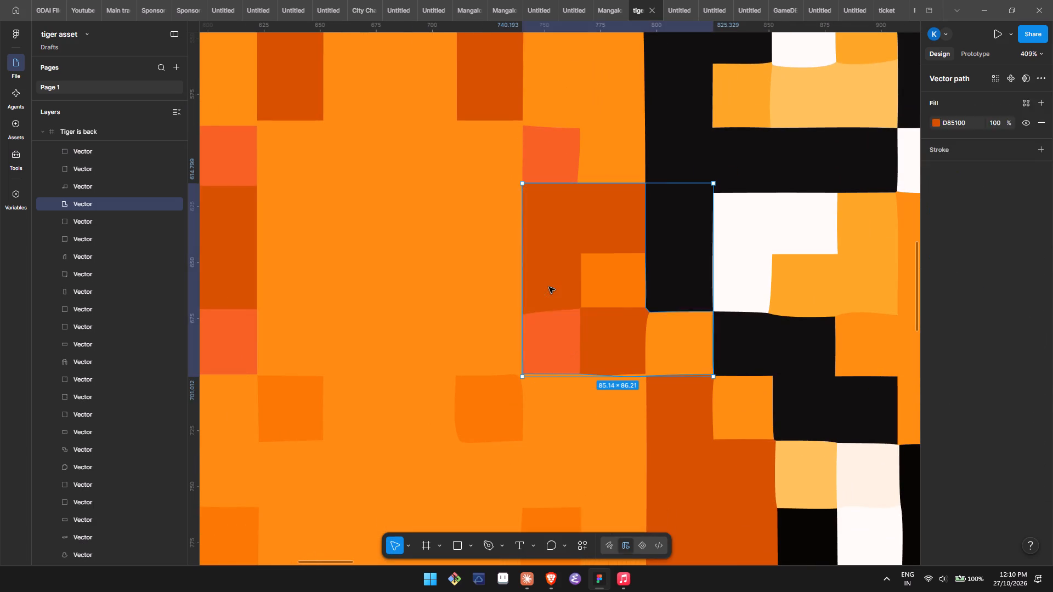
In the red-orange F76224 block, move the upper-right corner to X 766.5, Y 670 and collapse its top-edge curve handle.
triple_click(553, 343)
click(553, 343)
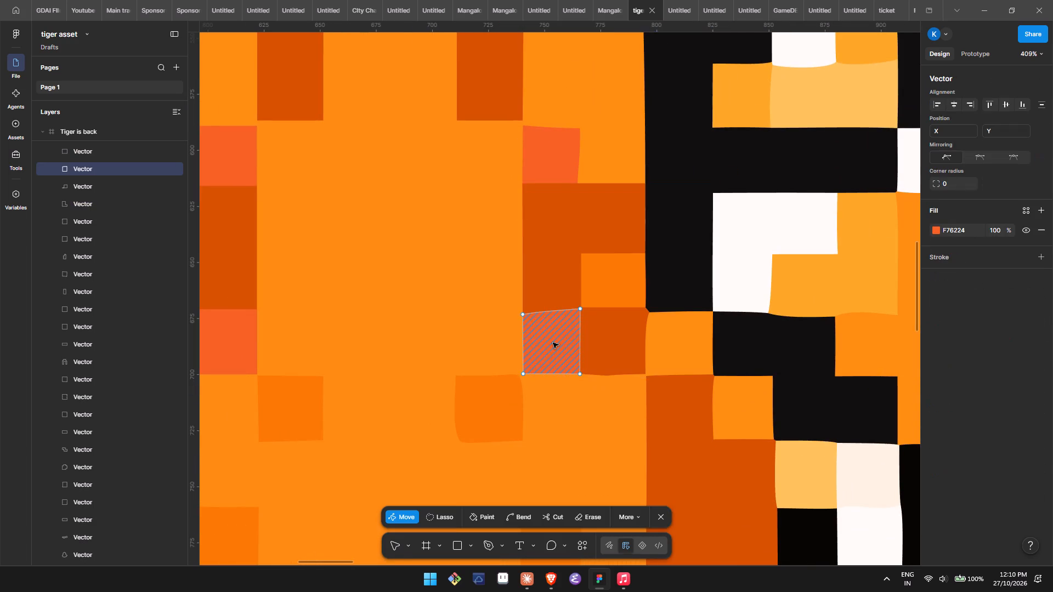
scroll(553, 343, right, 1)
scroll(553, 343, left, 1)
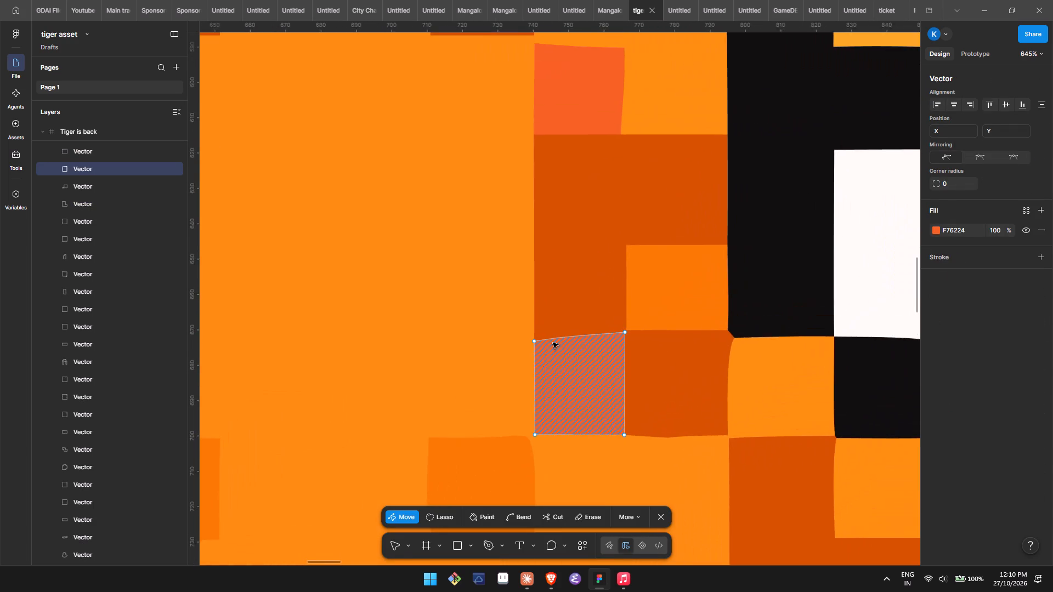
scroll(553, 343, left, 1)
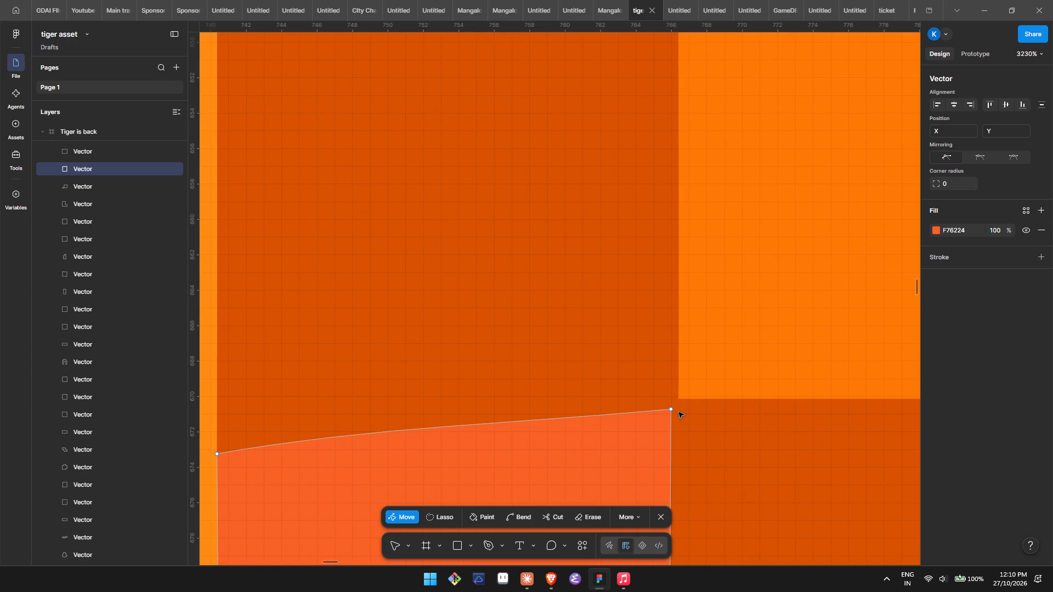
drag(672, 408, 676, 398)
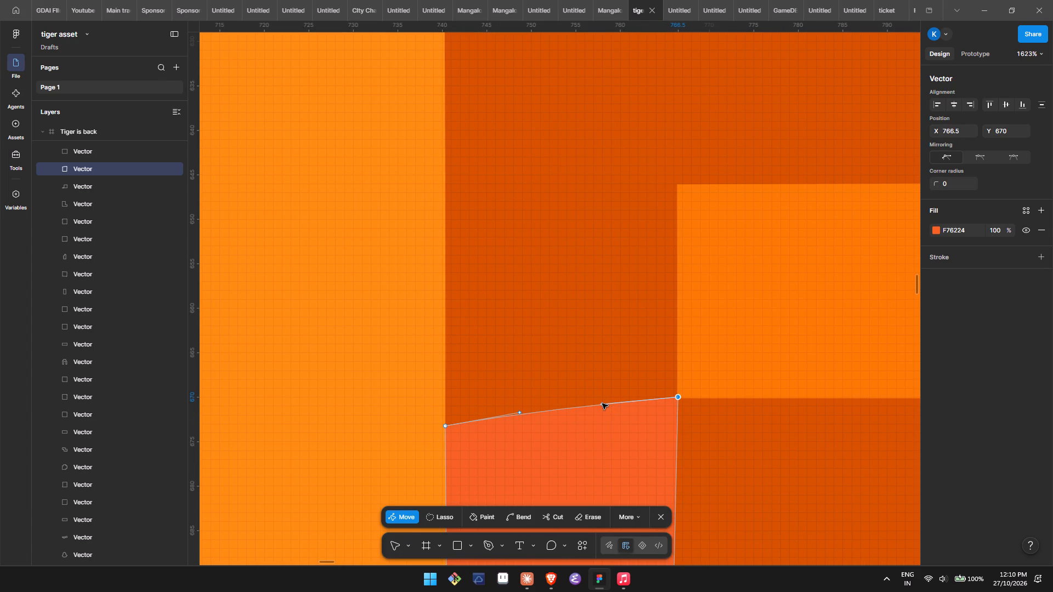
drag(602, 403, 677, 397)
click(677, 397)
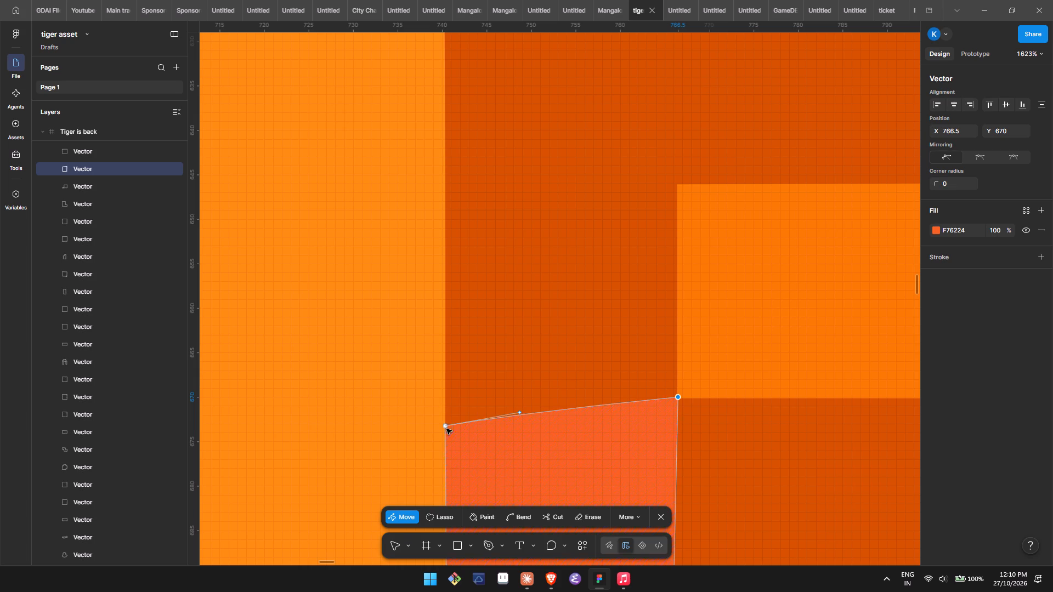
Level the F76224 block's top edge by moving its upper-left corner to X 740.5, Y 670 and collapsing that corner's handle.
drag(445, 425, 448, 400)
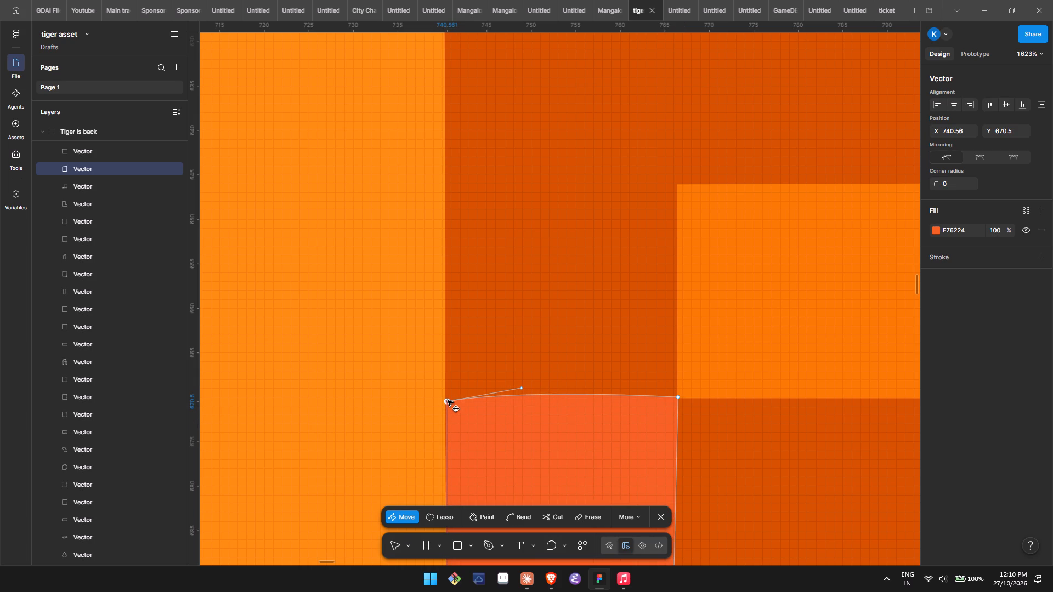
drag(448, 400, 447, 400)
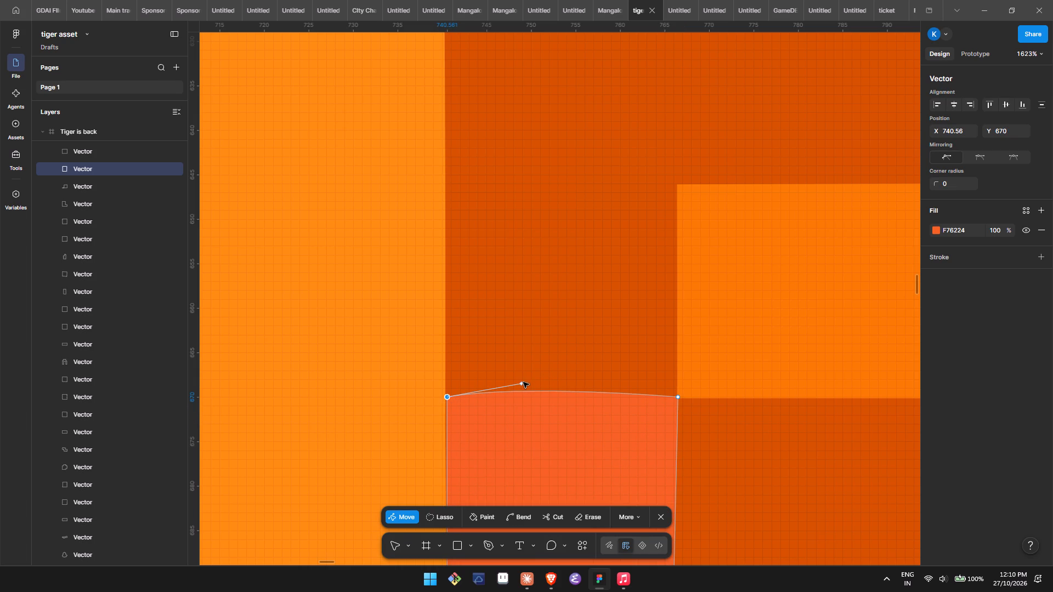
drag(523, 383, 449, 399)
click(449, 399)
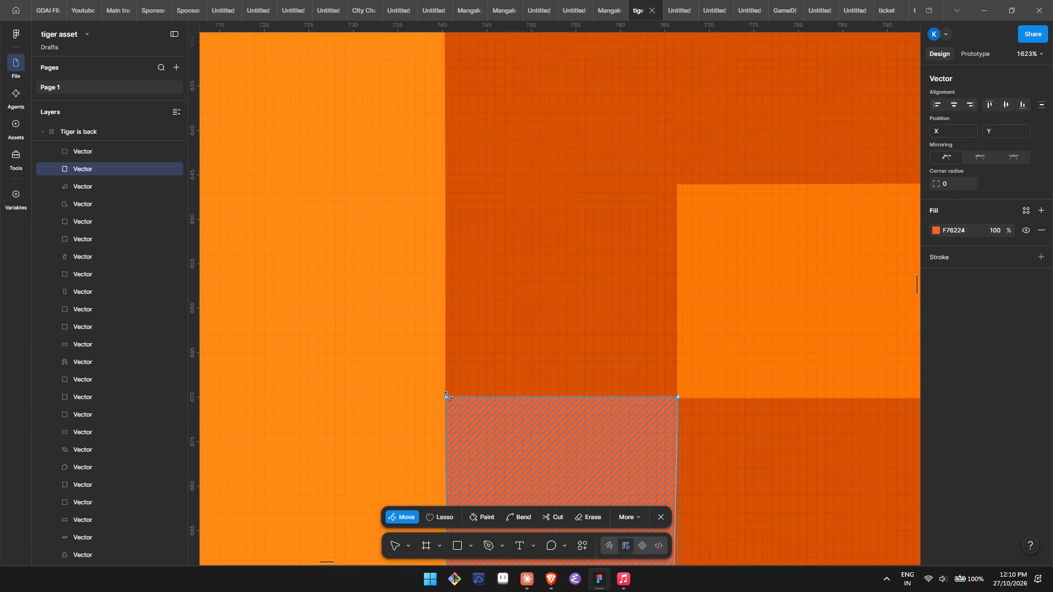
click(449, 395)
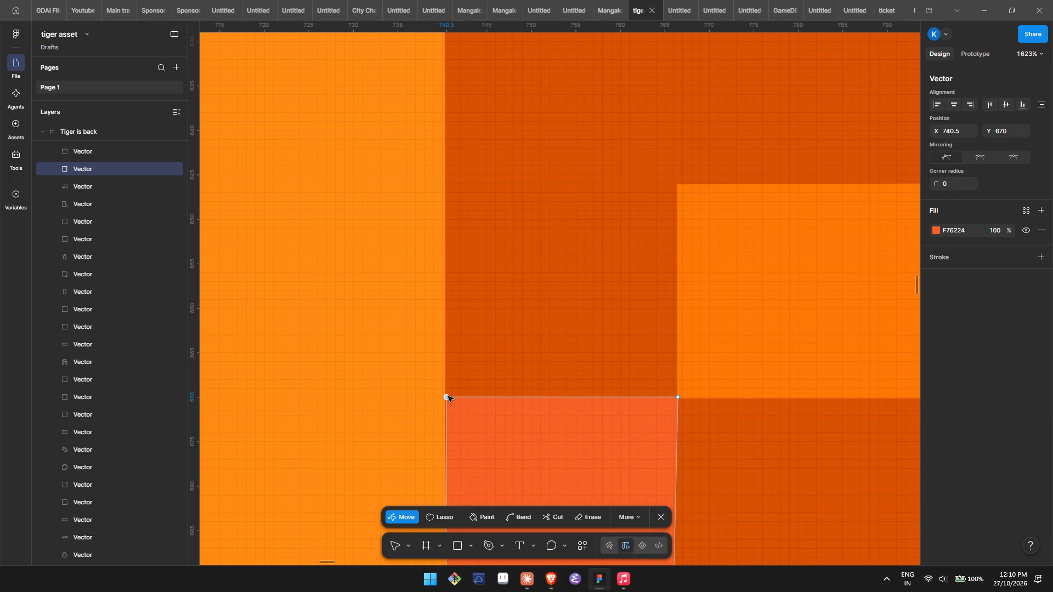
click(448, 396)
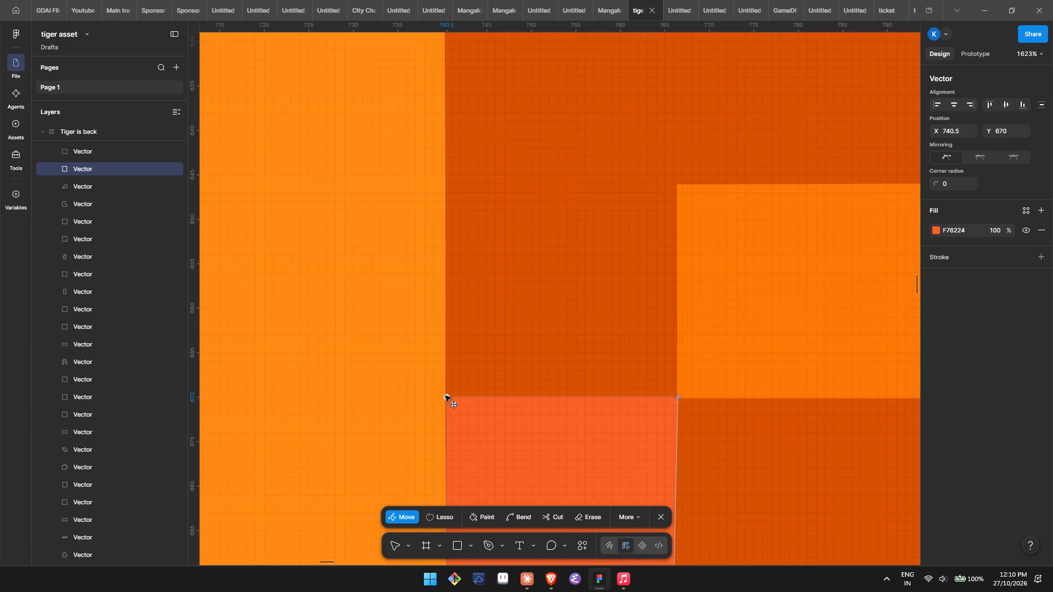
Square the F76224 block's lower corners at X 740.5, Y 699.8 and X 766.5, Y 699.8.
scroll(446, 396, down, 1)
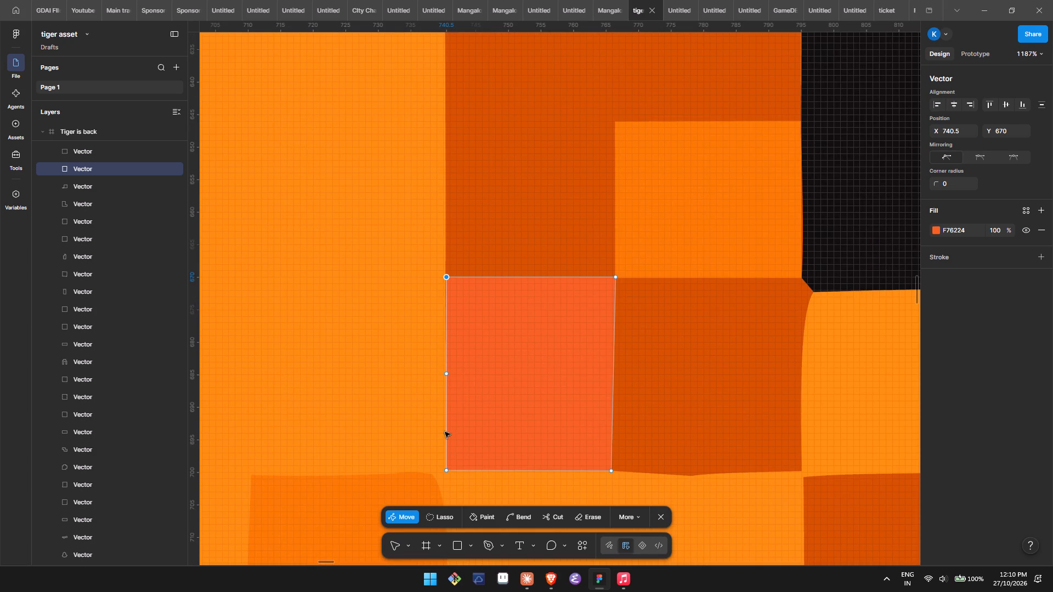
click(444, 470)
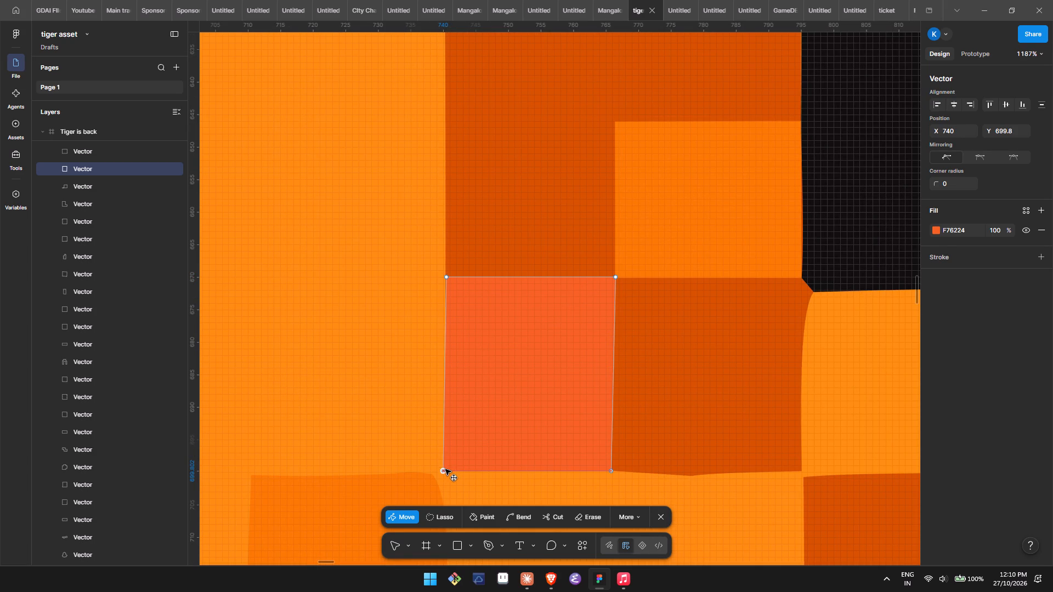
click(613, 471)
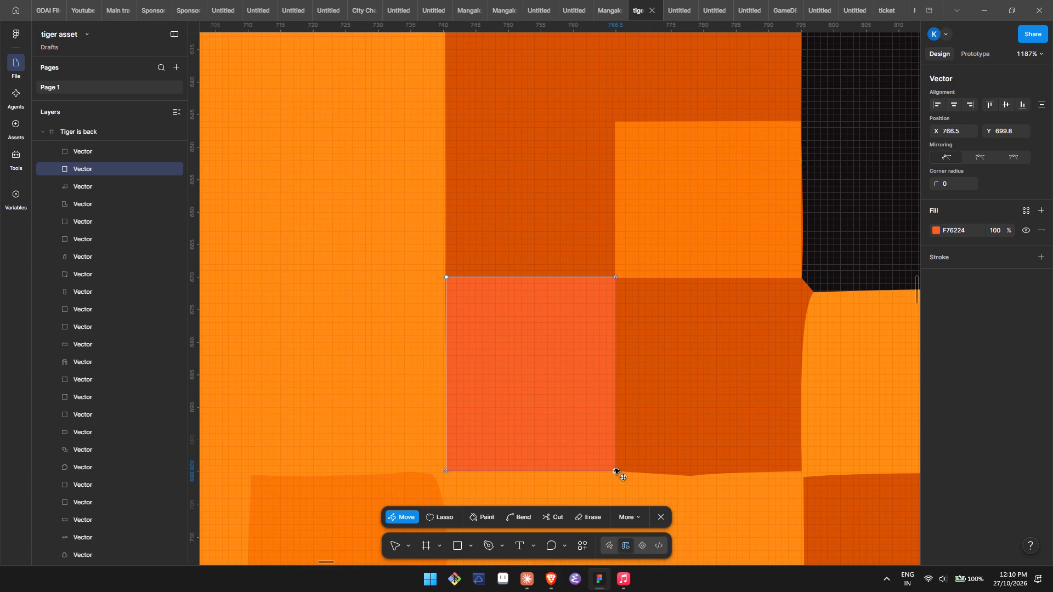
click(608, 239)
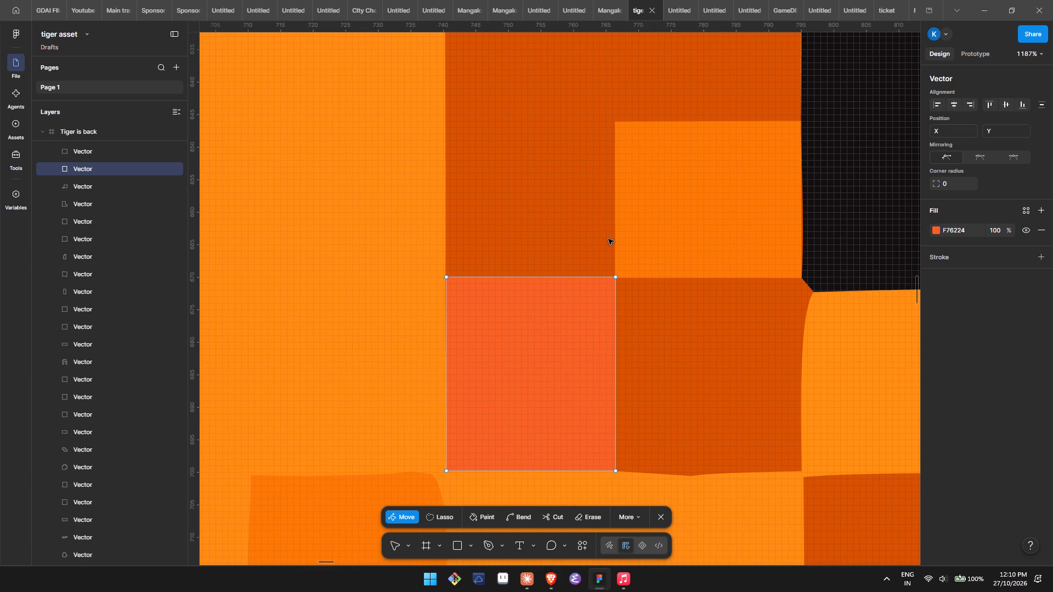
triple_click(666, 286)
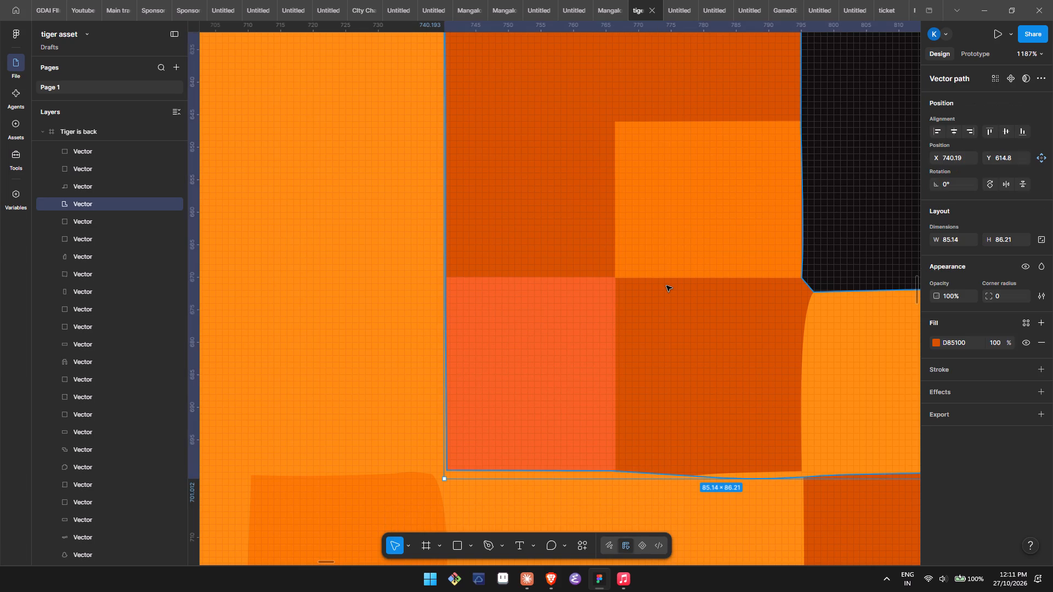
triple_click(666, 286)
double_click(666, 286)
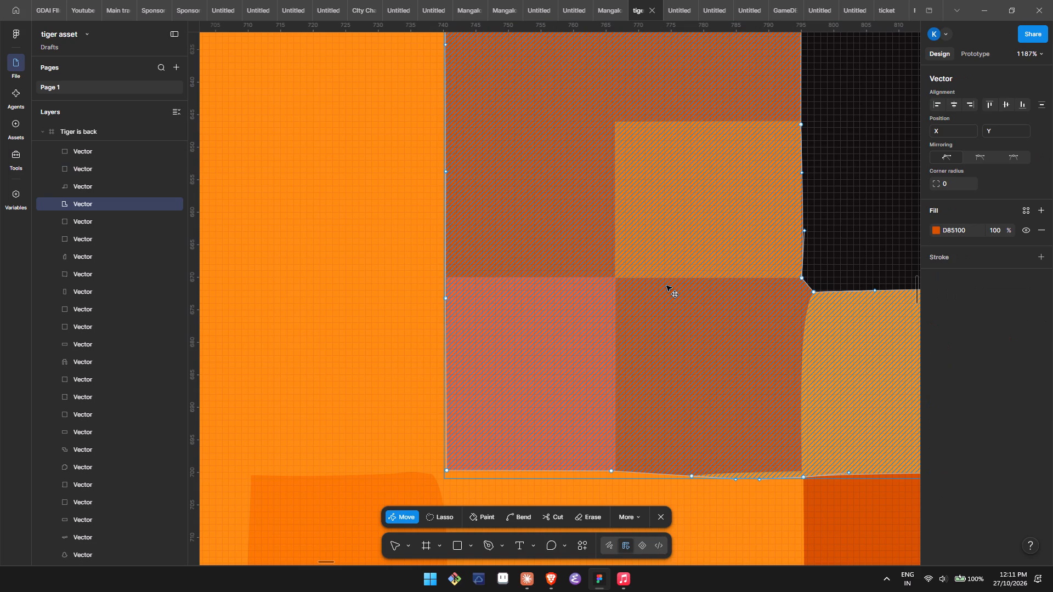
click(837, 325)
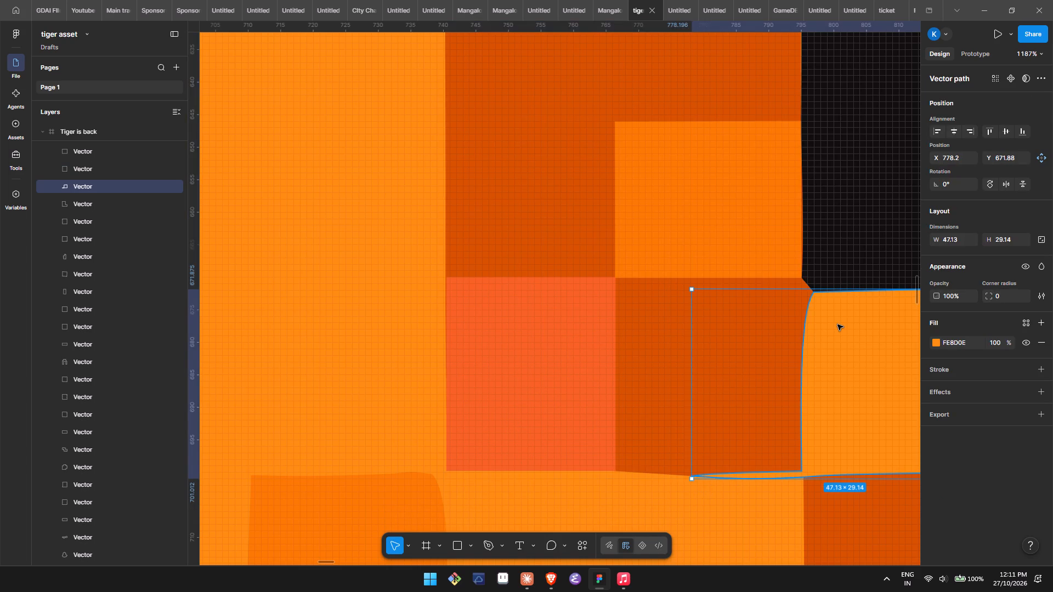
In the black 110E0E shape, merge the two points of the slanted lower-left corner and place the merged corner at X 795.09, Y 672.2.
scroll(837, 325, left, 2)
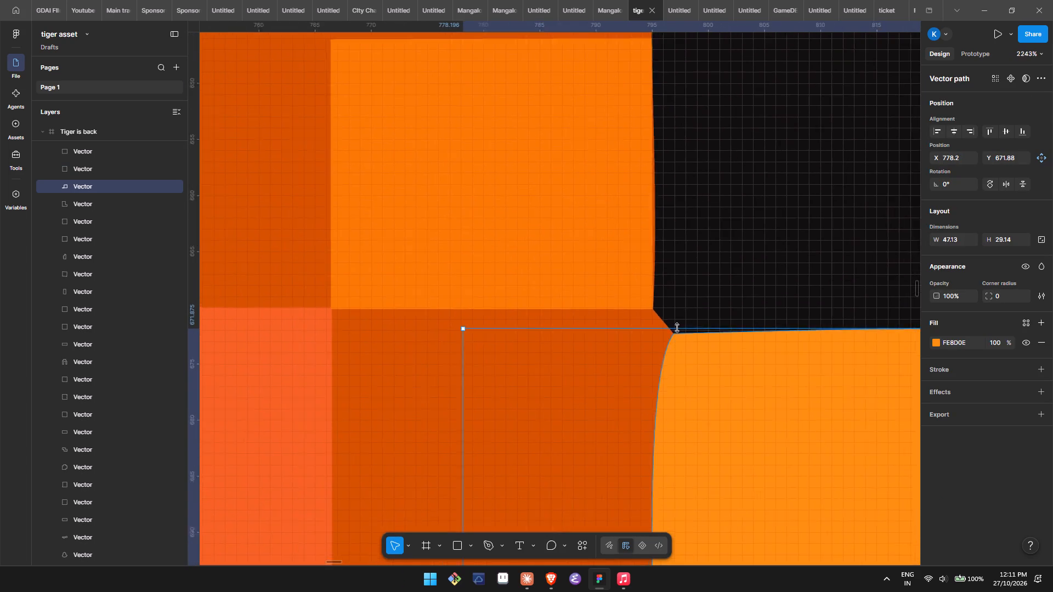
scroll(677, 328, up, 1)
triple_click(677, 328)
click(677, 328)
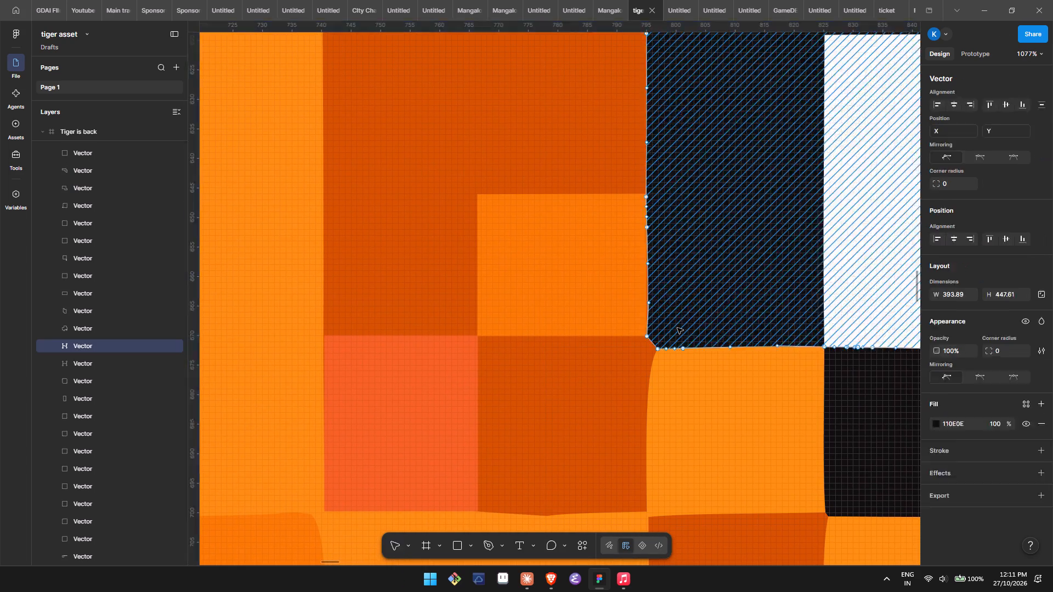
double_click(677, 328)
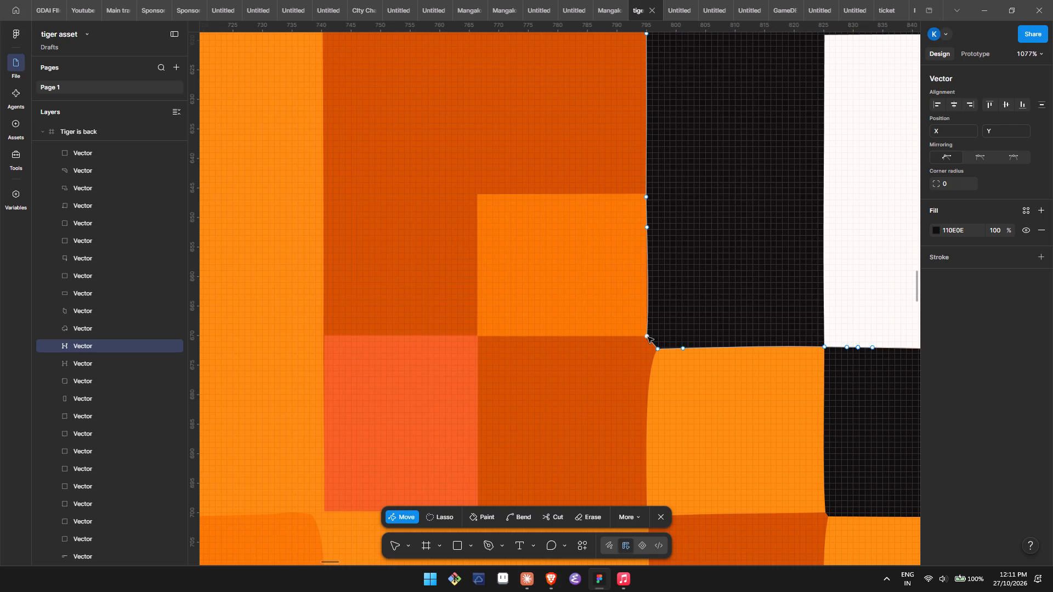
click(647, 337)
drag(647, 337, 655, 345)
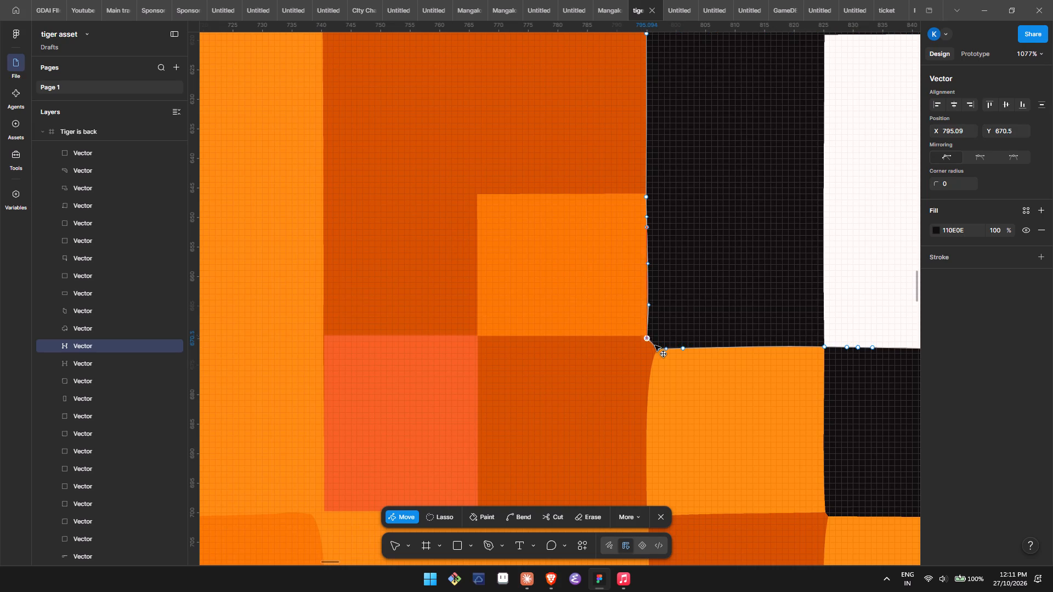
drag(655, 345, 659, 350)
drag(659, 350, 657, 350)
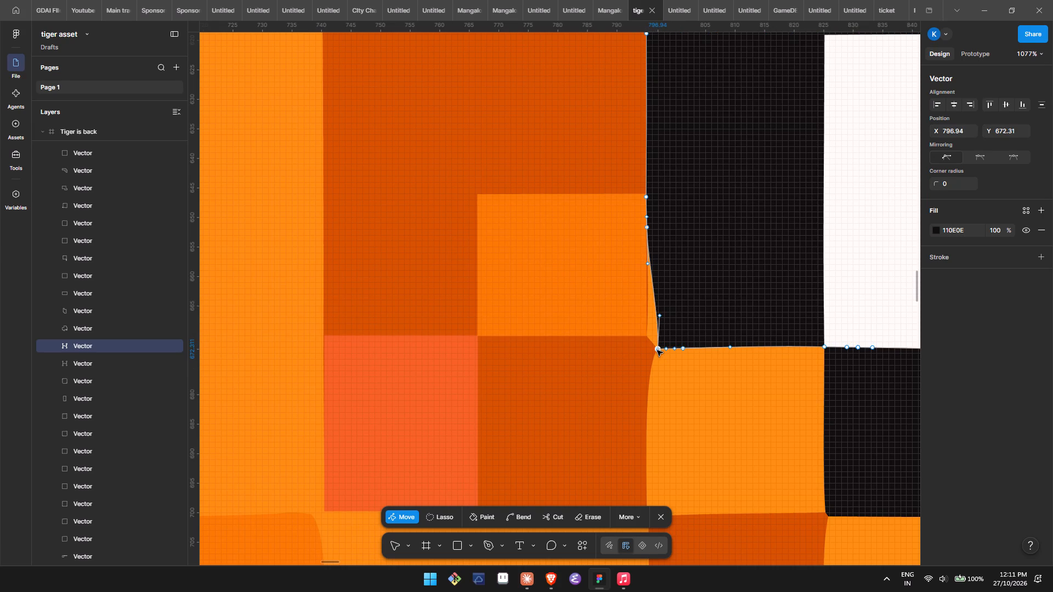
drag(657, 350, 648, 350)
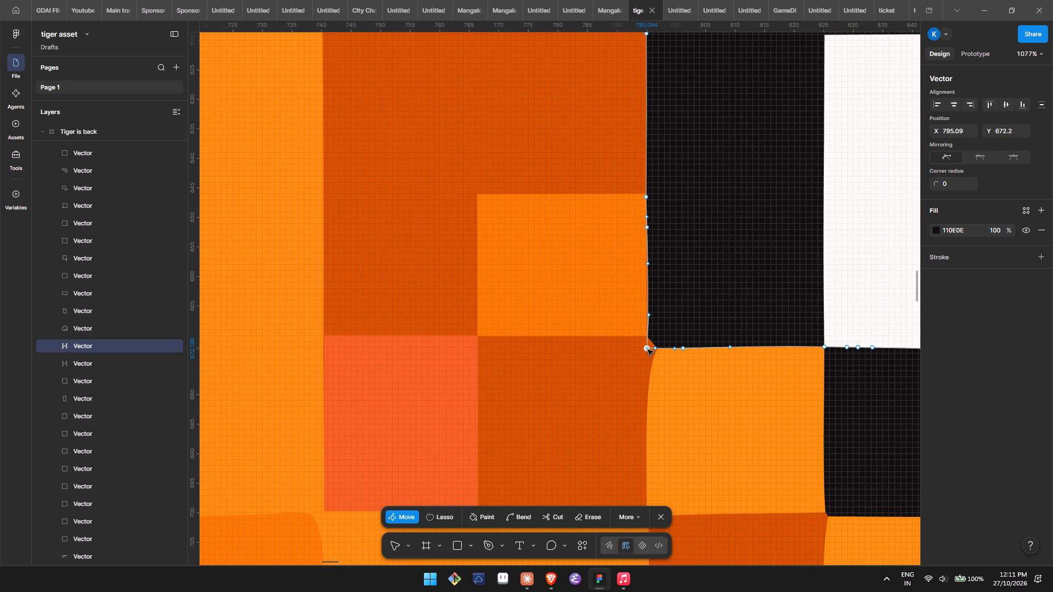
Collapse the vertical and horizontal curve handles of the 110E0E shape's lower-left corner into the point at X 795.09, Y 672.2.
drag(649, 316, 646, 345)
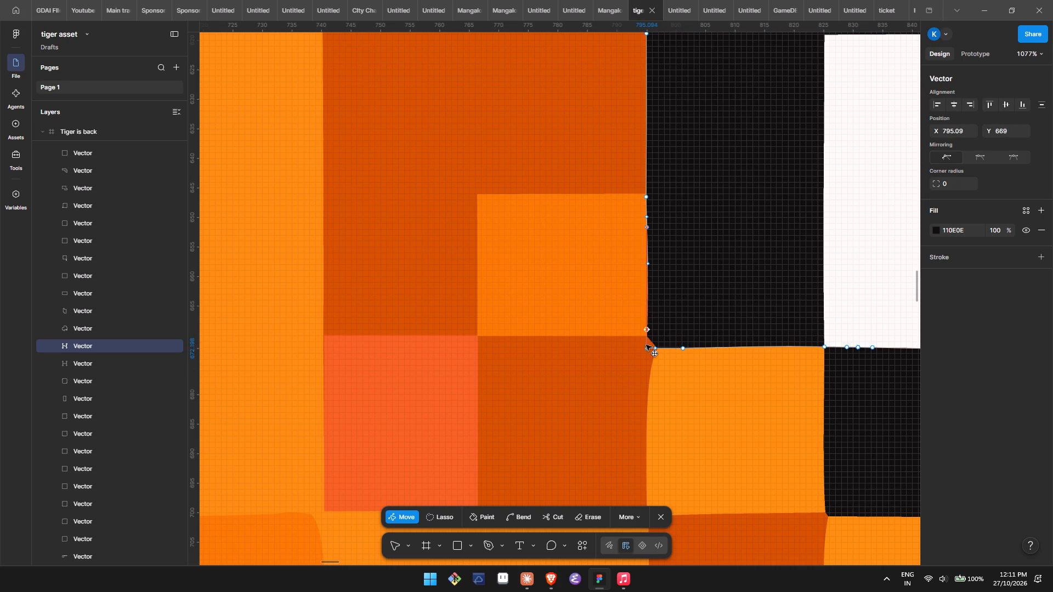
drag(646, 345, 644, 348)
click(644, 348)
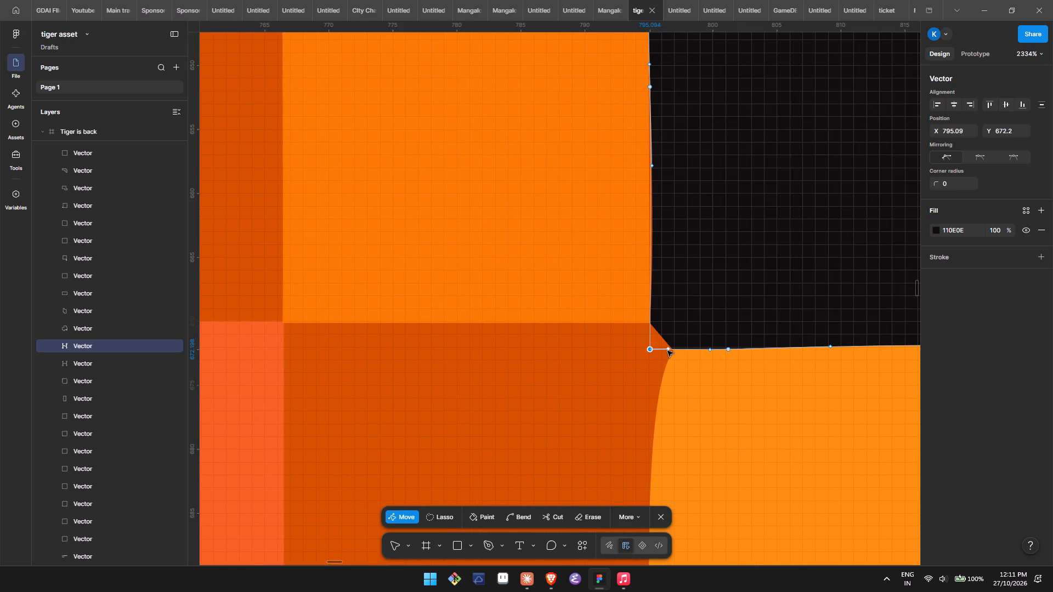
click(668, 351)
drag(668, 351, 651, 352)
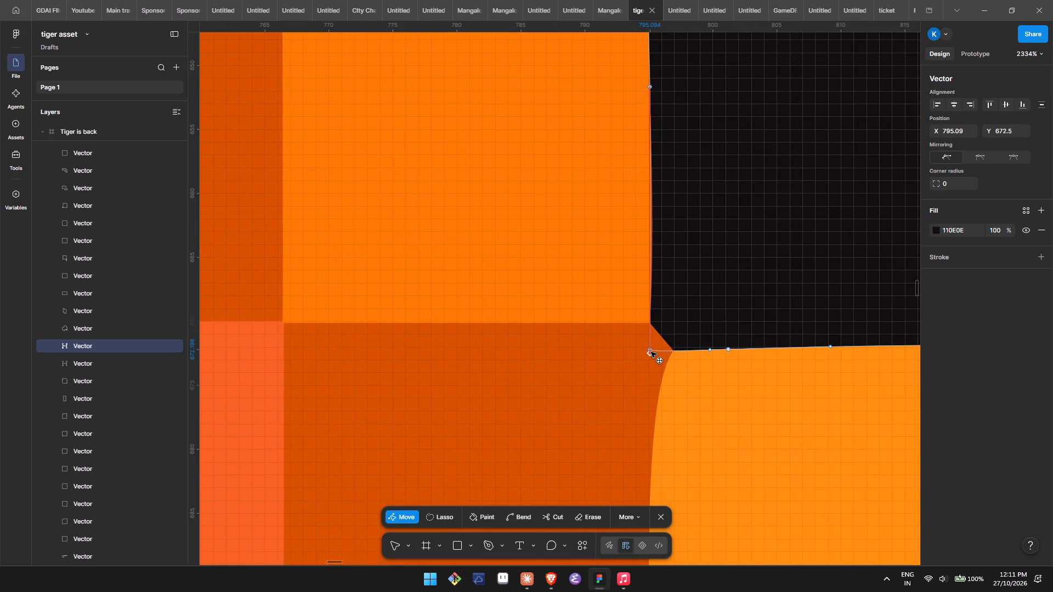
drag(651, 352, 649, 350)
click(649, 350)
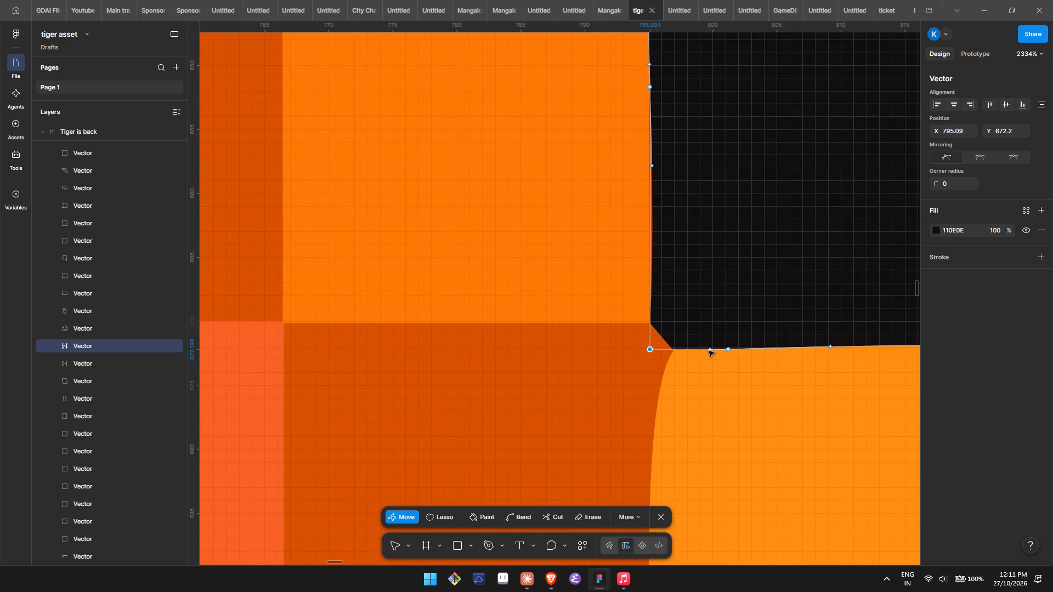
Merge the adjacent bottom-edge point of the 110E0E shape into its lower-left corner and collapse the remaining bottom-edge handle there.
drag(709, 351, 729, 351)
drag(729, 351, 650, 351)
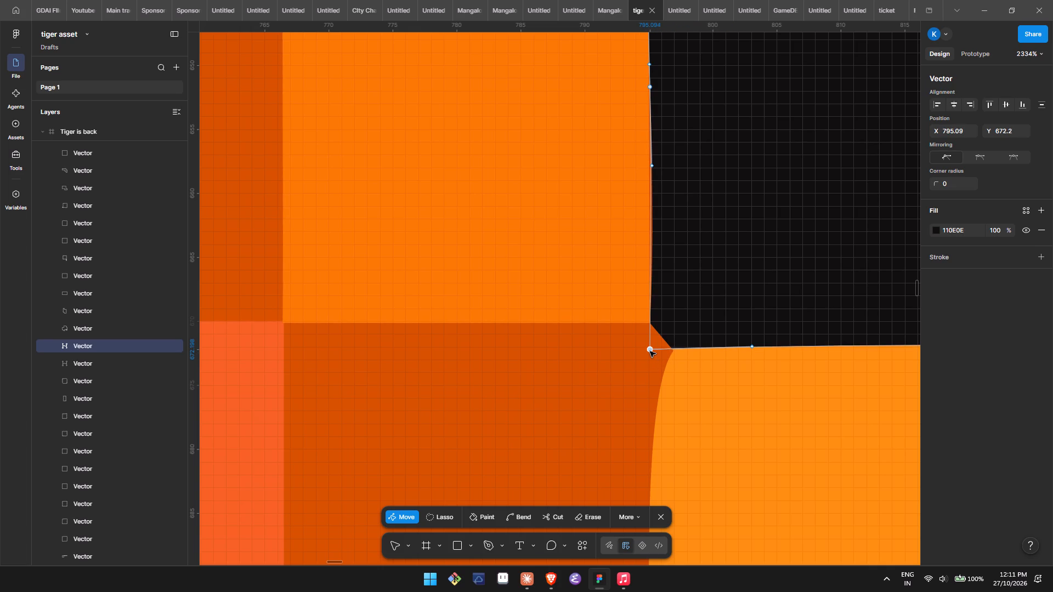
click(650, 351)
drag(751, 348, 650, 348)
click(650, 348)
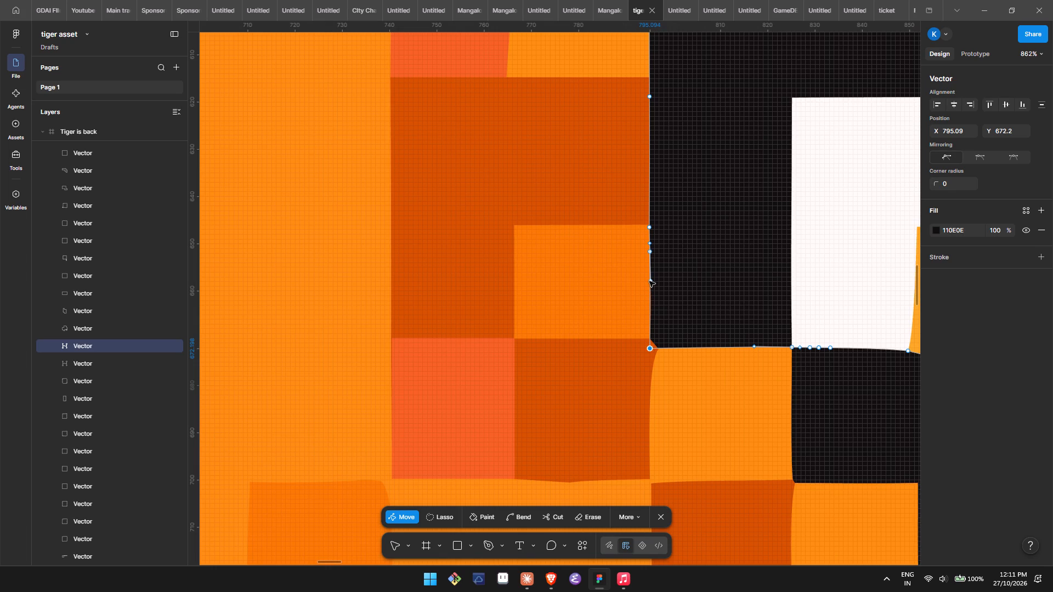
Merge the 110E0E shape's two left-edge points near Y 646.55 into the corner at X 795.09, Y 672.2, collapsing their curve handles.
drag(649, 281, 649, 253)
drag(649, 253, 649, 227)
drag(649, 227, 648, 231)
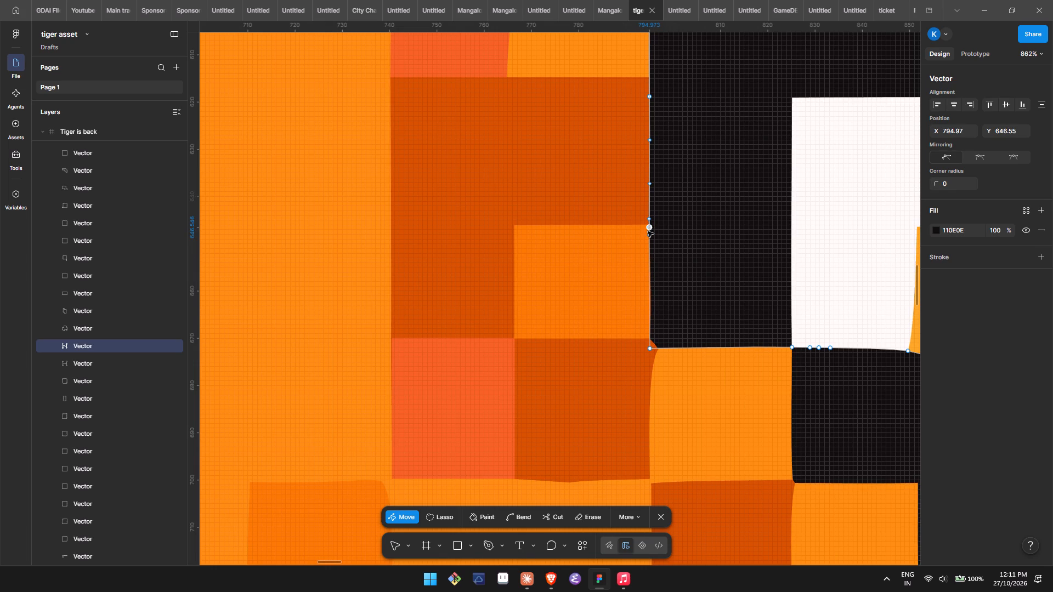
drag(648, 231, 648, 348)
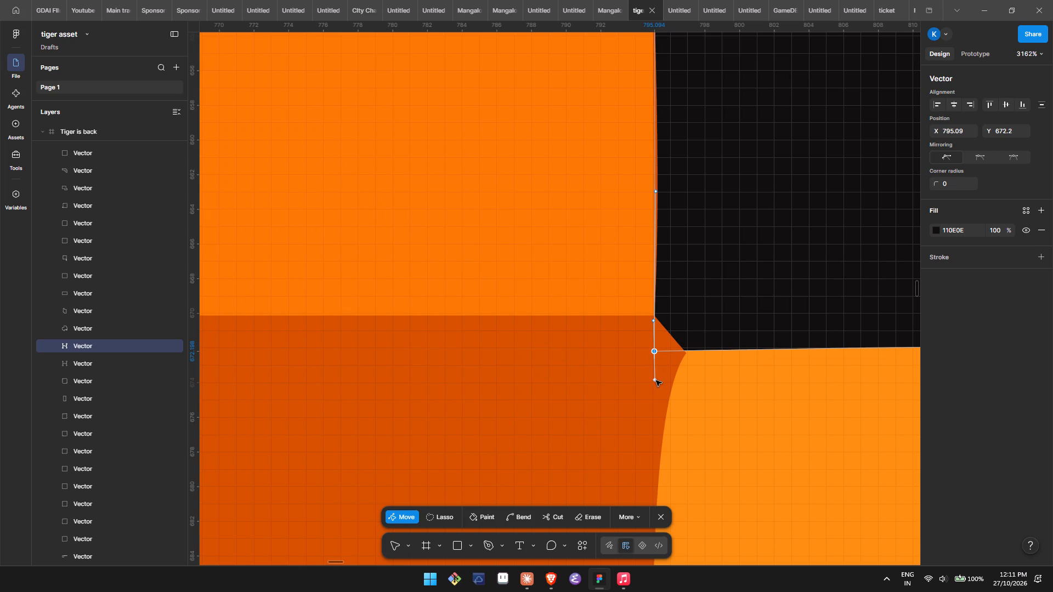
drag(656, 380, 654, 353)
click(654, 353)
drag(655, 192, 653, 349)
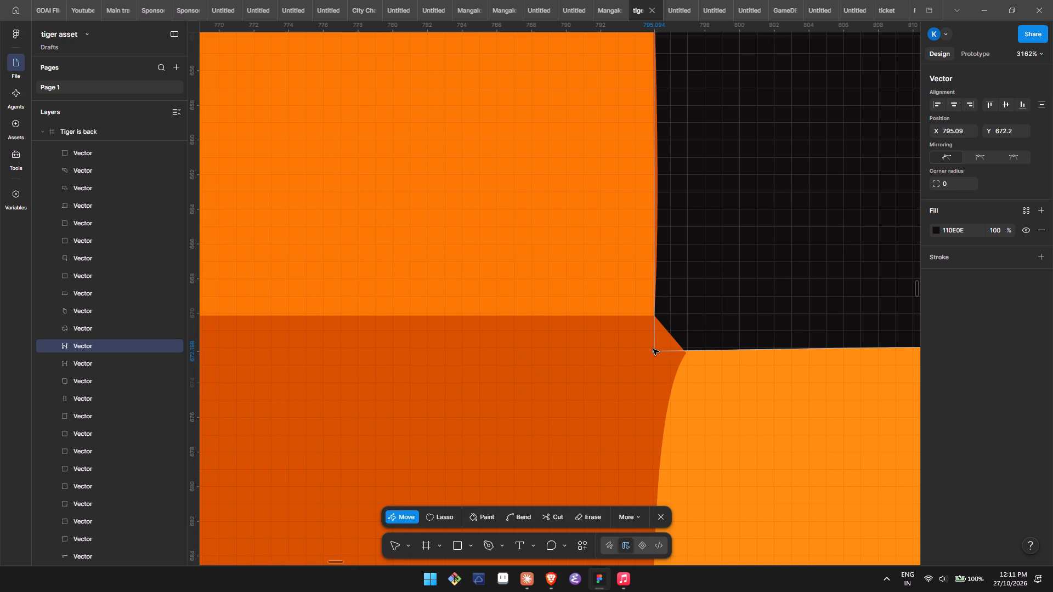
click(653, 349)
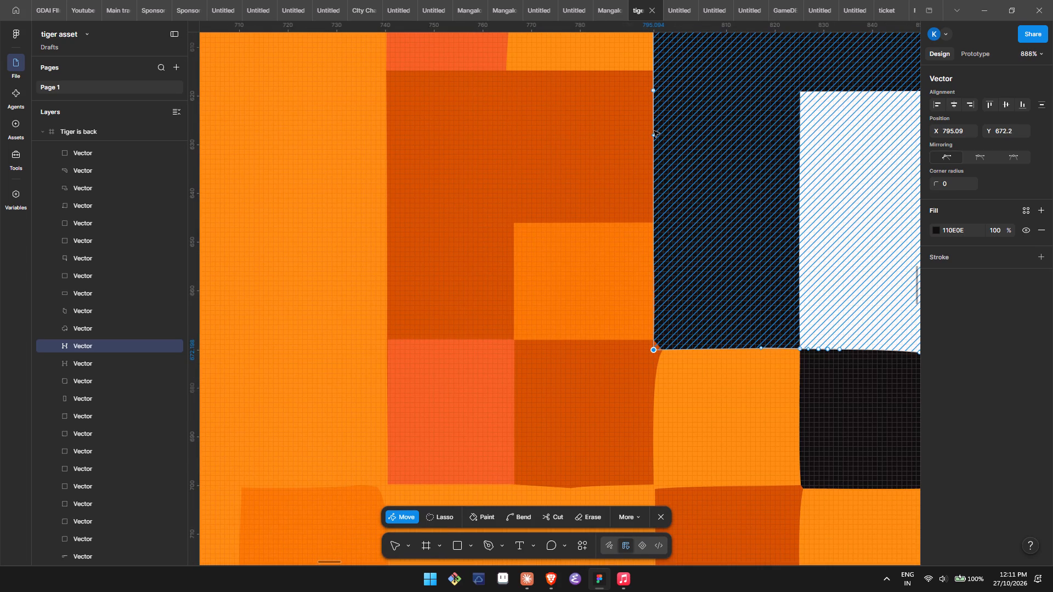
Collapse the handle of the 110E0E shape's next left-edge point above and merge that point into the corner at X 795.09, Y 672.2.
drag(655, 134, 655, 95)
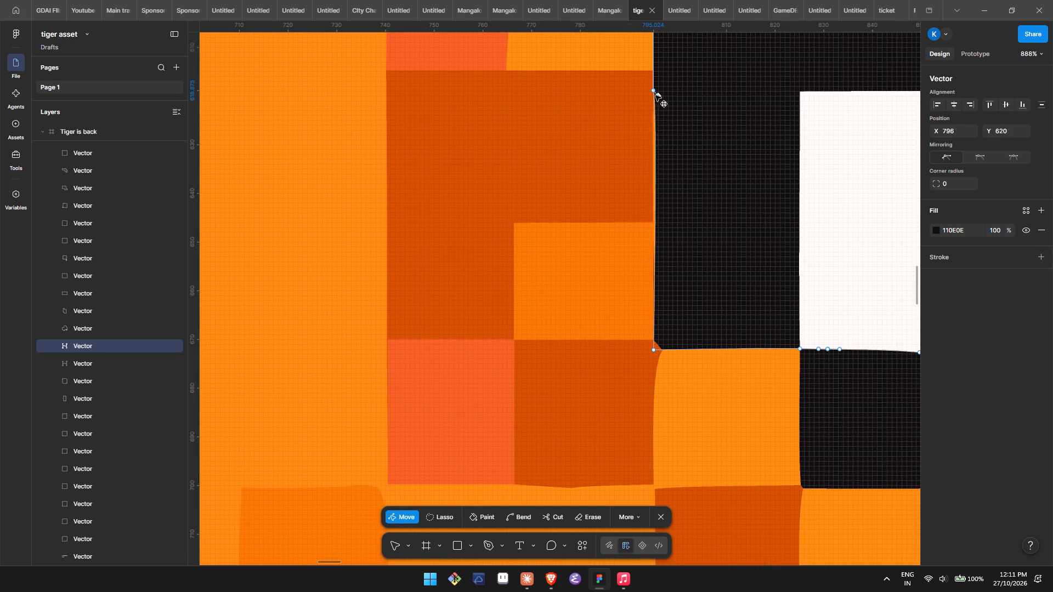
drag(655, 95, 653, 91)
drag(653, 91, 653, 356)
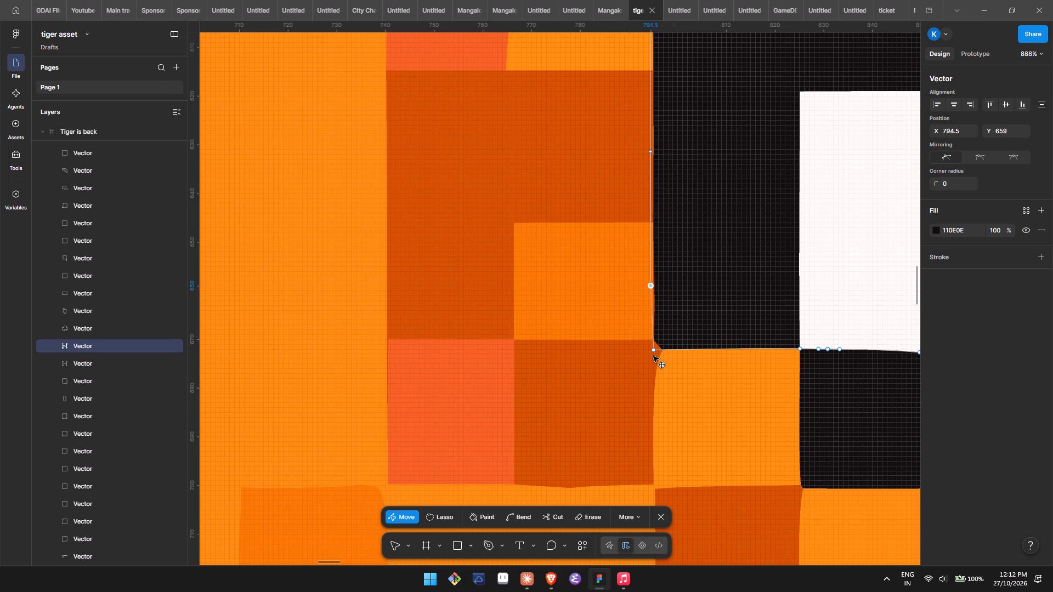
drag(653, 356, 655, 349)
click(655, 349)
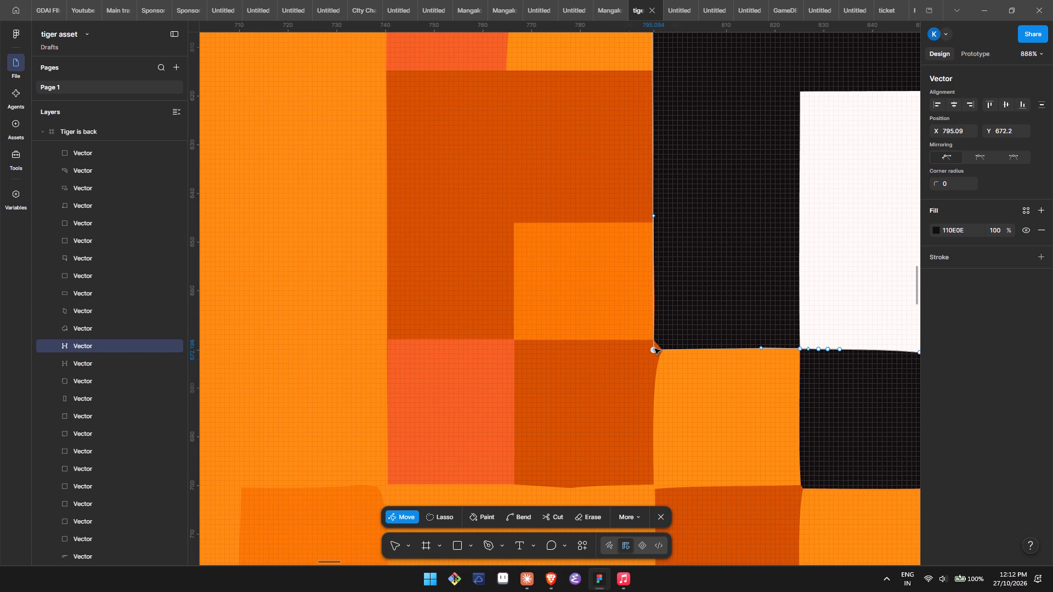
click(655, 349)
triple_click(678, 338)
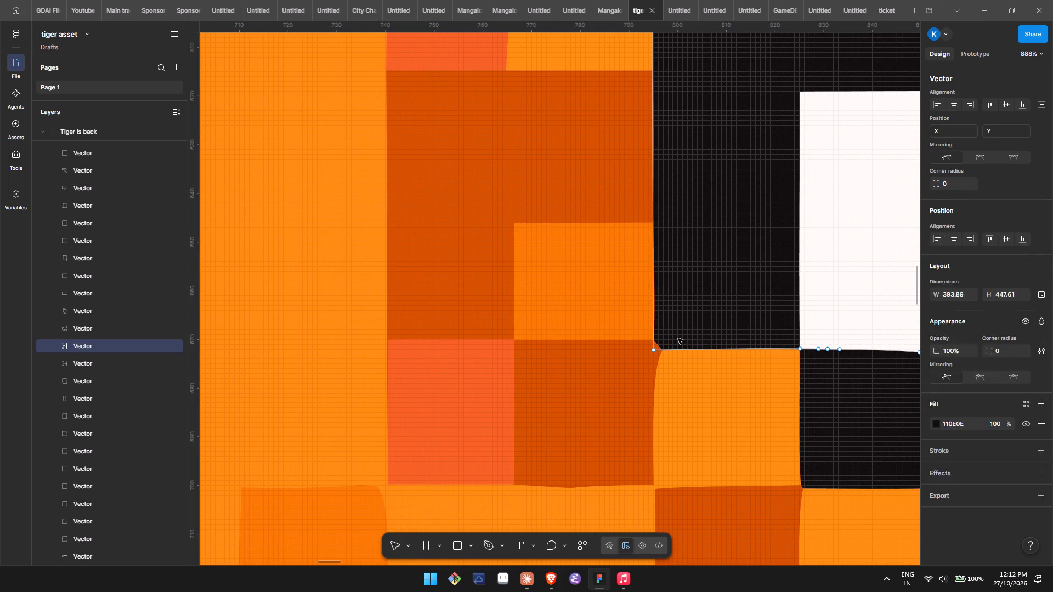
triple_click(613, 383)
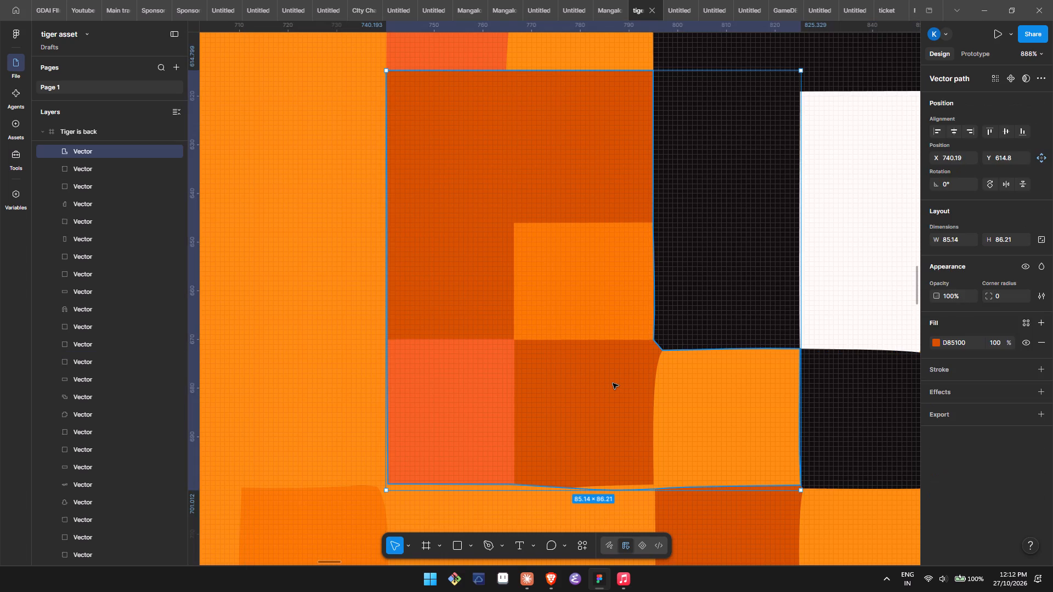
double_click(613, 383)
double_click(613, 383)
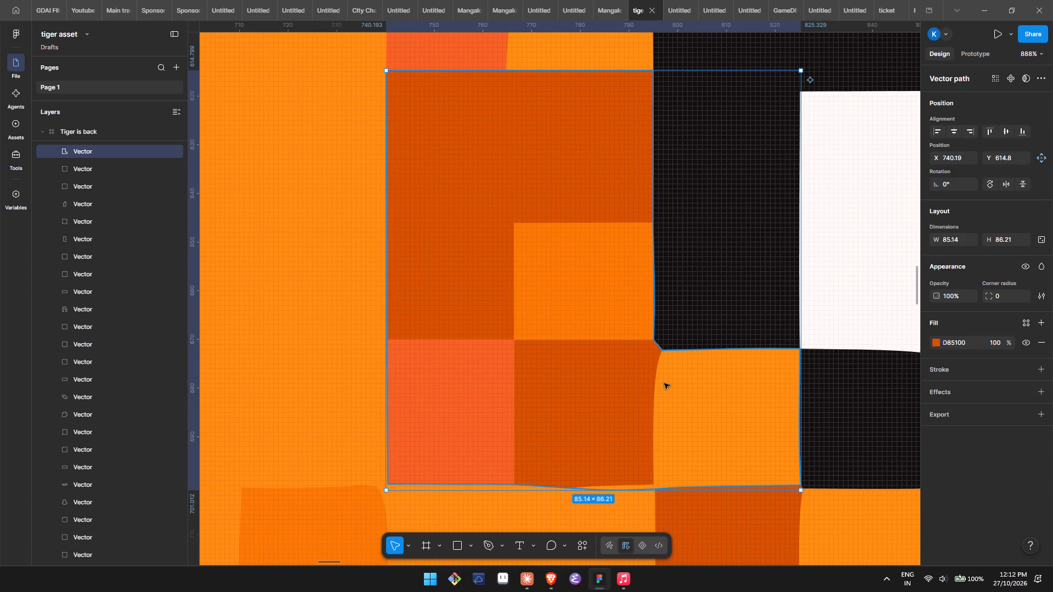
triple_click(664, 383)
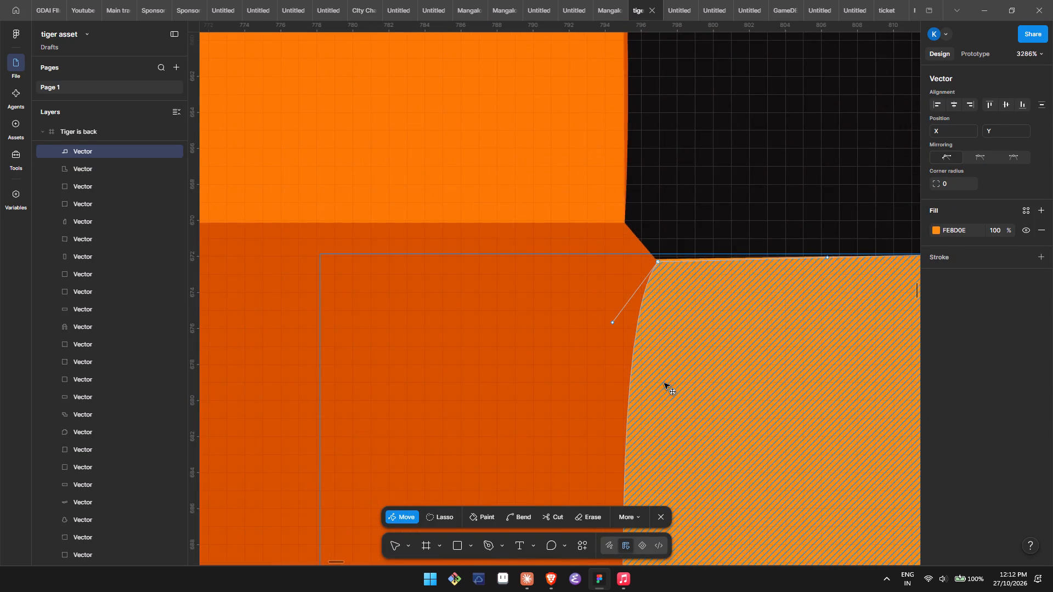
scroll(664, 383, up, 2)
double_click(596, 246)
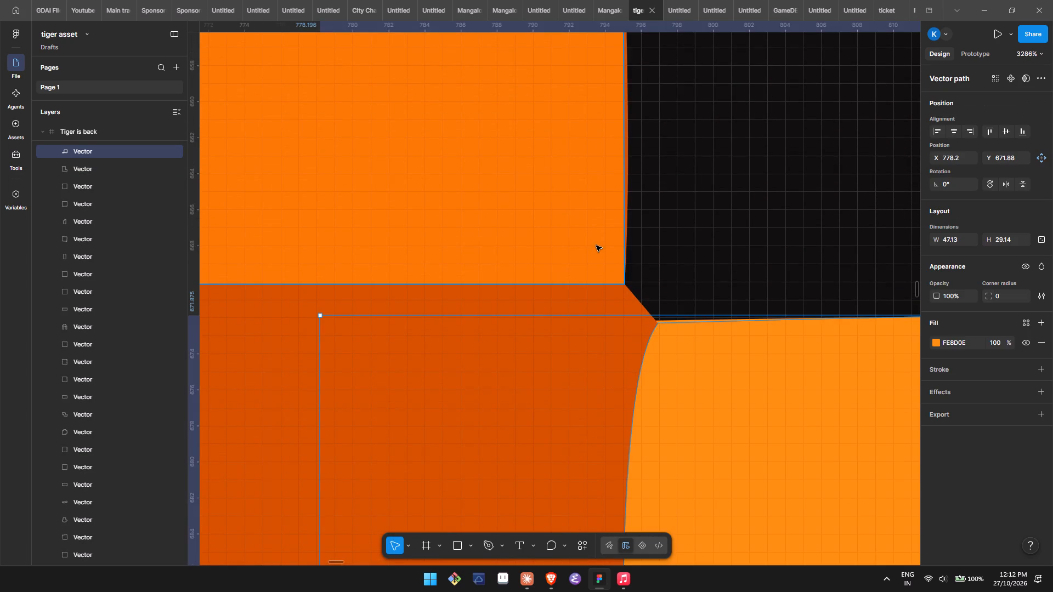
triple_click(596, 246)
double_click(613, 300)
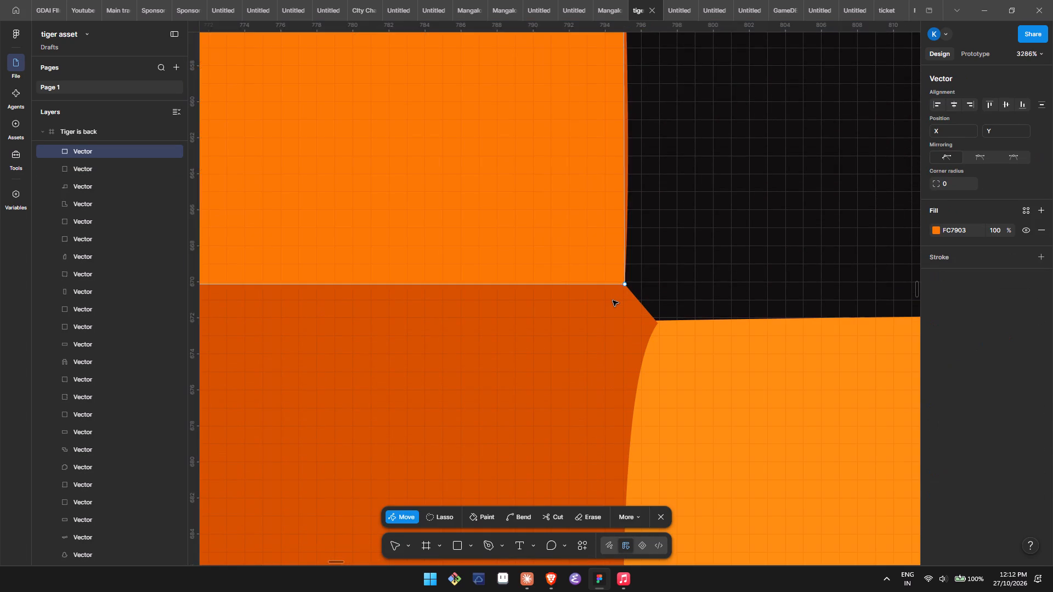
Move the light-orange FE8D0E block's upper-left corner to about X 796.5, Y 672 to meet the black shape's bottom edge.
double_click(654, 368)
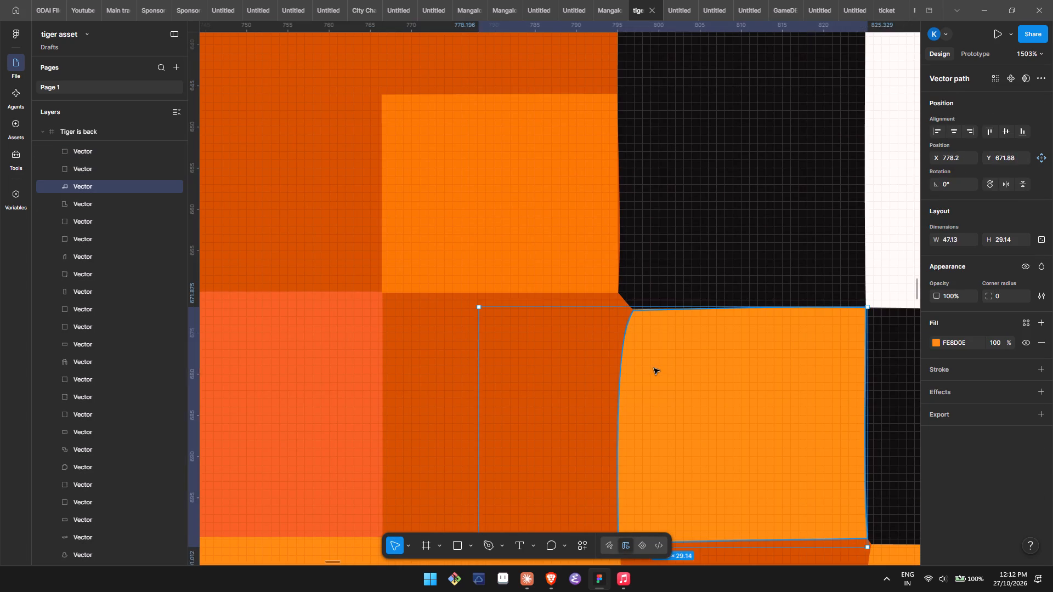
click(631, 311)
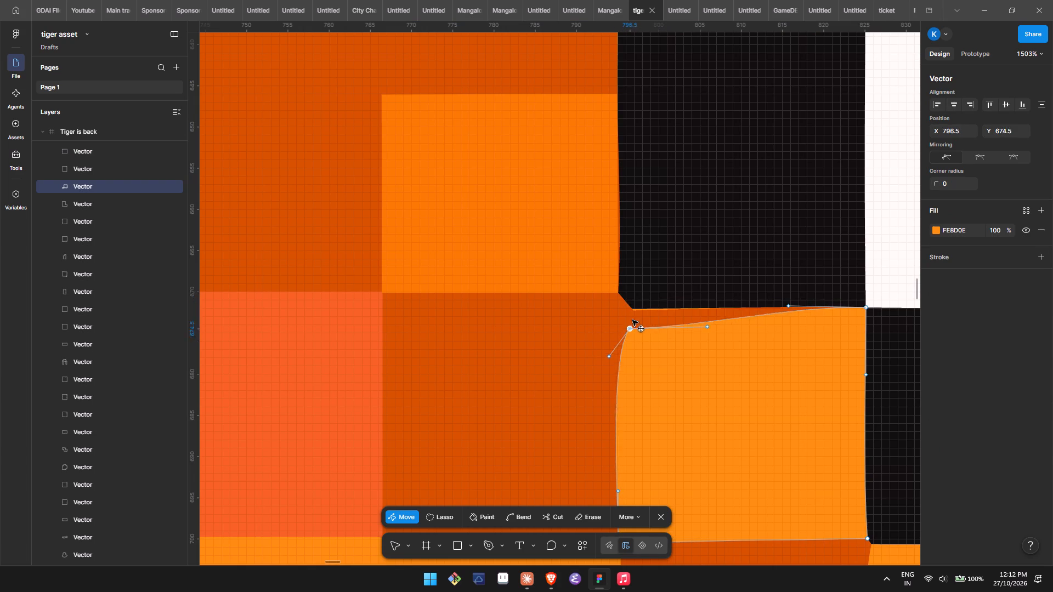
click(615, 304)
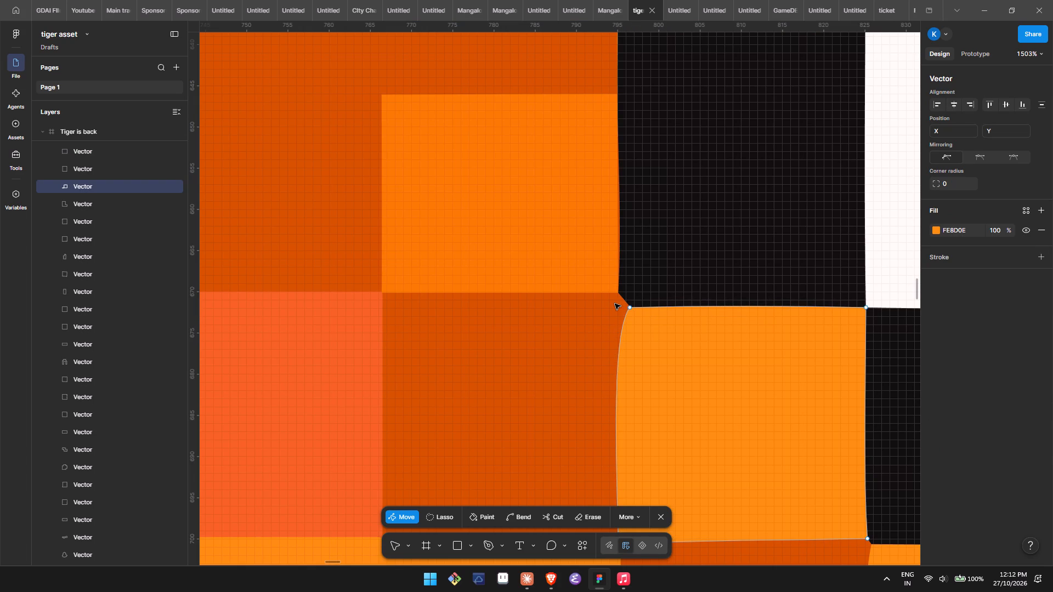
Open the dark-orange D85100 shape below the FC7903 block for point editing.
triple_click(591, 280)
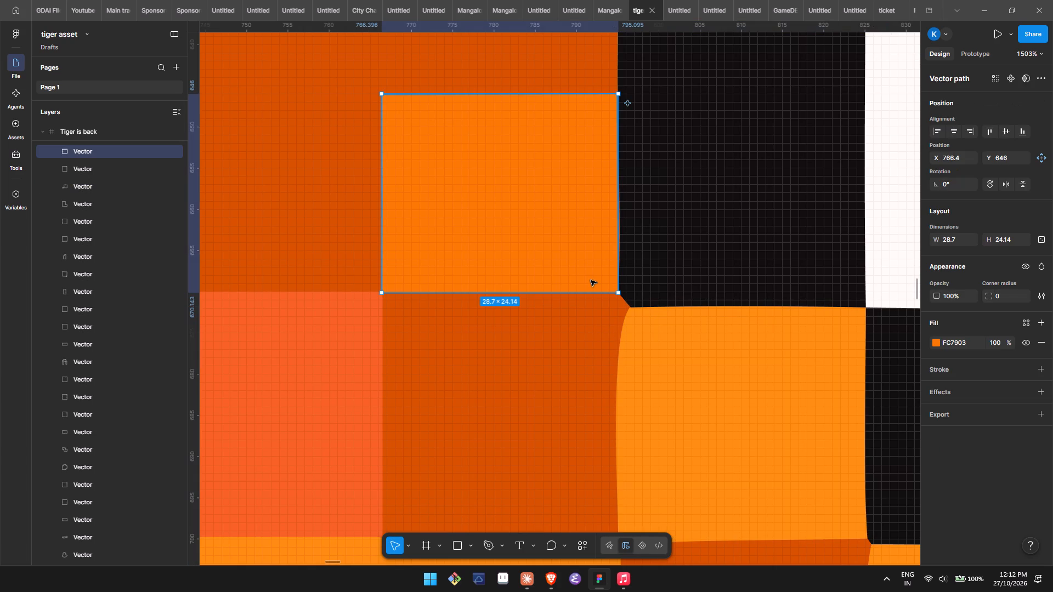
double_click(591, 280)
triple_click(505, 342)
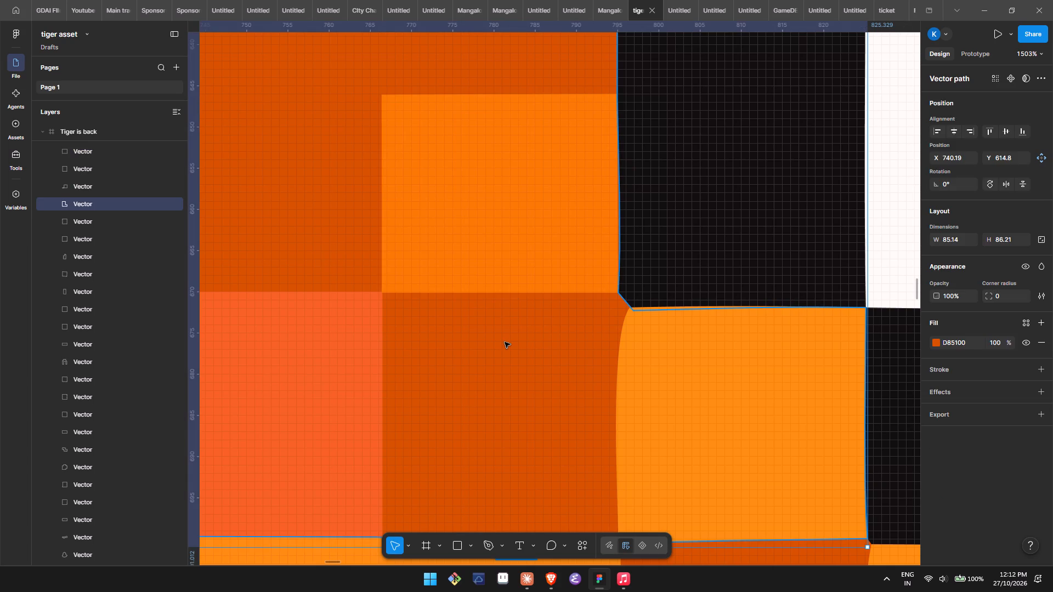
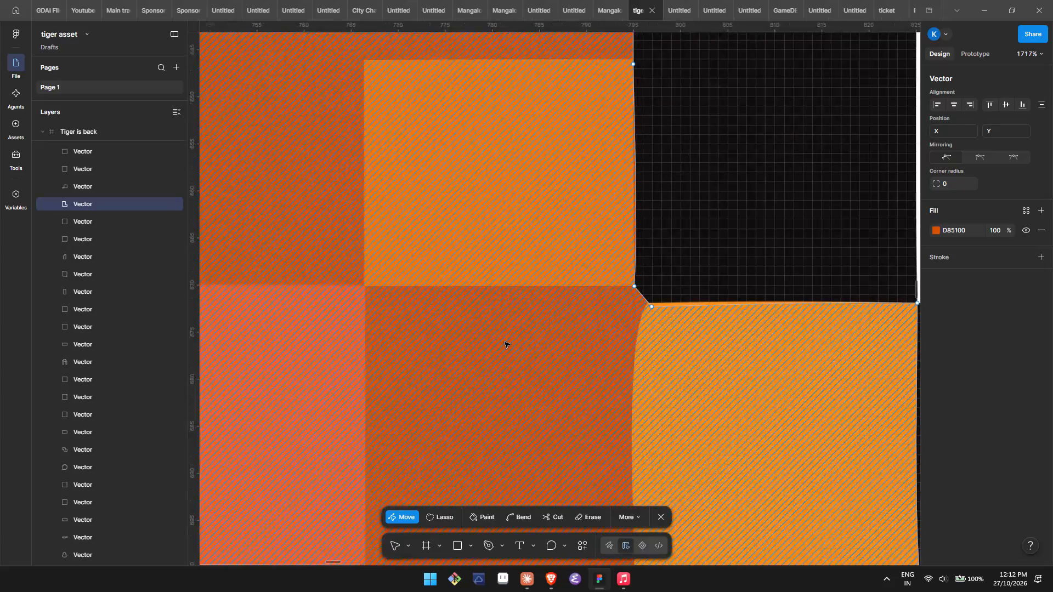
Move the D85100 shape's inner corner below the FC7903 block to X 795, Y 672 and merge the adjacent diagonal point into it.
drag(750, 240, 739, 256)
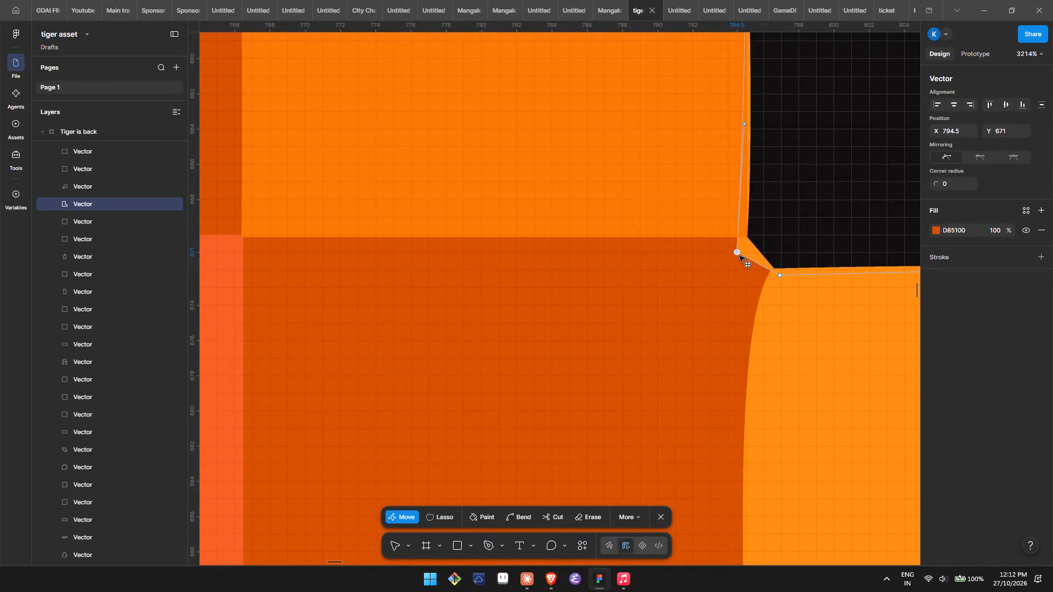
drag(739, 256, 754, 264)
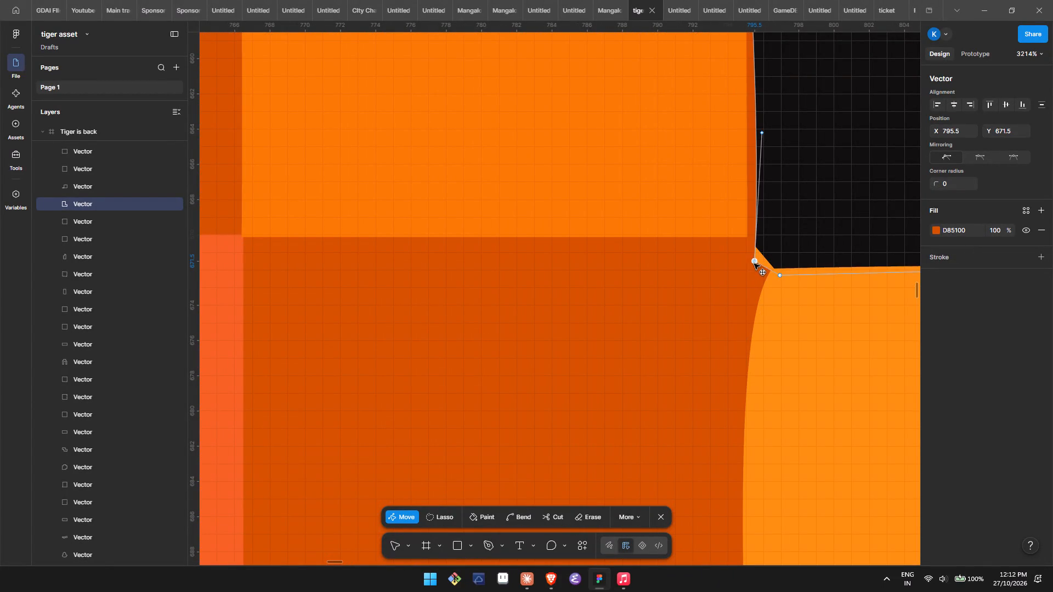
drag(754, 264, 748, 270)
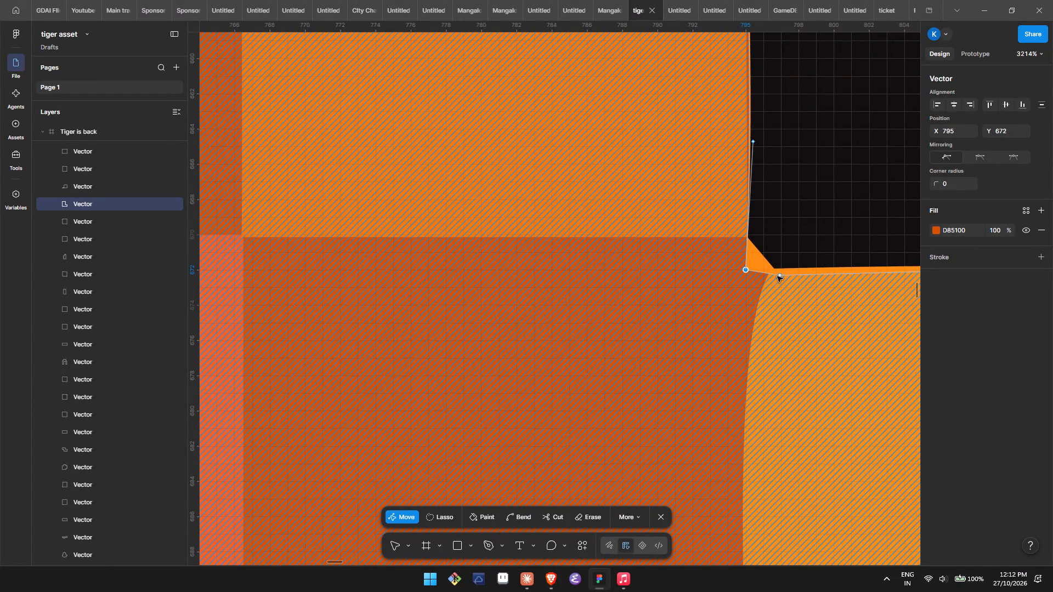
drag(778, 276, 745, 267)
click(745, 267)
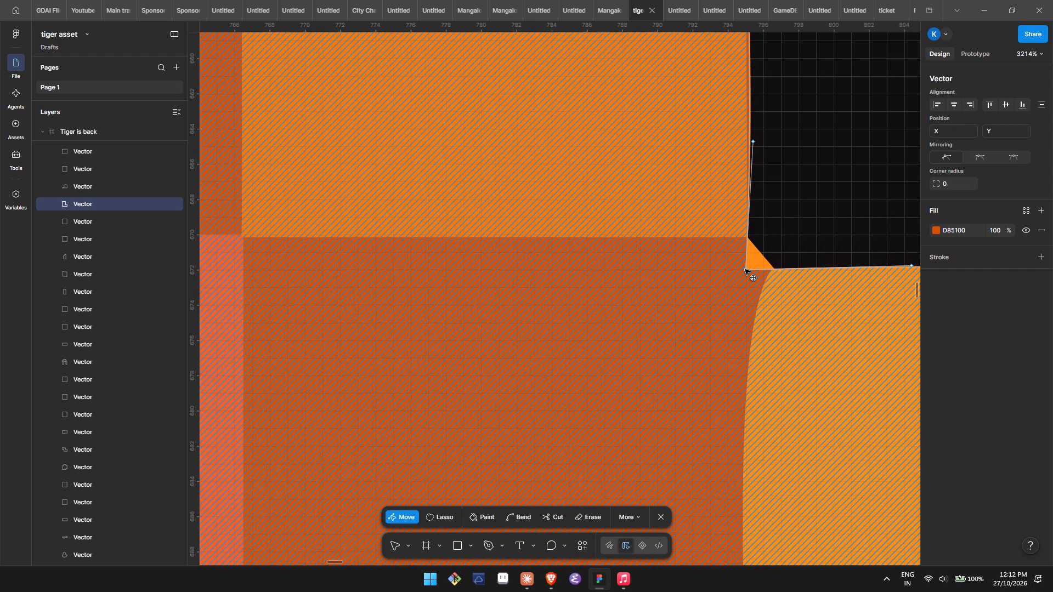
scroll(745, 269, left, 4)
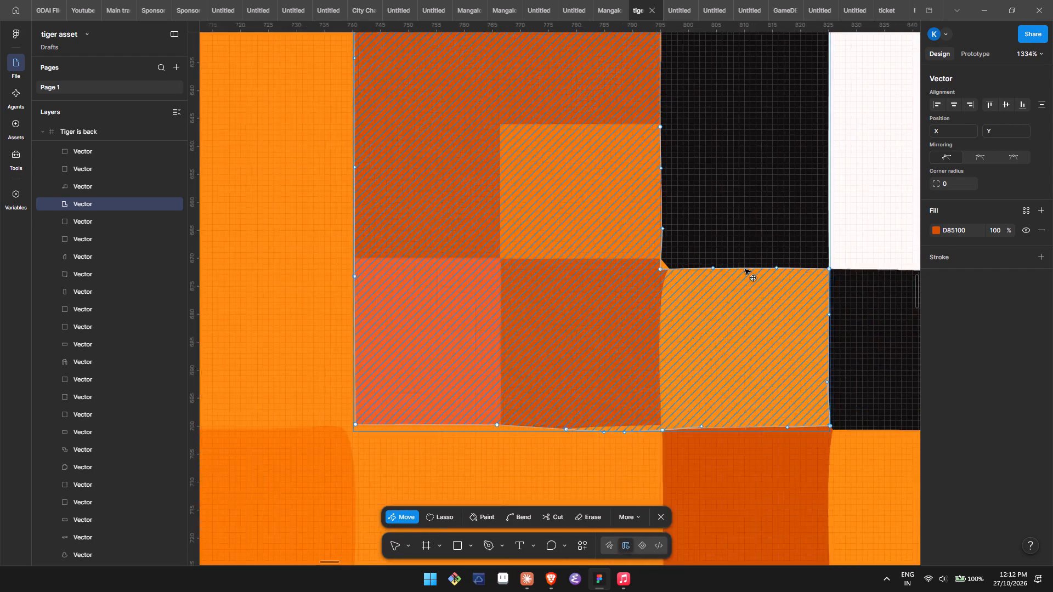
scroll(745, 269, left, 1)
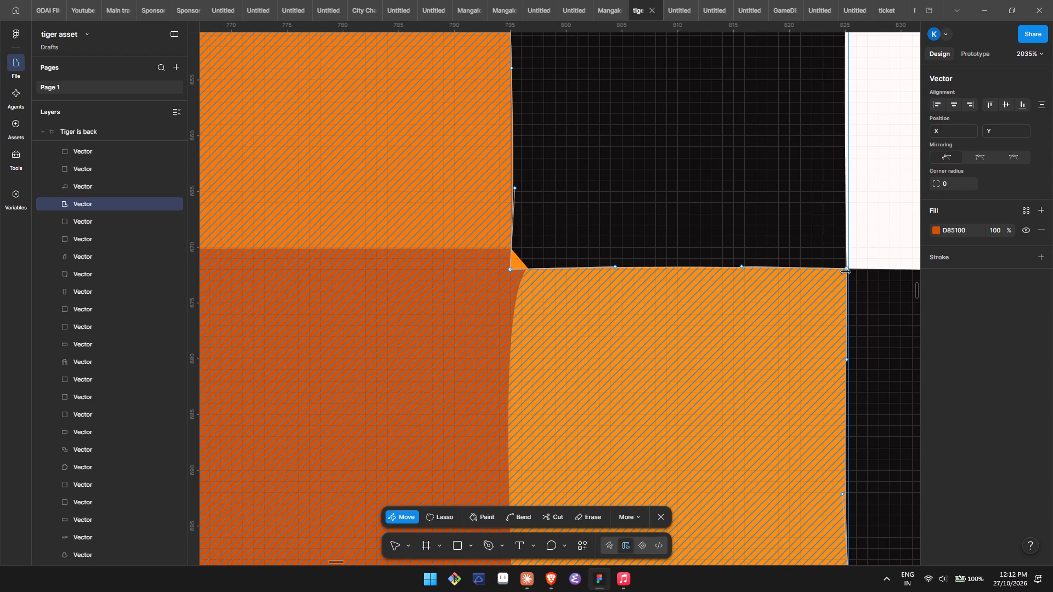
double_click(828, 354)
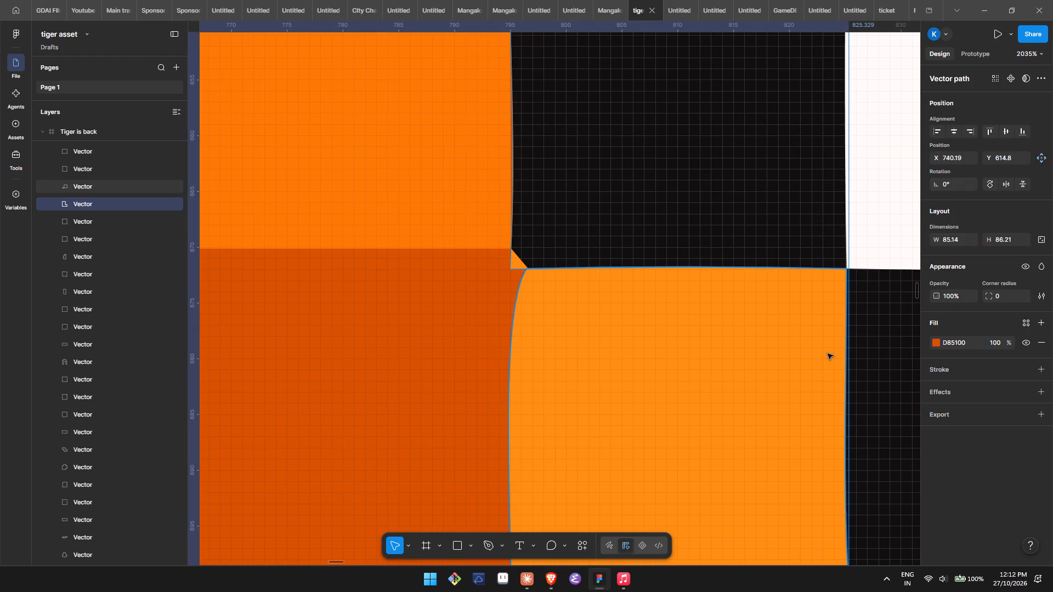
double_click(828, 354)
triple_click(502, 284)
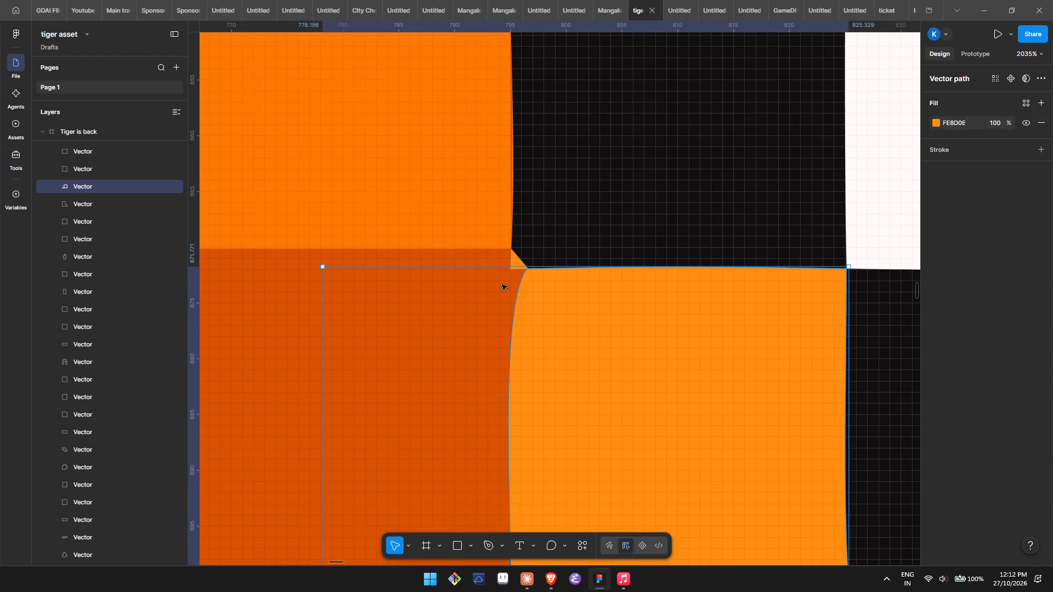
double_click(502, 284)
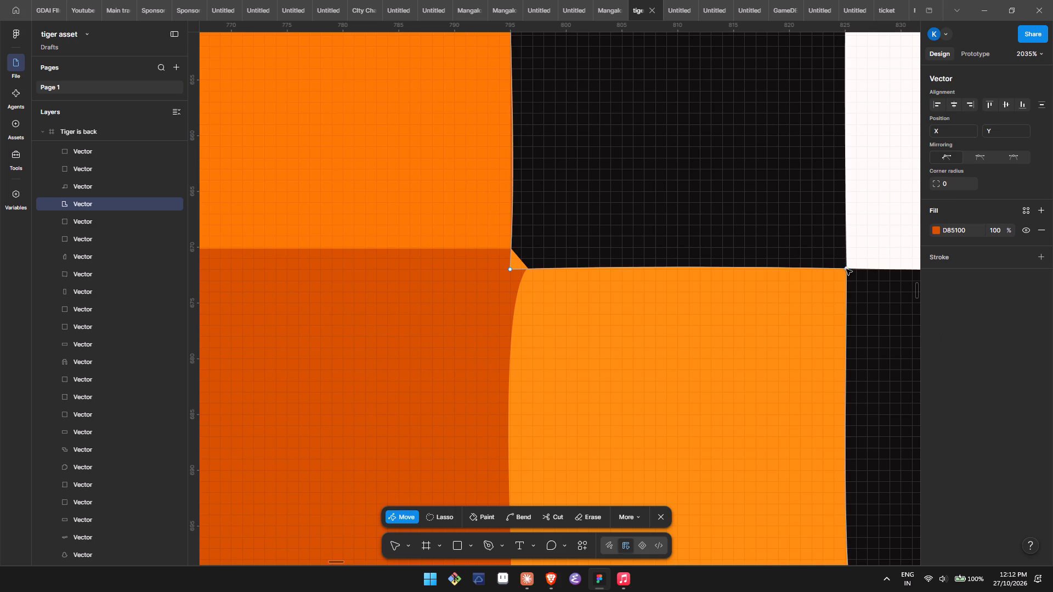
Merge the D85100 shape's two far-side points near X 825 into its corners at X 795, Y 672 and X 795.37, Y 700.76.
drag(846, 269, 525, 284)
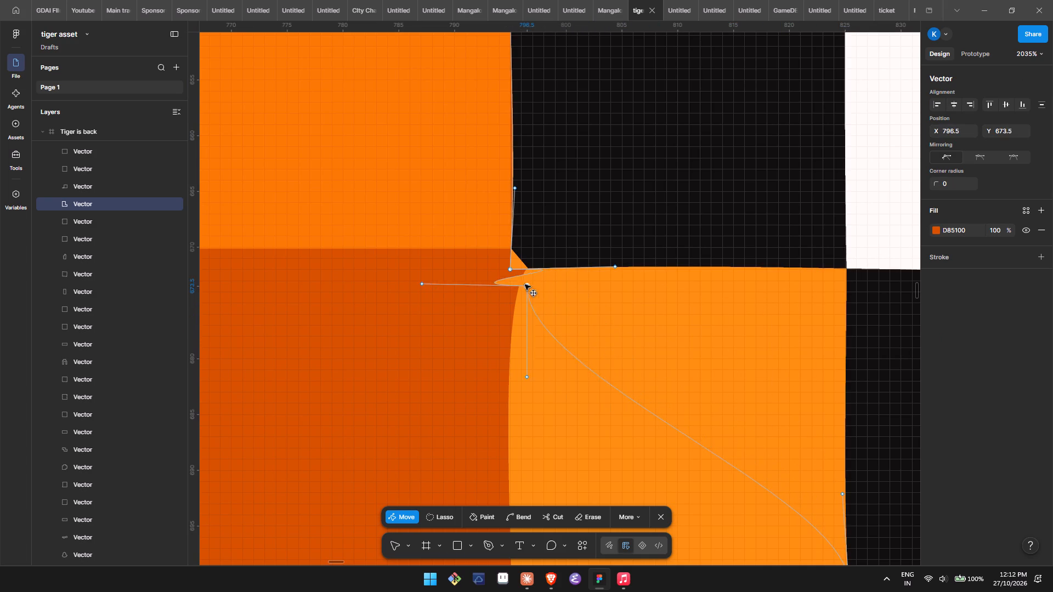
drag(525, 284, 509, 269)
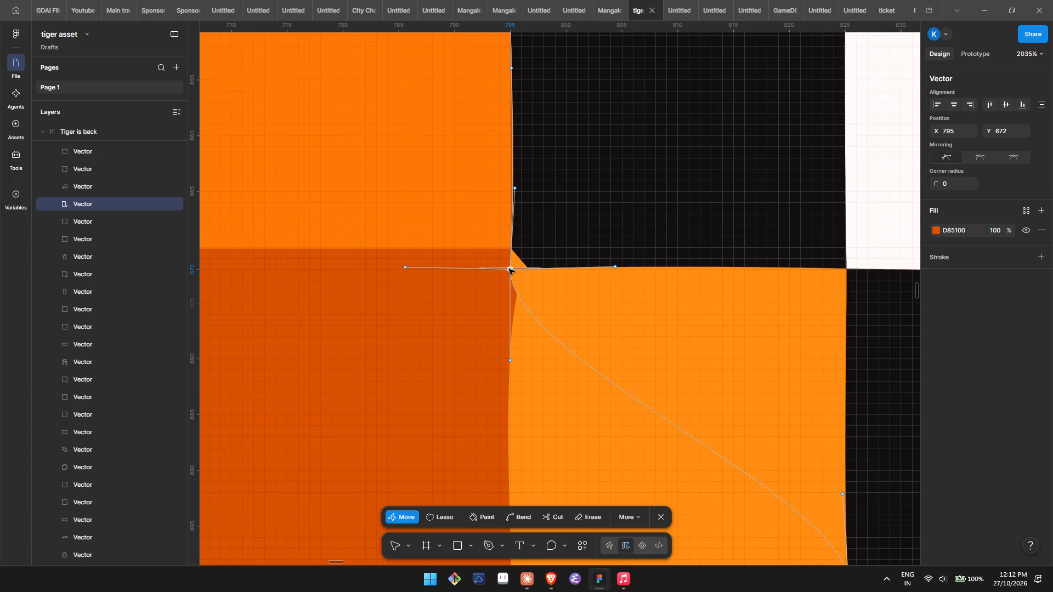
scroll(509, 269, down, 2)
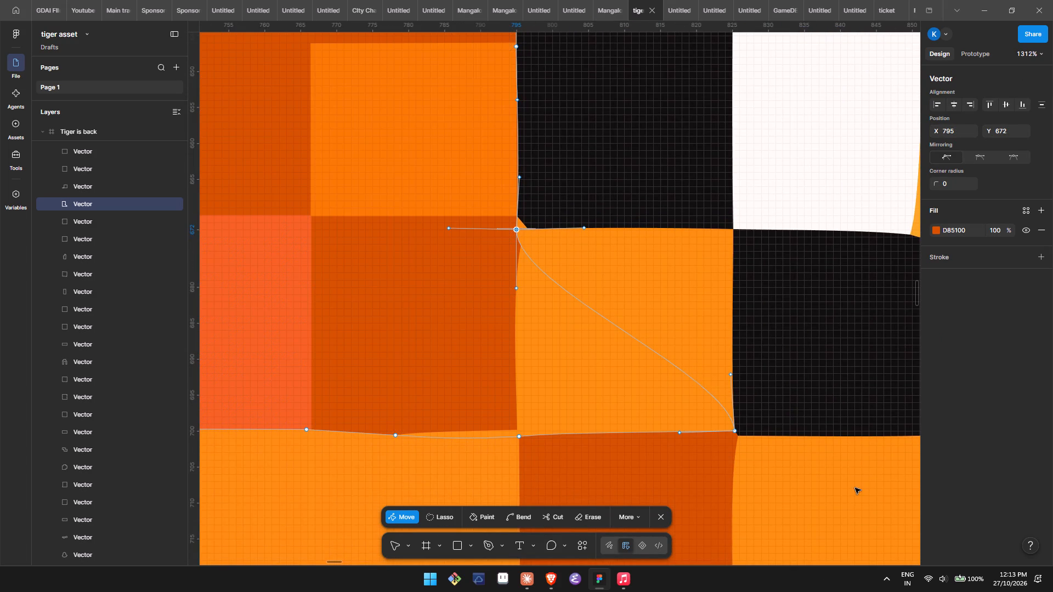
drag(736, 431, 727, 433)
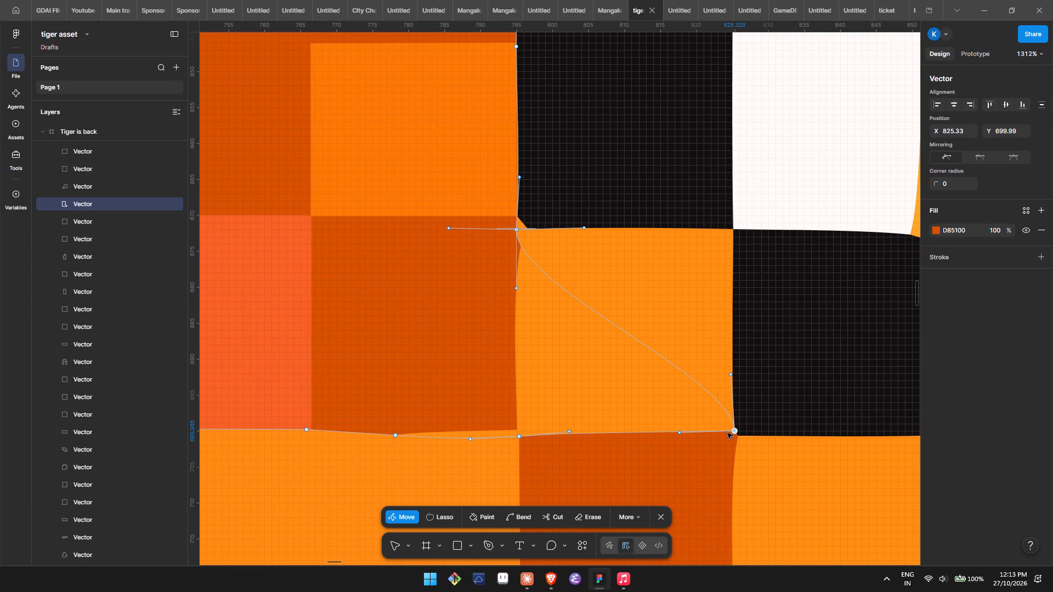
drag(727, 433, 520, 436)
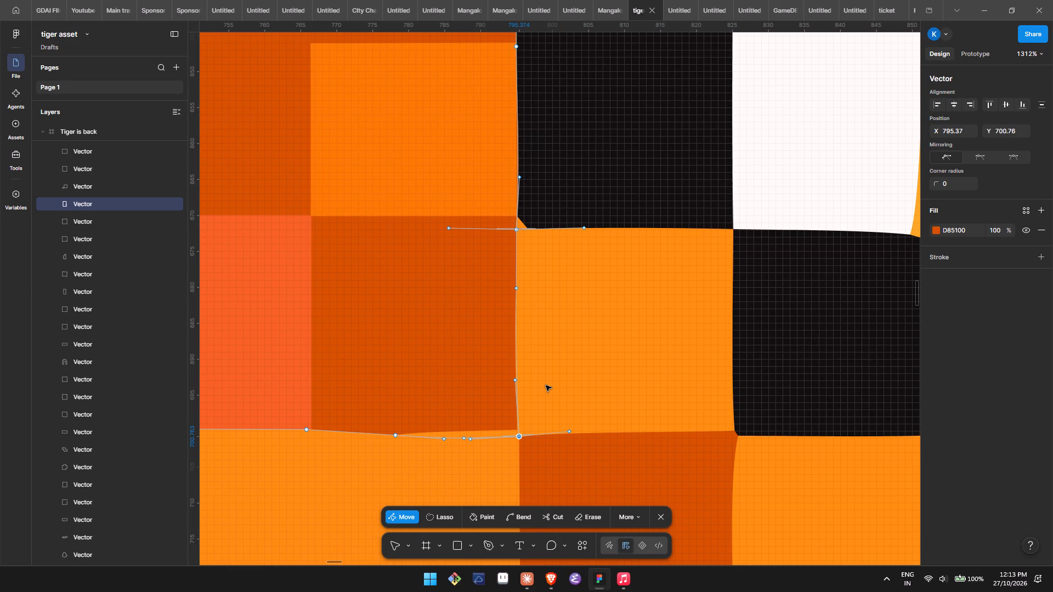
Collapse the upward and sideways curve handles of the D85100 shape's corner at X 795, Y 672 onto the point.
scroll(546, 385, down, 1)
scroll(563, 232, up, 4)
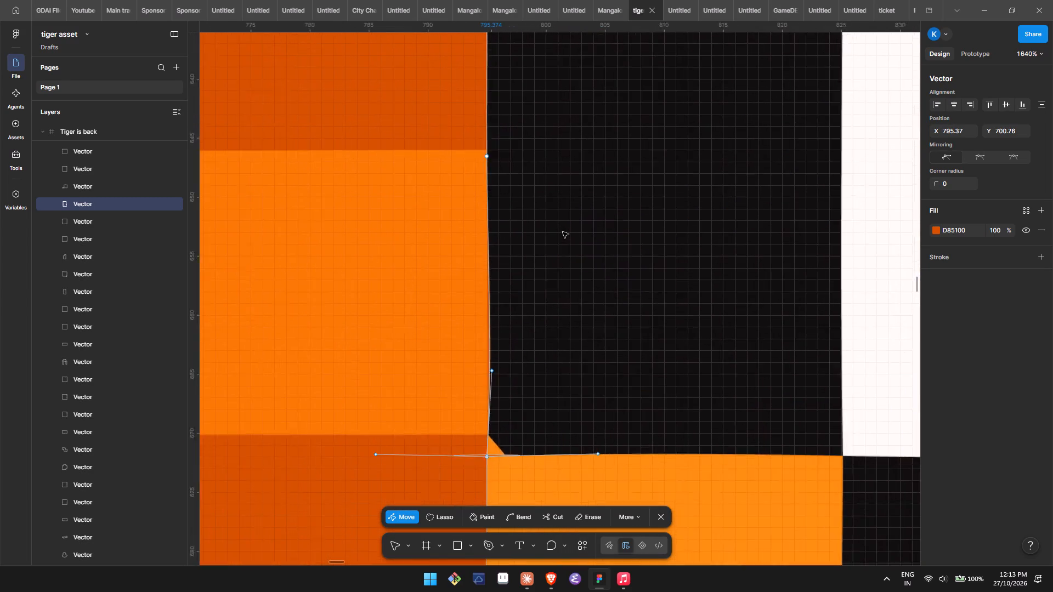
scroll(563, 232, down, 1)
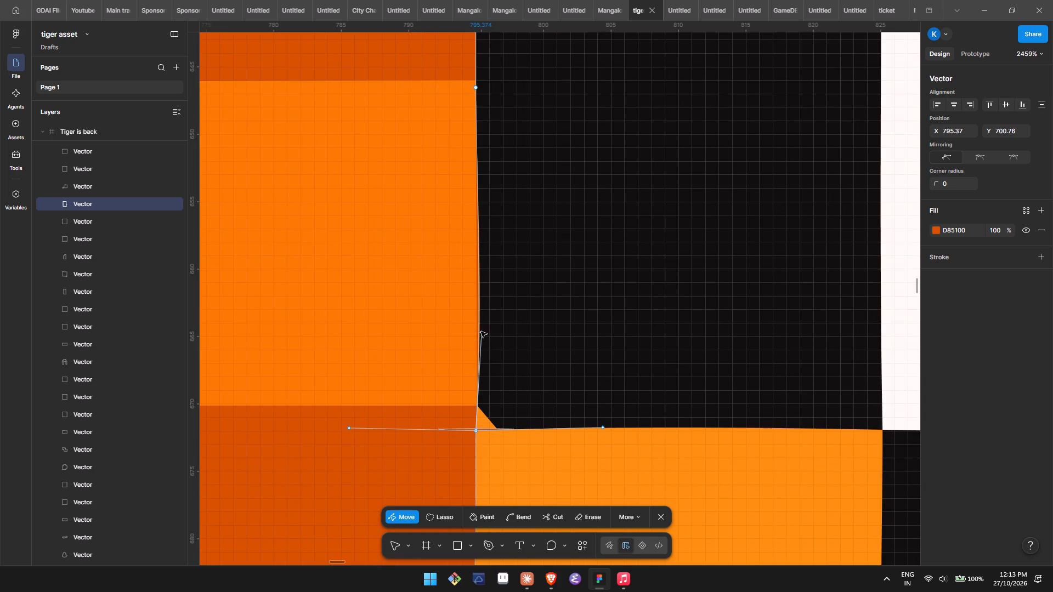
drag(481, 332, 476, 430)
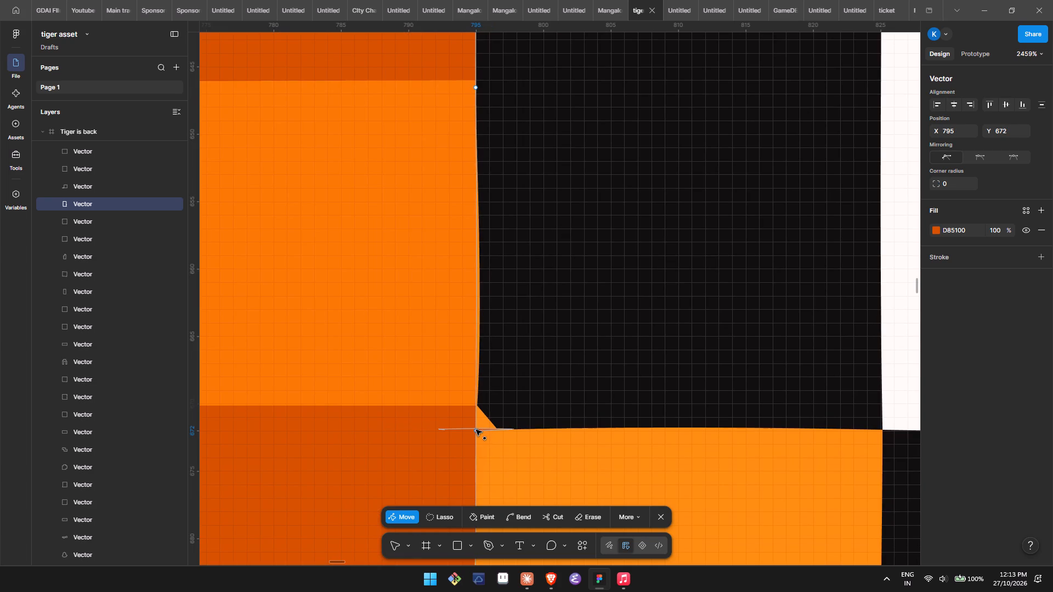
drag(476, 430, 476, 431)
click(476, 431)
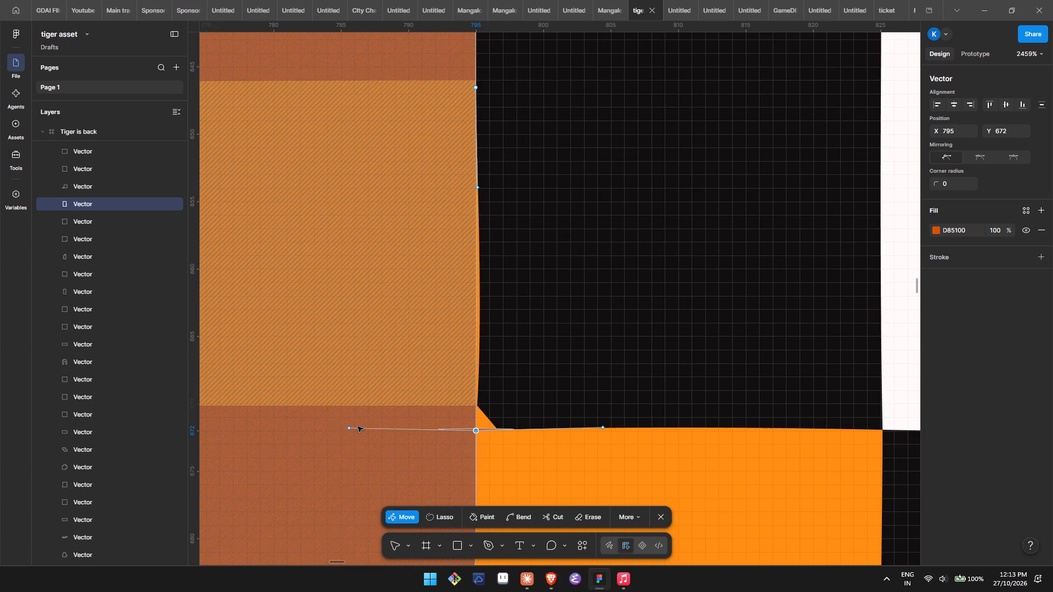
drag(350, 427, 423, 429)
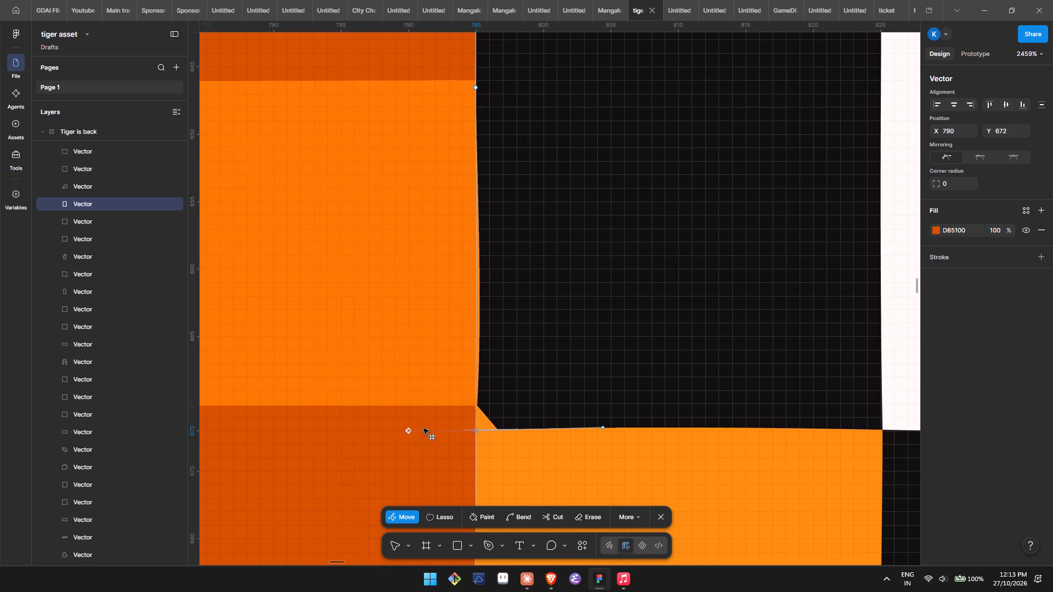
drag(423, 429, 477, 430)
click(477, 430)
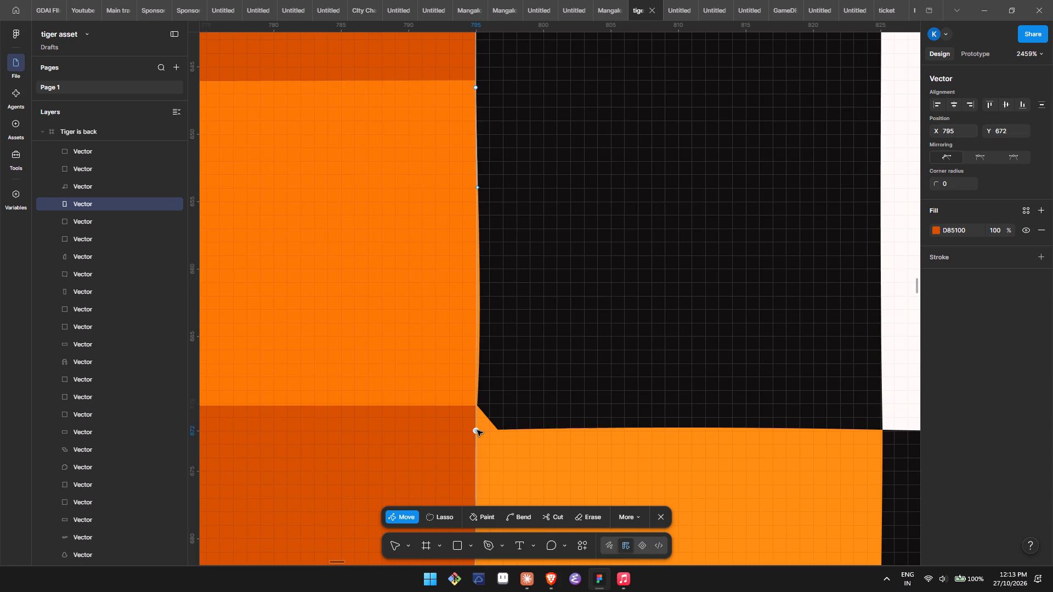
click(477, 430)
Collapse the lower curve handle of the D85100 shape's edge point at X 794.97, Y 646.55.
scroll(477, 430, down, 1)
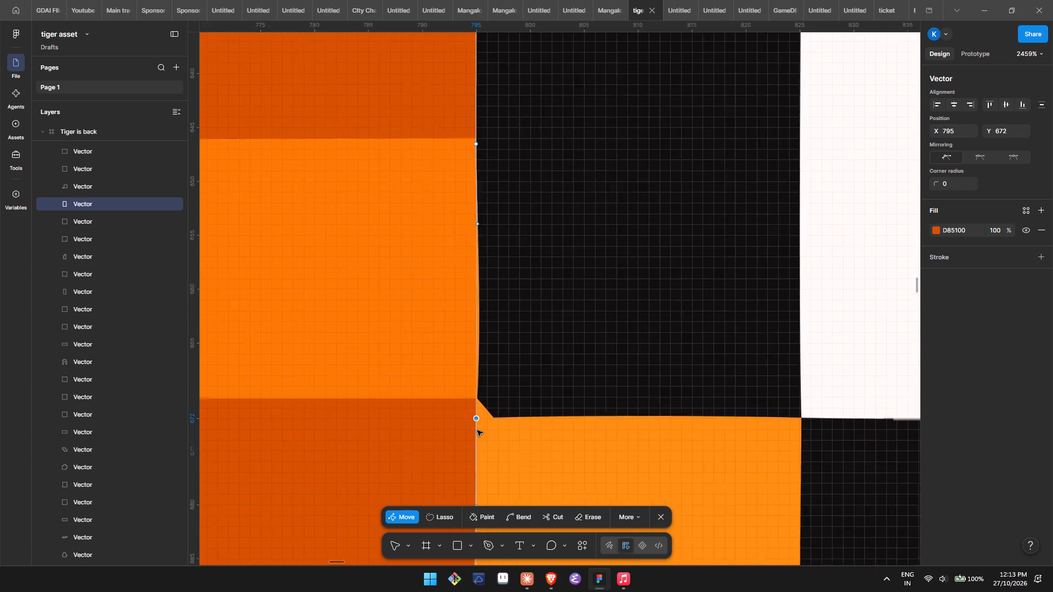
scroll(477, 430, down, 3)
scroll(477, 430, up, 3)
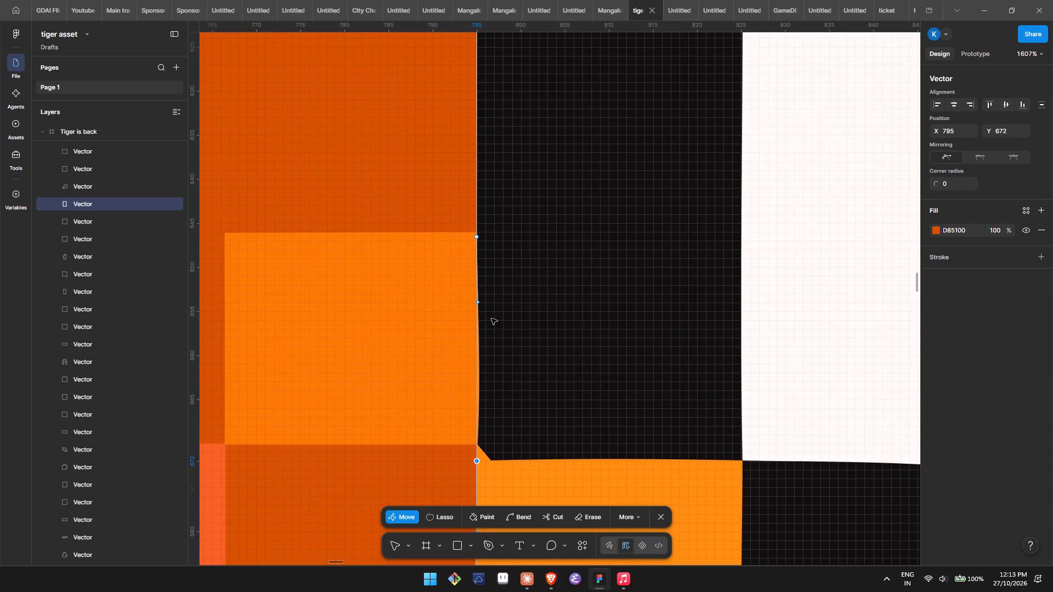
drag(477, 301, 473, 241)
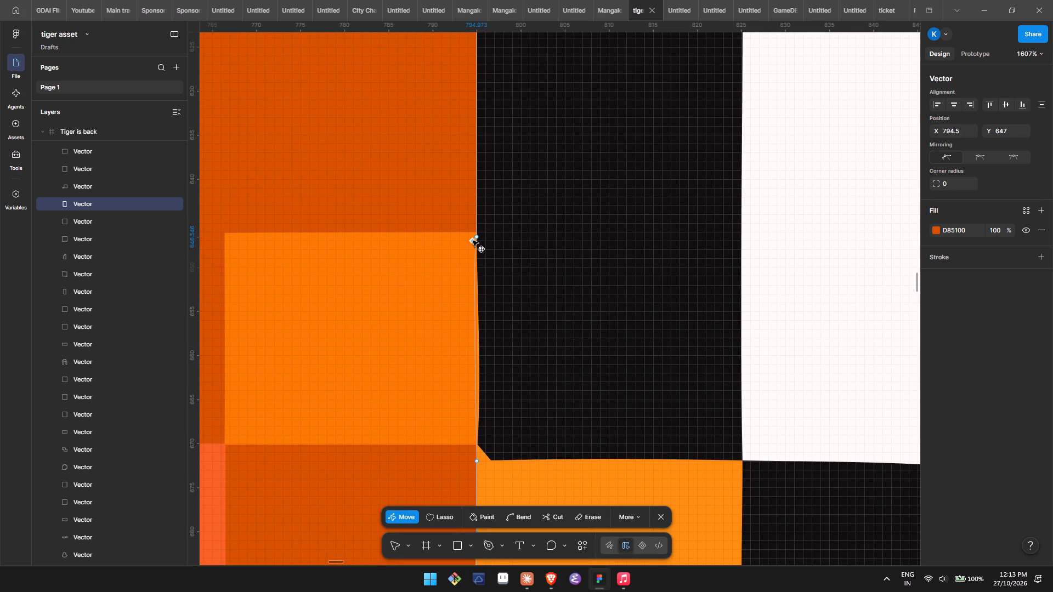
drag(473, 241, 476, 236)
click(476, 236)
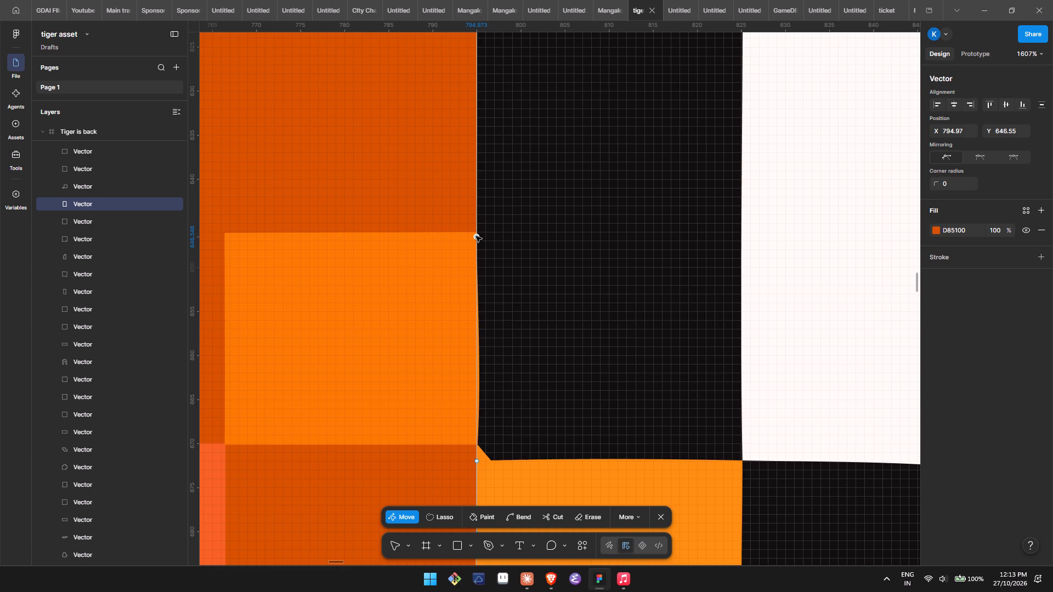
Collapse the remaining downward handle at X 795, Y 672 and merge that point into the one at X 794.97, Y 646.55.
scroll(476, 236, down, 1)
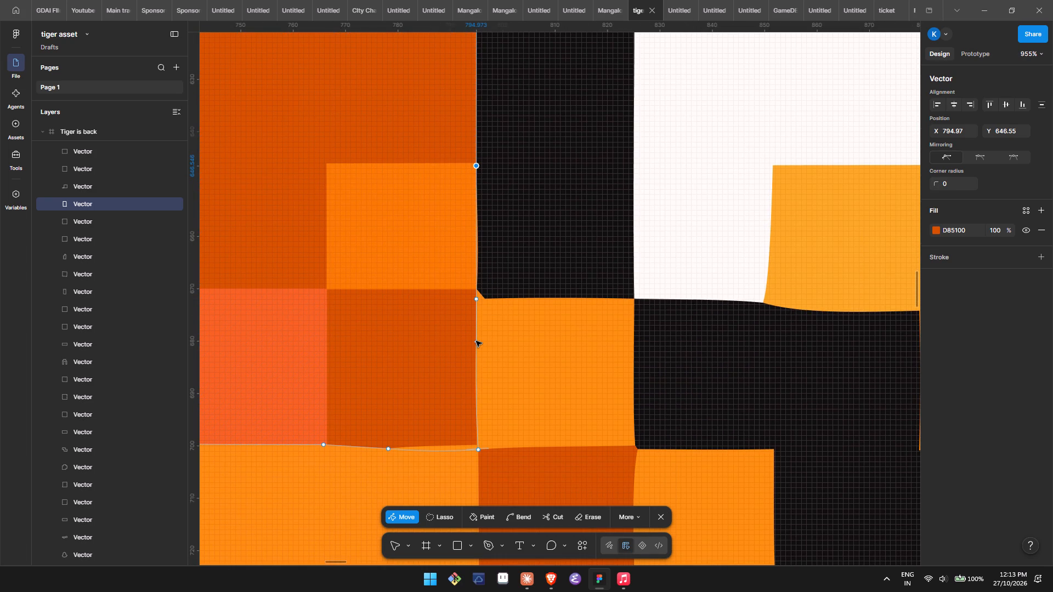
drag(477, 341, 475, 301)
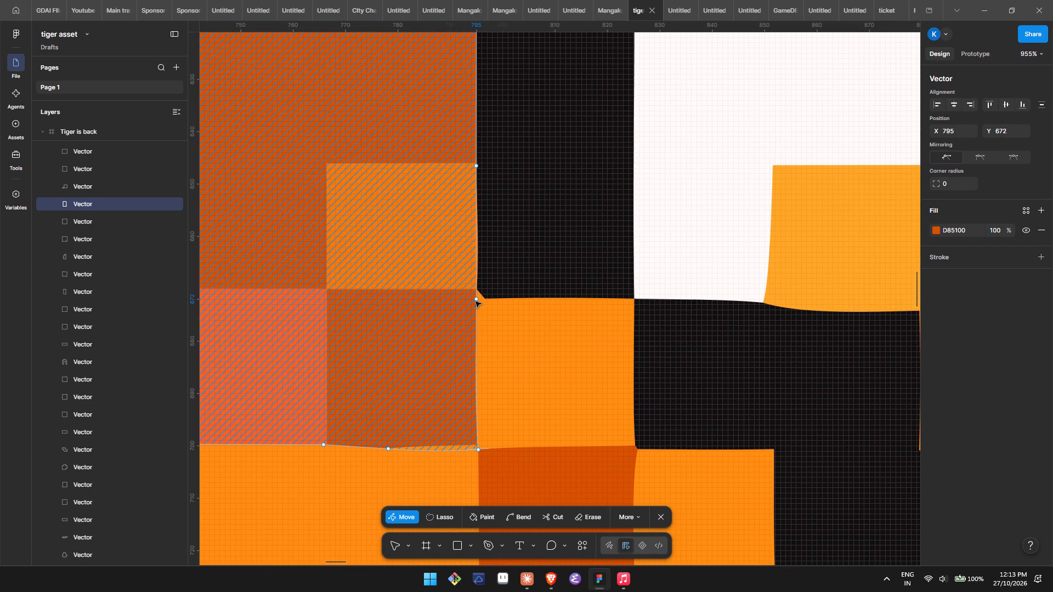
double_click(475, 301)
double_click(465, 301)
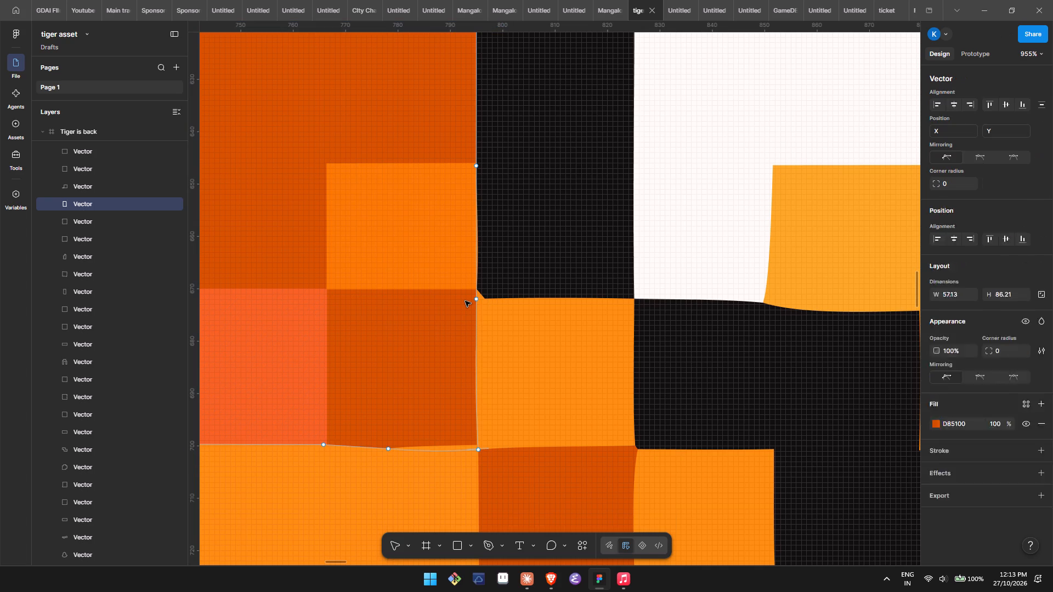
drag(475, 298, 475, 167)
click(475, 167)
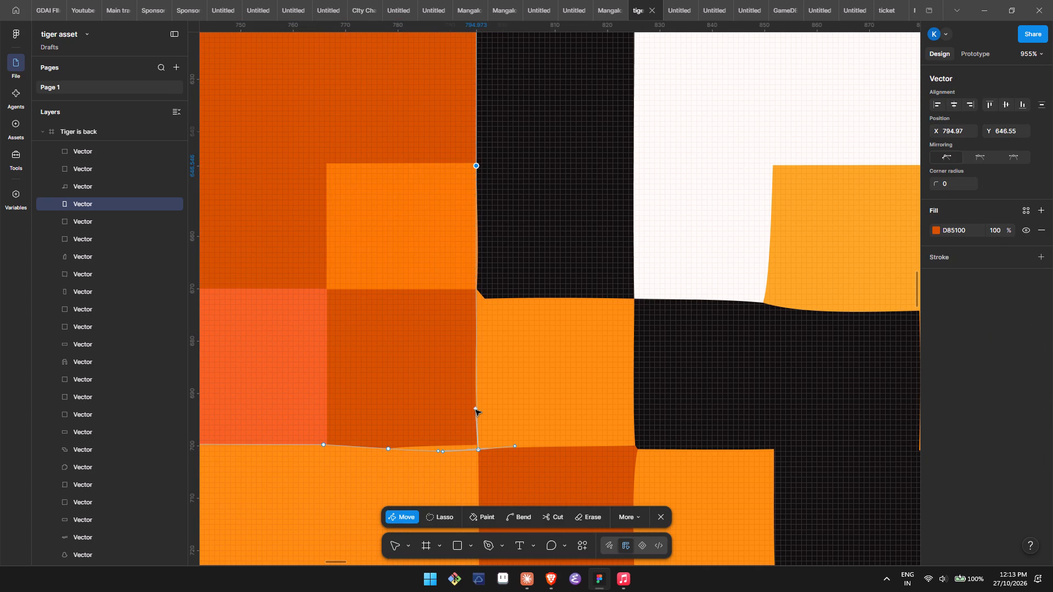
Collapse all curve handles of the D85100 shape's bottom corner at X 795.37, Y 700.76.
drag(475, 410, 479, 448)
click(479, 448)
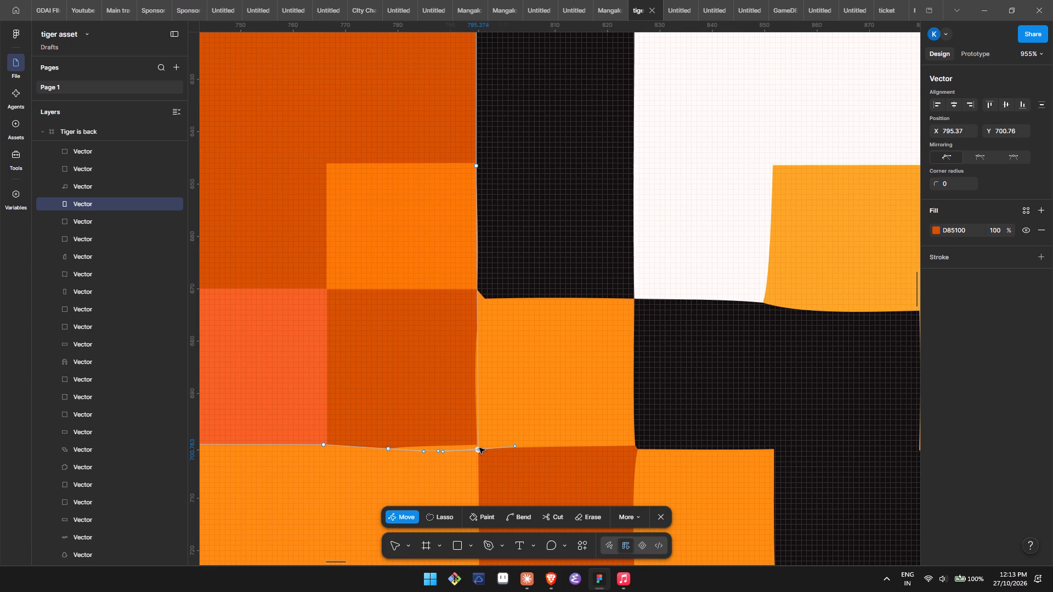
drag(516, 446, 478, 451)
click(478, 451)
drag(444, 452, 479, 449)
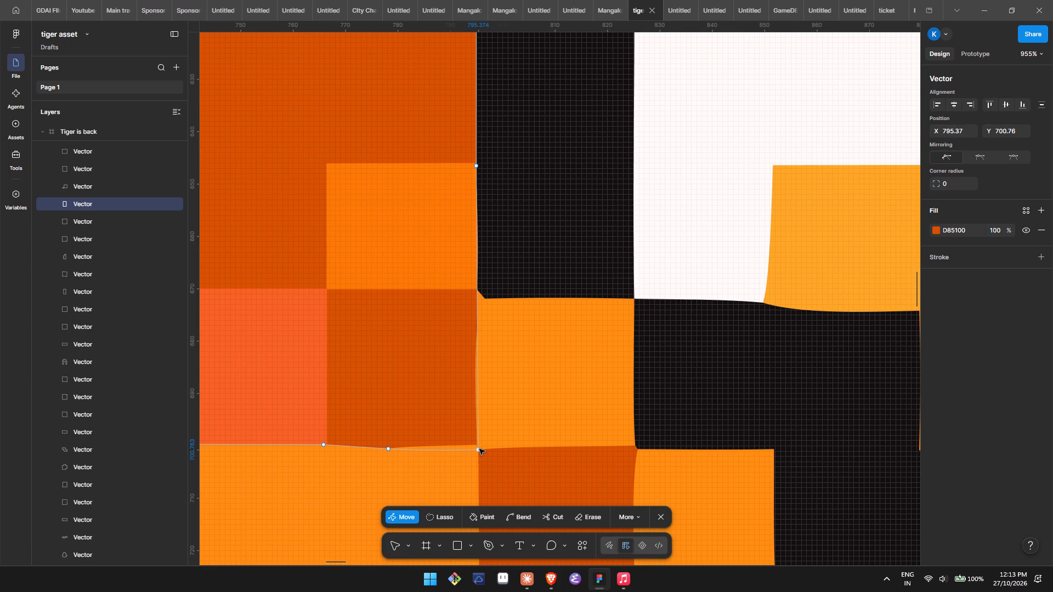
click(479, 449)
Collapse the handle of the D85100 bottom-edge point near X 778 and merge that point into the corner at X 795.37, Y 700.76.
drag(424, 452, 390, 449)
drag(390, 449, 441, 448)
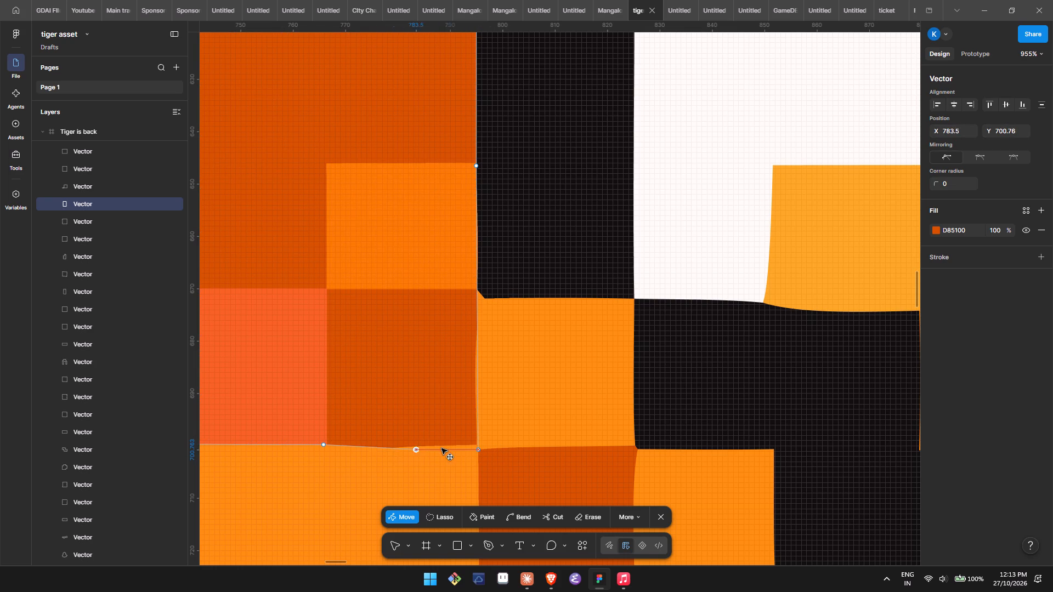
drag(441, 448, 480, 451)
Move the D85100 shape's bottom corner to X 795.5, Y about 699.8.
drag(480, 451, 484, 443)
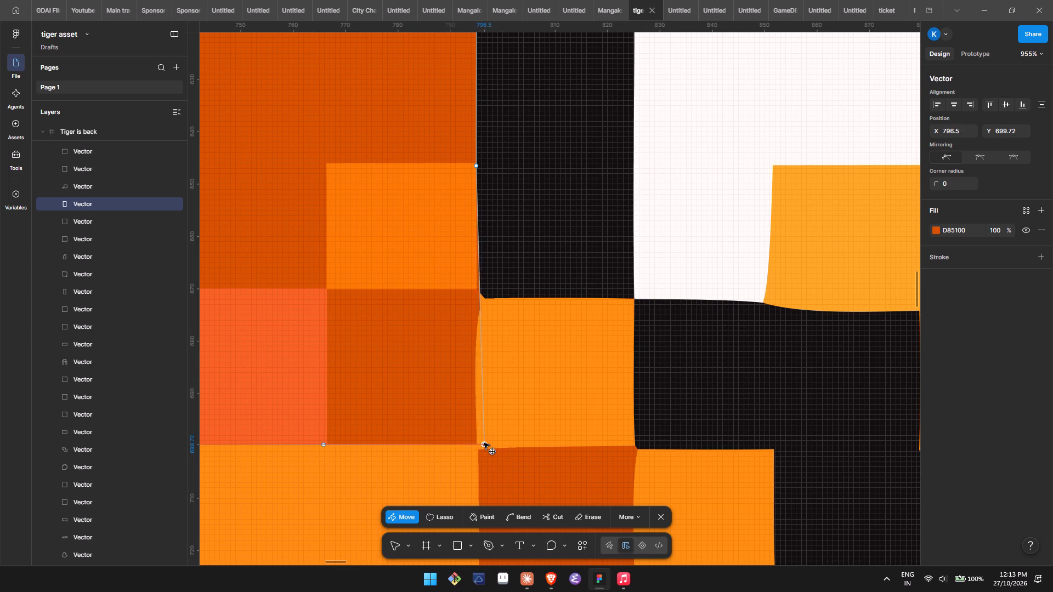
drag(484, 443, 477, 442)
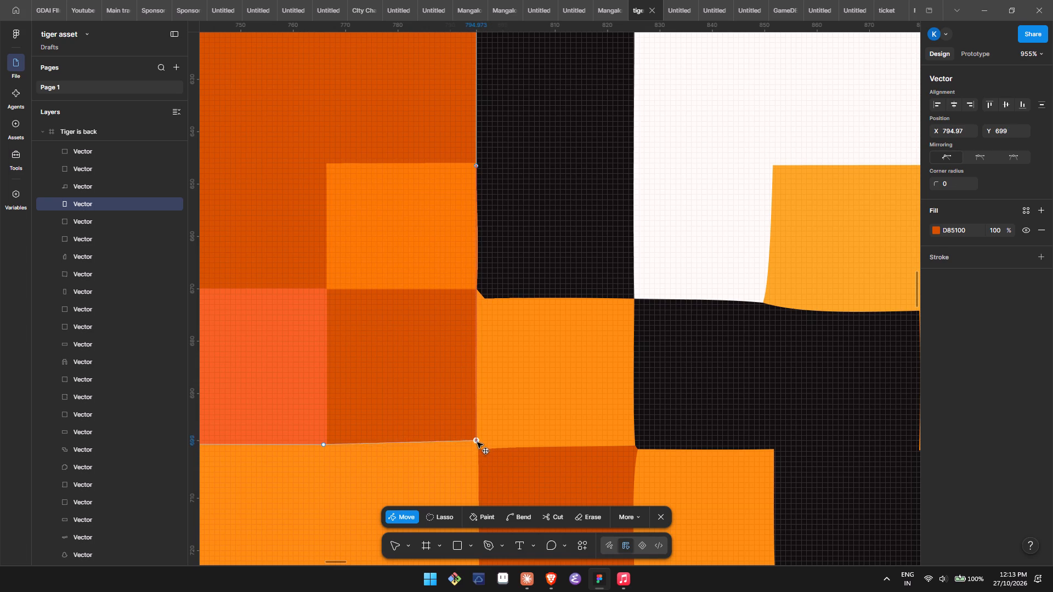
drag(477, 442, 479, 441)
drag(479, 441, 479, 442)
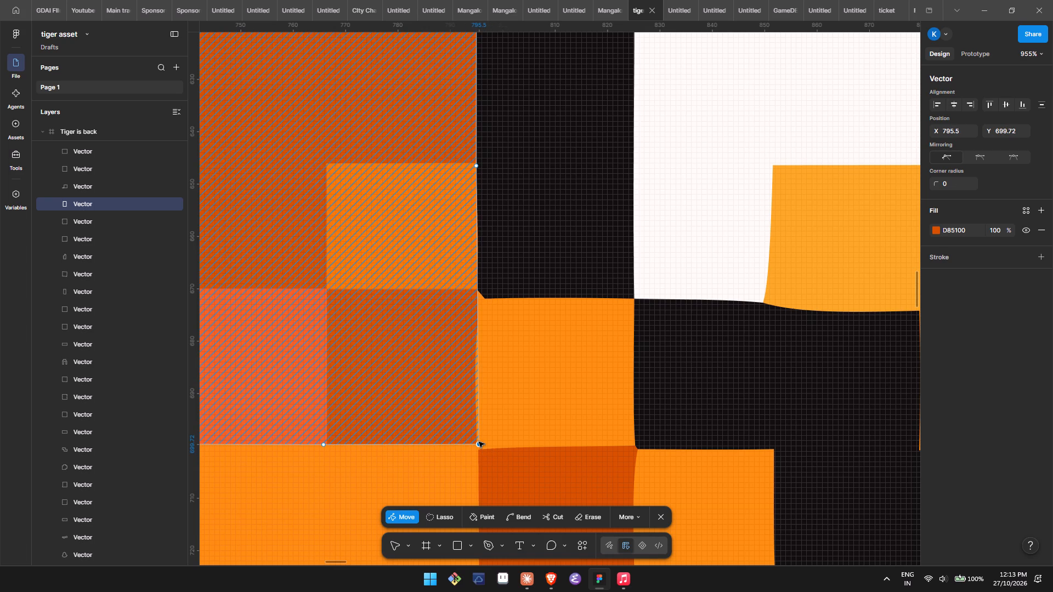
Merge the stray points beside the FE8D0E block's lower-left corner into one point at X 795.5, Y 699.98.
triple_click(500, 346)
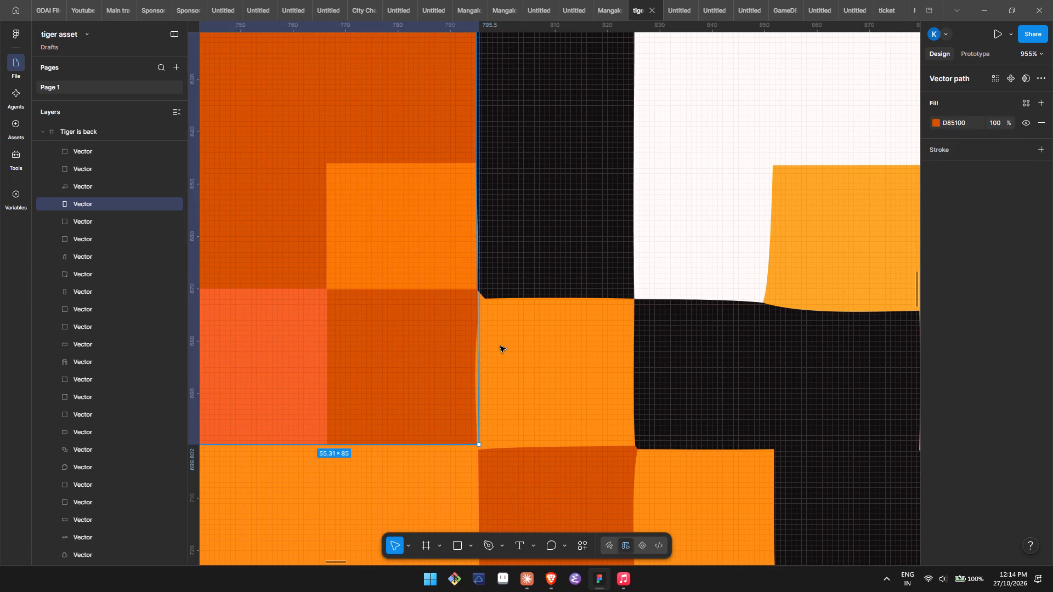
double_click(500, 346)
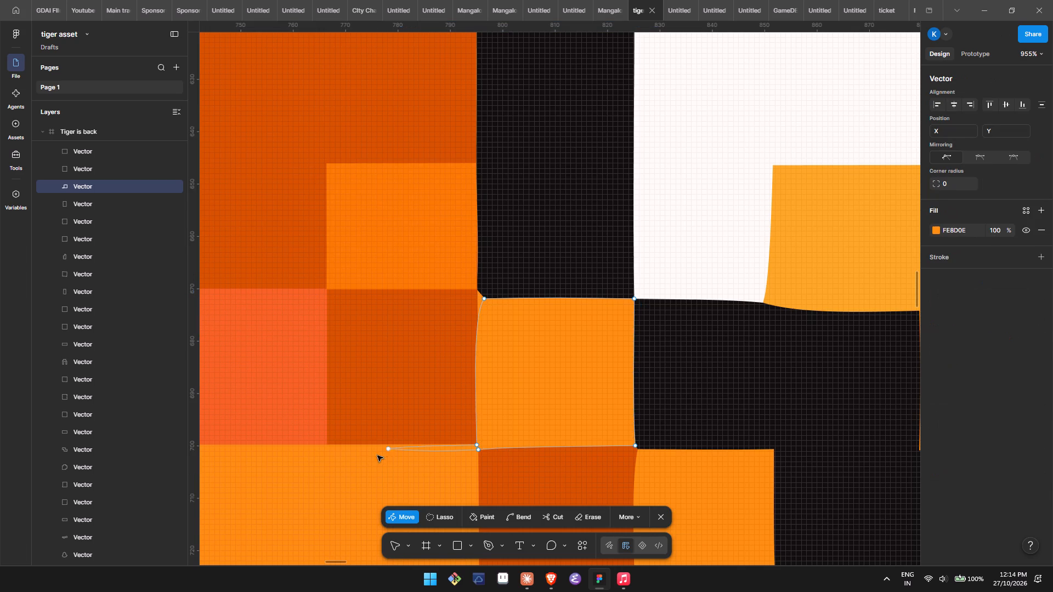
drag(390, 448, 448, 443)
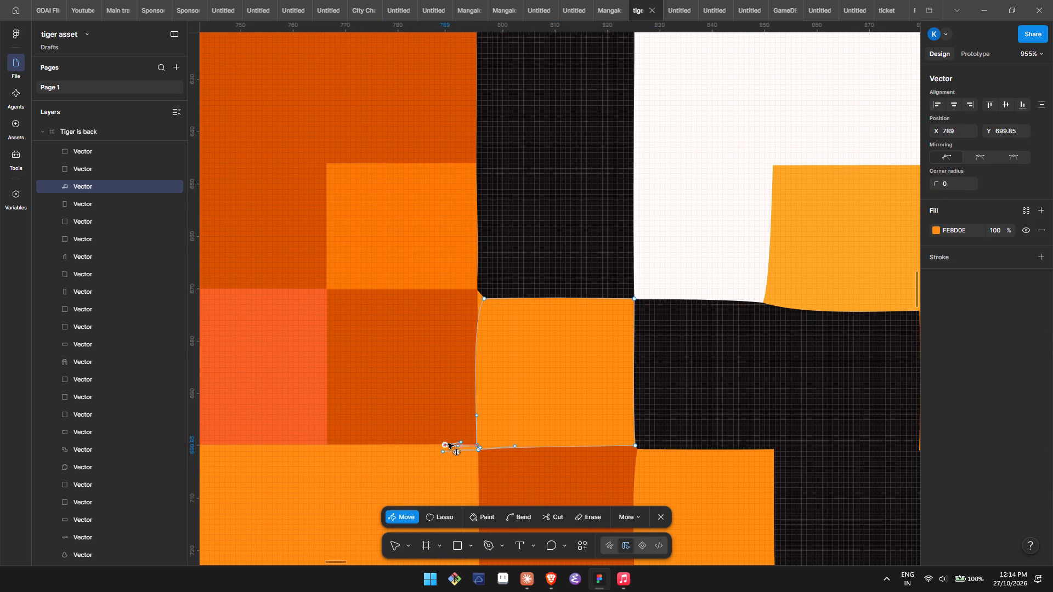
drag(448, 443, 478, 446)
drag(478, 446, 478, 449)
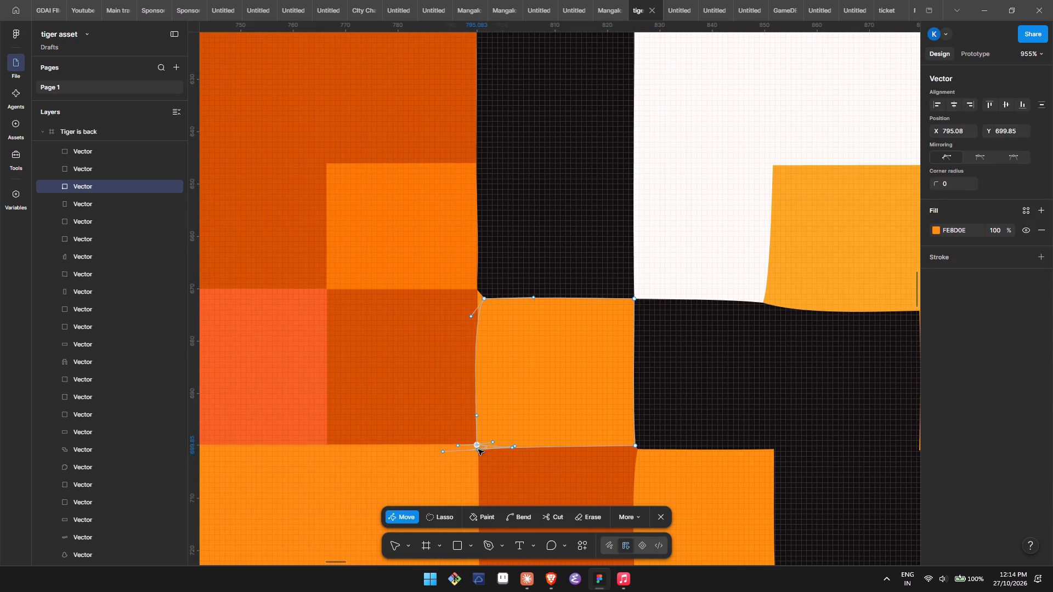
drag(478, 449, 478, 451)
drag(478, 451, 478, 444)
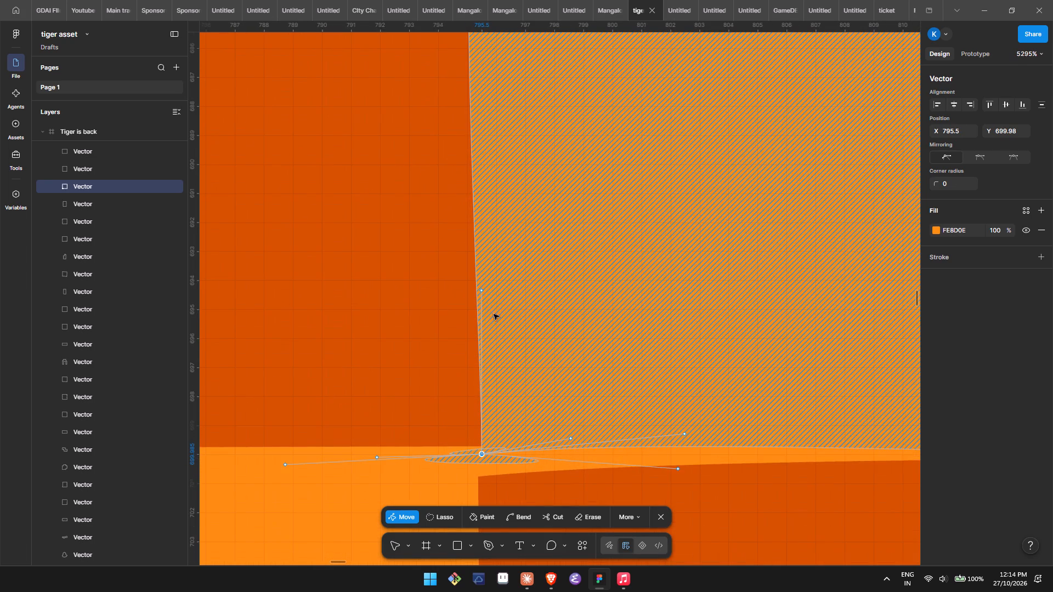
Collapse all curve handles of the FE8D0E block's lower-left corner at X 795.5, Y 699.98.
drag(481, 291, 483, 330)
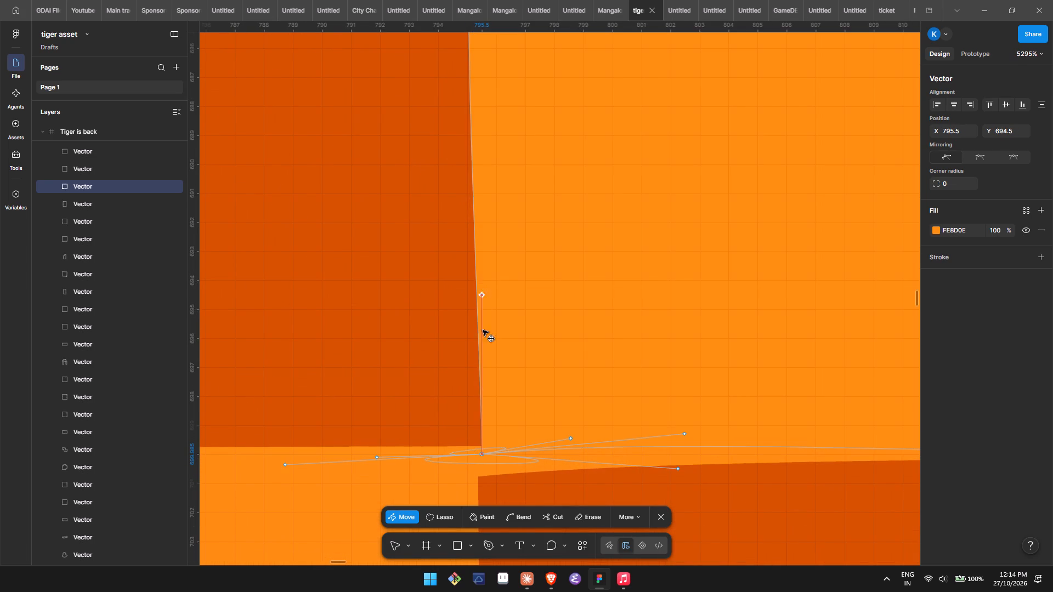
drag(483, 330, 481, 455)
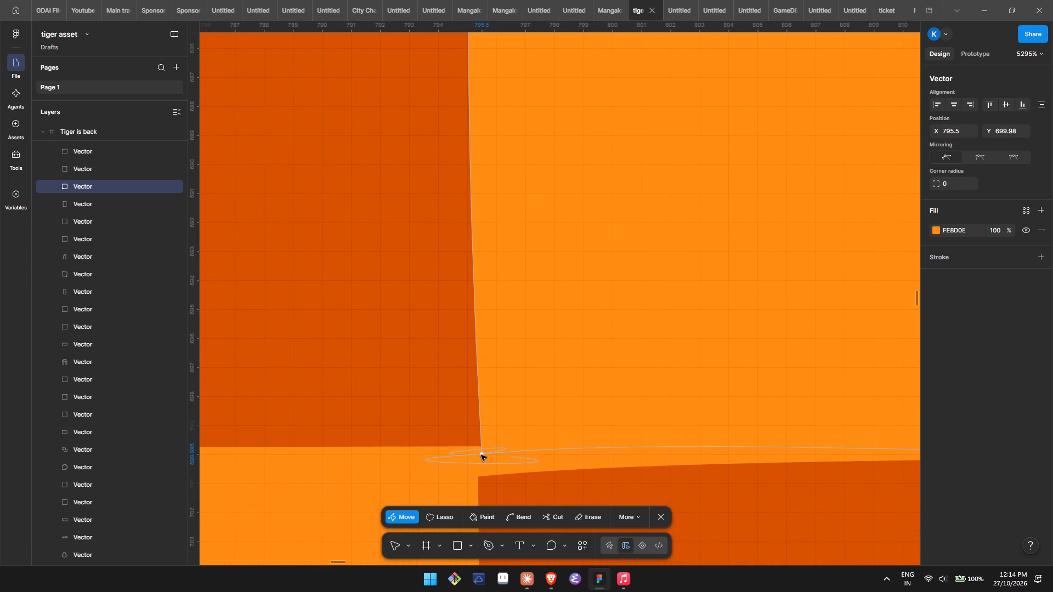
click(481, 455)
drag(684, 433, 481, 453)
click(481, 453)
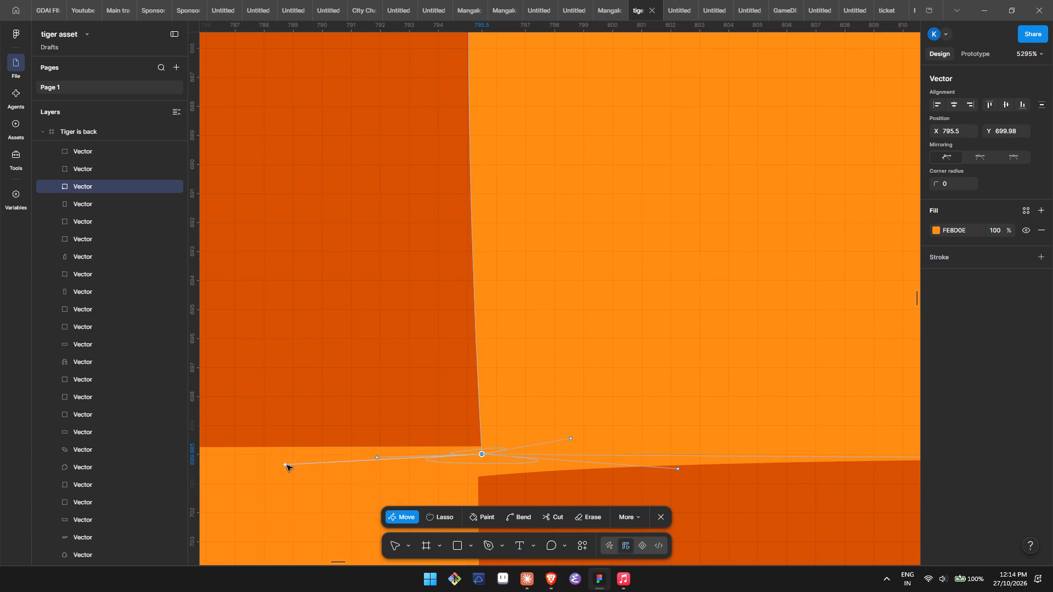
drag(287, 465, 480, 454)
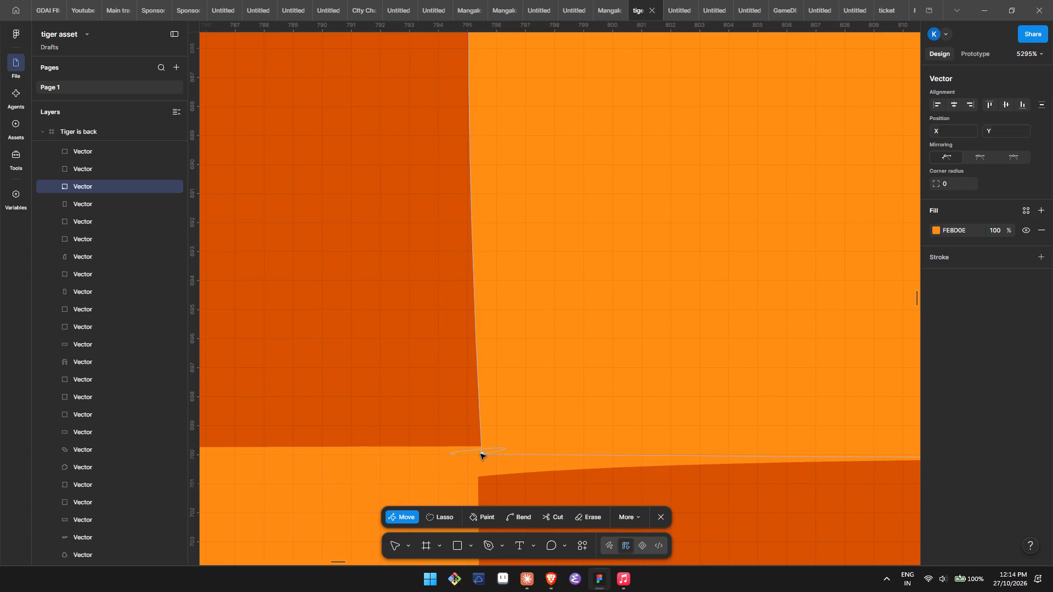
click(480, 454)
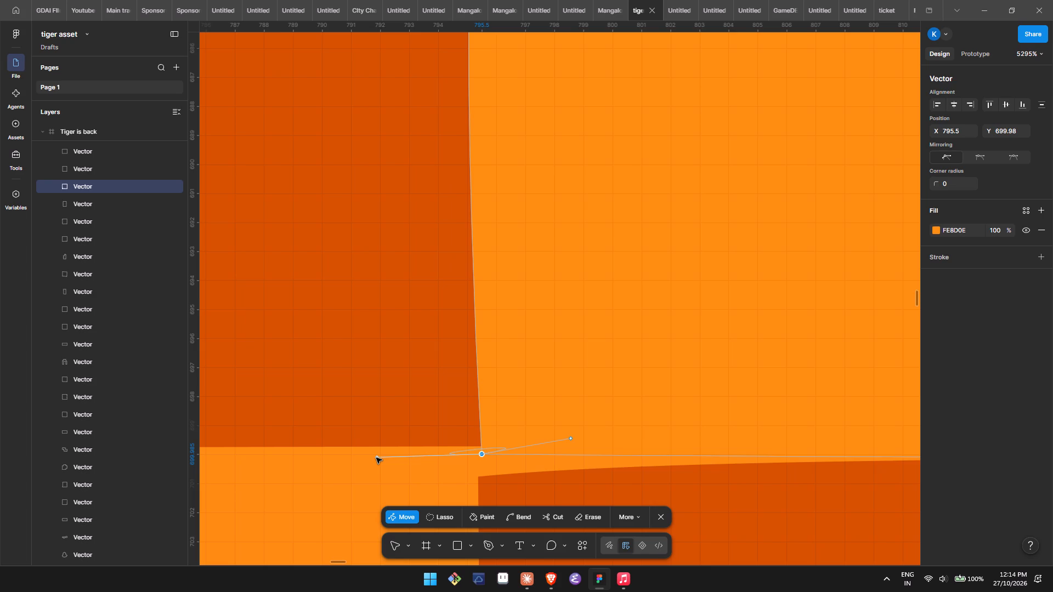
drag(376, 458, 482, 455)
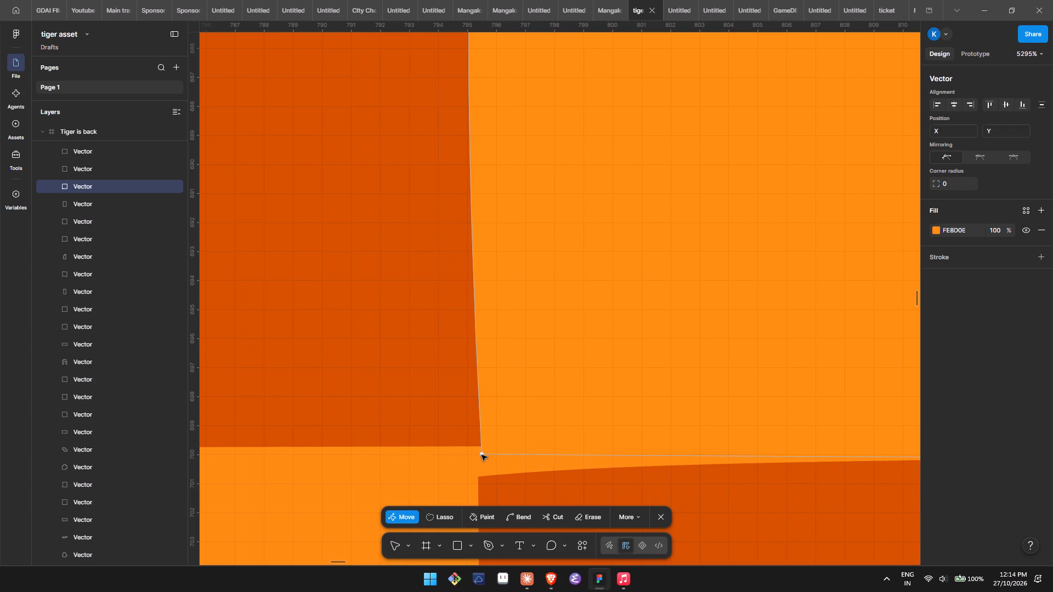
click(482, 455)
click(482, 455)
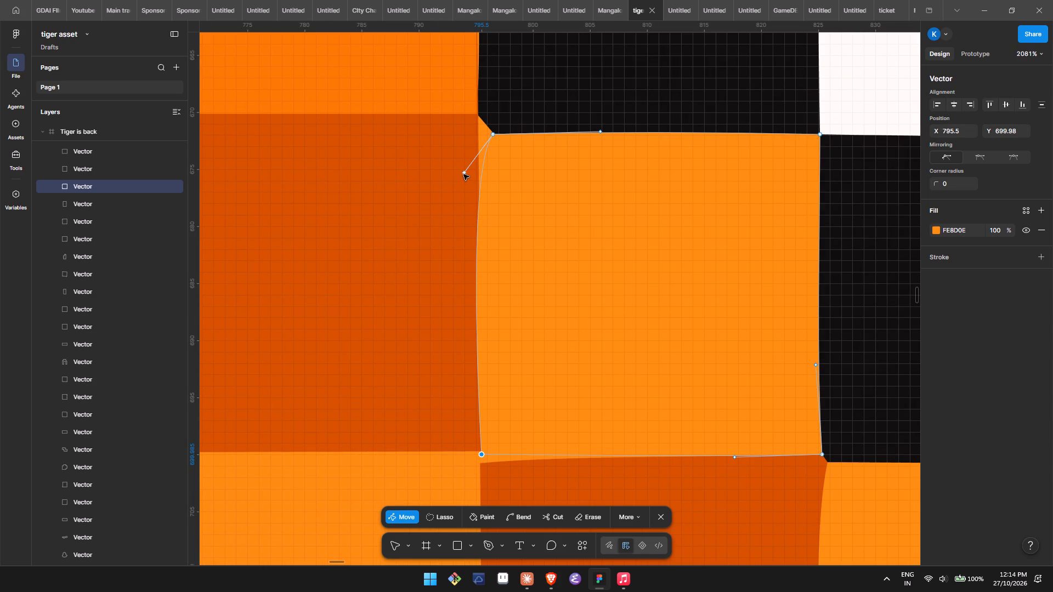
Collapse the downward handle of the FE8D0E block's upper-left corner and move that corner to X 795.5, Y 671.93.
drag(463, 170, 495, 132)
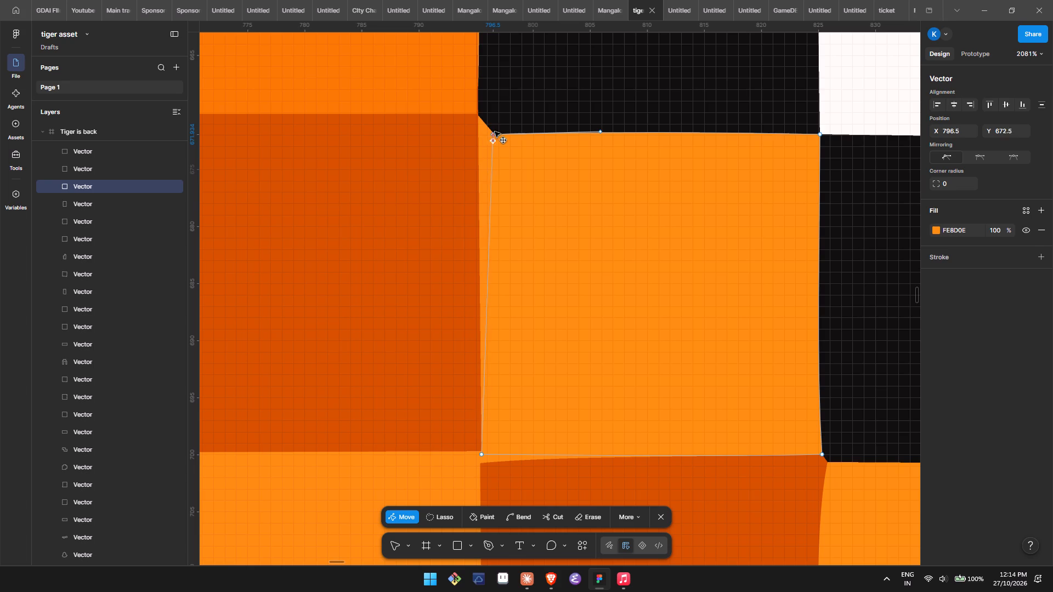
drag(495, 132, 493, 134)
drag(493, 134, 479, 135)
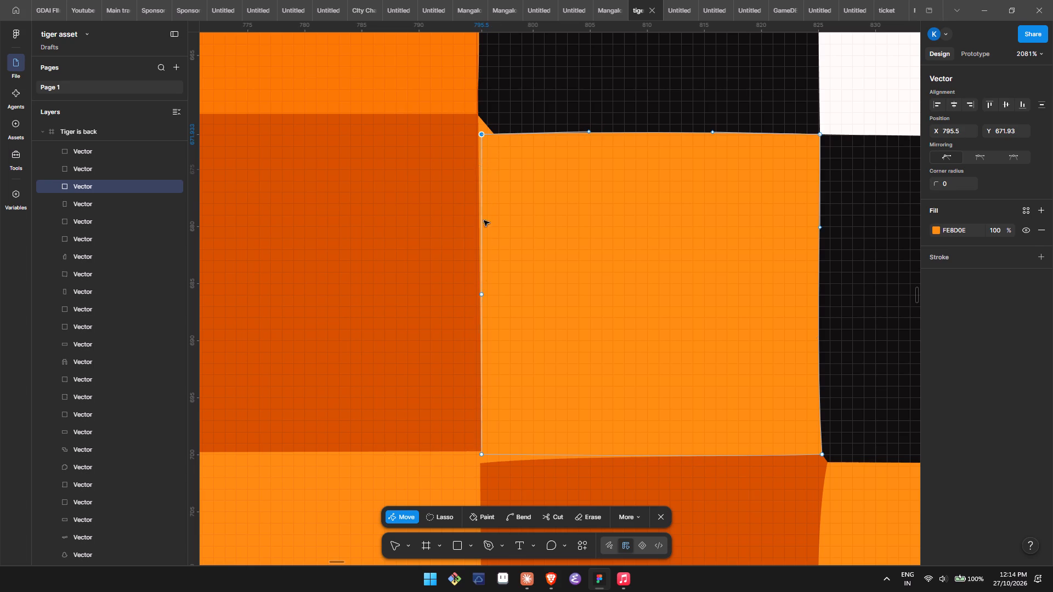
Move the D85100 shape's bottom corner to X 794.97, Y 699.8 so its side edge is vertical.
double_click(473, 428)
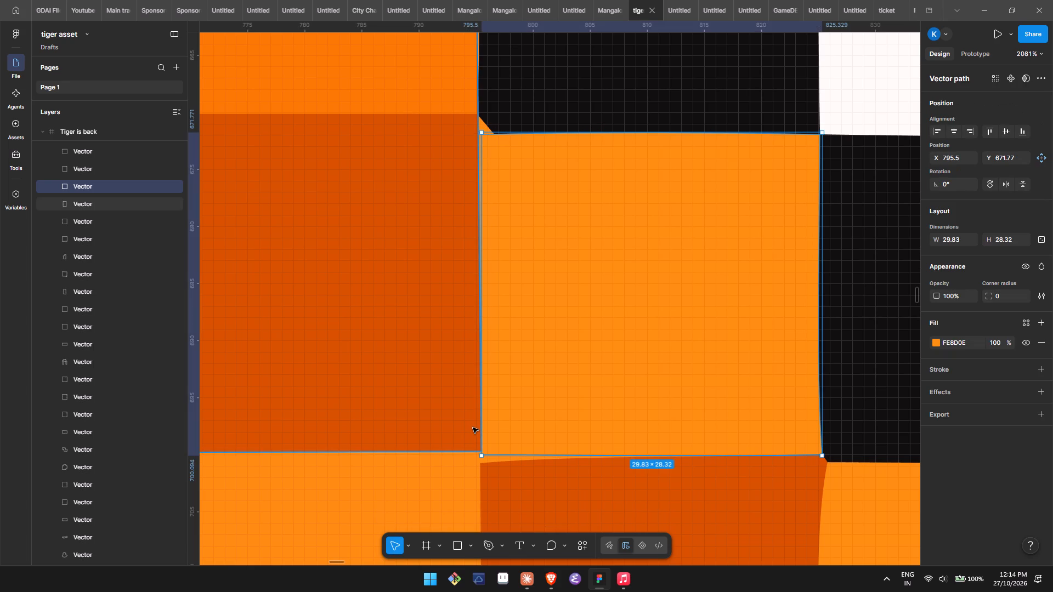
double_click(473, 428)
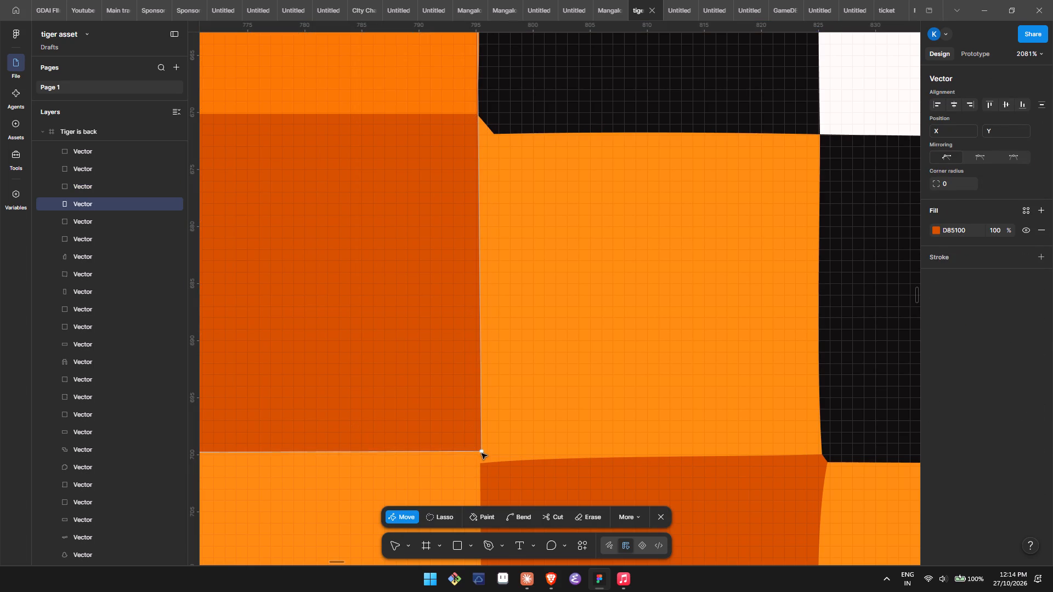
drag(482, 451, 477, 452)
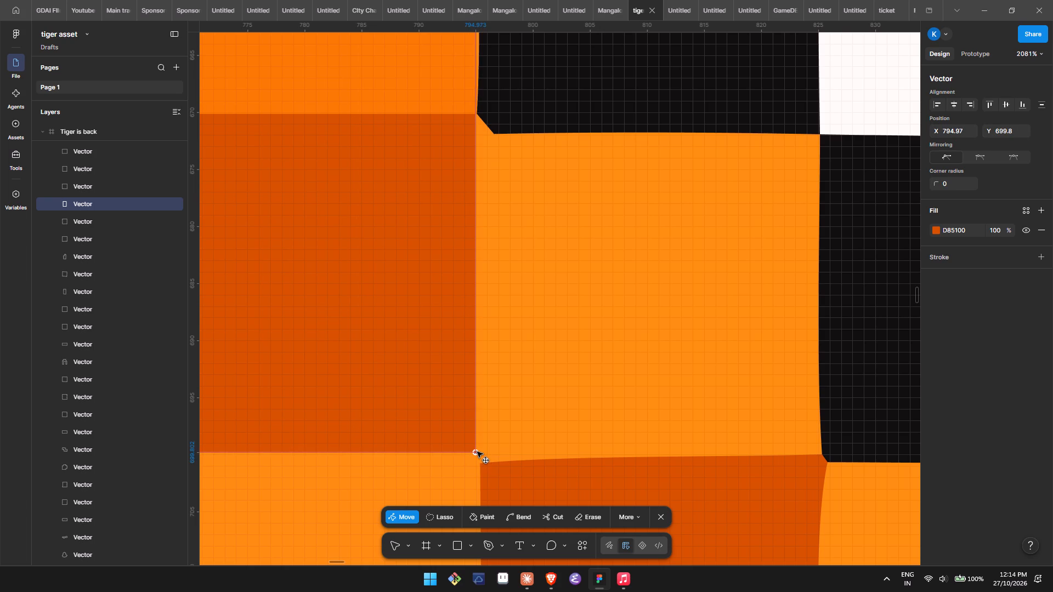
drag(477, 452, 477, 451)
Move the FE8D0E block's lower-left corner to X 795, Y 700, against the D85100 shape's edge.
double_click(511, 445)
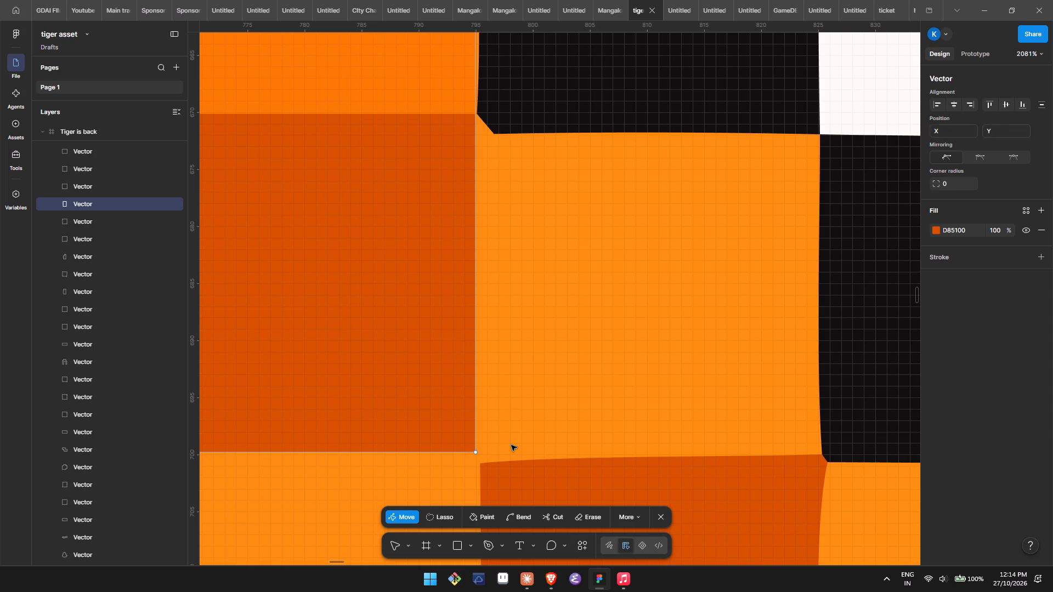
double_click(511, 445)
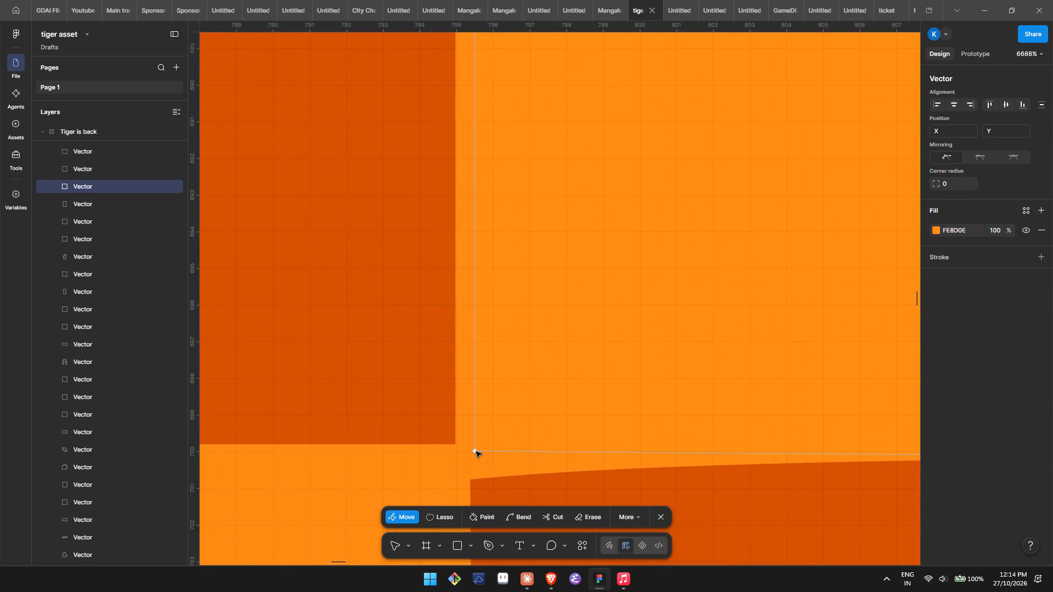
drag(475, 450, 452, 445)
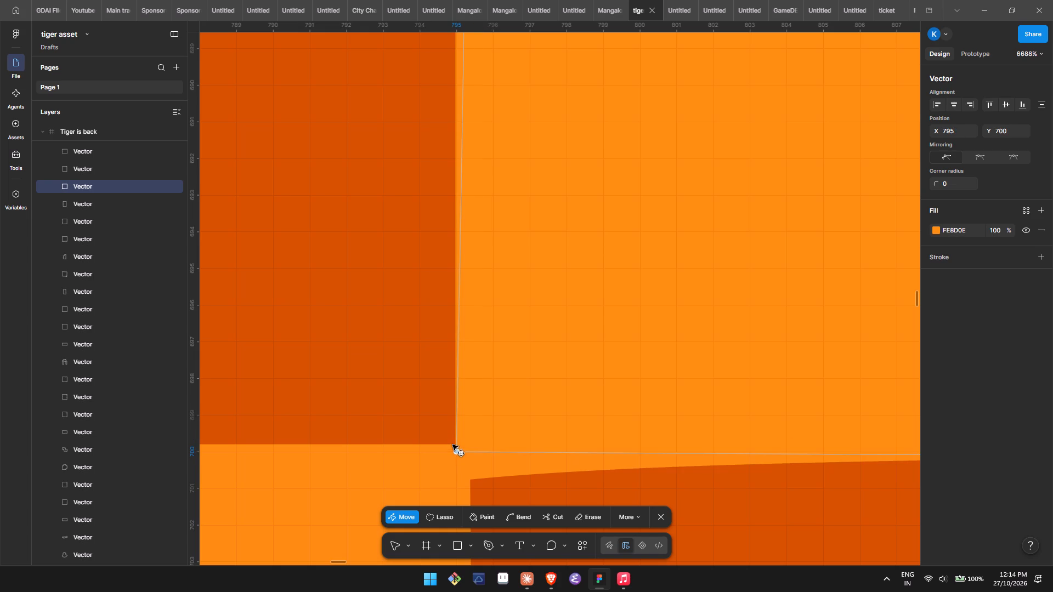
drag(452, 445, 455, 448)
Lower the D85100 shape's bottom corner to X 794.97, Y 700, level with the FE8D0E block's corner.
triple_click(448, 439)
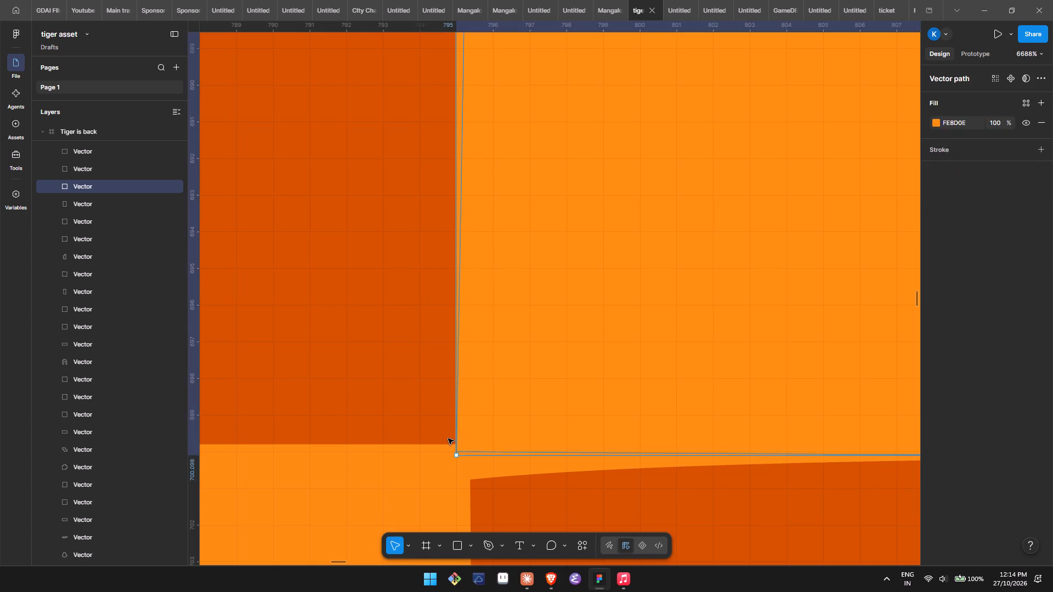
double_click(448, 439)
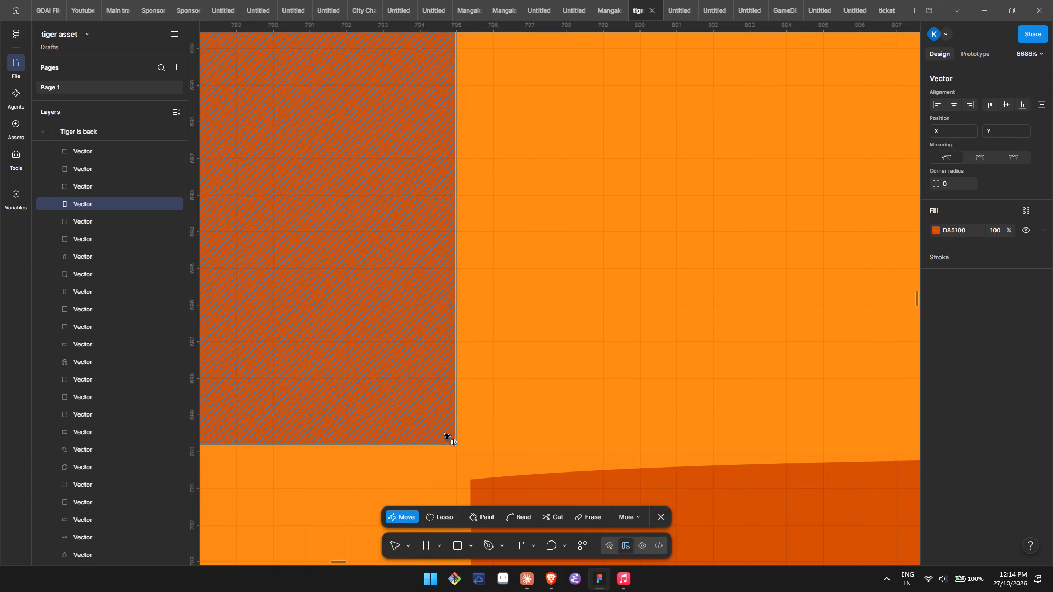
triple_click(445, 434)
double_click(444, 429)
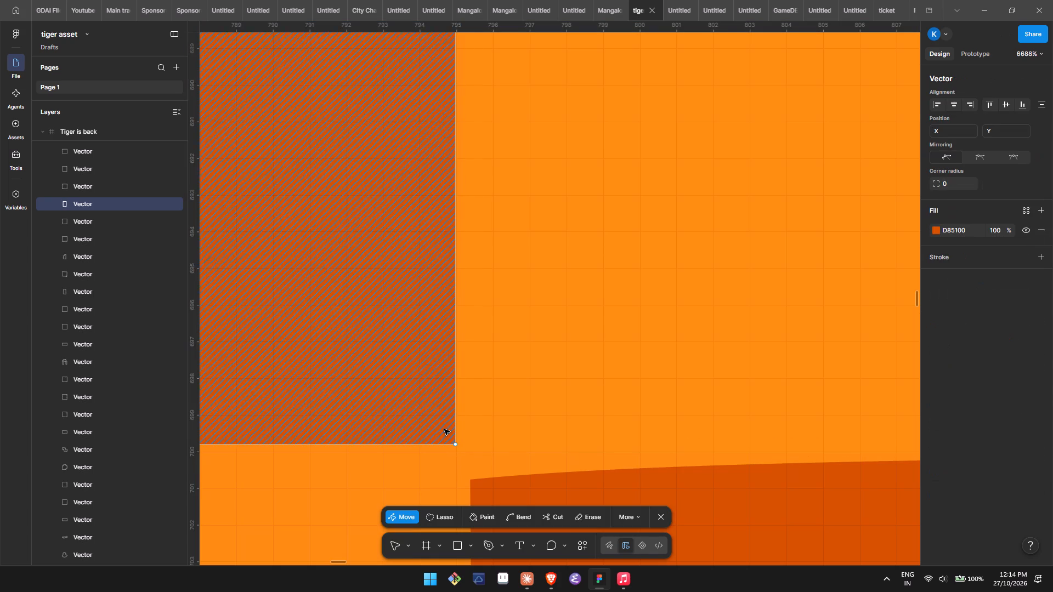
drag(455, 443, 455, 453)
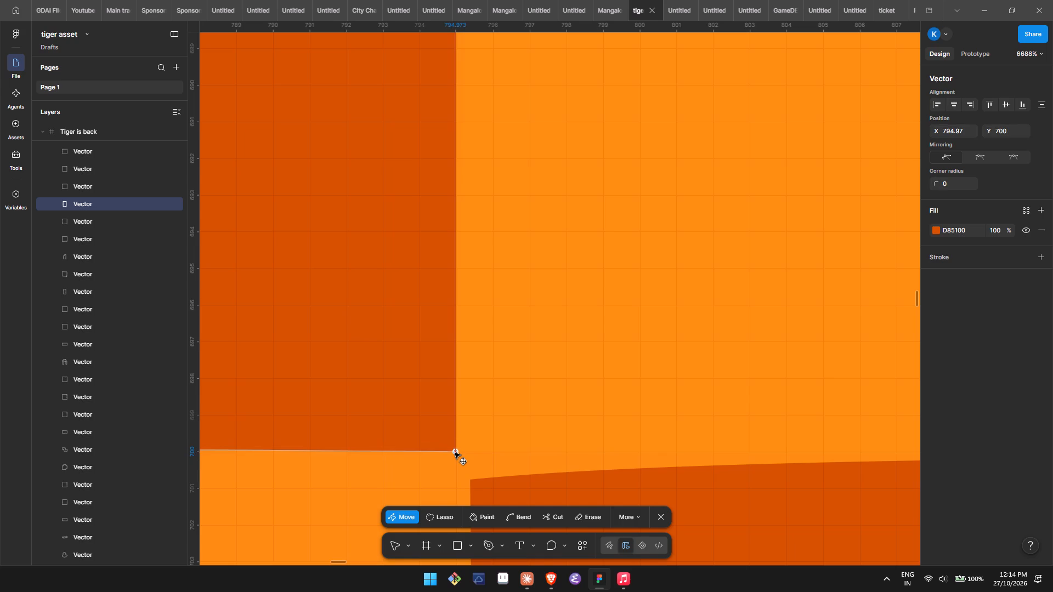
drag(455, 453, 455, 451)
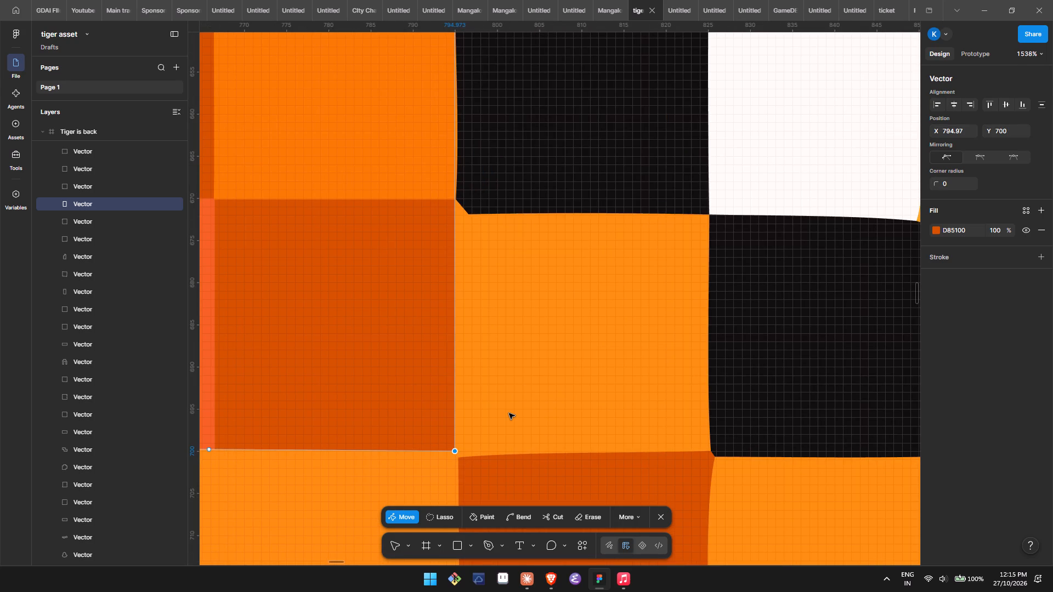
Move the FE8D0E block's upper-left corner to X 795, Y 670.15, where the neighbouring orange blocks meet.
triple_click(509, 413)
double_click(509, 413)
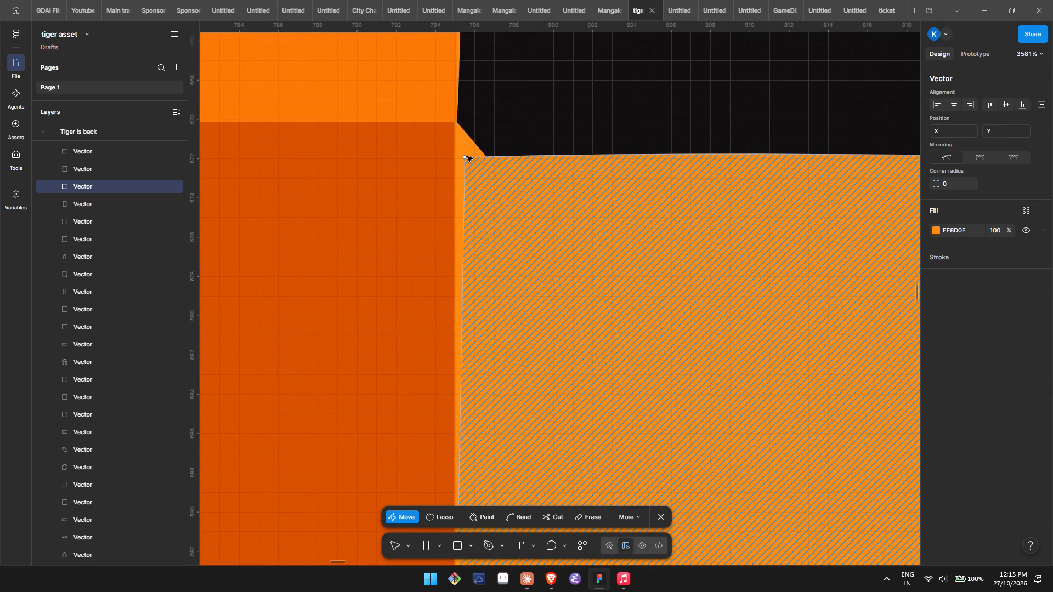
drag(465, 156, 453, 156)
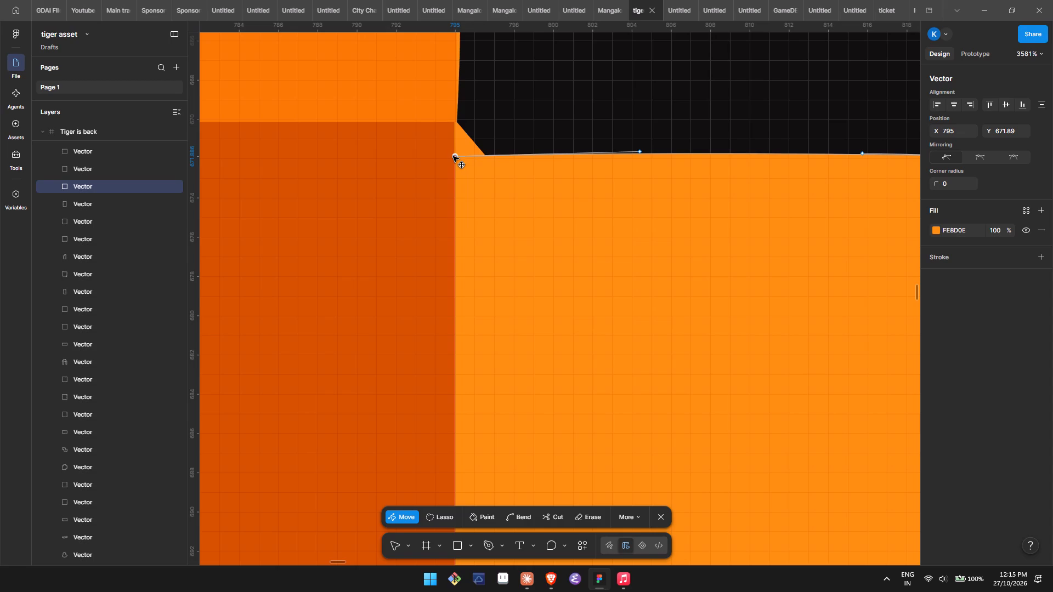
drag(453, 156, 454, 128)
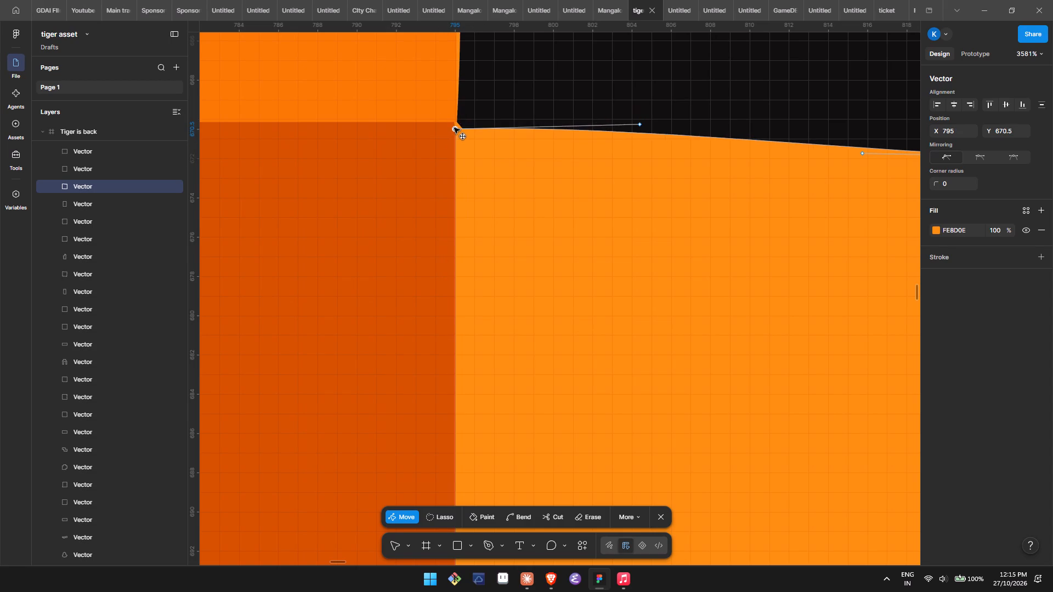
drag(454, 128, 455, 122)
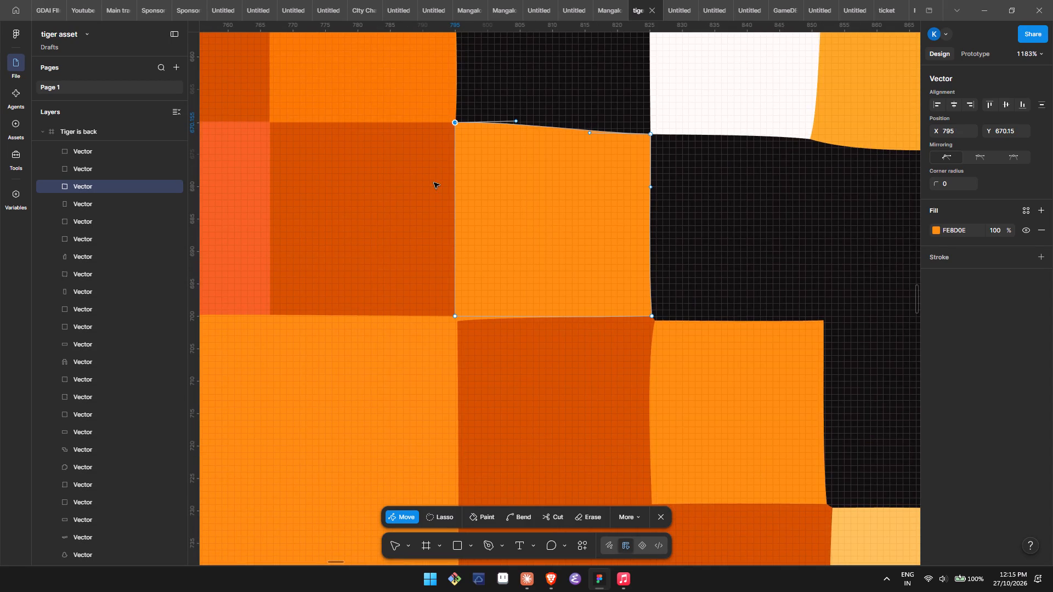
Straighten the FE8D0E block's top edge by collapsing its two curve handles onto the upper-left and upper-right corners.
scroll(420, 217, up, 2)
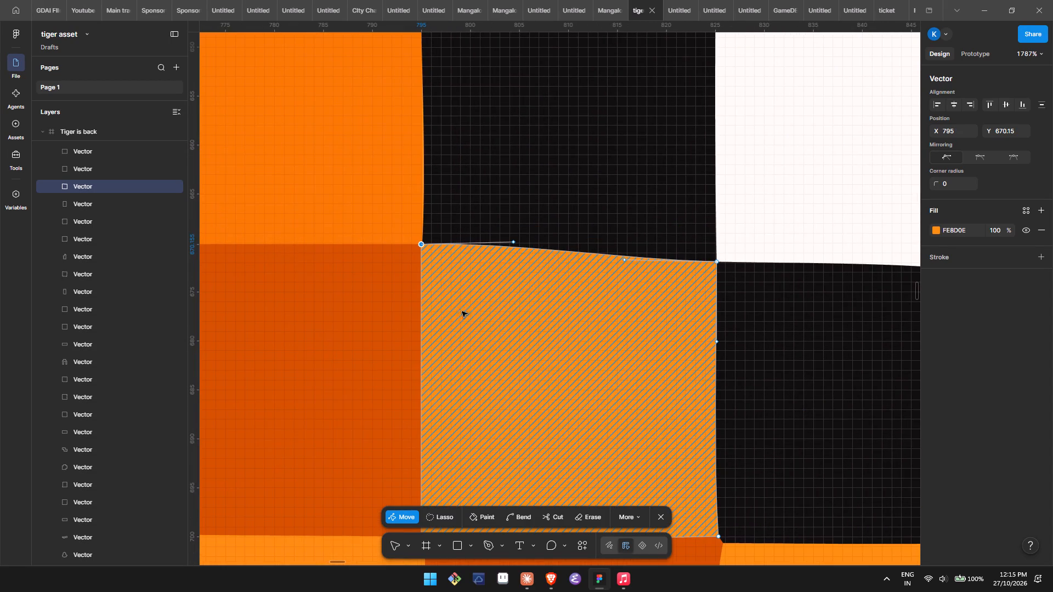
drag(515, 241, 424, 241)
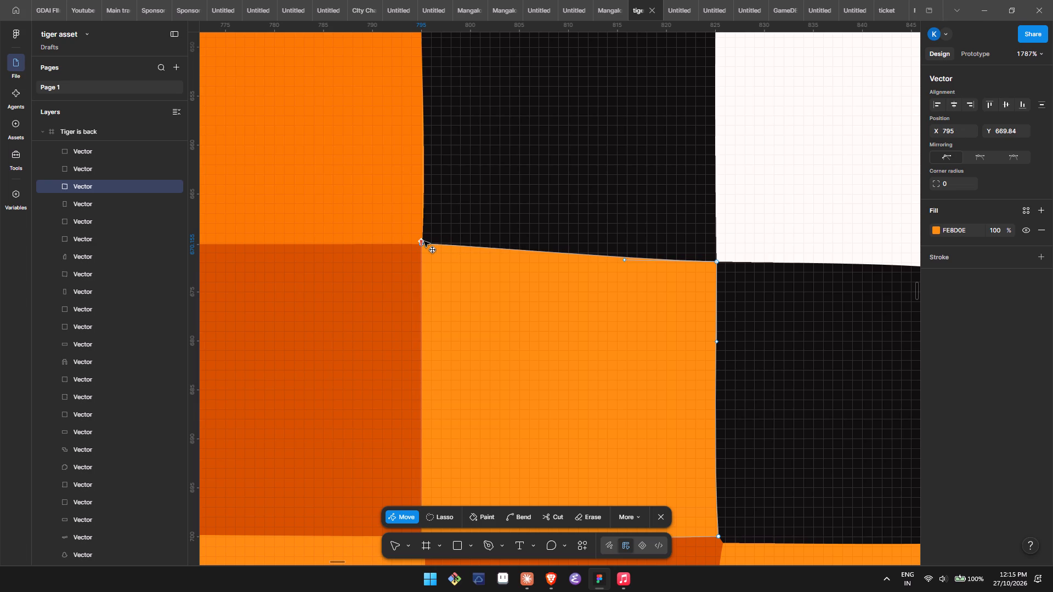
drag(424, 241, 424, 242)
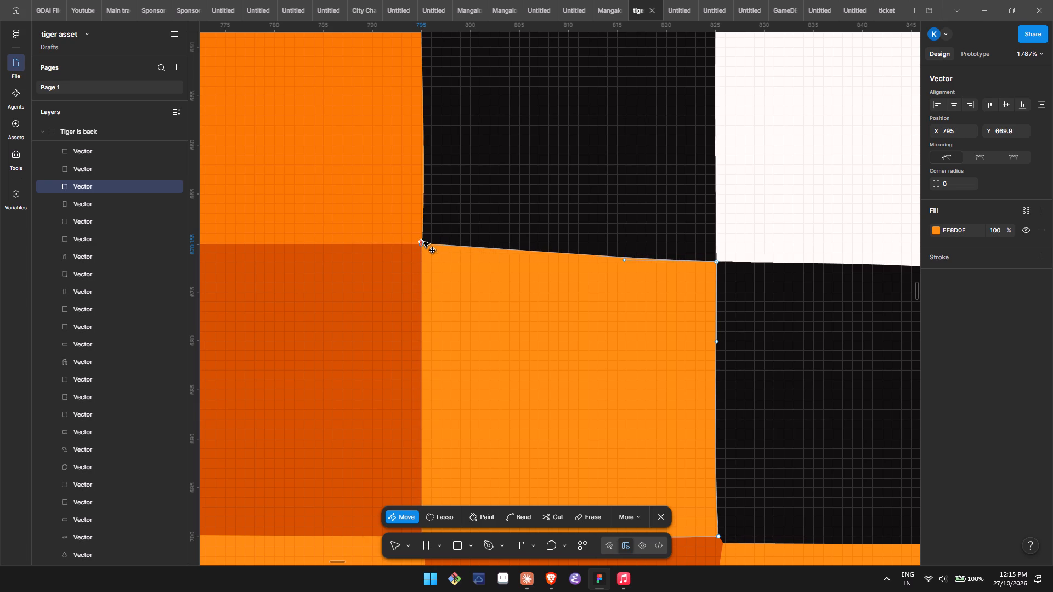
drag(424, 242, 423, 243)
click(423, 243)
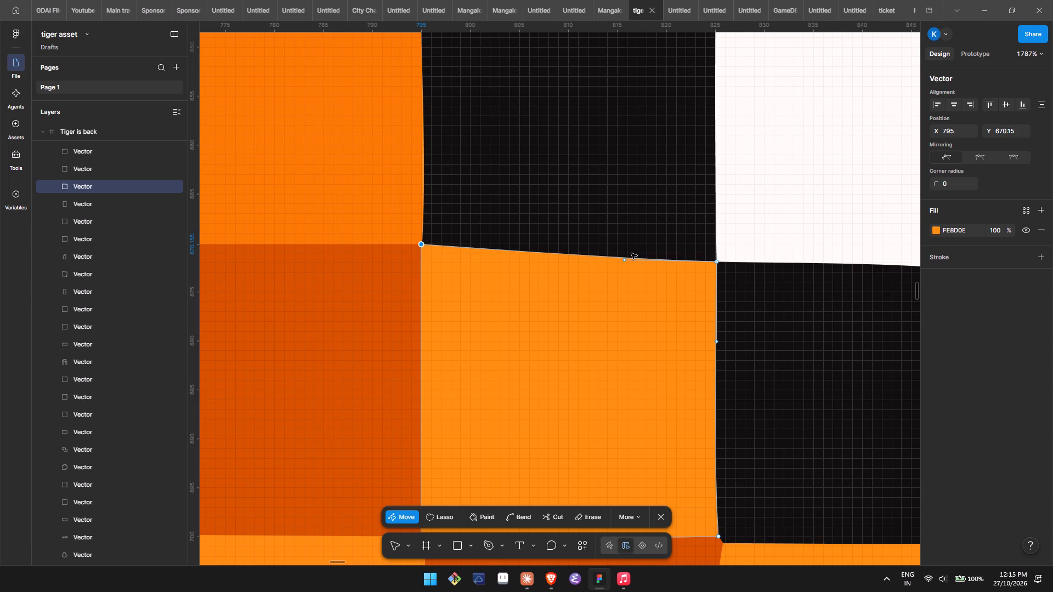
drag(625, 259, 687, 261)
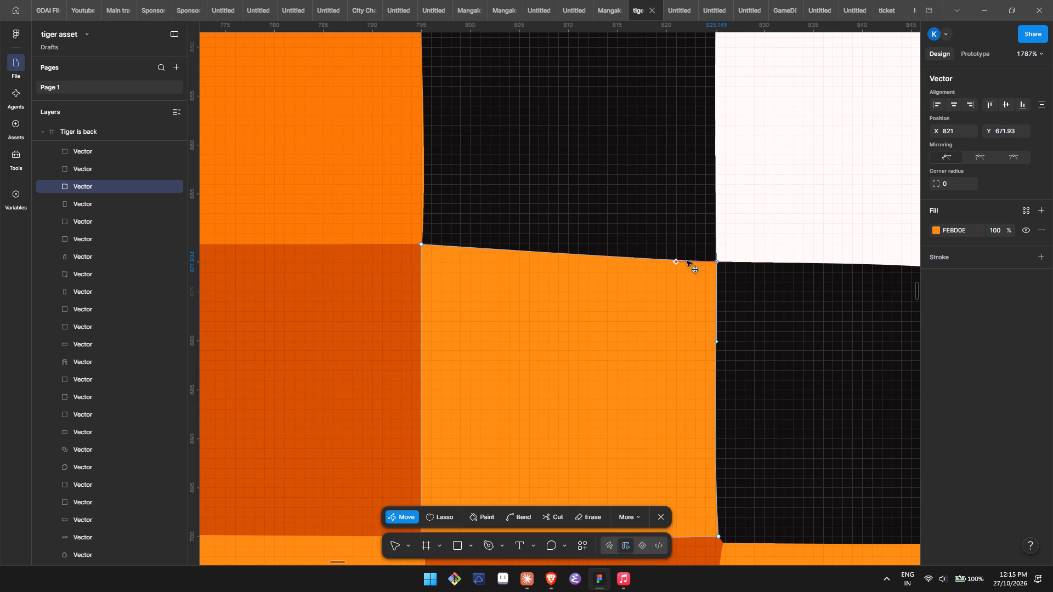
drag(687, 261, 718, 259)
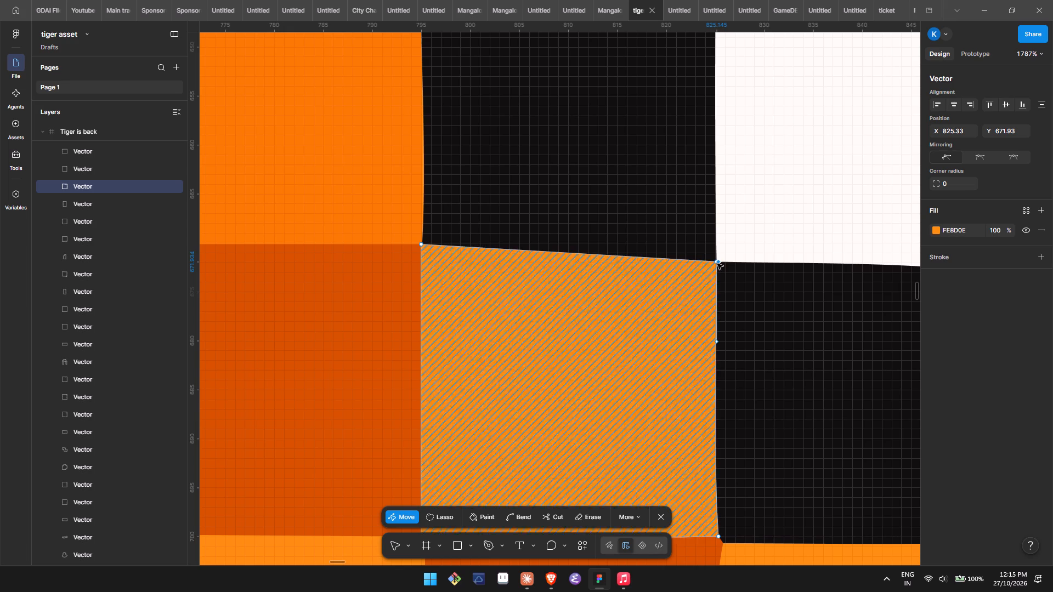
click(718, 264)
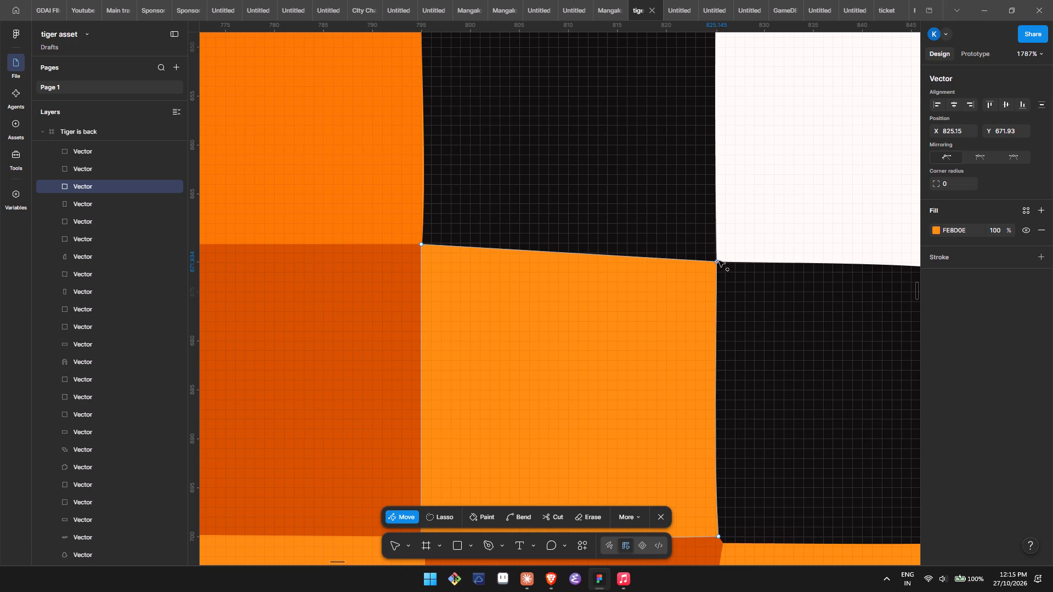
Move the FE8D0E block's upper-right corner to X 825, Y 670.15 and collapse its side-edge curve handle onto it.
drag(717, 263, 717, 242)
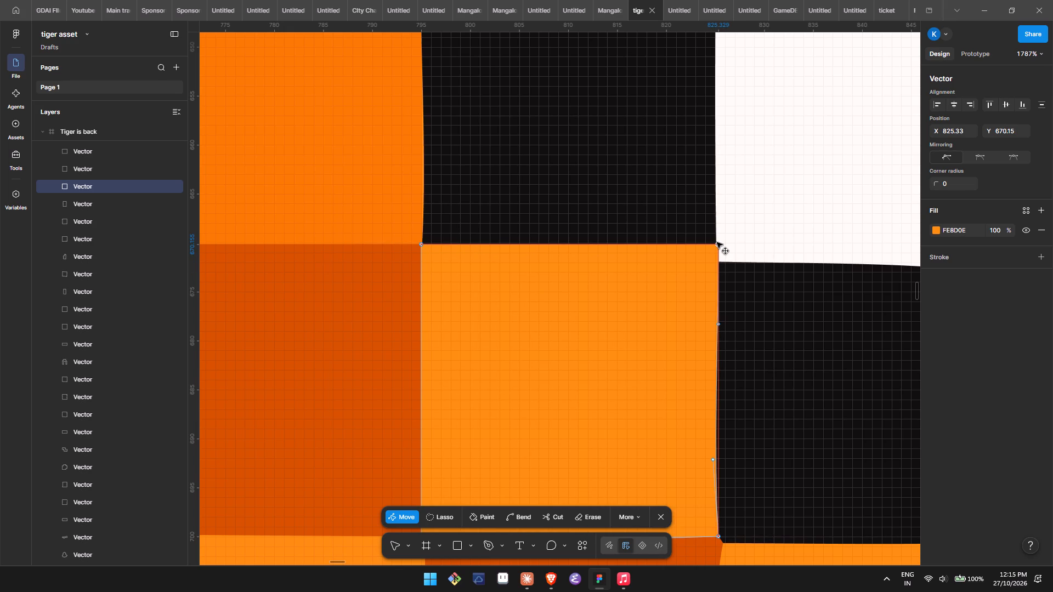
drag(717, 242, 715, 244)
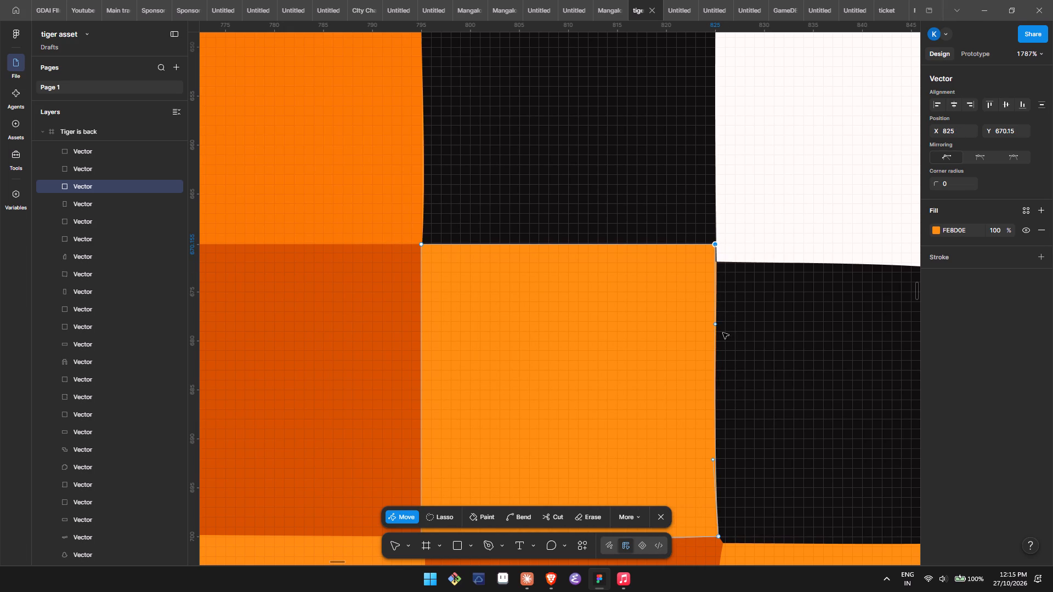
drag(716, 323, 713, 244)
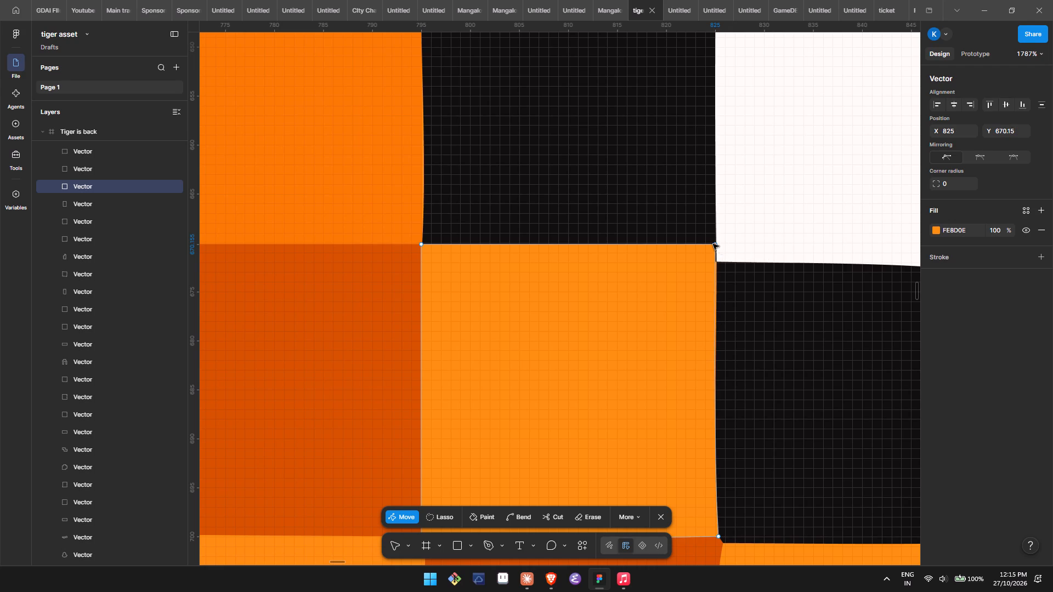
click(713, 244)
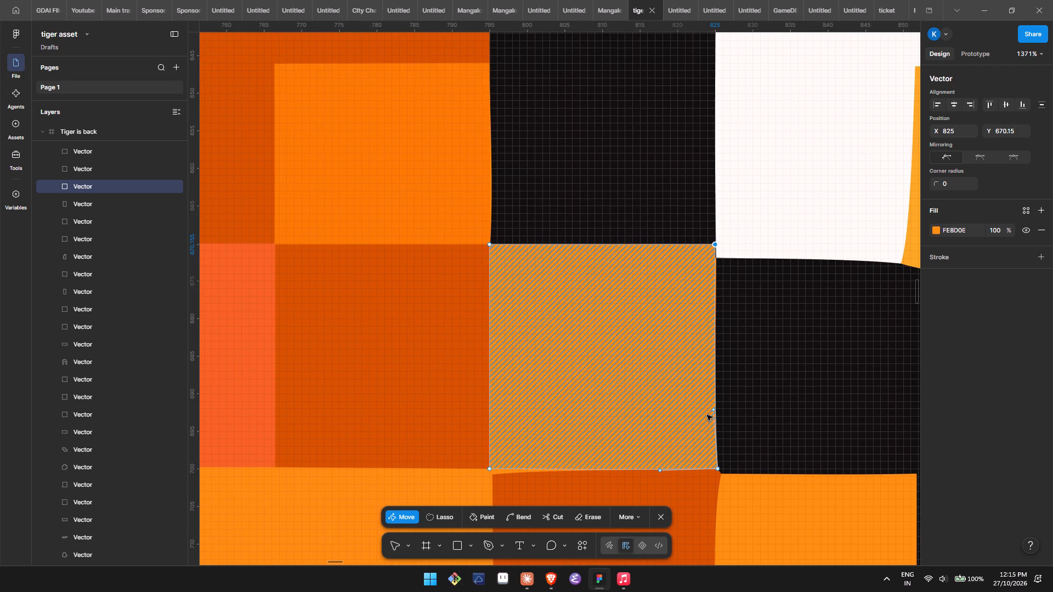
Collapse both curve handles at the FE8D0E block's lower-right corner and move that corner to X 825, Y 700.
drag(712, 409, 717, 468)
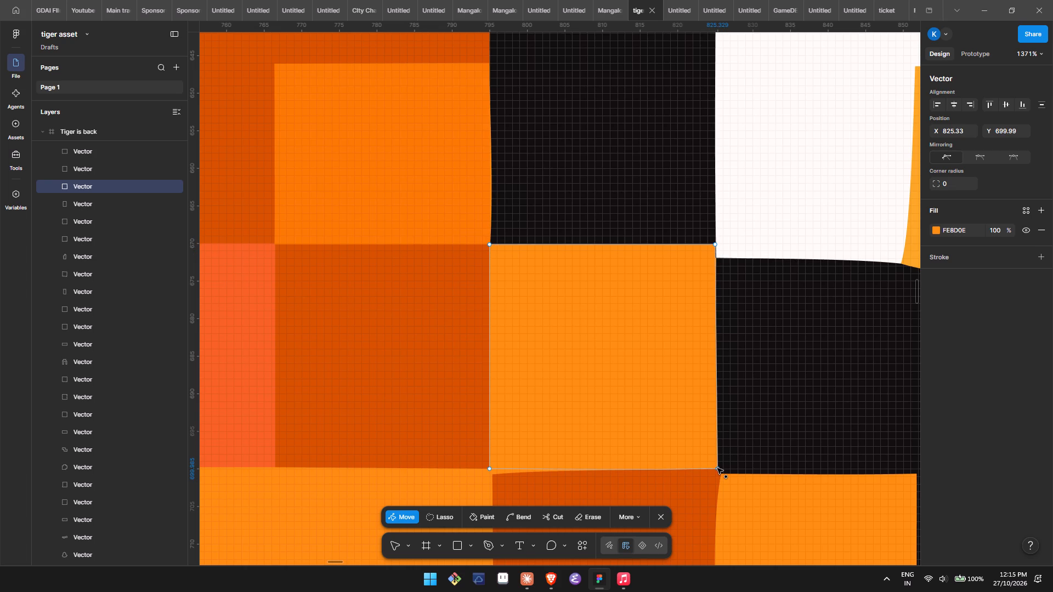
drag(717, 468, 718, 468)
click(718, 468)
drag(661, 471, 718, 469)
click(718, 469)
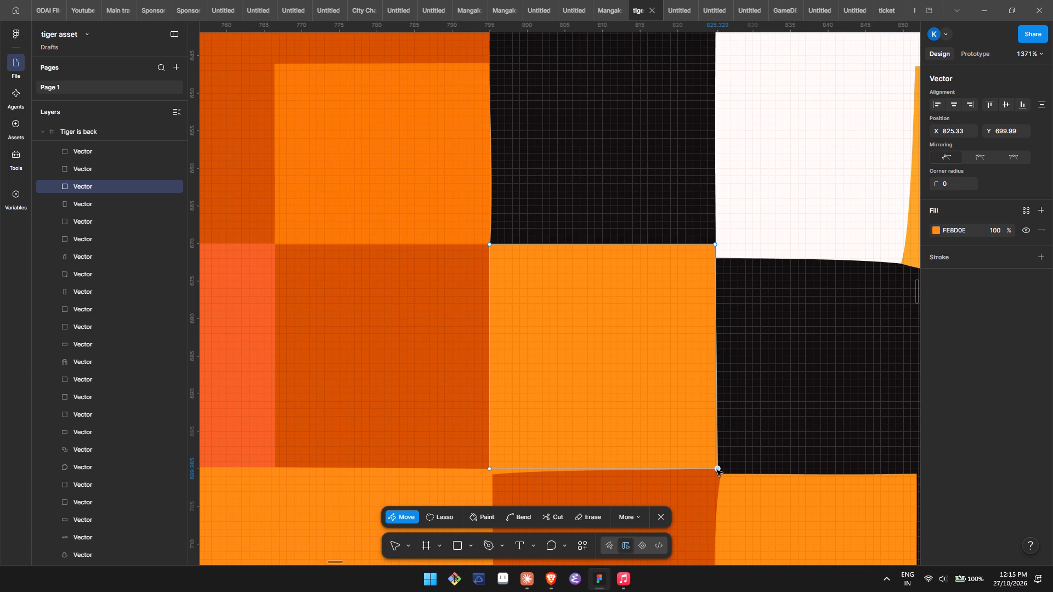
click(717, 468)
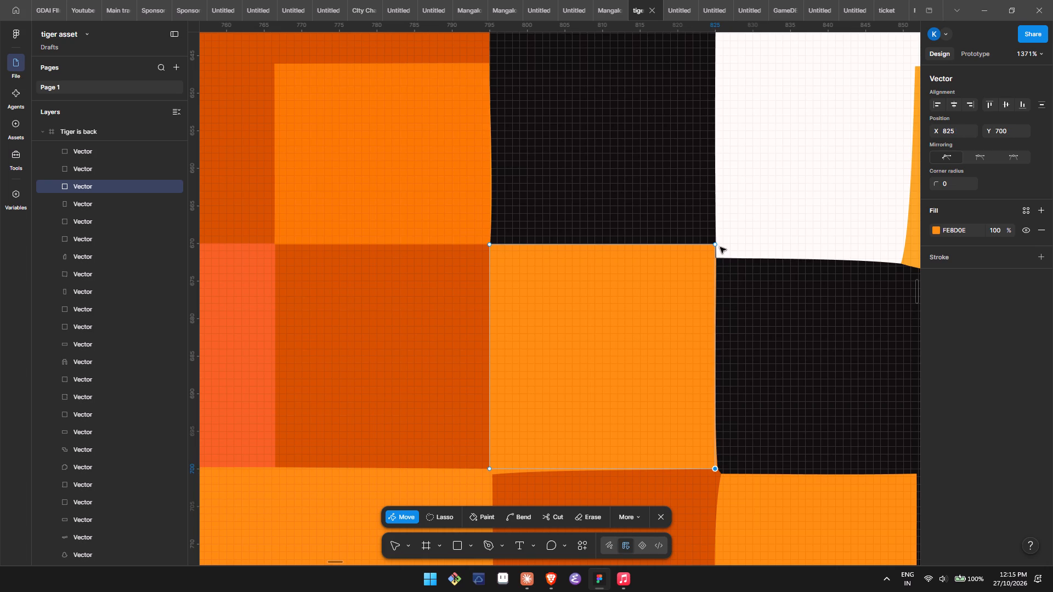
Edit the black 110E0E shape's points and collapse its long left edge's lower curve handle onto the bottom corner.
click(558, 201)
triple_click(519, 193)
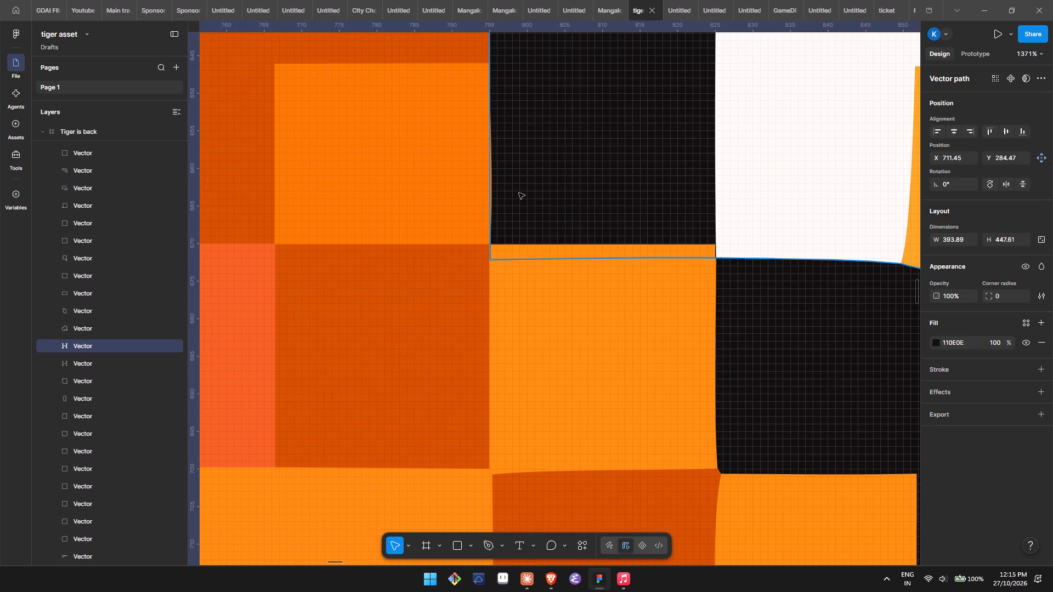
double_click(519, 193)
scroll(519, 193, up, 1)
scroll(514, 291, up, 1)
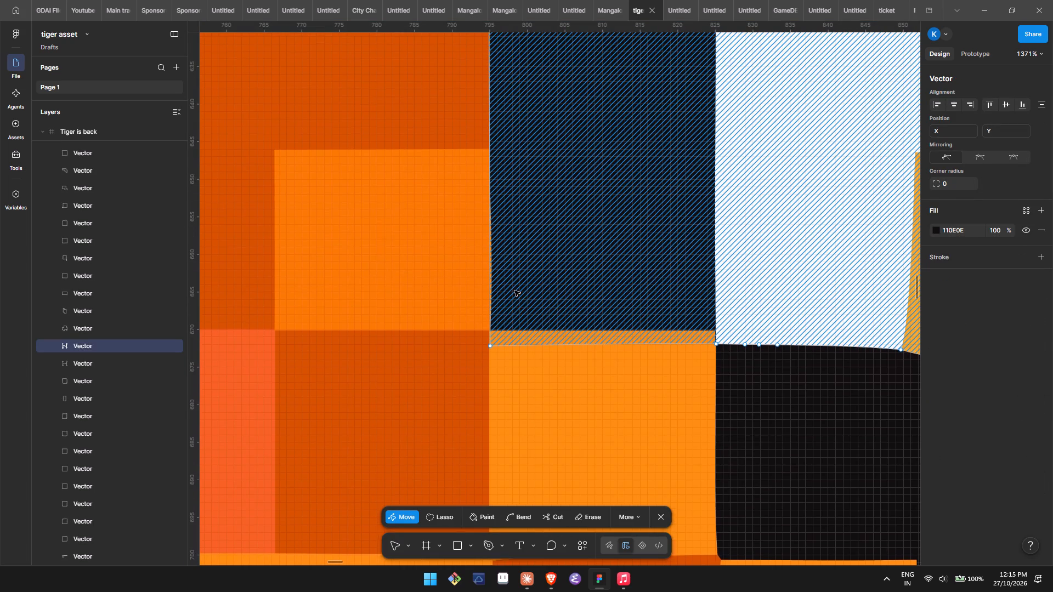
scroll(514, 291, up, 2)
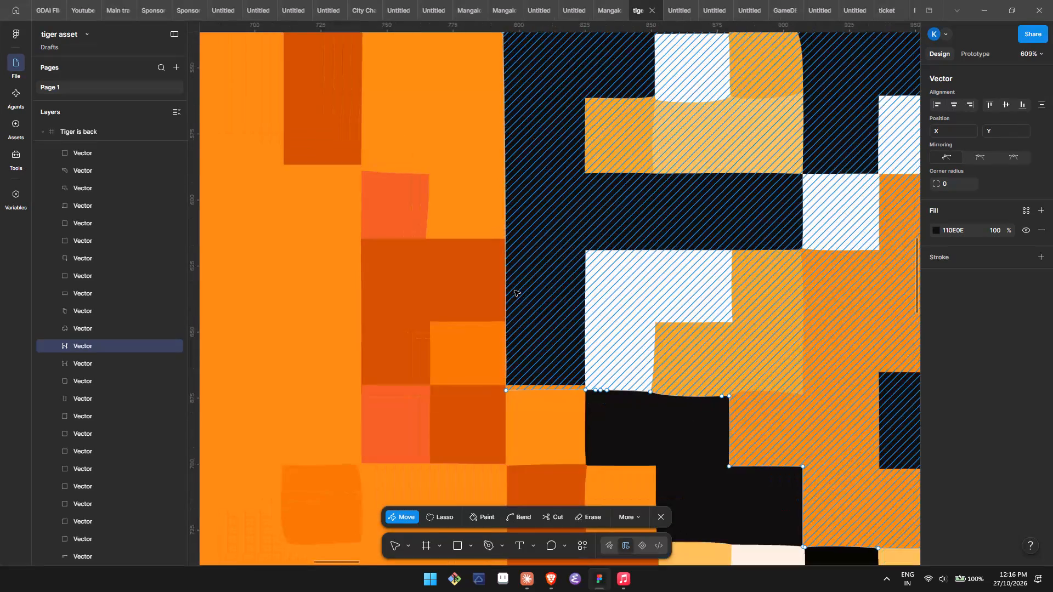
click(507, 390)
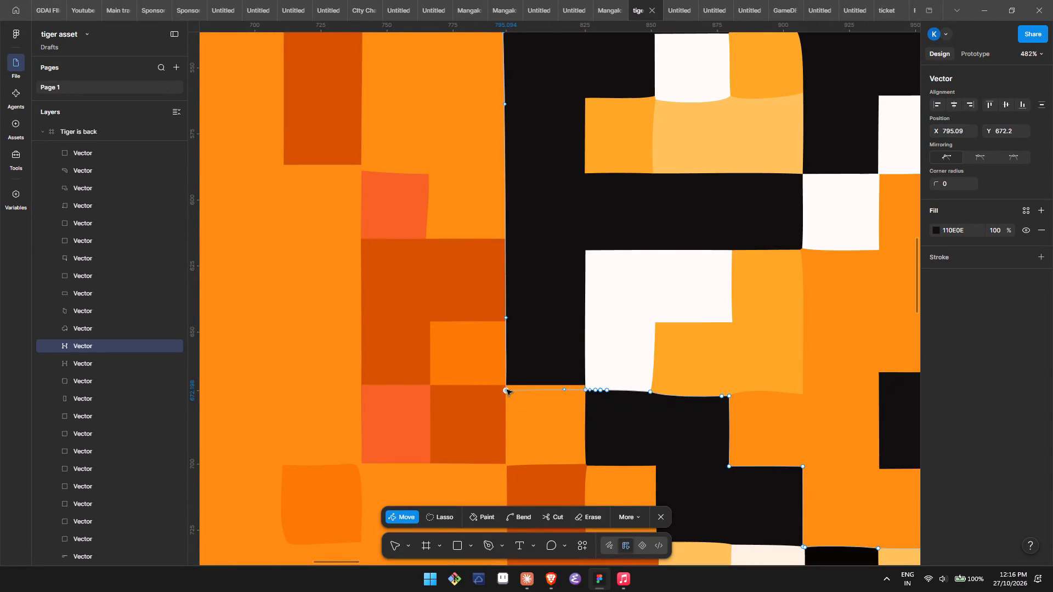
drag(506, 320, 505, 372)
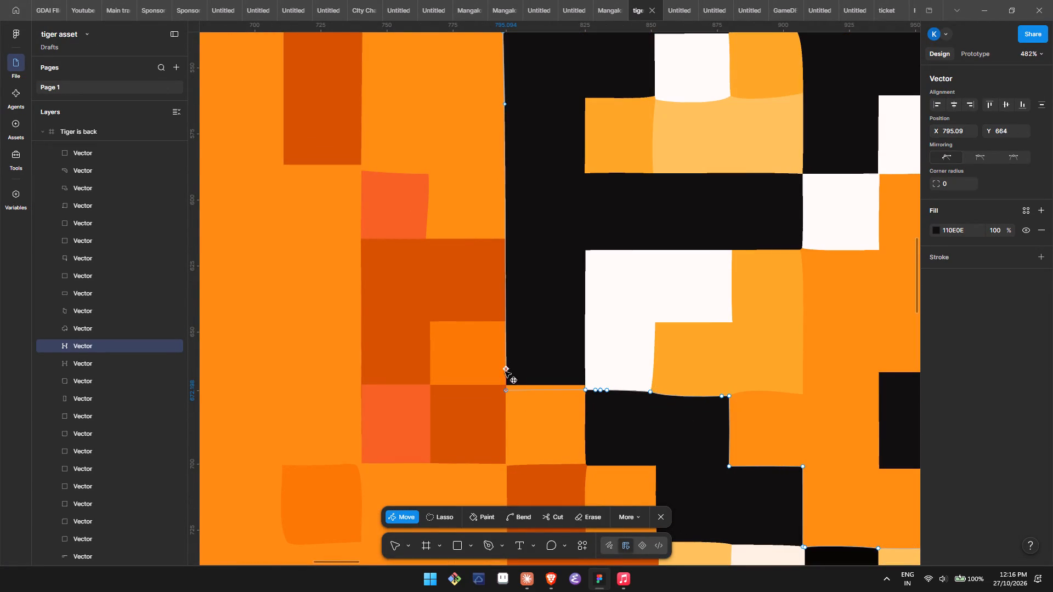
drag(505, 372, 507, 389)
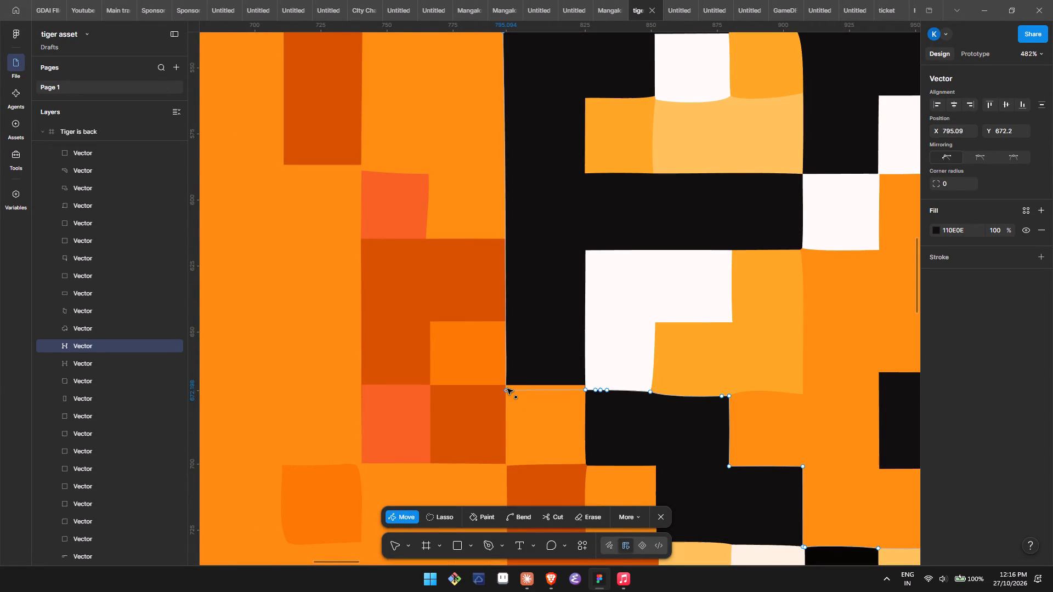
drag(507, 389, 506, 389)
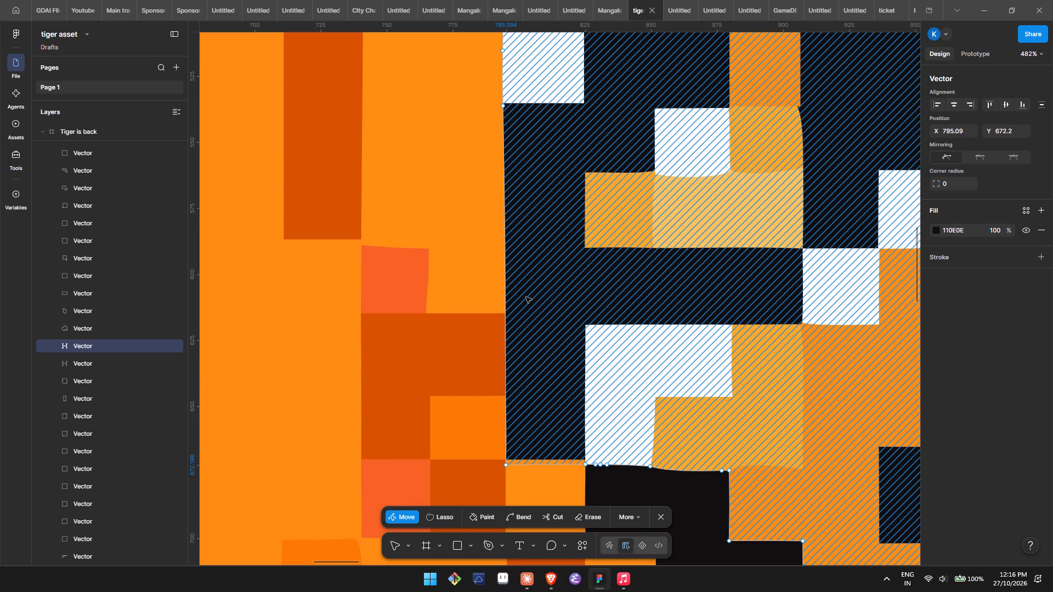
Collapse the curve handles around the 110E0E shape's left-edge point at X 793.98, Y 536.21 onto that point.
scroll(526, 297, up, 3)
click(502, 263)
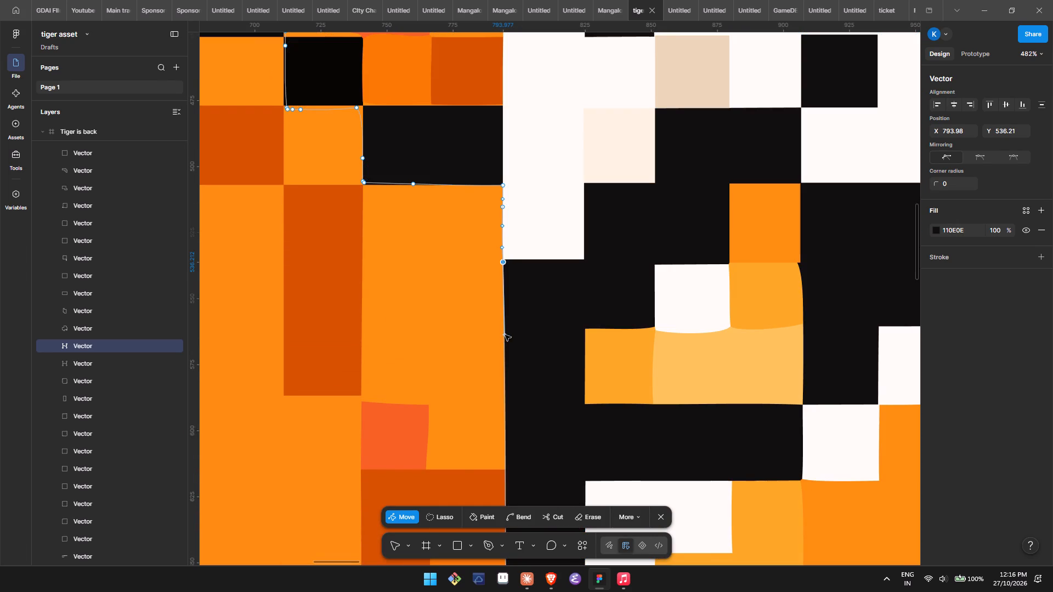
drag(507, 335, 503, 260)
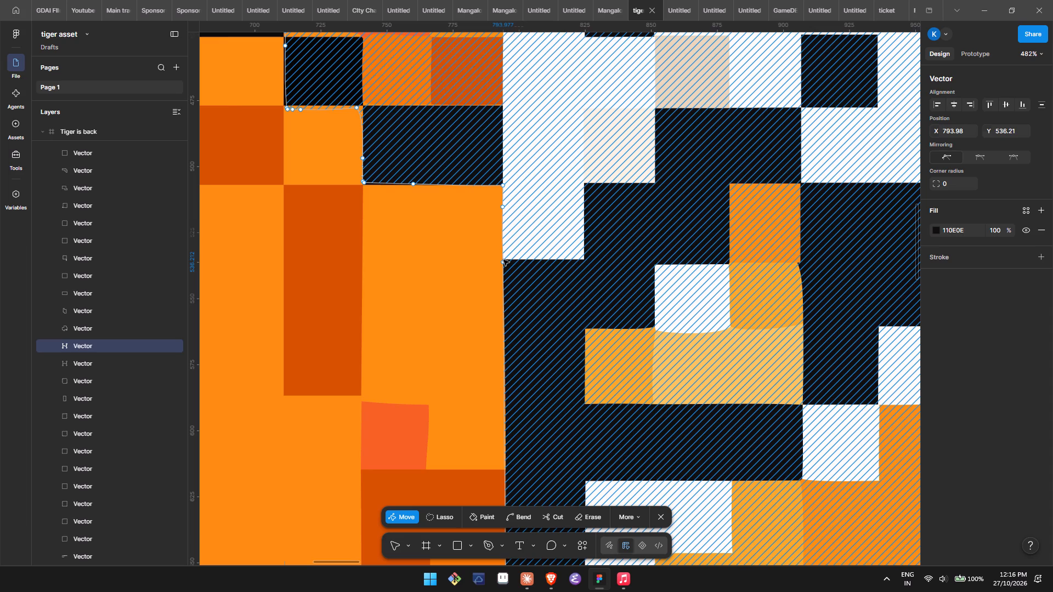
click(503, 260)
click(501, 248)
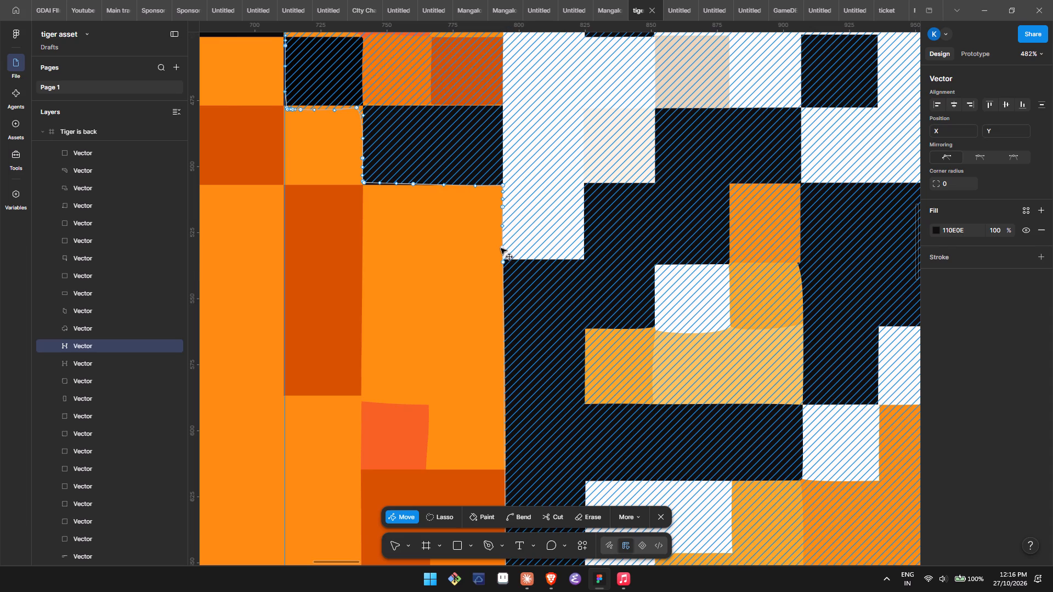
drag(501, 248, 505, 263)
click(505, 263)
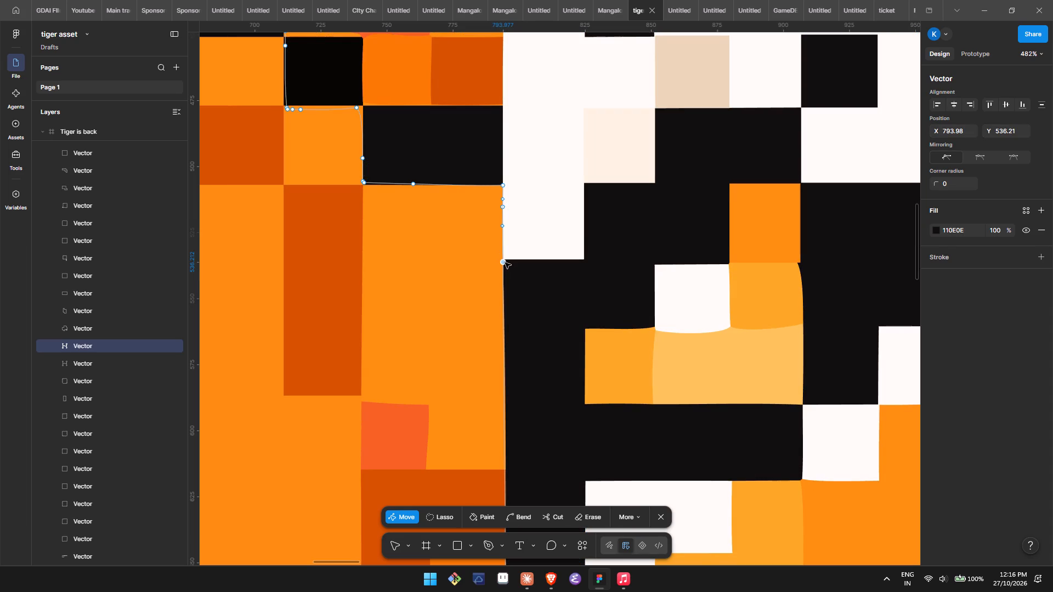
drag(502, 226, 503, 263)
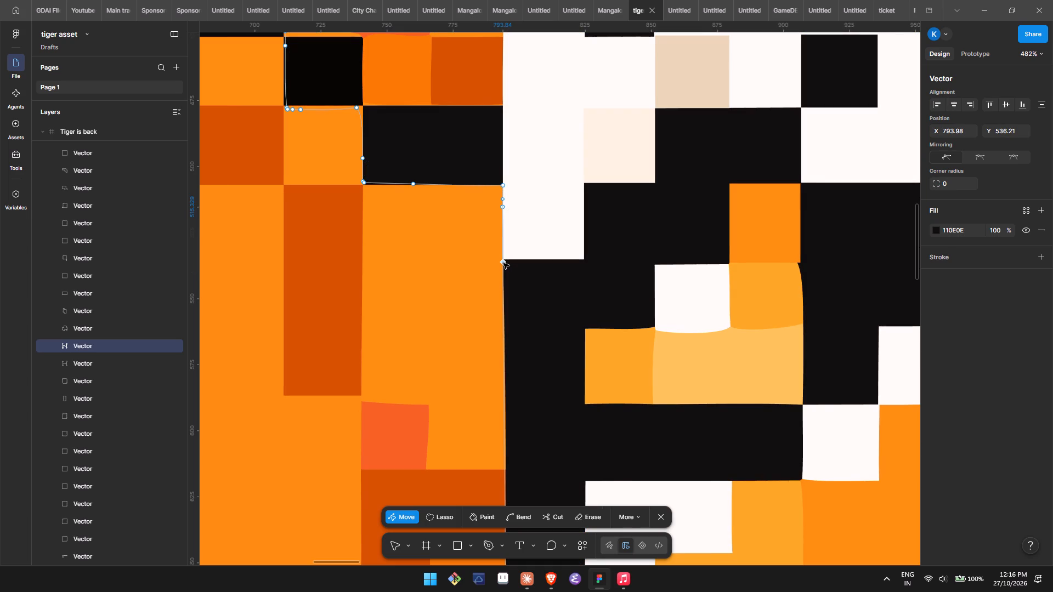
click(503, 263)
Merge the stray left-edge point at X 793.84, Y 515.33 into the point at Y 536.21 and collapse its leftover handle.
drag(501, 205, 501, 215)
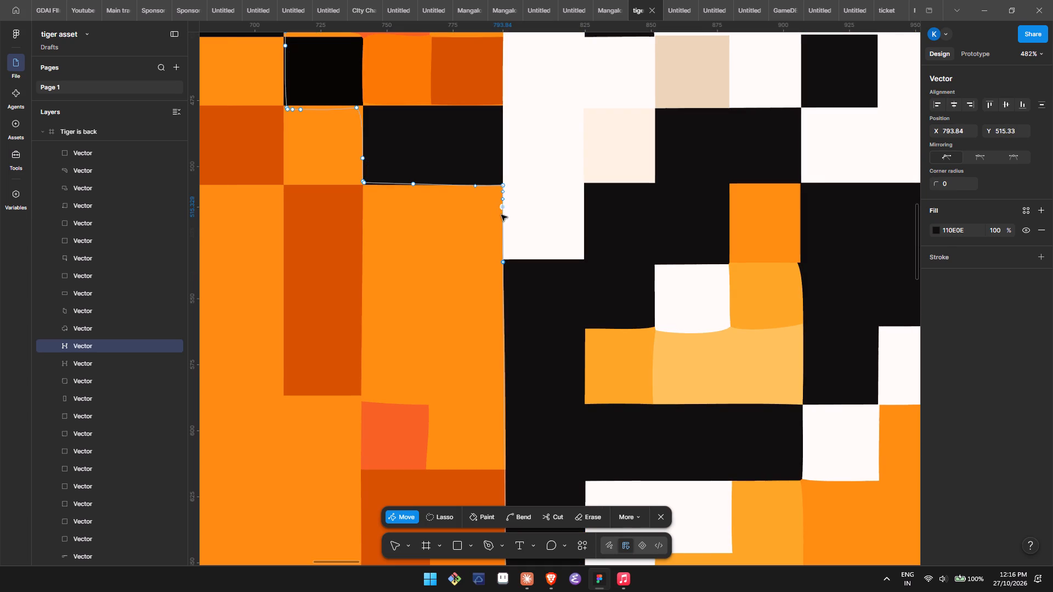
drag(501, 215, 501, 263)
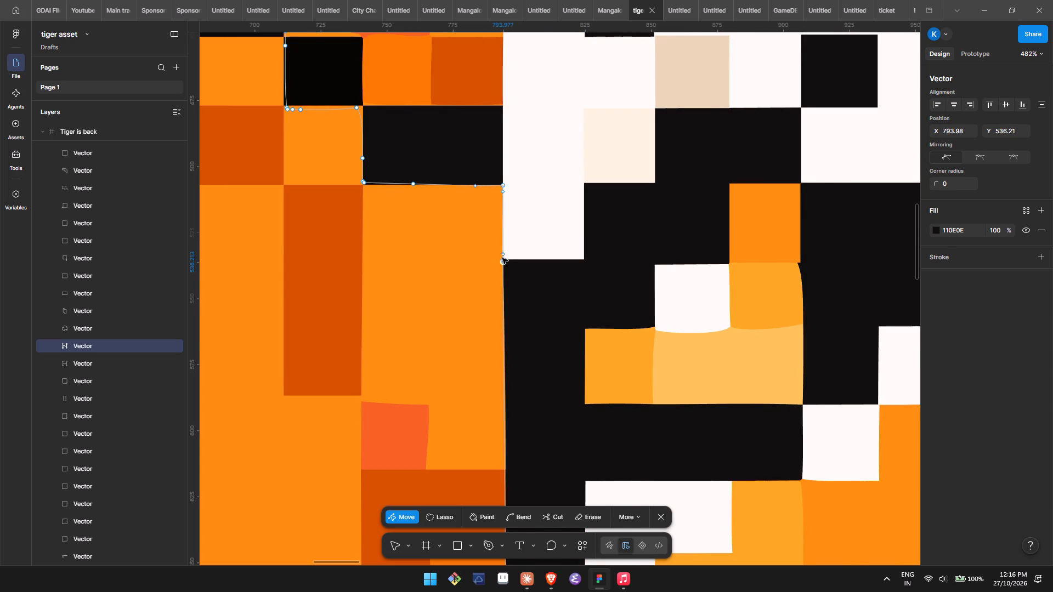
drag(503, 254, 503, 261)
click(503, 261)
Collapse the handle below the 110E0E shape's corner at X 793.93, Y 507.17 and merge the point below into that corner.
click(501, 190)
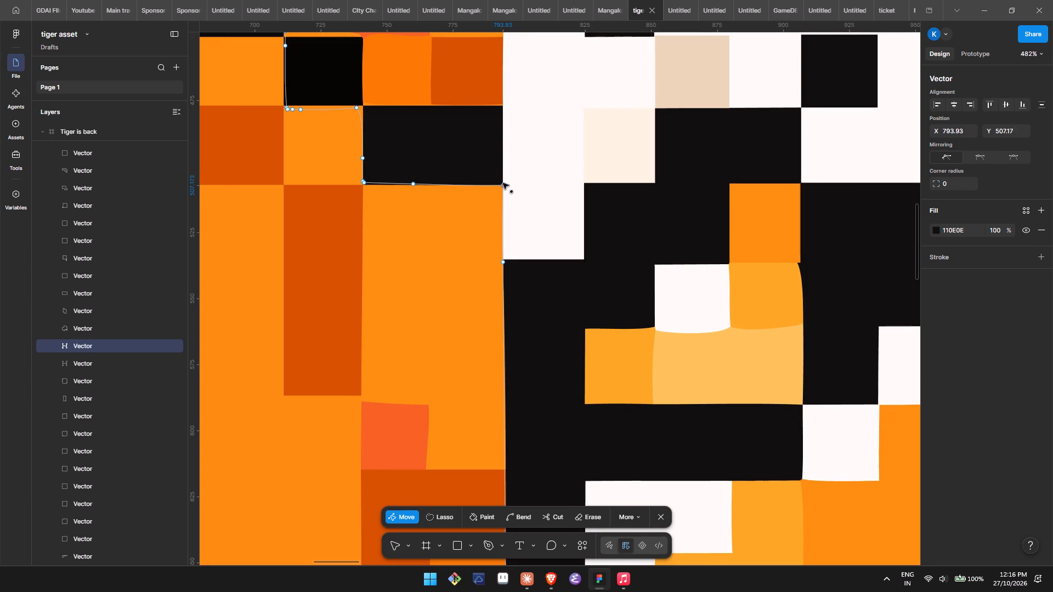
click(503, 263)
drag(503, 259, 505, 189)
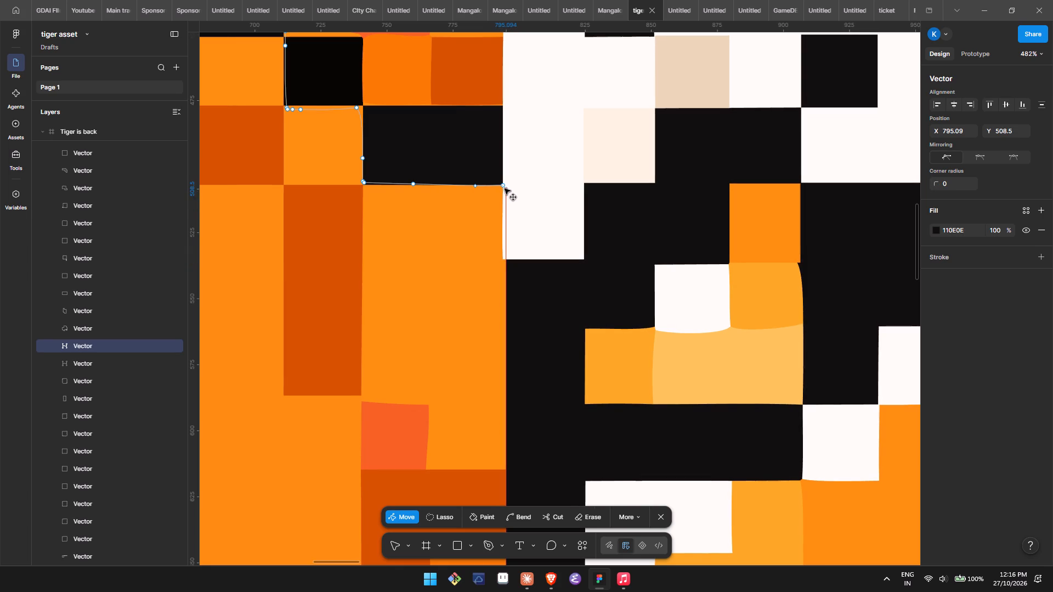
drag(505, 189, 503, 186)
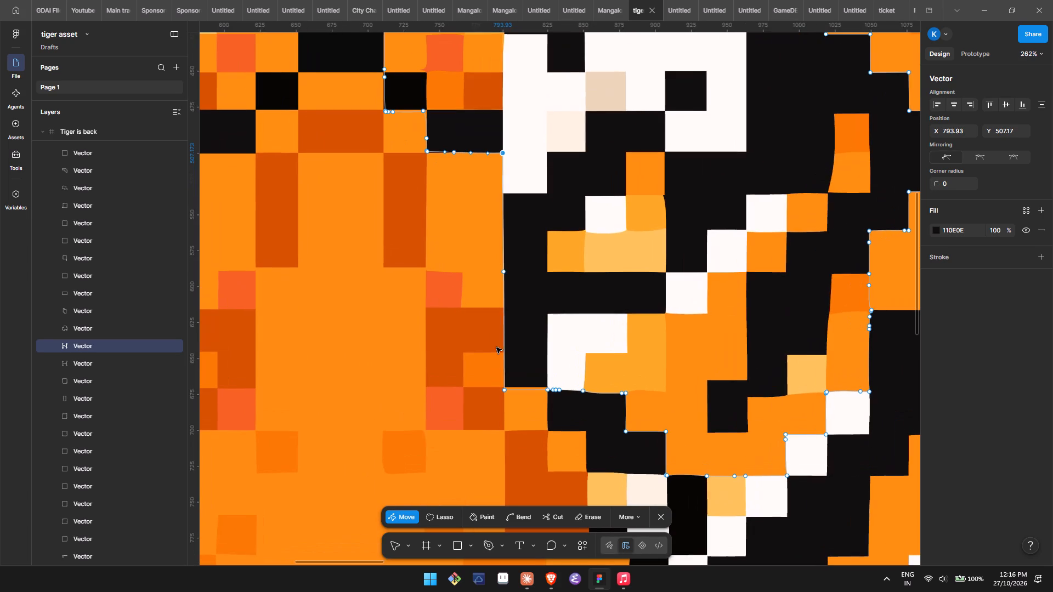
Move the 110E0E shape's lower-left corner to X 793.93, Y 671.93 so the left edge is vertical, and finish point editing.
click(505, 391)
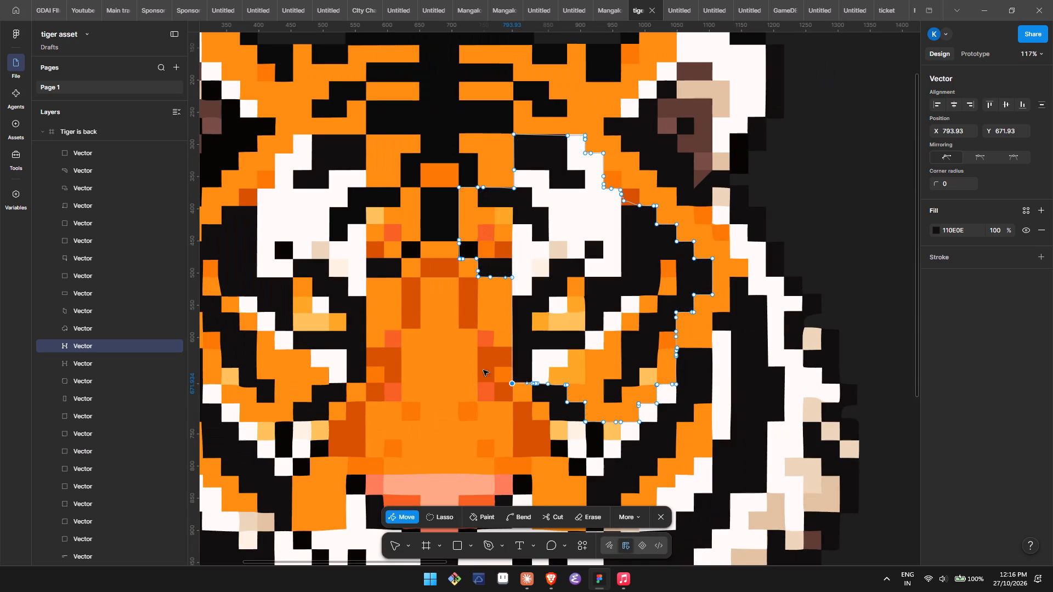
double_click(475, 333)
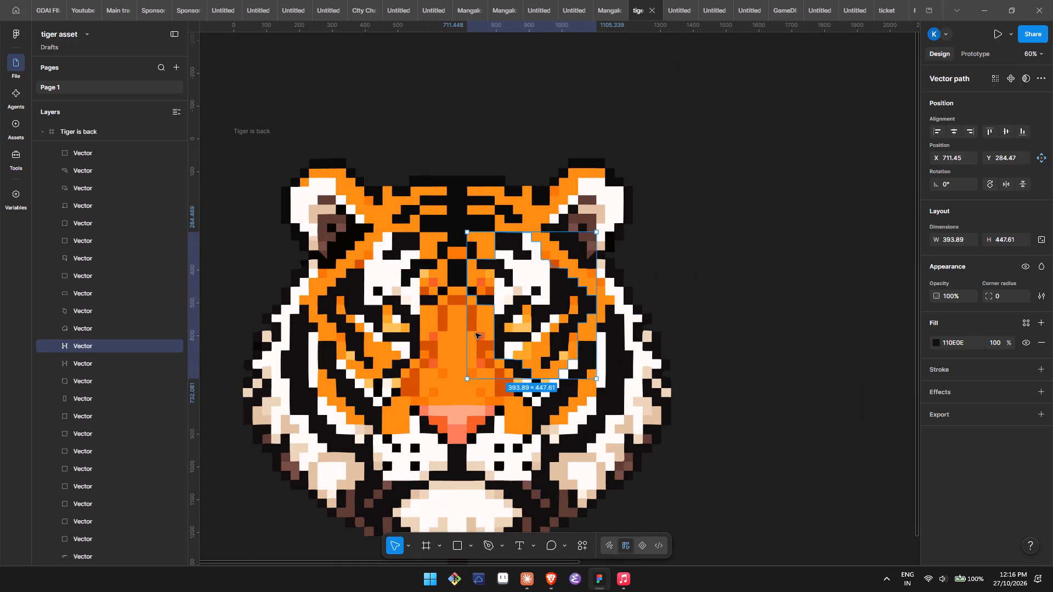
Collapse the curve handles on the FE8D0E nose block's right-edge point at Y 536.21, and merge it into the upper-right corner at X 793.93, Y 507.17.
double_click(495, 334)
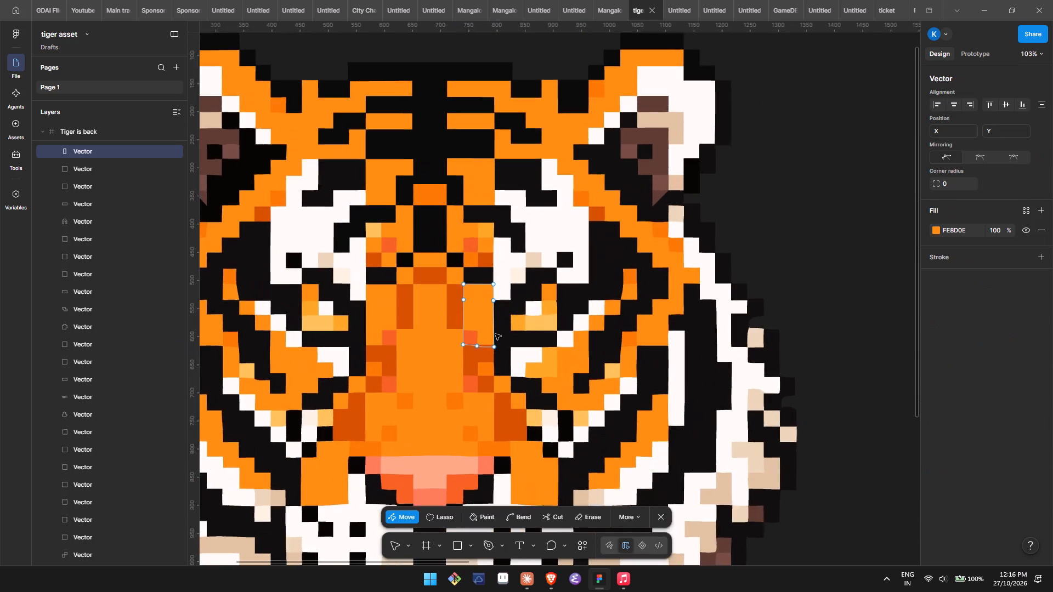
double_click(474, 345)
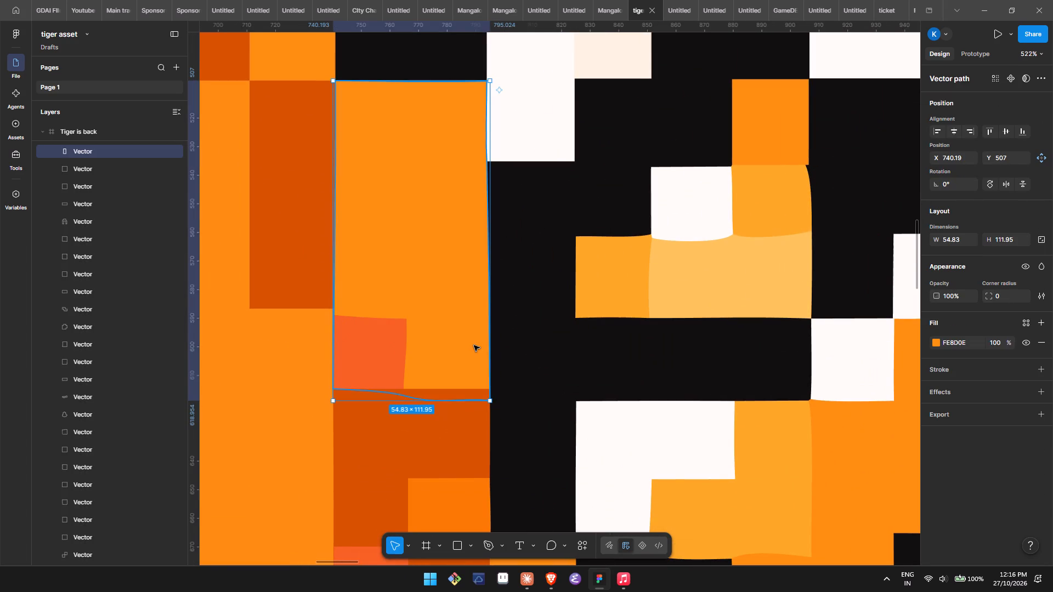
double_click(474, 345)
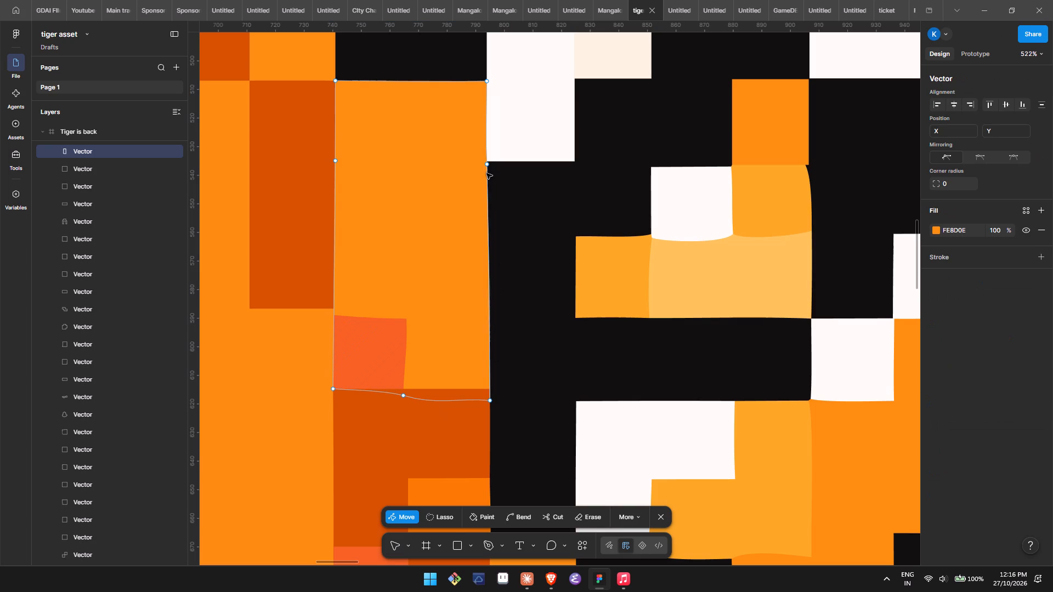
click(486, 166)
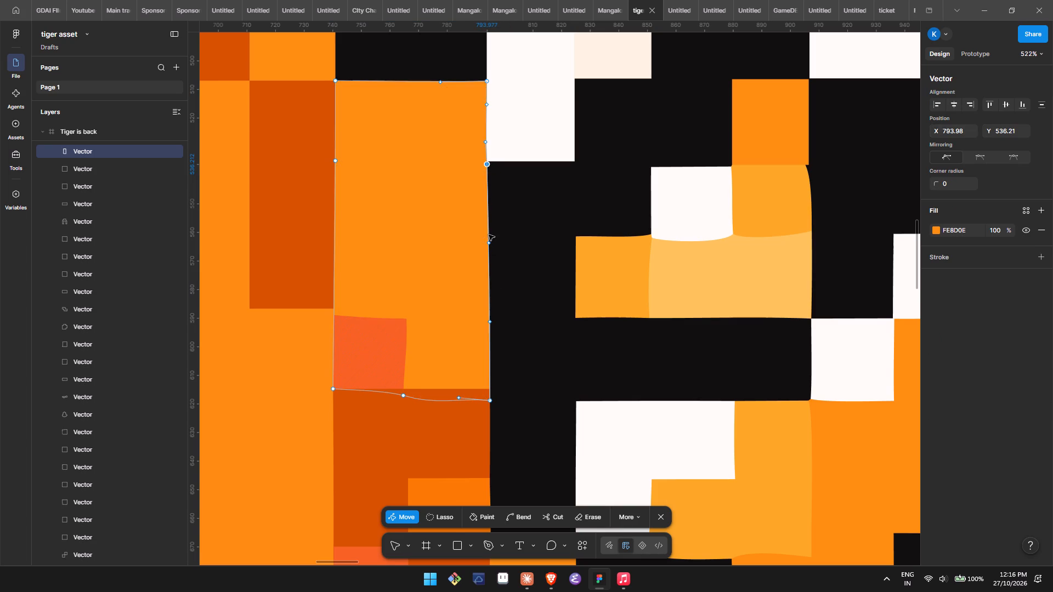
click(491, 241)
drag(491, 241, 487, 161)
click(487, 161)
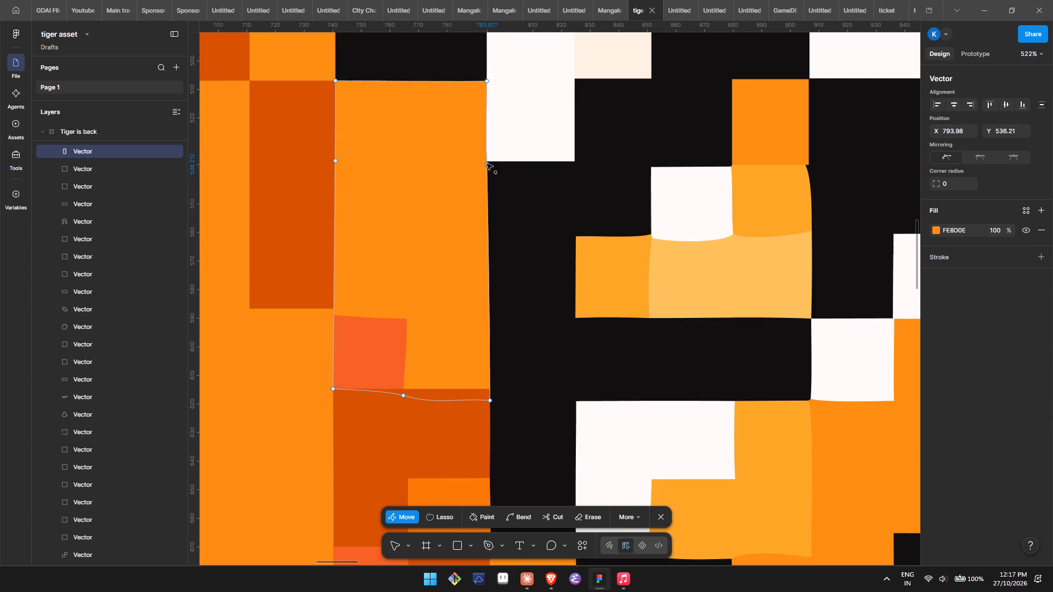
click(488, 163)
drag(484, 143, 484, 156)
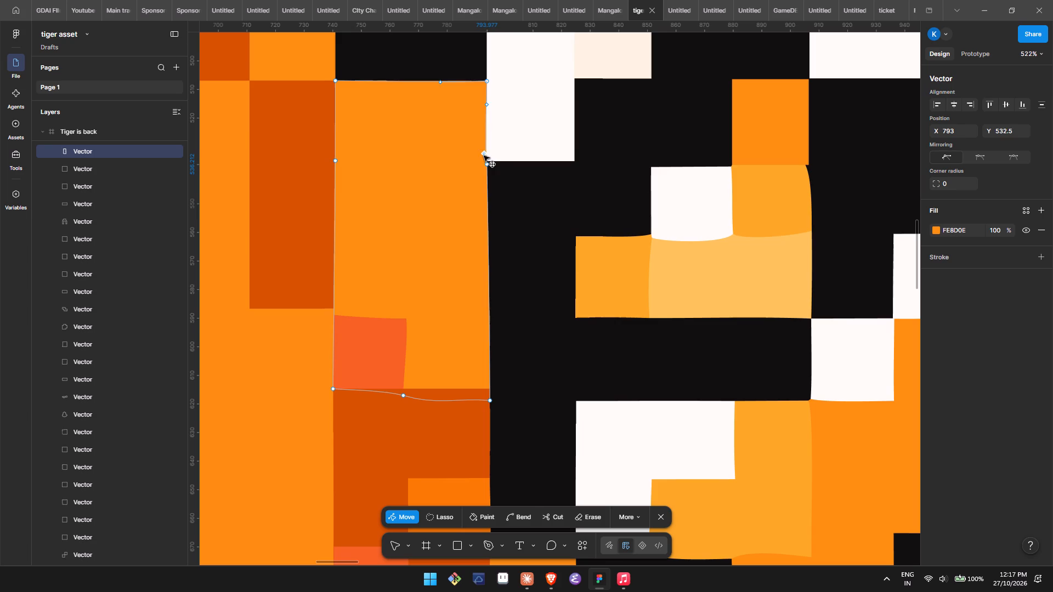
drag(484, 156, 487, 163)
click(487, 163)
drag(487, 163, 487, 81)
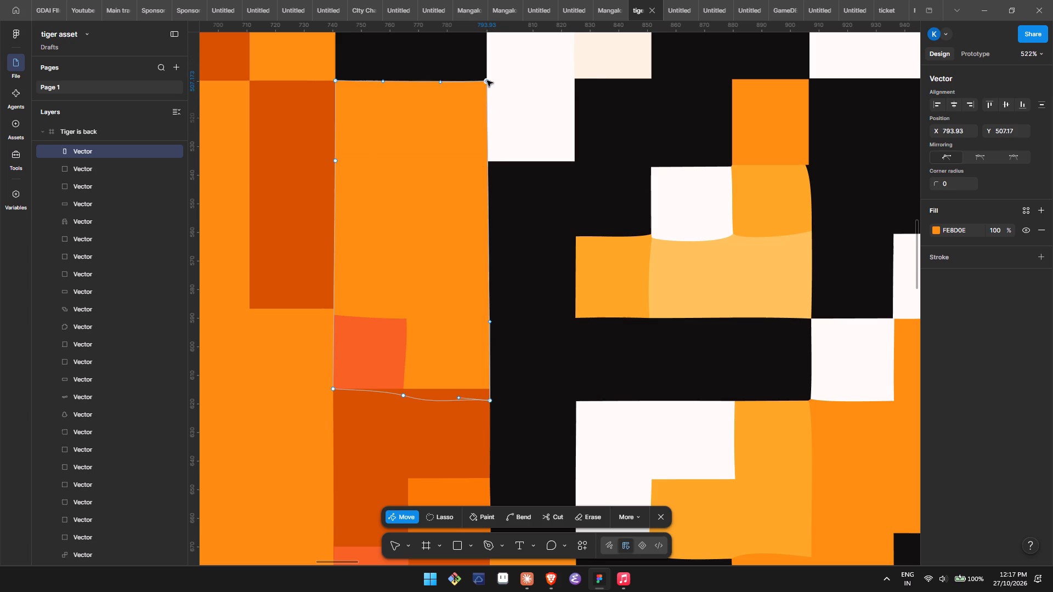
Collapse the handle above the FE8D0E block's lower-right corner, move that corner to X 793.93, Y 614.8, and finish point editing.
drag(490, 323, 490, 396)
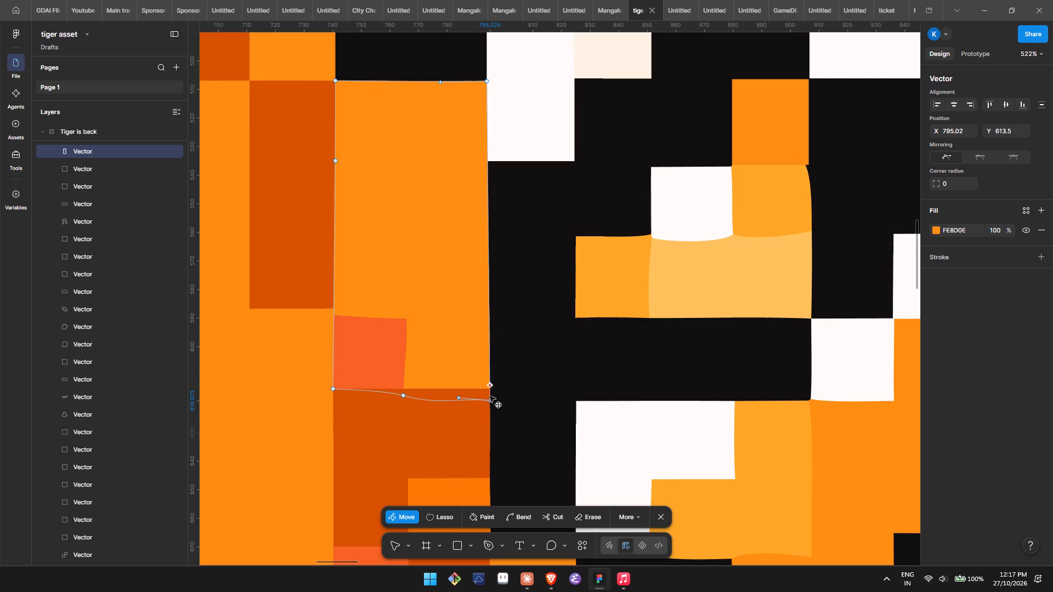
drag(490, 396, 490, 400)
drag(490, 400, 483, 388)
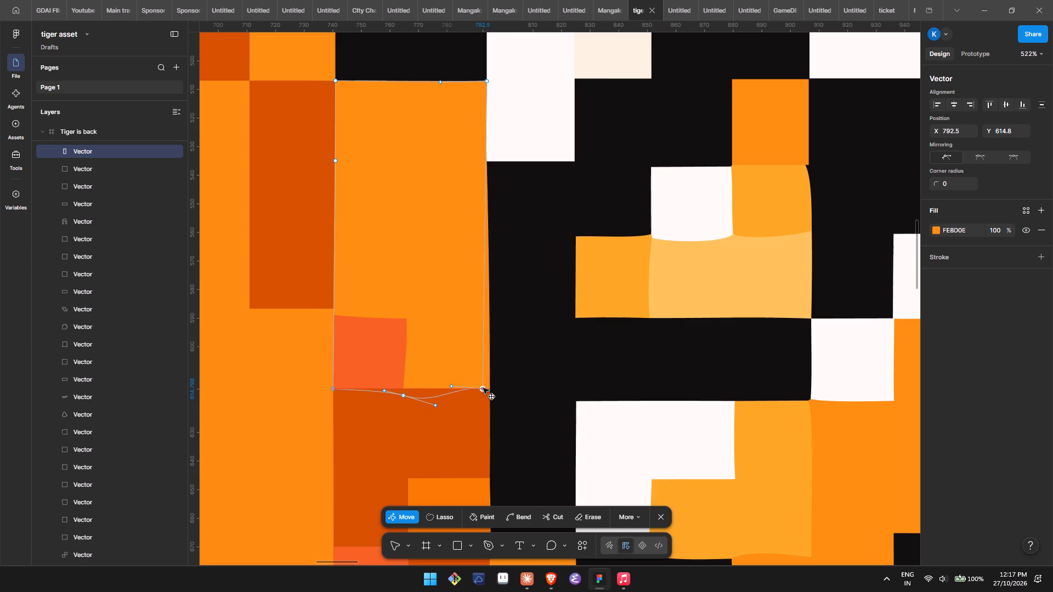
drag(483, 388, 486, 388)
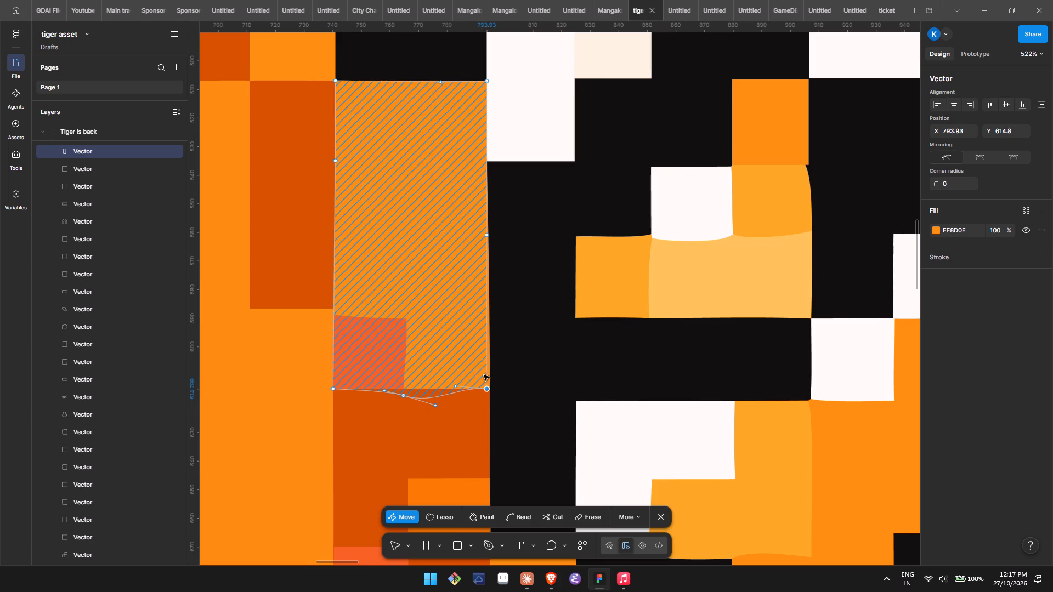
double_click(487, 374)
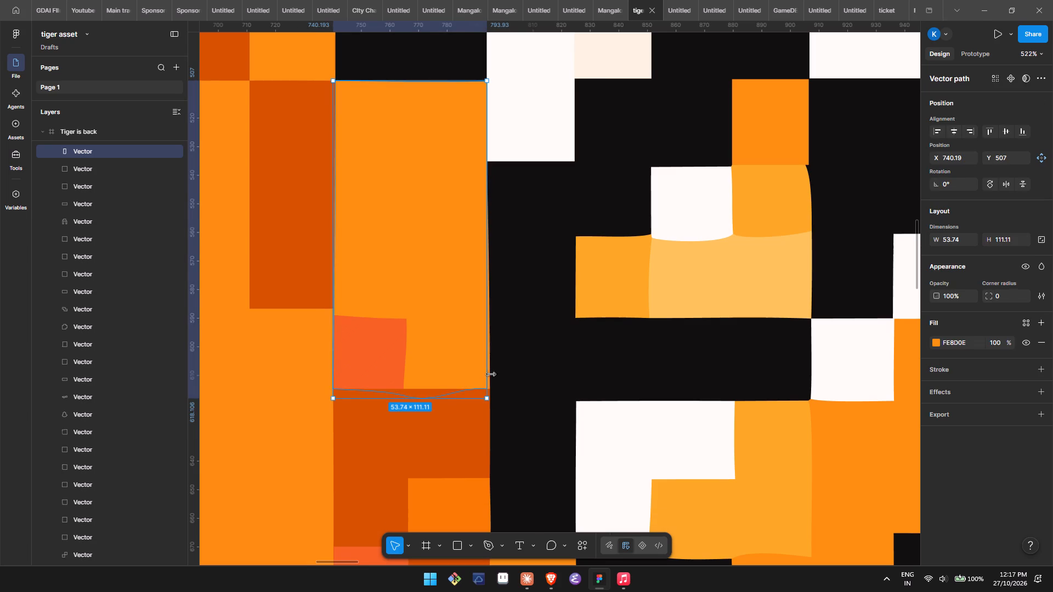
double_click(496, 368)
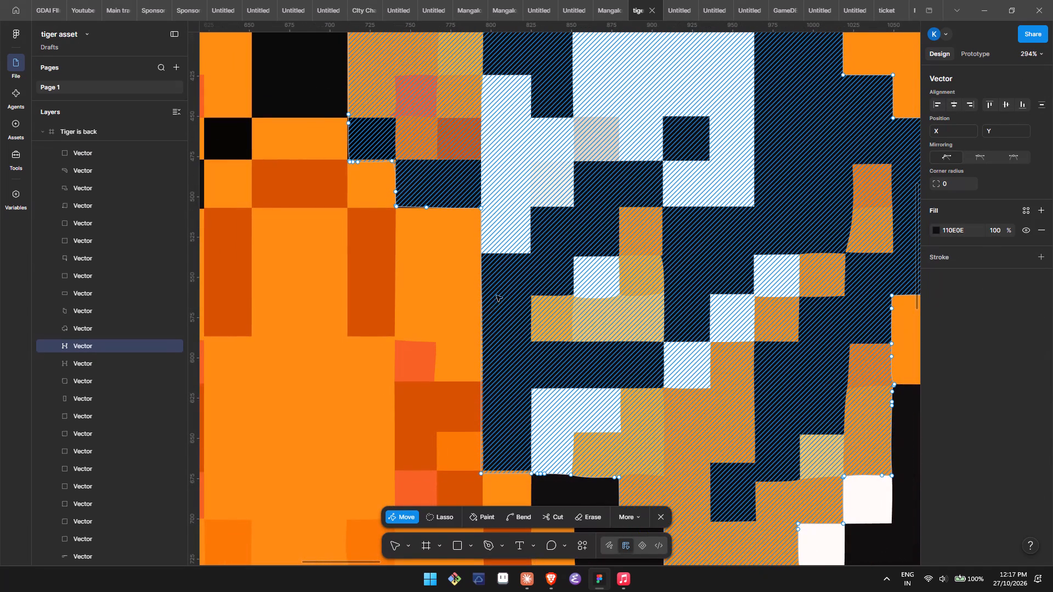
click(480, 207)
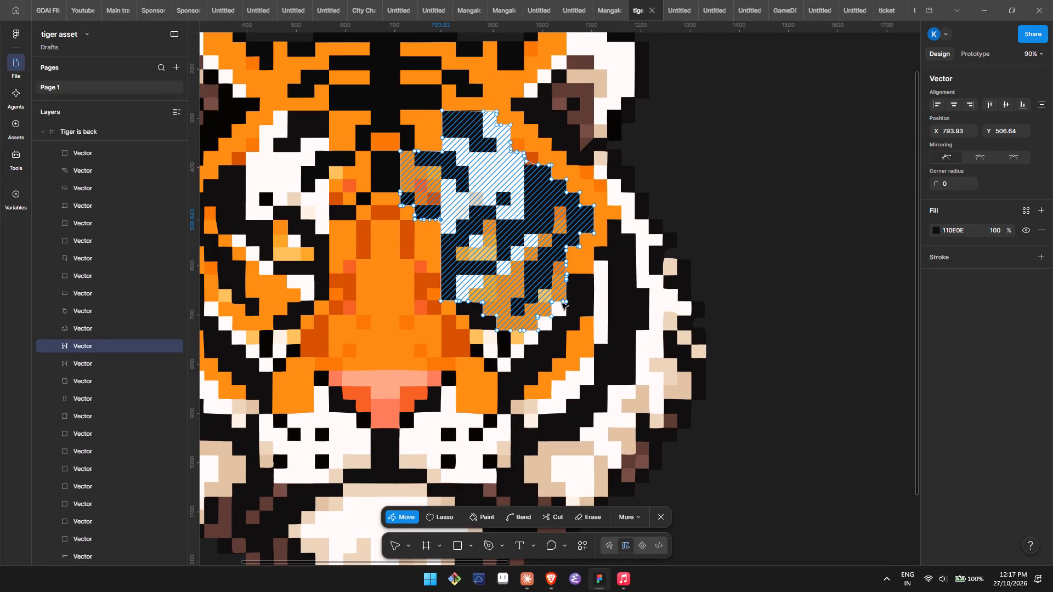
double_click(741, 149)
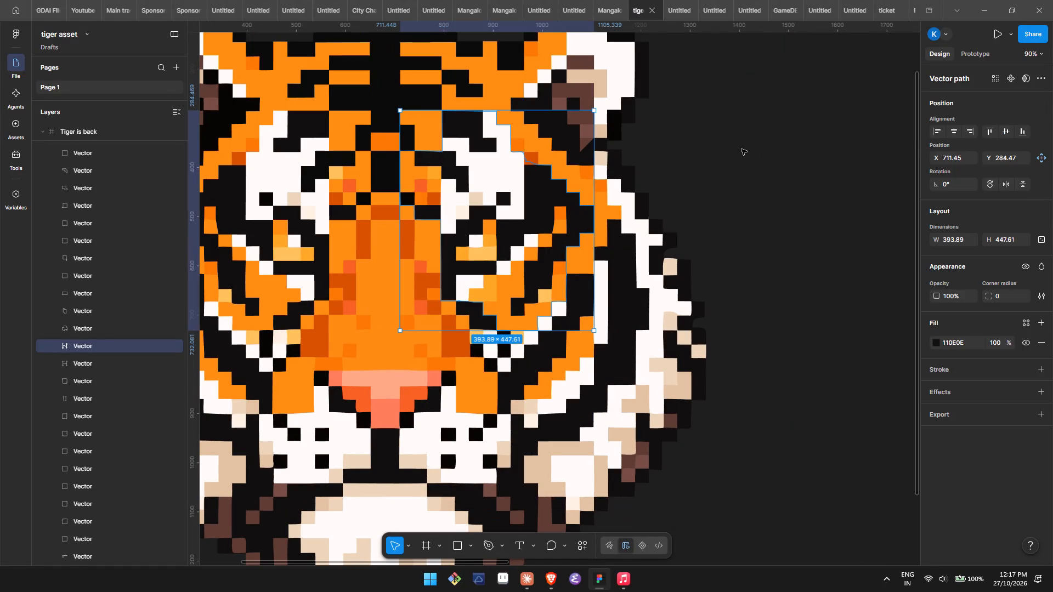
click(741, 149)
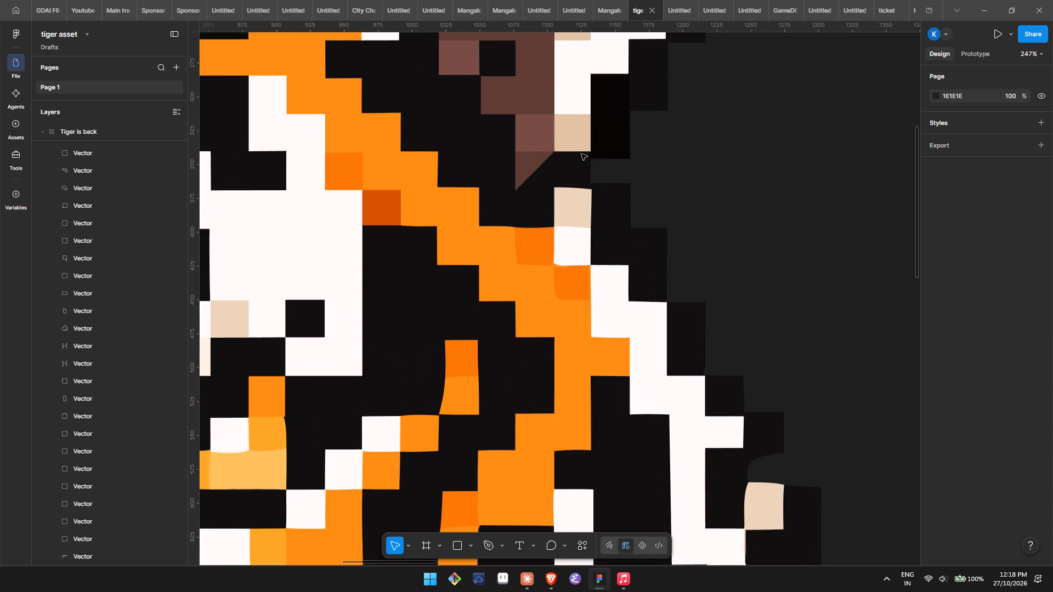
Examine the whole pixel tiger and the reference tiger illustration beside it for comparison.
scroll(581, 154, right, 2)
scroll(581, 154, down, 1)
scroll(581, 154, right, 2)
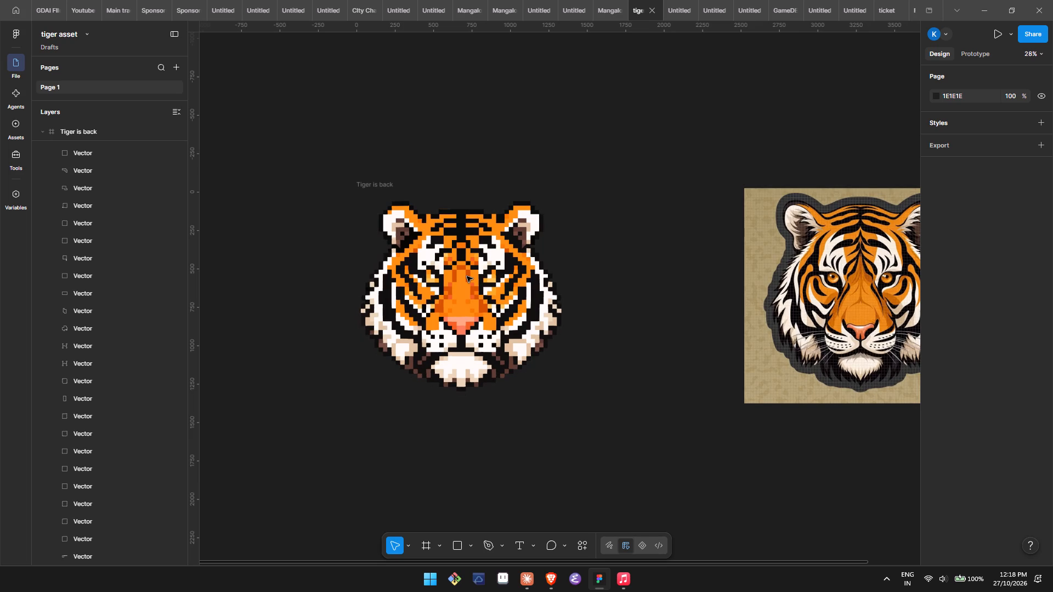
scroll(467, 276, left, 2)
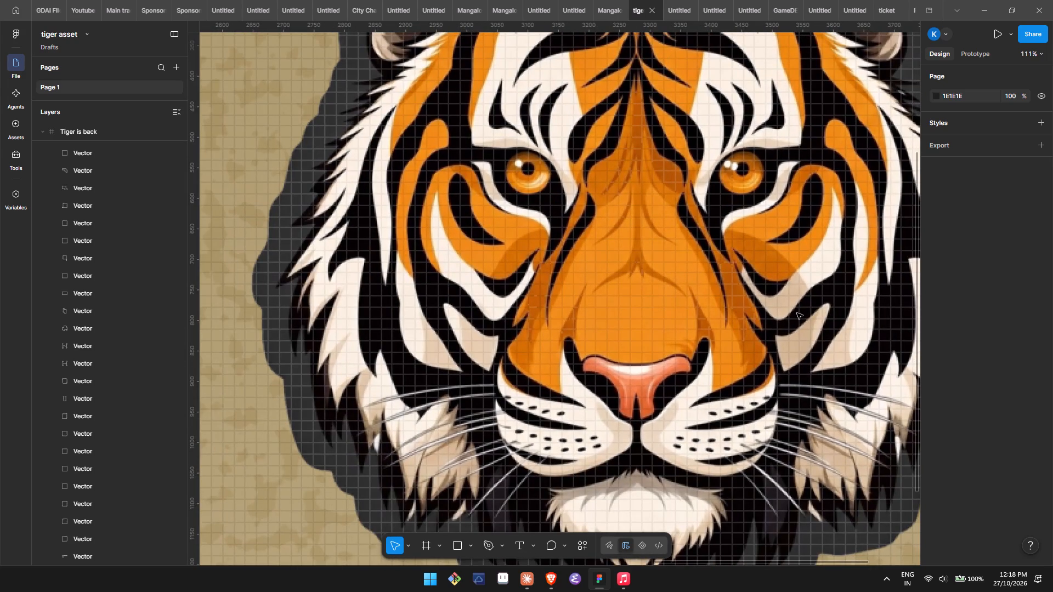
scroll(754, 212, left, 1)
scroll(754, 212, up, 1)
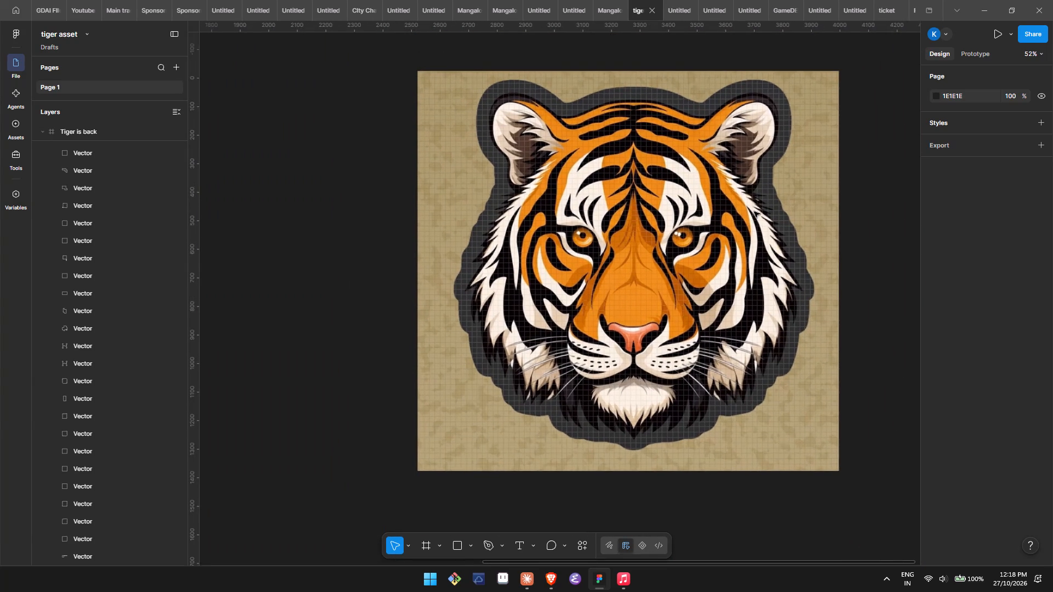
scroll(754, 212, up, 1)
scroll(754, 212, down, 1)
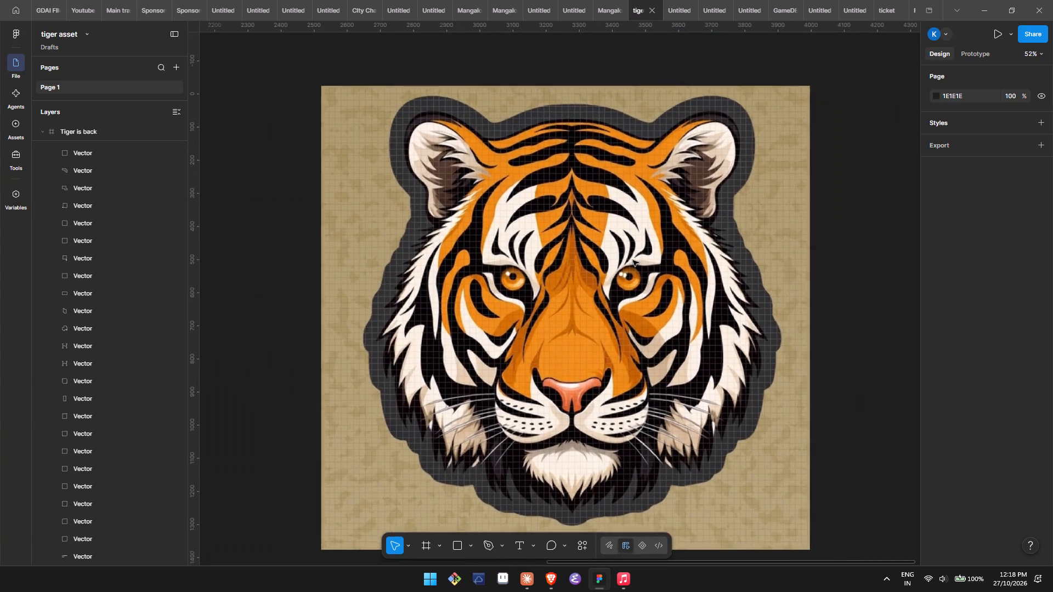
double_click(744, 240)
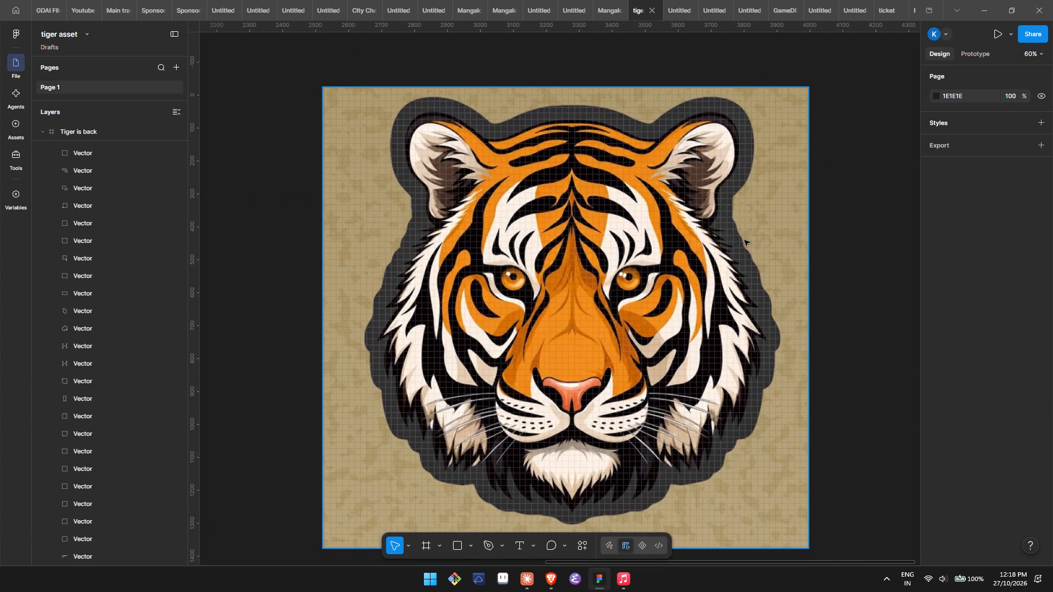
double_click(744, 240)
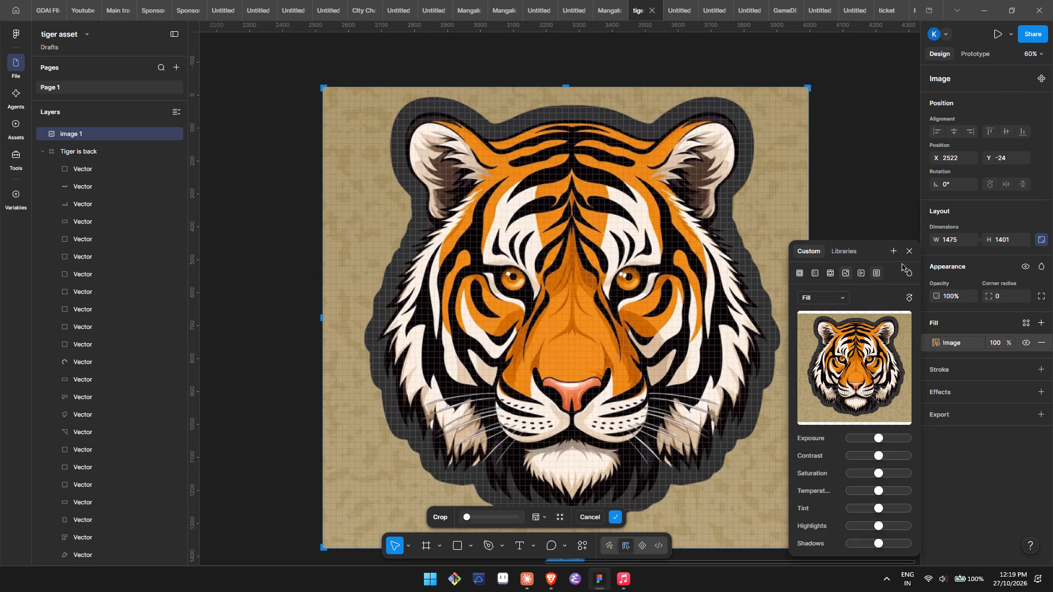
click(909, 247)
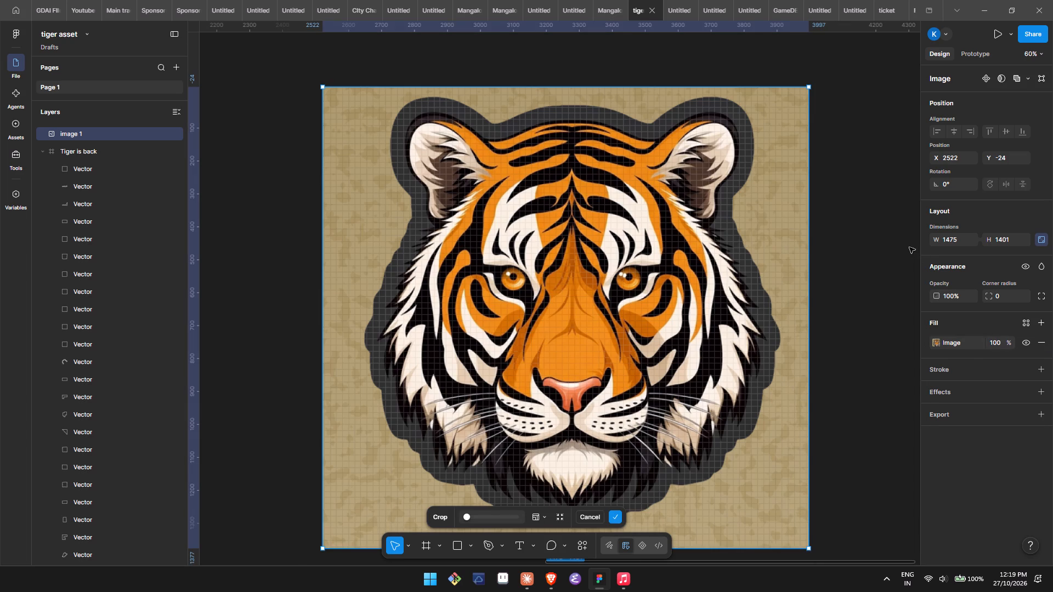
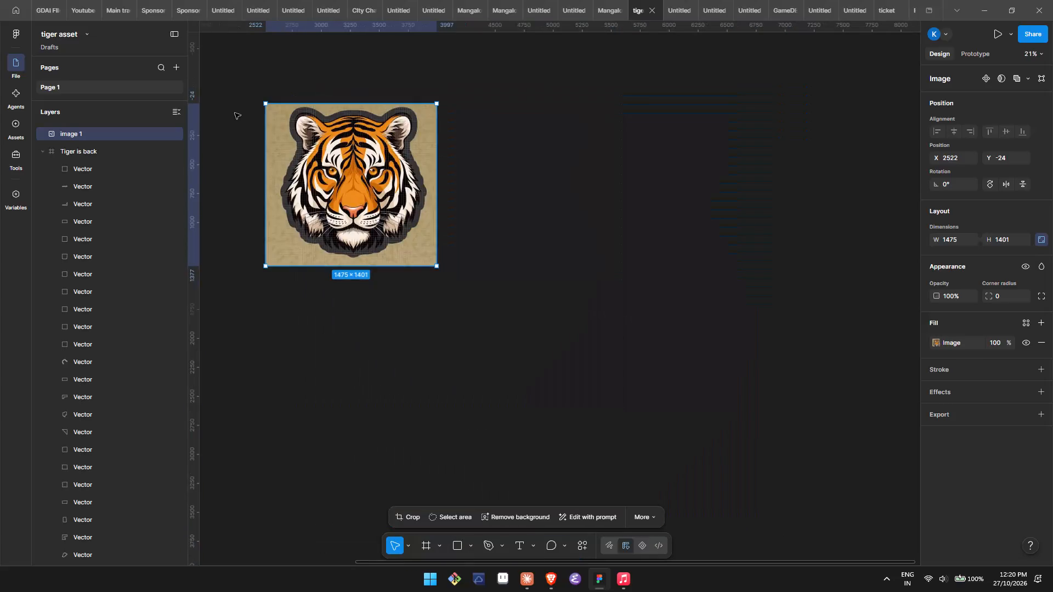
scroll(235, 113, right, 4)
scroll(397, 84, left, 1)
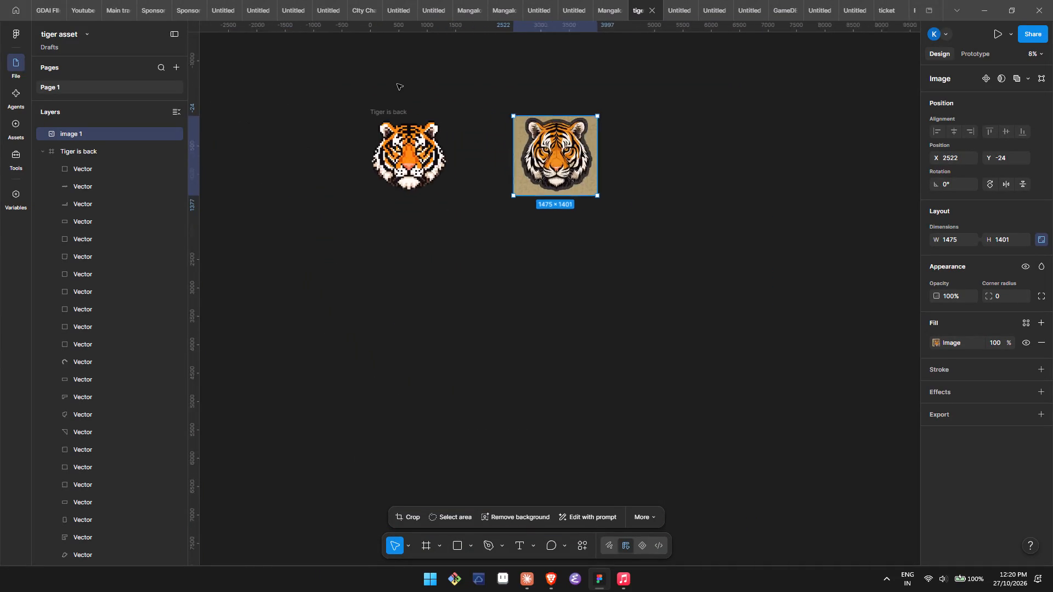
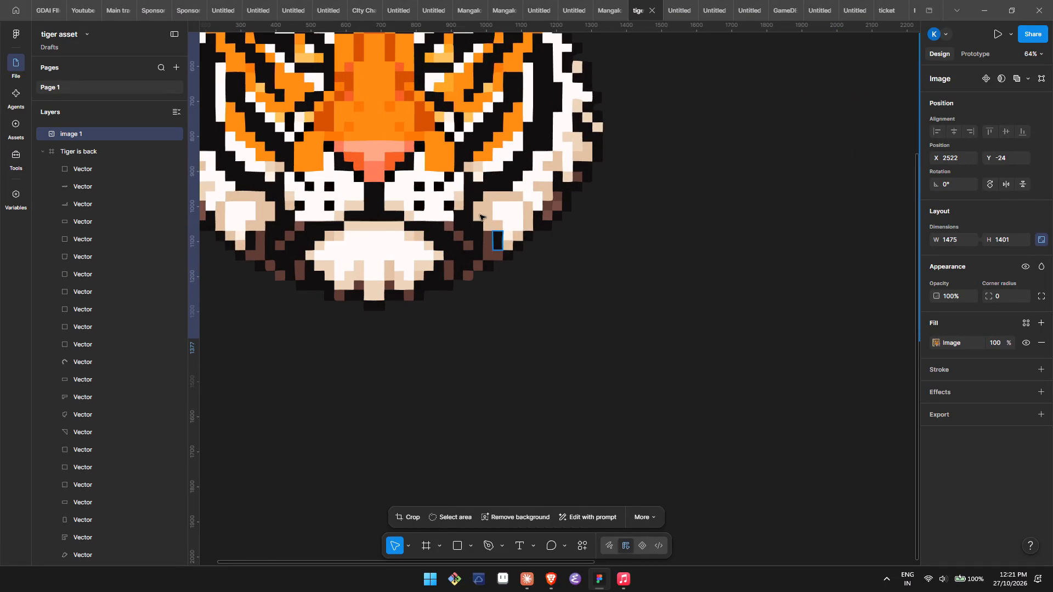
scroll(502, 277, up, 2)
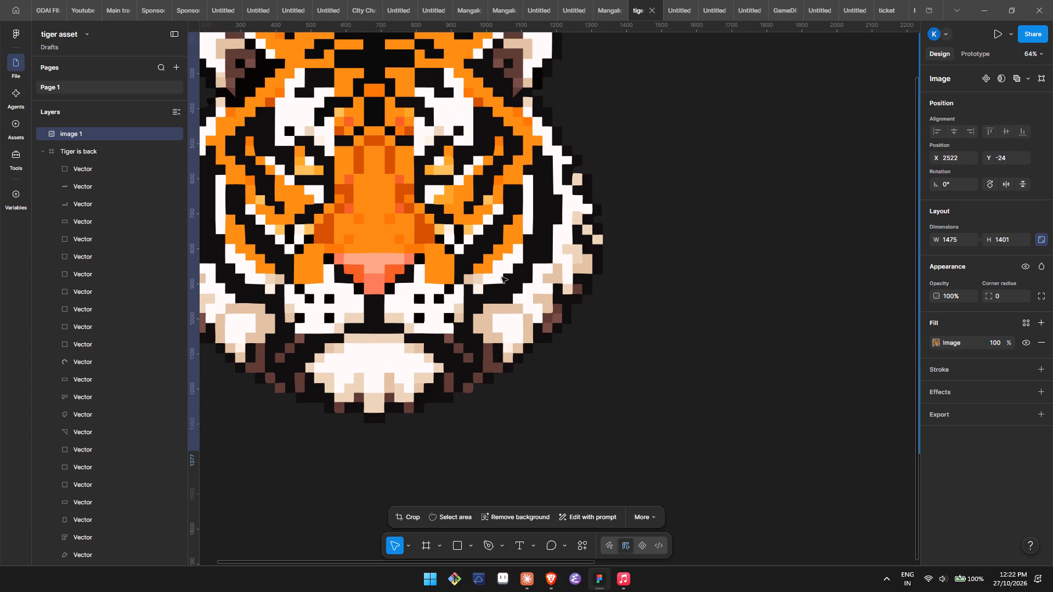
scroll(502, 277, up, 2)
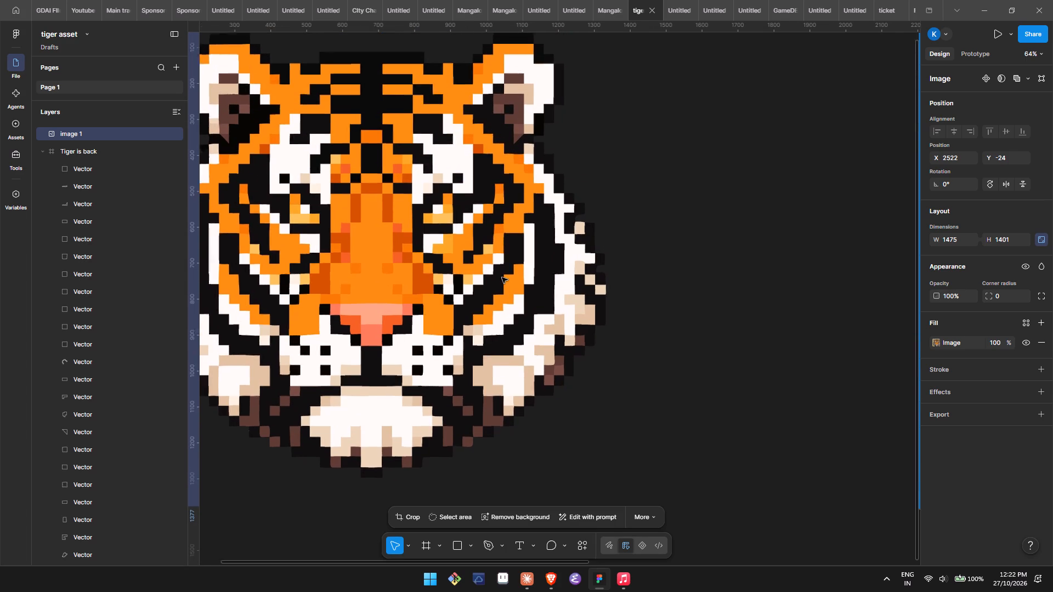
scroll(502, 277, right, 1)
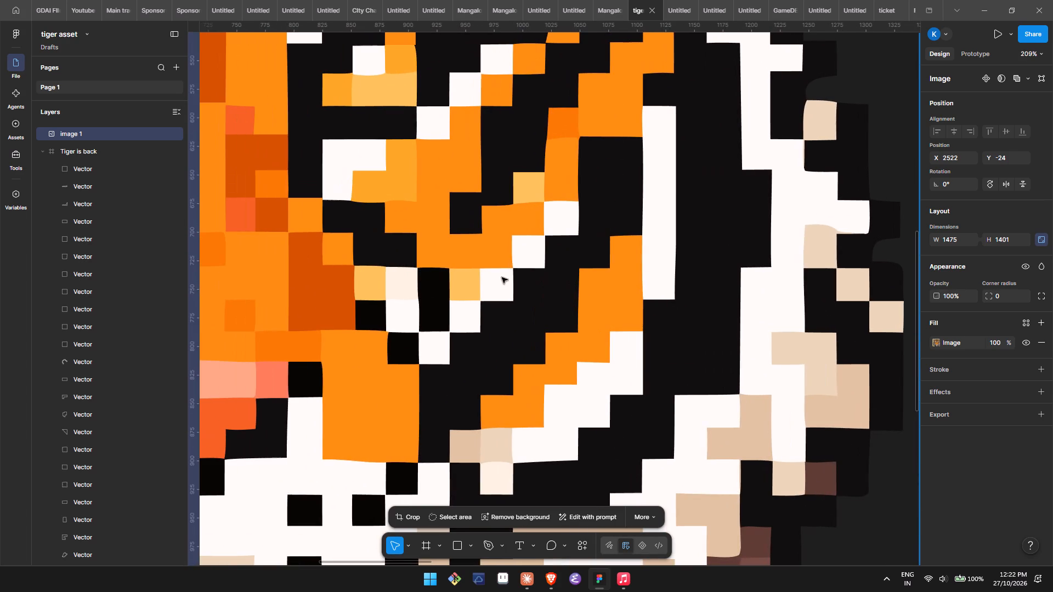
Leave the tiger design and launch the Discord app.
click(543, 572)
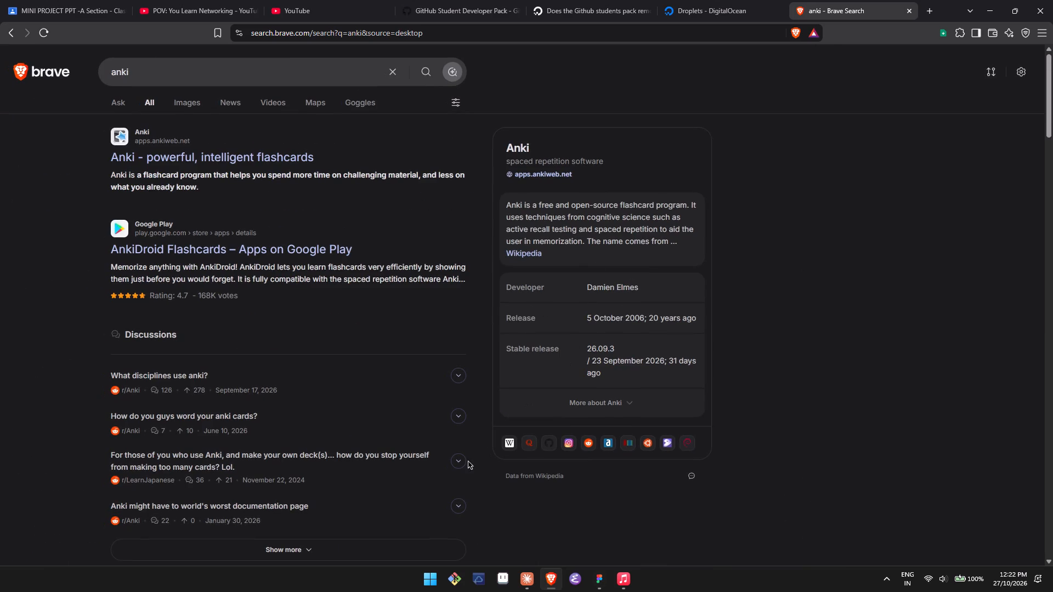
click(431, 581)
key(d)
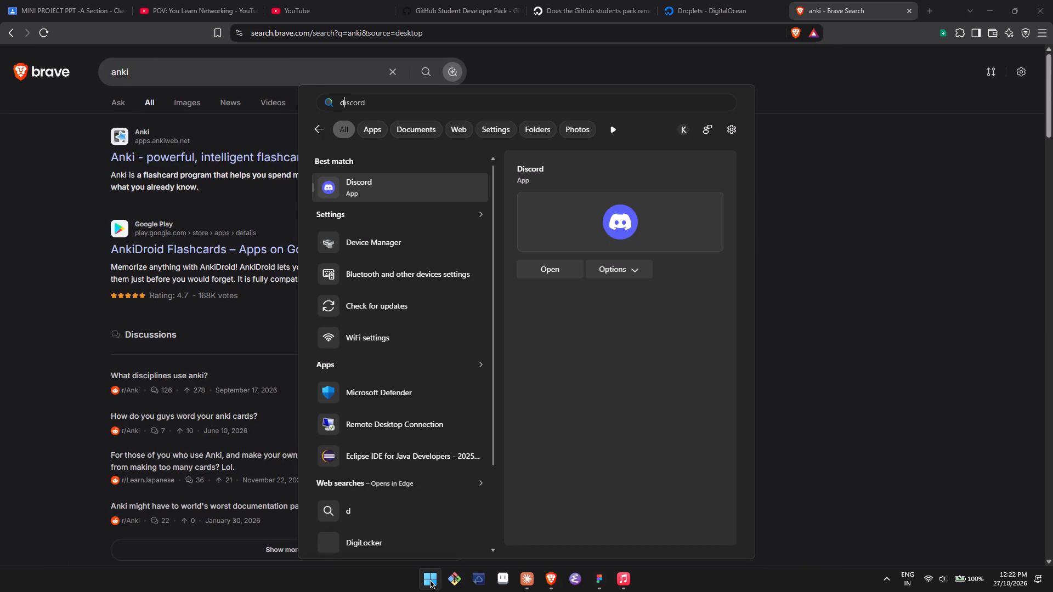
key(Return)
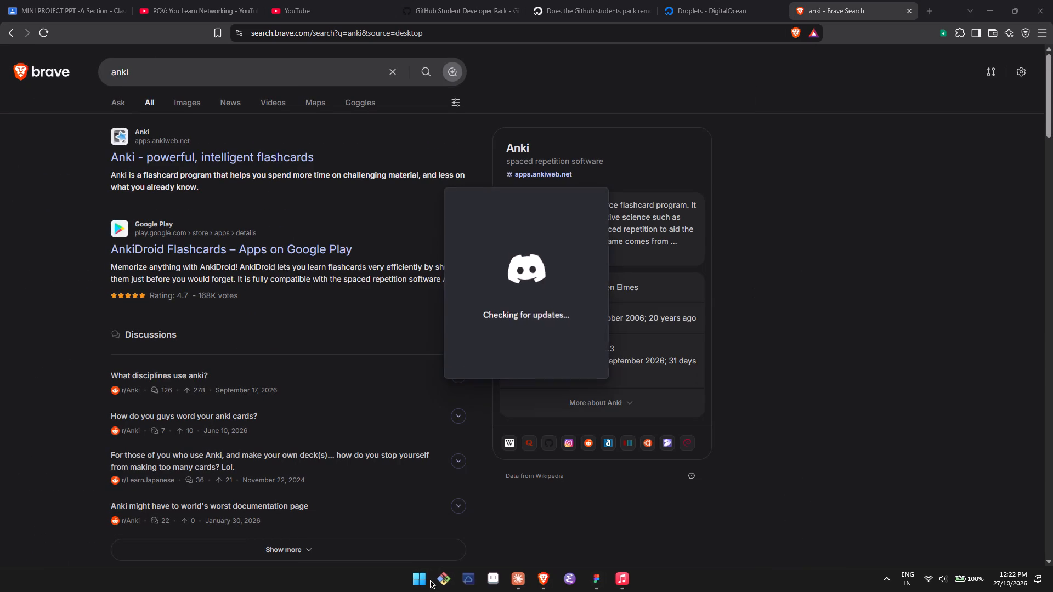